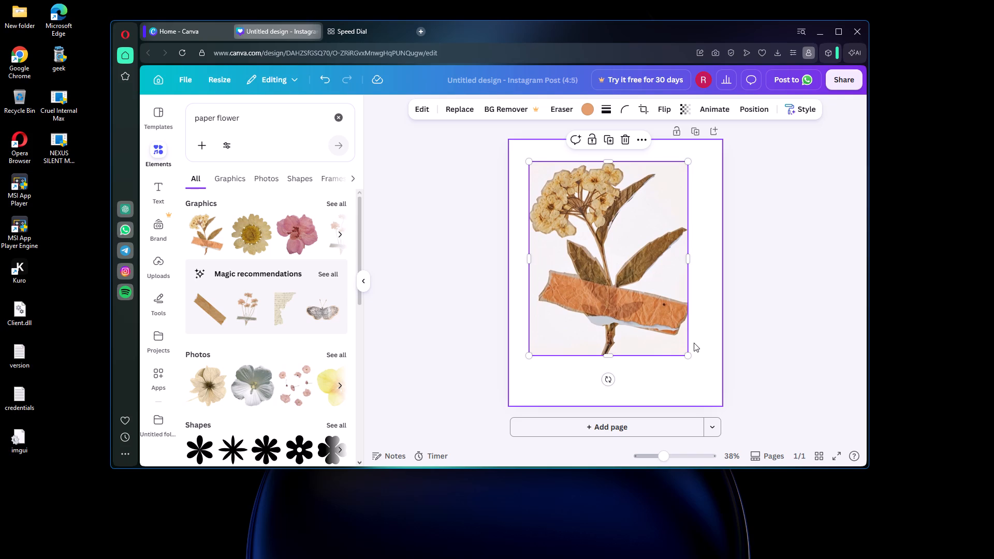
Move the paper flower graphic so that it overlaps the house image in the upper part of the page.
{"action": "left_click_drag", "start_coordinate": [578, 265], "coordinate": [579, 269]}
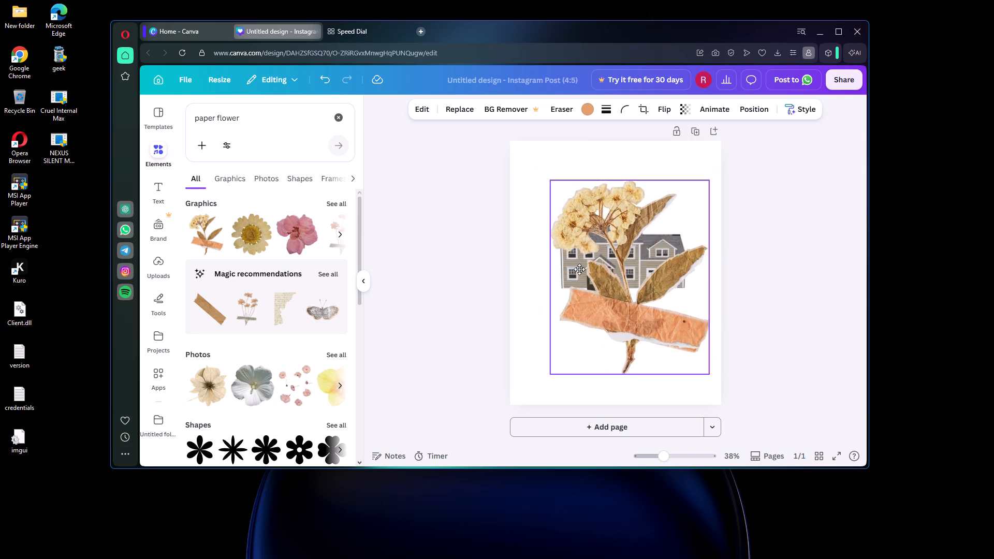
{"action": "left_click_drag", "start_coordinate": [579, 269], "coordinate": [595, 258]}
Turn on Appear on click in the animation settings of the paper flower graphic.
{"action": "left_click", "coordinate": [719, 109]}
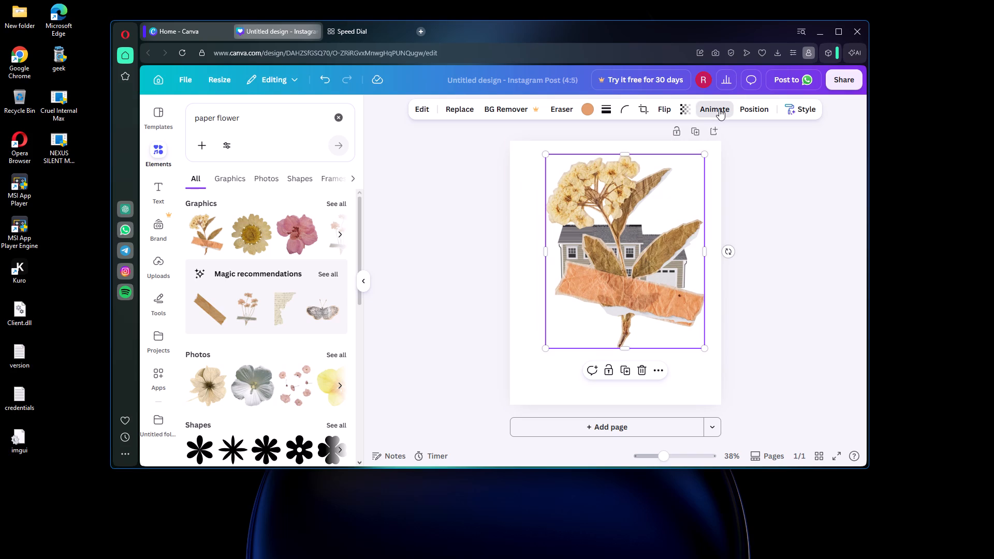
{"action": "scroll", "coordinate": [604, 316], "scroll_direction": "down", "scroll_amount": 2}
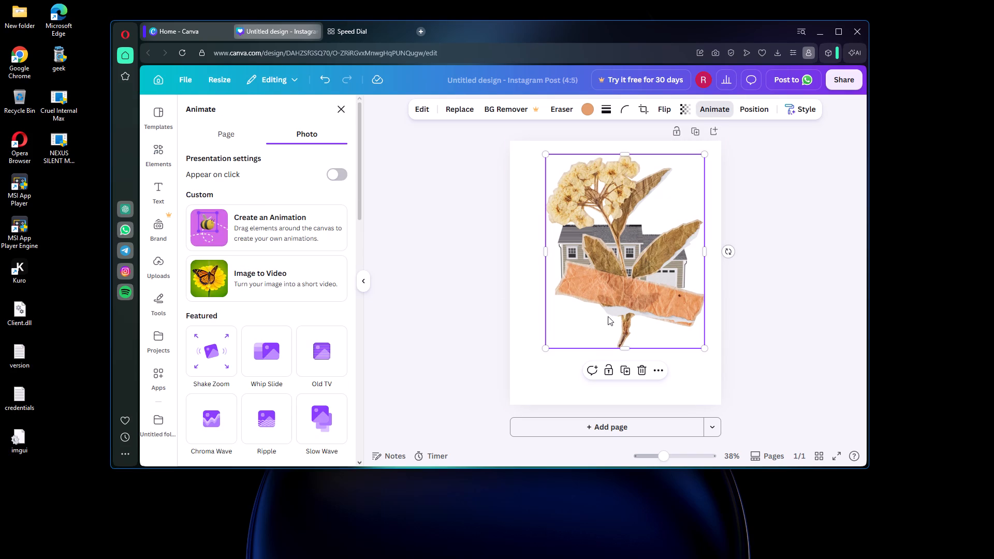
{"action": "scroll", "coordinate": [608, 316], "scroll_direction": "down", "scroll_amount": 2}
{"action": "left_click", "coordinate": [341, 176]}
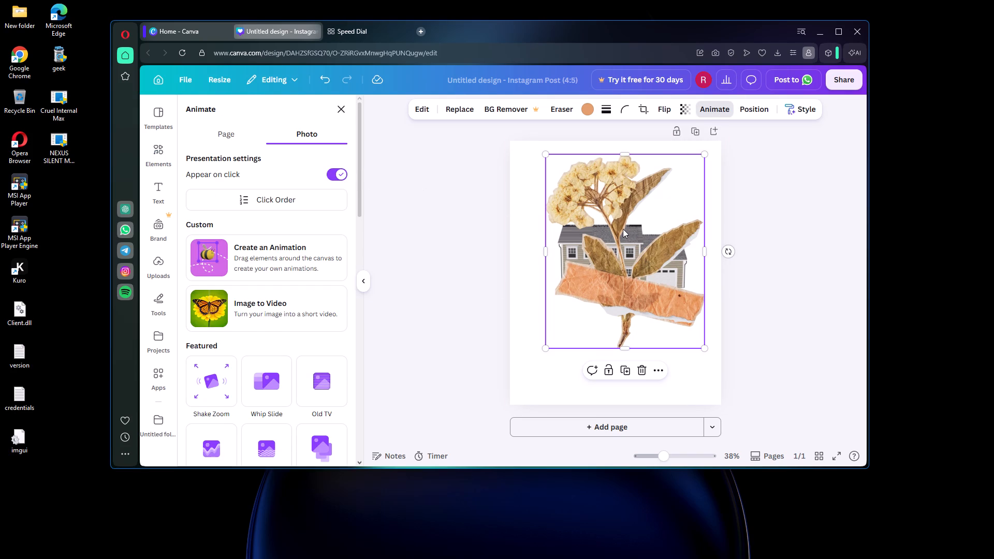
Turn off the Appear on click setting for the paper flower video.
{"action": "left_click", "coordinate": [623, 229]}
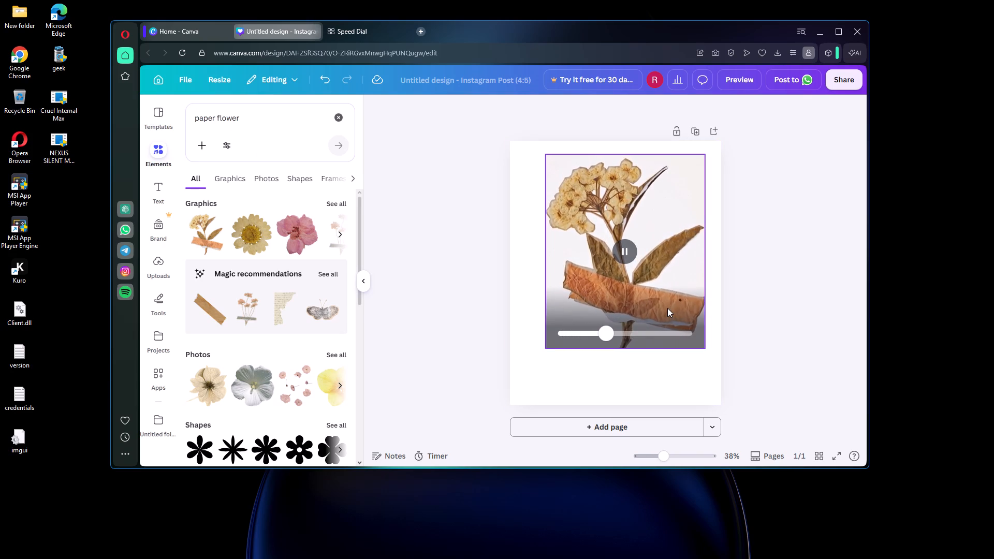
{"action": "left_click_drag", "start_coordinate": [609, 284], "coordinate": [598, 284]}
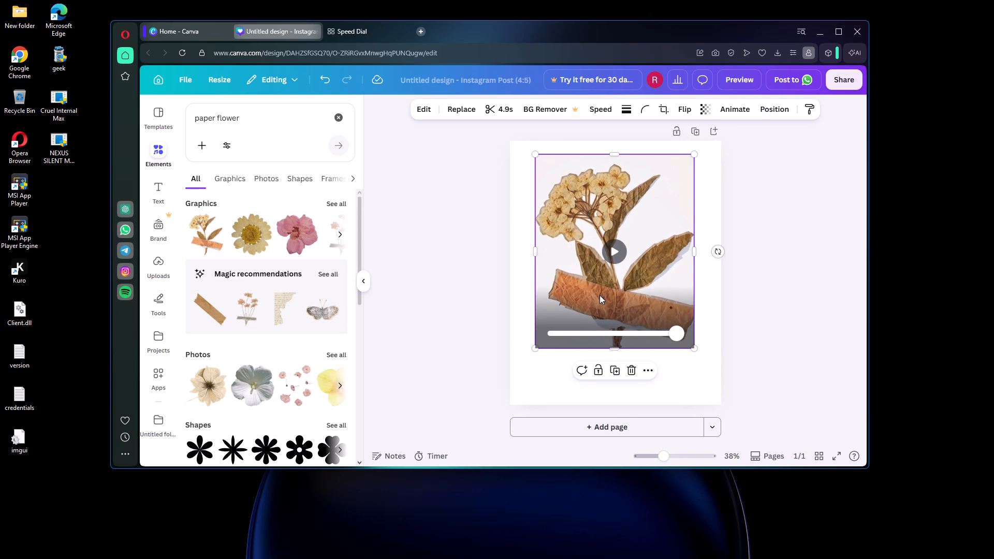
{"action": "left_click", "coordinate": [726, 110]}
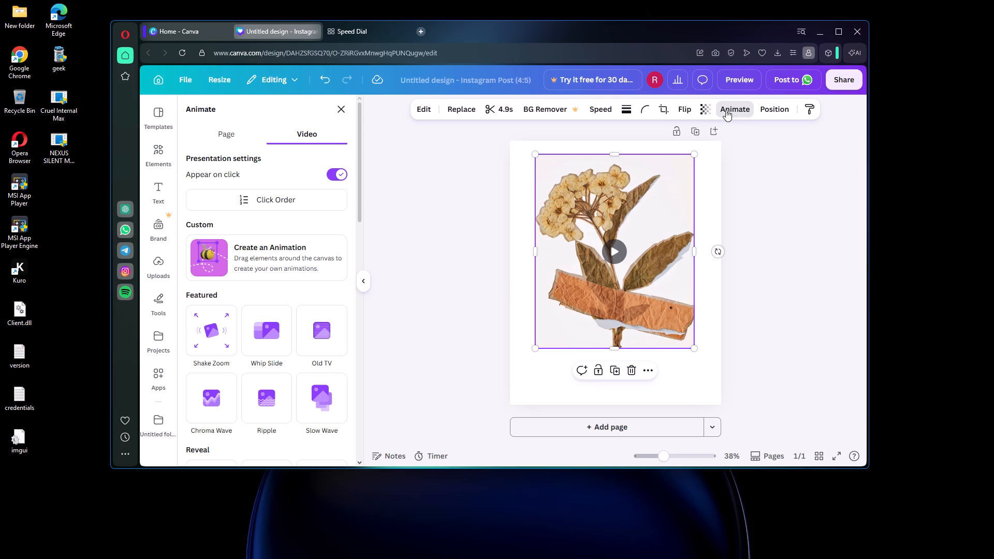
{"action": "left_click", "coordinate": [336, 171]}
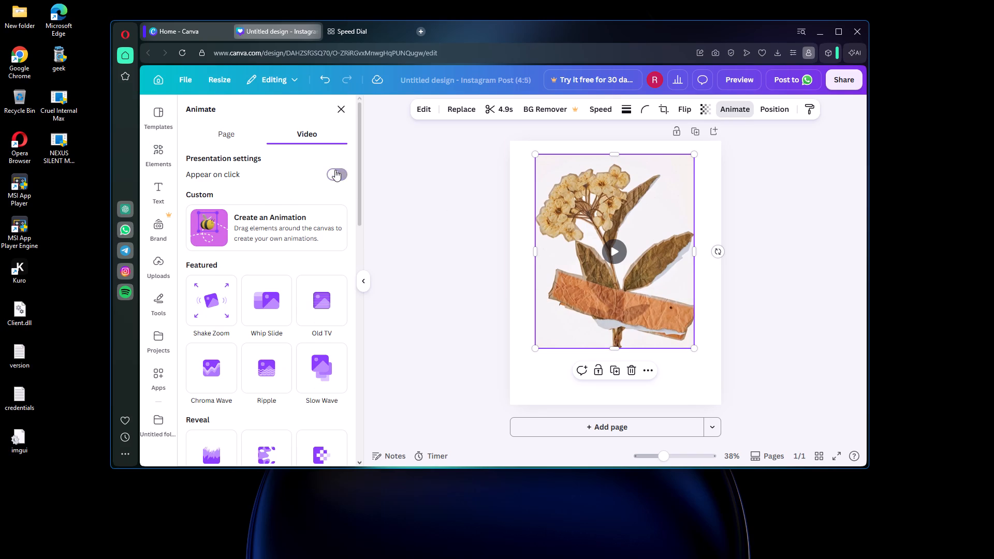
Reposition the paper flower video on the page so that it covers the house picture.
{"action": "left_click", "coordinate": [611, 255]}
{"action": "left_click_drag", "start_coordinate": [639, 274], "coordinate": [480, 334]}
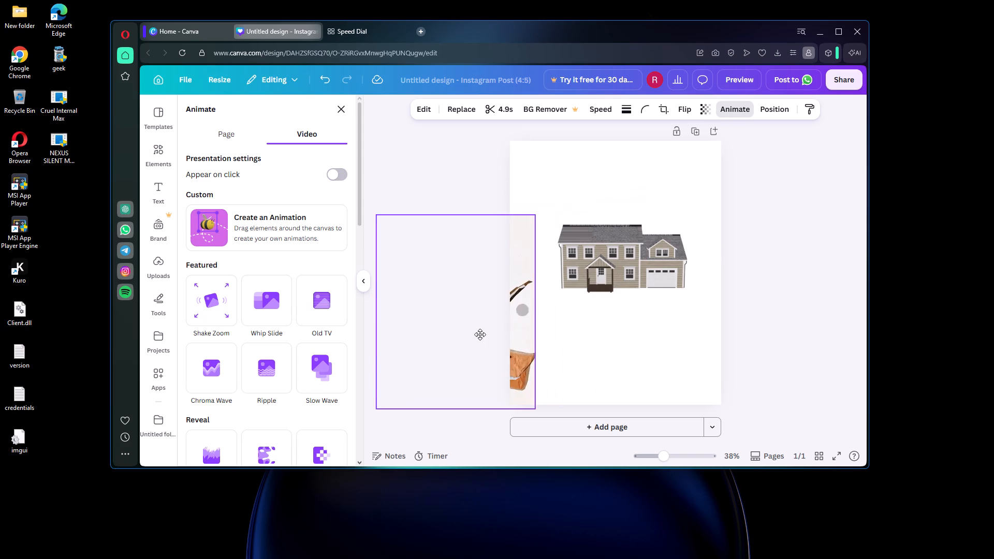
{"action": "left_click_drag", "start_coordinate": [480, 334], "coordinate": [624, 314]}
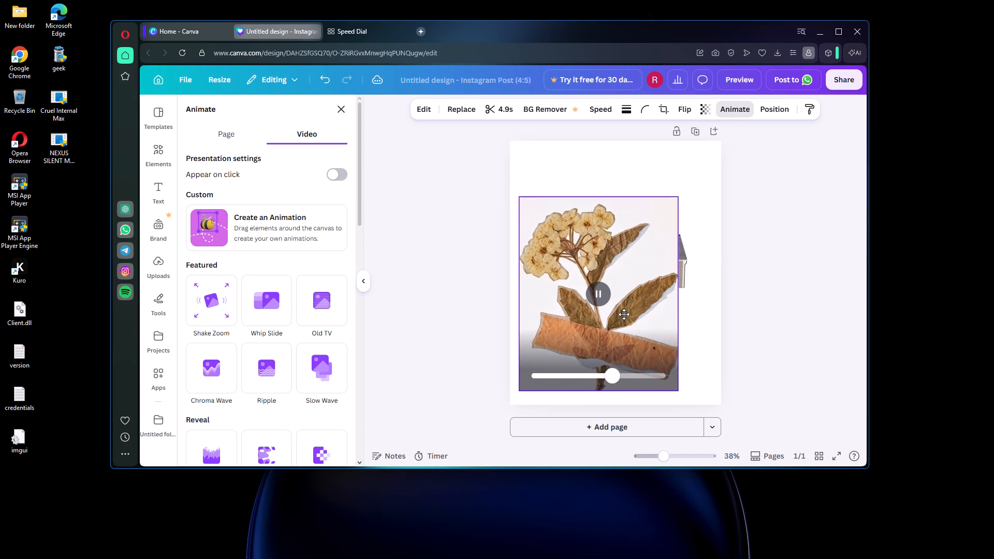
{"action": "left_click_drag", "start_coordinate": [624, 314], "coordinate": [626, 293]}
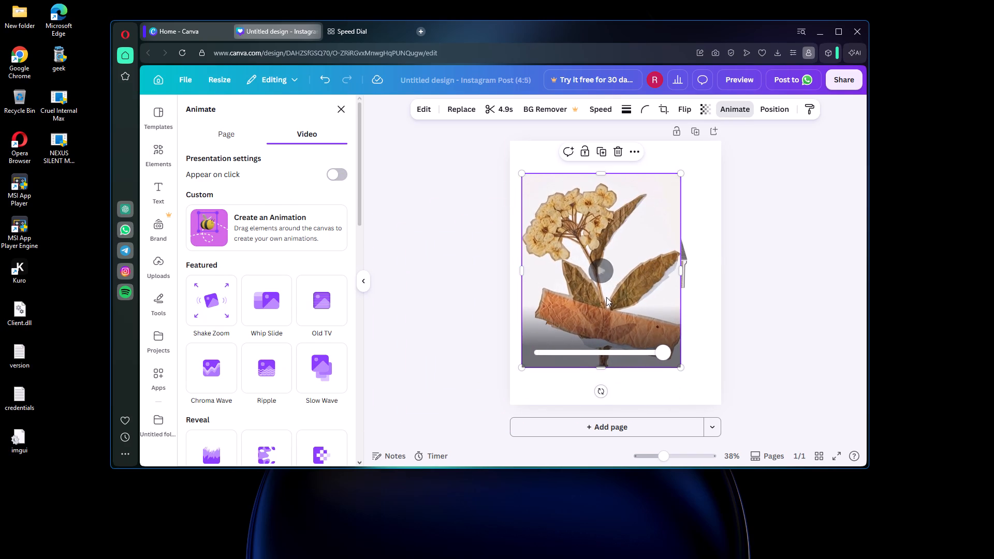
{"action": "left_click_drag", "start_coordinate": [606, 299], "coordinate": [628, 267]}
{"action": "left_click", "coordinate": [610, 237]}
{"action": "left_click_drag", "start_coordinate": [637, 256], "coordinate": [639, 278]}
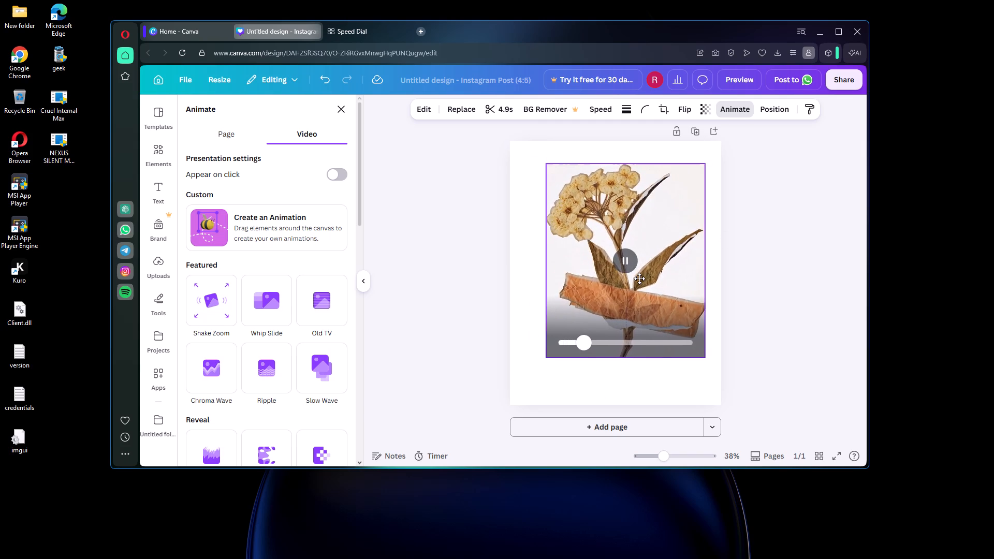
{"action": "left_click_drag", "start_coordinate": [639, 278], "coordinate": [639, 279]}
Set the paper flower video as the page background.
{"action": "left_click", "coordinate": [654, 144]}
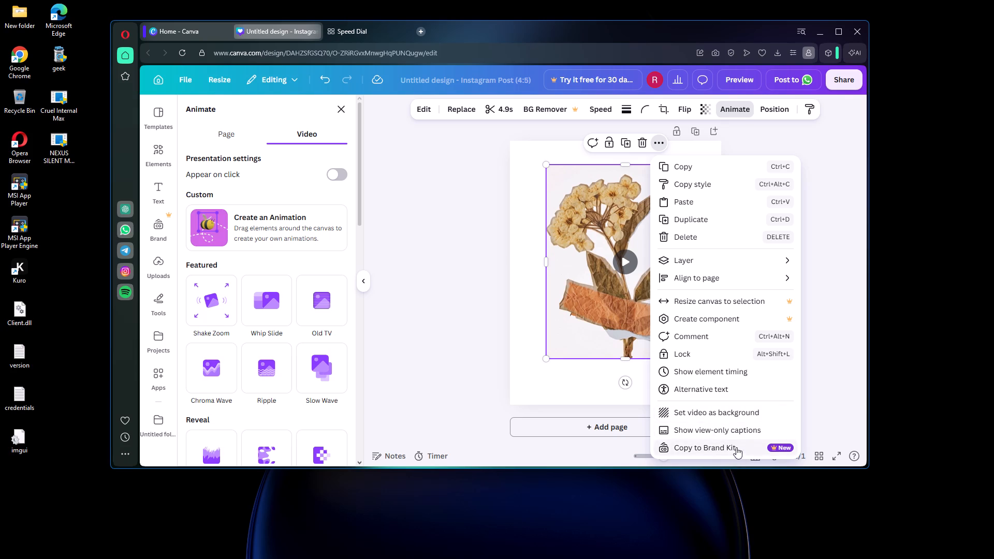
{"action": "left_click", "coordinate": [765, 412]}
{"action": "left_click_drag", "start_coordinate": [634, 325], "coordinate": [619, 343]}
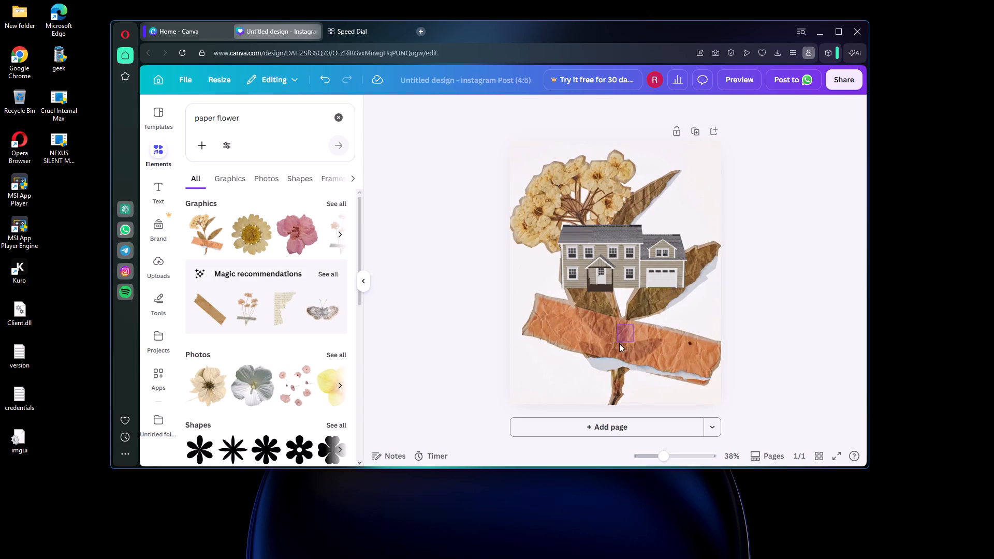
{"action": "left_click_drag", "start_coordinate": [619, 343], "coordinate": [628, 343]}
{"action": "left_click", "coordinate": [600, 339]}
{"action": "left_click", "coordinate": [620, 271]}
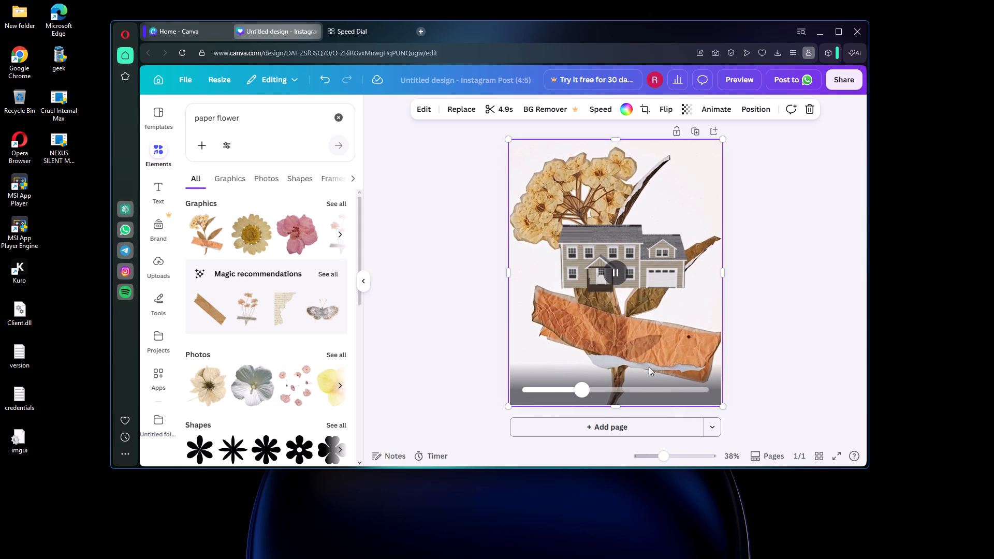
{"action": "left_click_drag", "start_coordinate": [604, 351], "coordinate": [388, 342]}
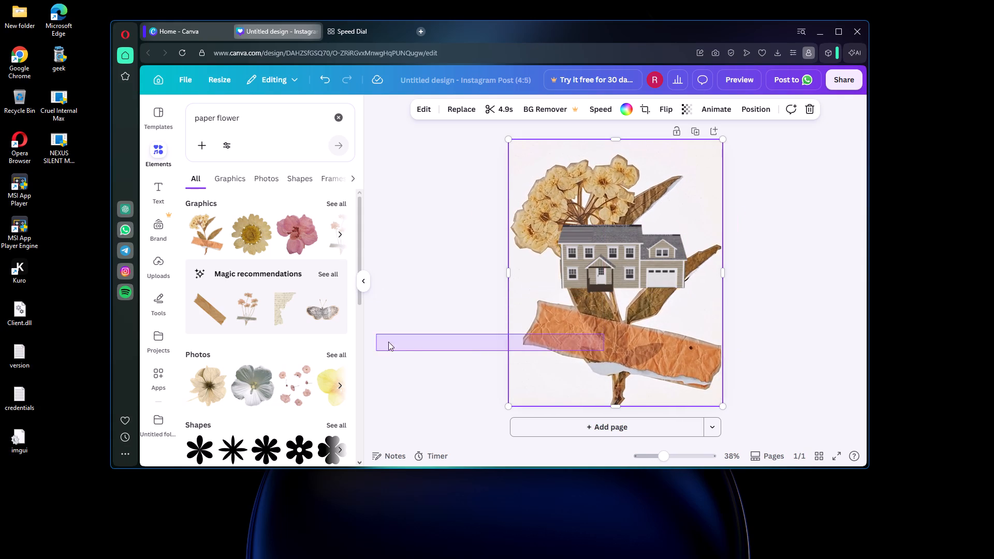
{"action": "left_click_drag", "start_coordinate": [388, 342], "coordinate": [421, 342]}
Delete the house picture from the page, leaving the paper flower background in place.
{"action": "left_click_drag", "start_coordinate": [514, 273], "coordinate": [670, 253]}
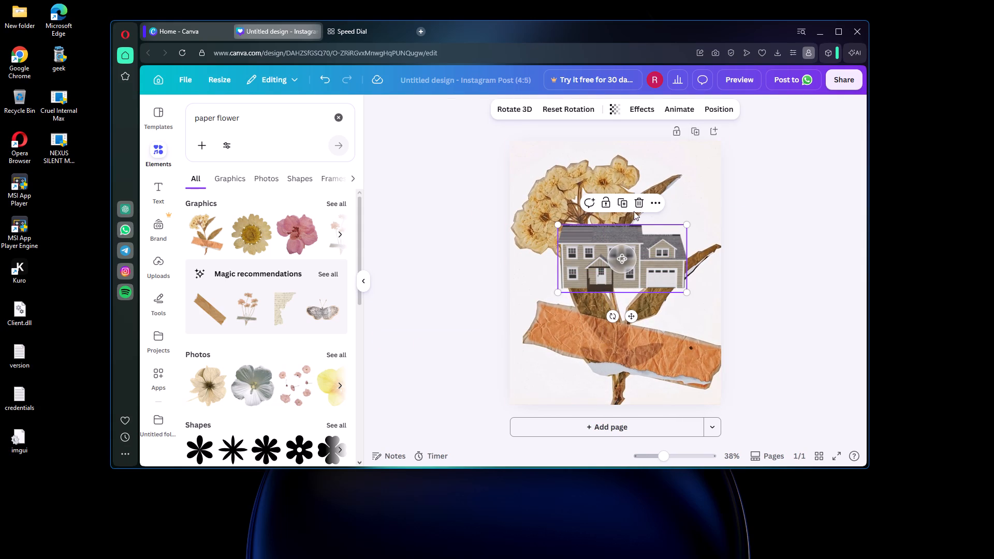
{"action": "left_click", "coordinate": [636, 204]}
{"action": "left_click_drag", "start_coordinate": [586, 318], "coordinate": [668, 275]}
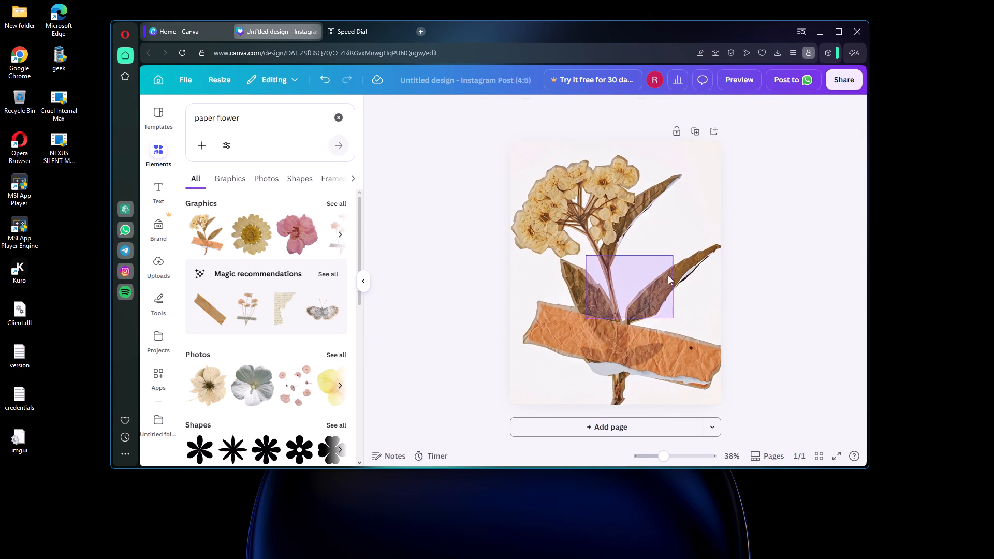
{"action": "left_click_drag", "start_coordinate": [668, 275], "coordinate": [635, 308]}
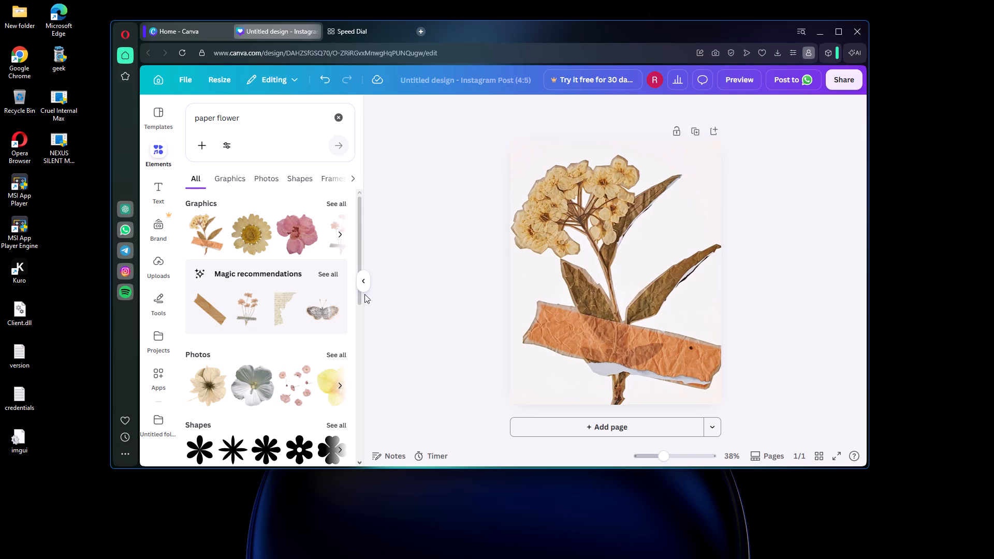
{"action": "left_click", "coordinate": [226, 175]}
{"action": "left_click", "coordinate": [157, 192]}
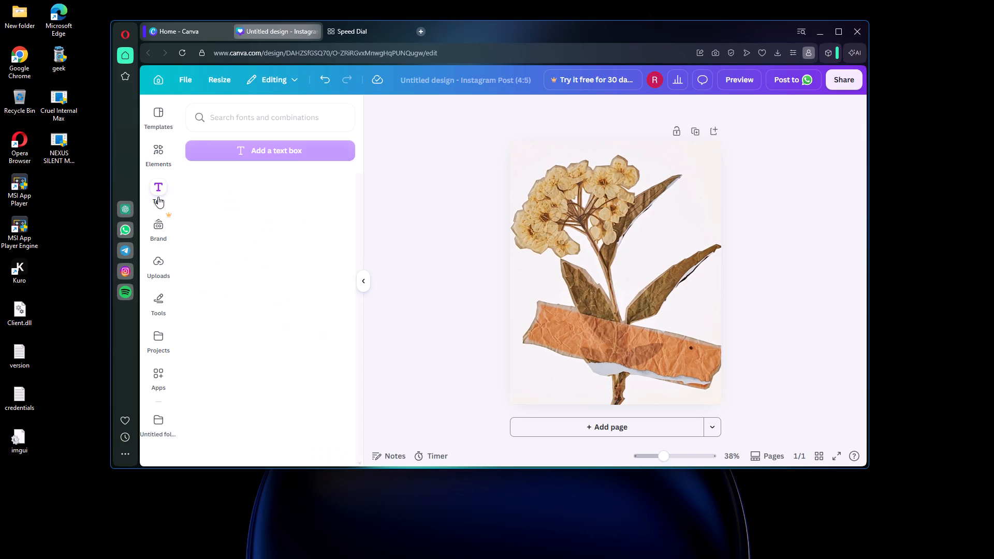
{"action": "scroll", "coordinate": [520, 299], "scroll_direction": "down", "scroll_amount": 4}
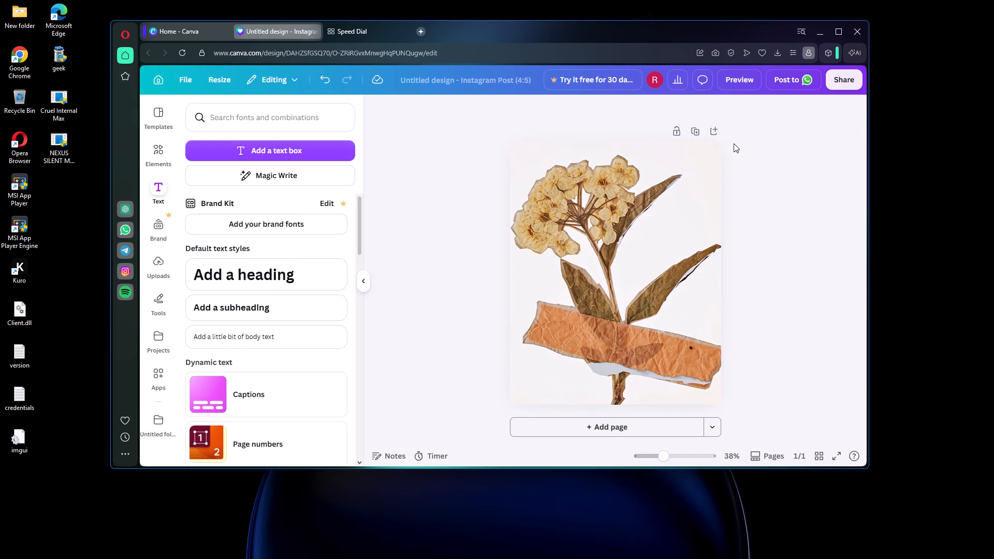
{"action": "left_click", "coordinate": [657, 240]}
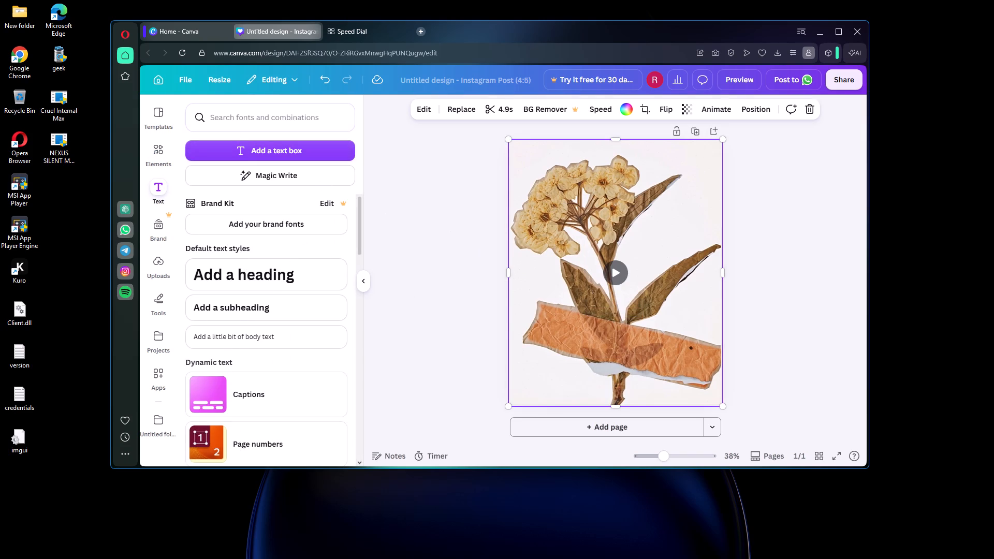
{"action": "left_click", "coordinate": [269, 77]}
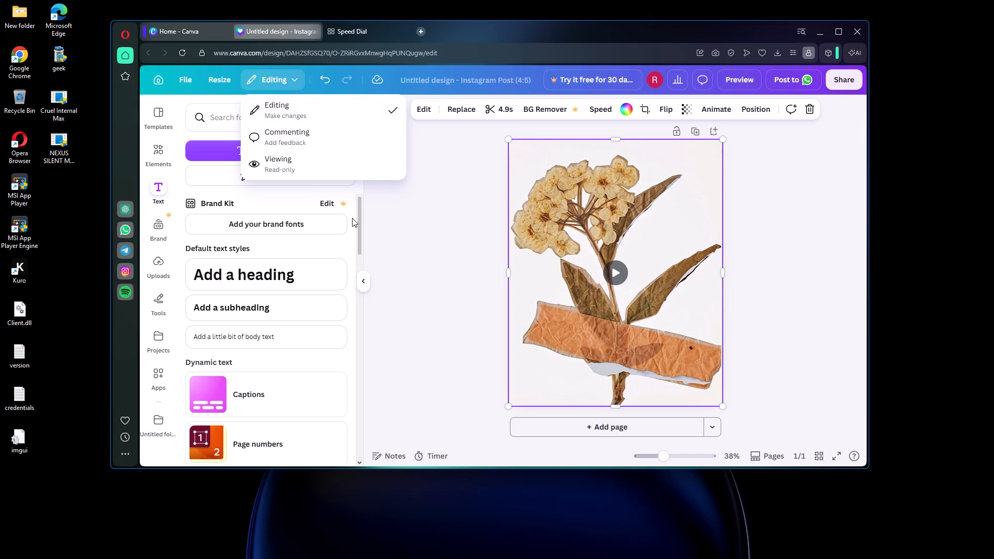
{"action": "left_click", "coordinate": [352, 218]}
Leave the Instagram post design and go back to the Canva home page.
{"action": "left_click", "coordinate": [149, 77]}
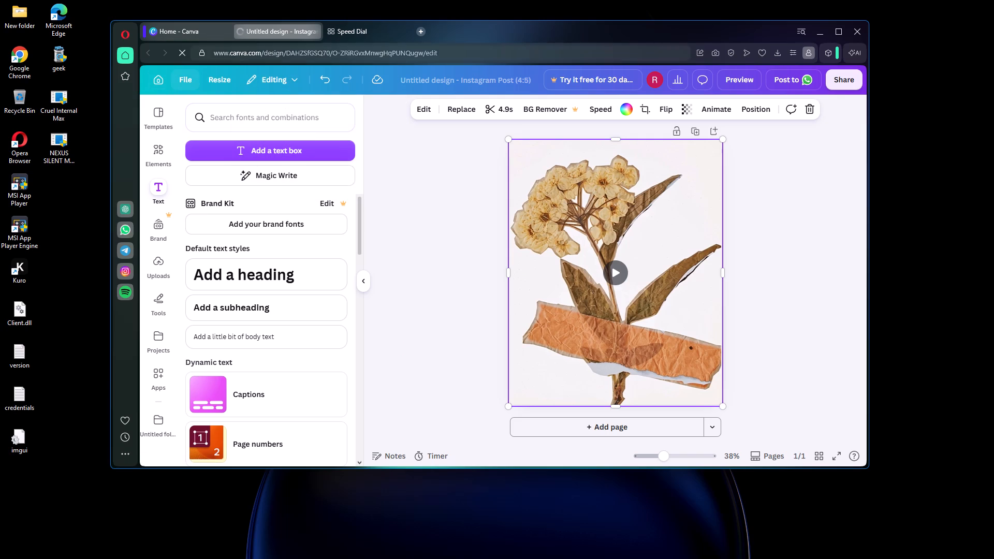
{"action": "scroll", "coordinate": [192, 224], "scroll_direction": "down", "scroll_amount": 5}
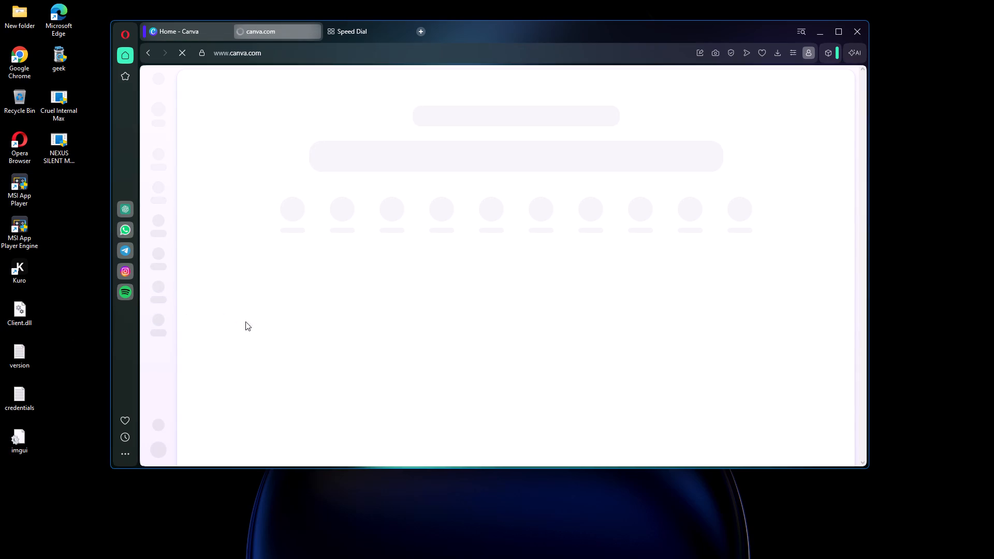
{"action": "left_click", "coordinate": [352, 331]}
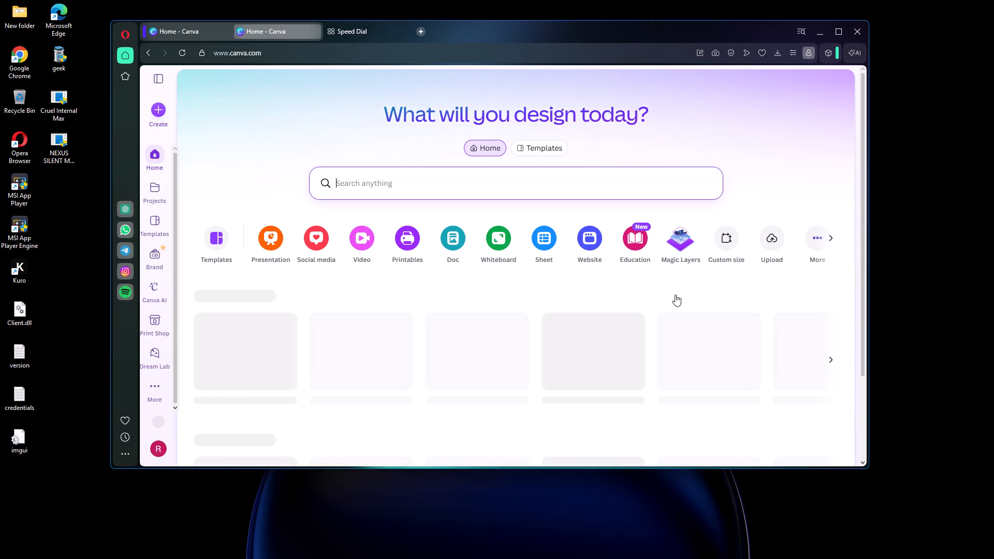
{"action": "scroll", "coordinate": [538, 319], "scroll_direction": "down", "scroll_amount": 2}
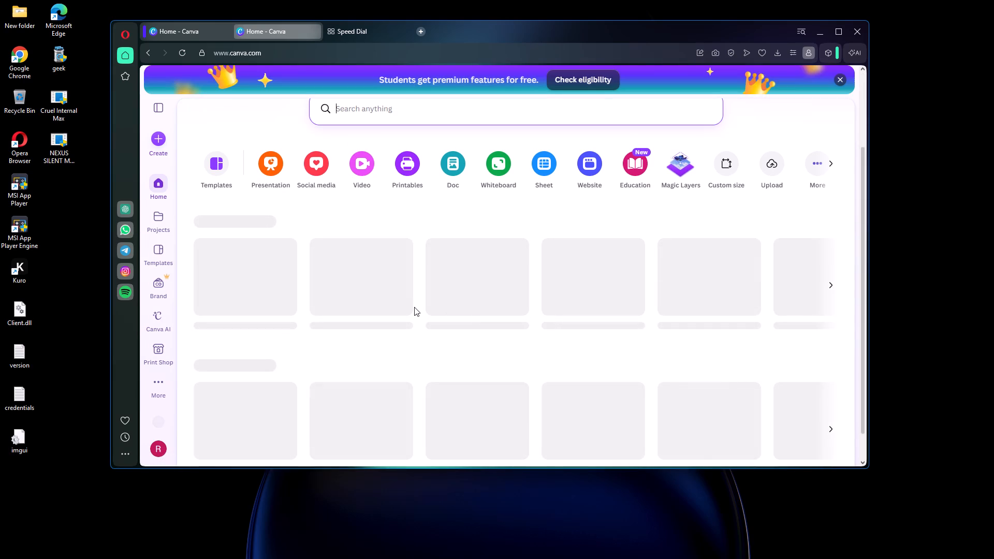
Create a new Landscape Video design at 1920 × 1080 px from the home page's popular formats.
{"action": "scroll", "coordinate": [414, 307], "scroll_direction": "down", "scroll_amount": 6}
{"action": "scroll", "coordinate": [421, 425], "scroll_direction": "down", "scroll_amount": 2}
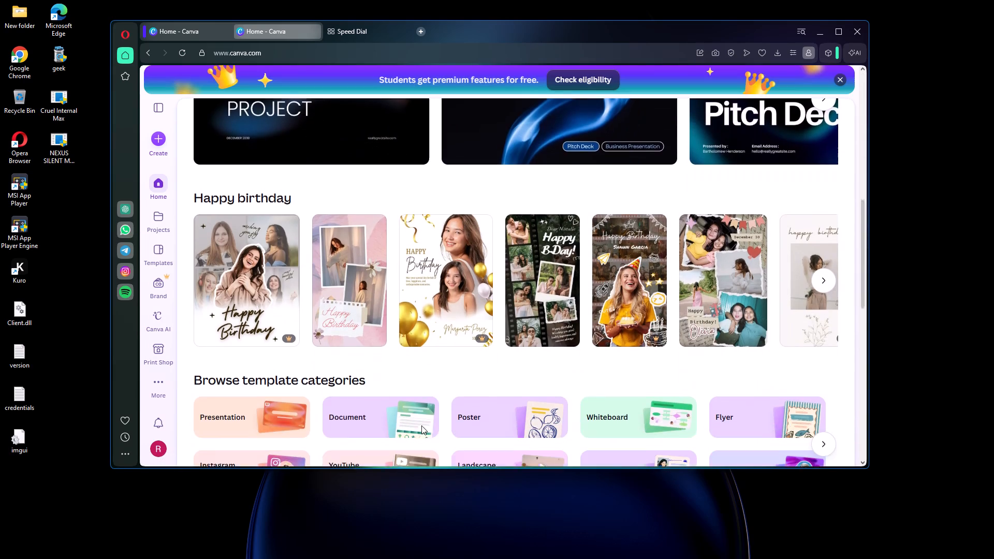
{"action": "scroll", "coordinate": [418, 425], "scroll_direction": "down", "scroll_amount": 8}
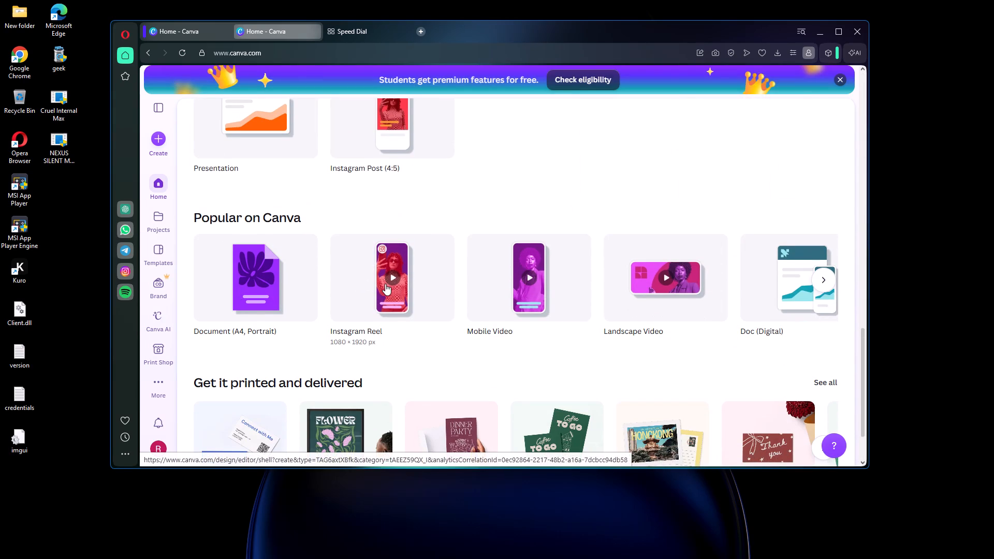
{"action": "left_click", "coordinate": [664, 303]}
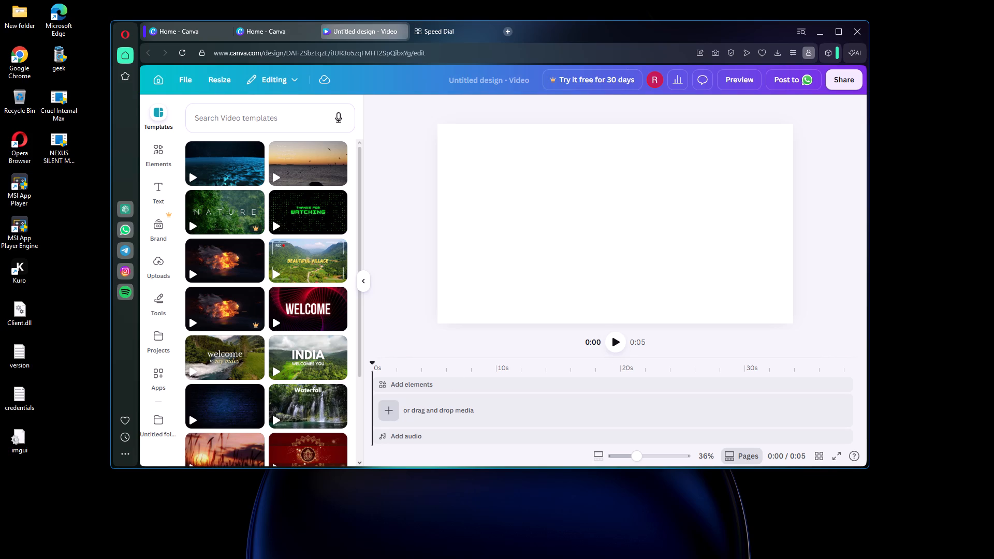
Apply the Simple Sunset Quote Video template to the blank video and play it.
{"action": "left_click", "coordinate": [287, 174]}
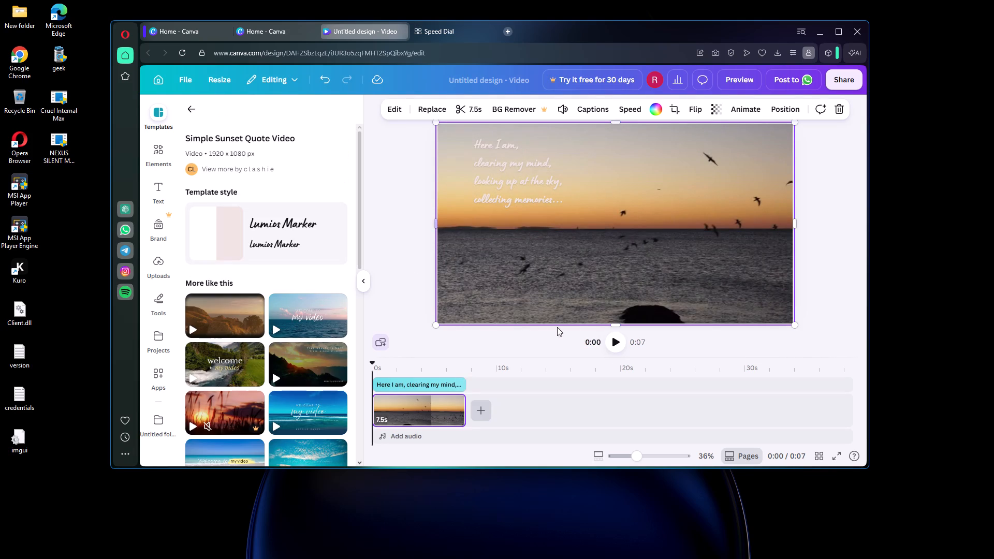
{"action": "left_click", "coordinate": [616, 344]}
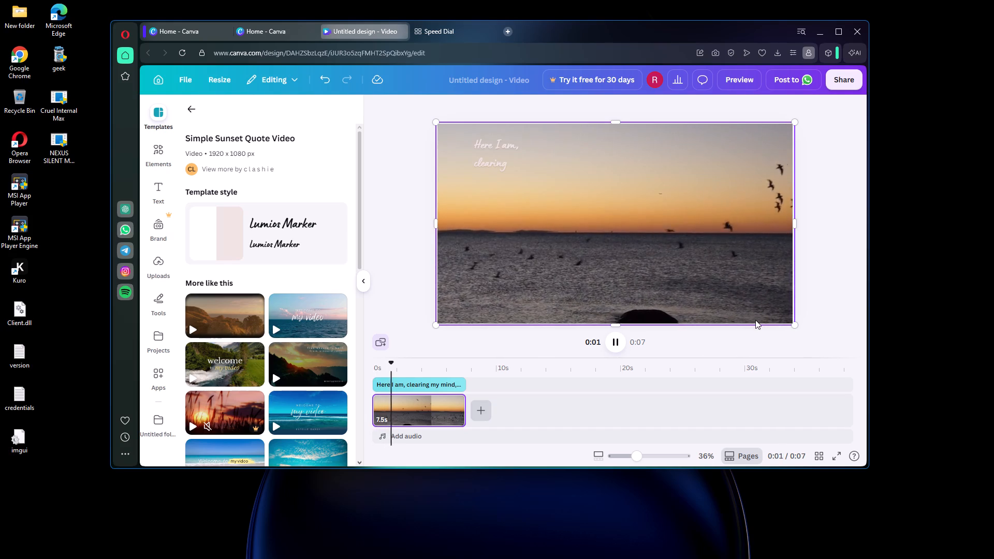
Delete the handwritten quote text from the sunset clip and play the video.
{"action": "left_click", "coordinate": [497, 152]}
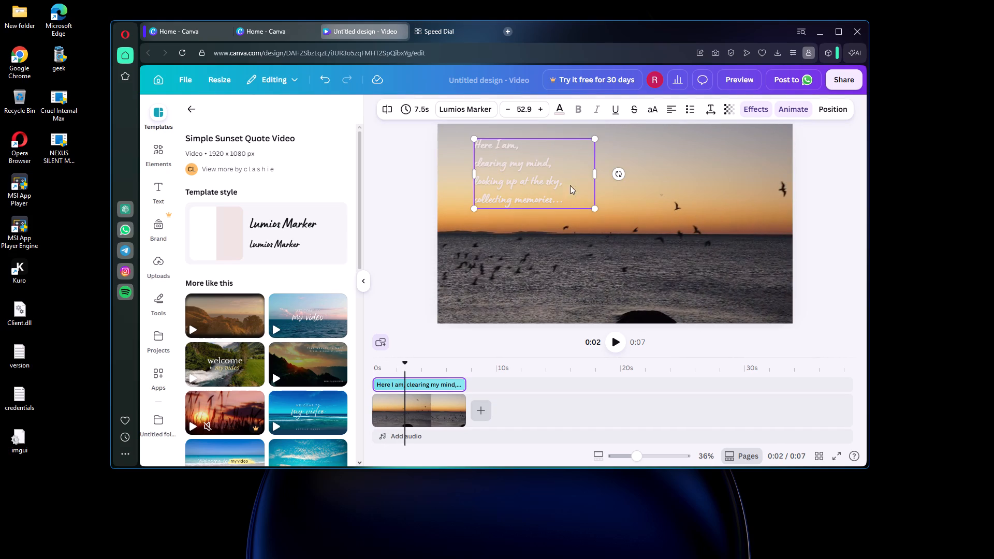
{"action": "left_click", "coordinate": [550, 233]}
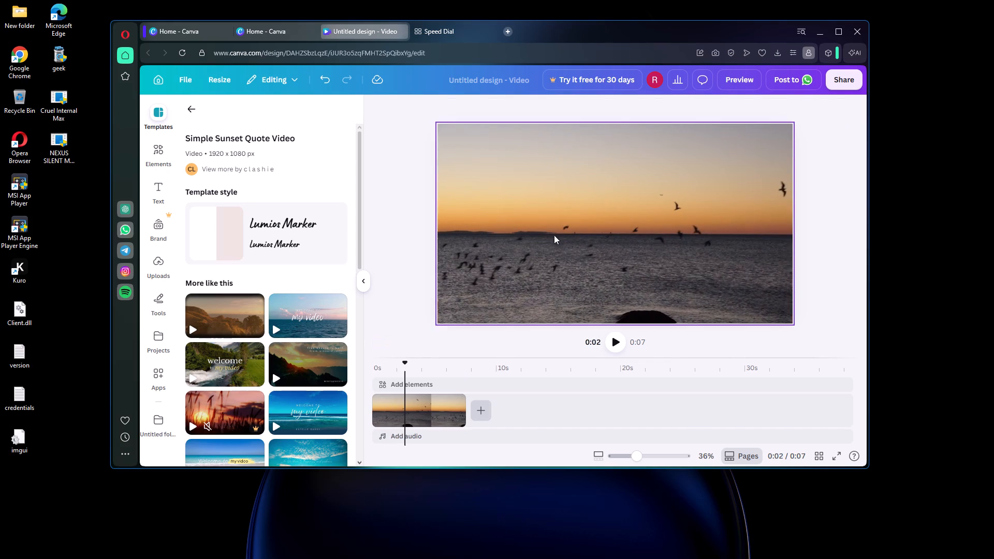
{"action": "left_click", "coordinate": [610, 347]}
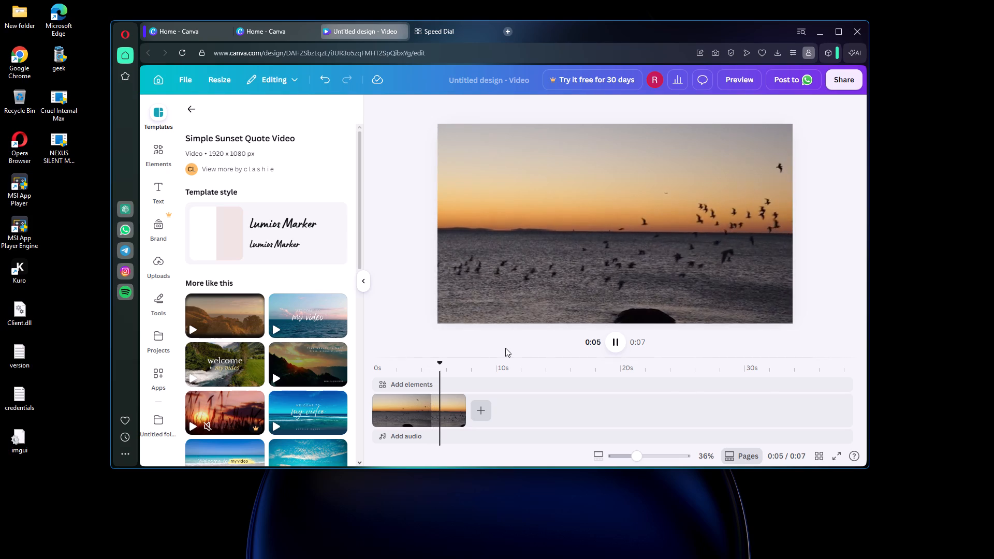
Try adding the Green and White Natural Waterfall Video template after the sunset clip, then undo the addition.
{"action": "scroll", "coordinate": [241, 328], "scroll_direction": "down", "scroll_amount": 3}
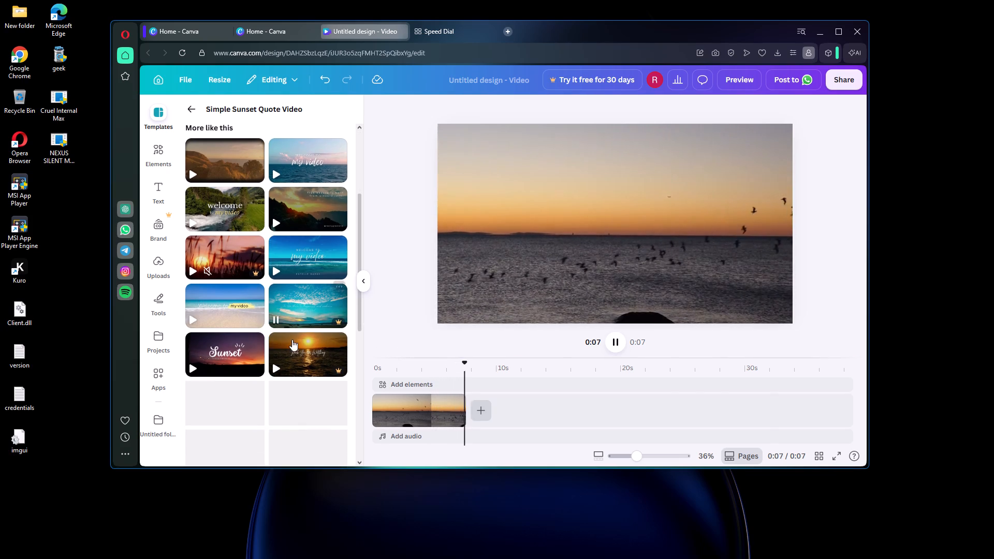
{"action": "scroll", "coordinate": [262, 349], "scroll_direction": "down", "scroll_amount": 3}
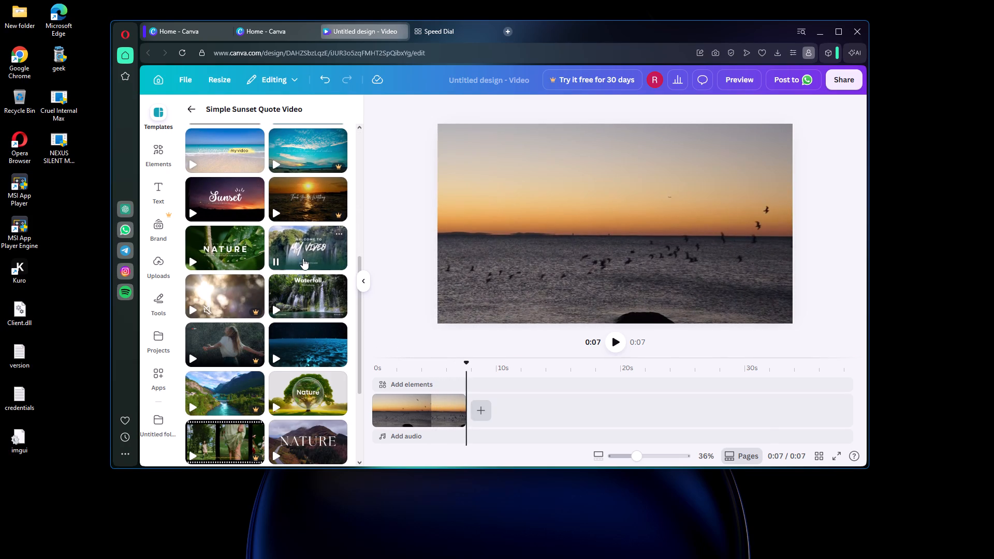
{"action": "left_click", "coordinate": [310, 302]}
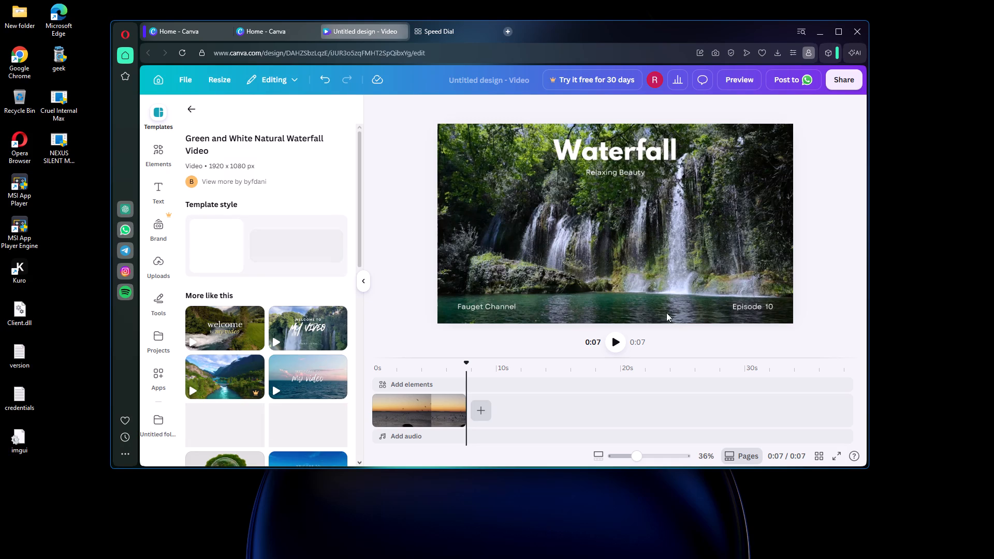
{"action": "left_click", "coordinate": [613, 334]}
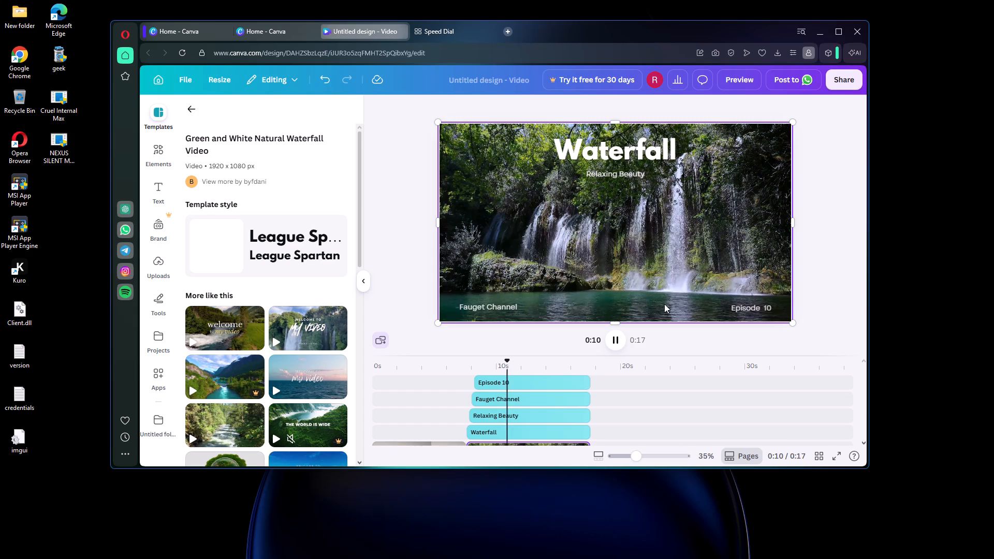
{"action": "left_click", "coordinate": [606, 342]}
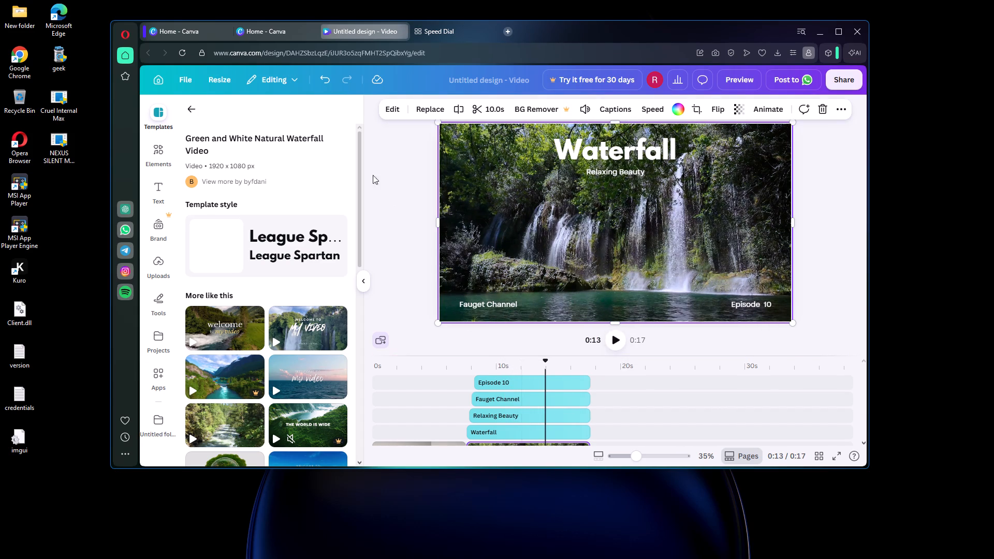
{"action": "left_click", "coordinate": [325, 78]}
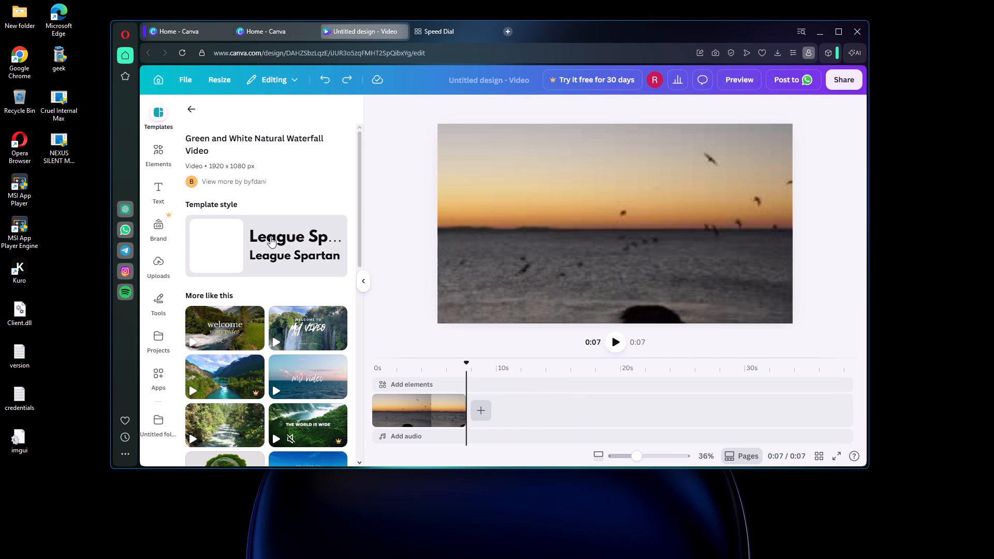
Browse the templates similar to the waterfall video and the recommended video templates for a suitable design.
{"action": "scroll", "coordinate": [214, 272], "scroll_direction": "down", "scroll_amount": 4}
{"action": "scroll", "coordinate": [305, 284], "scroll_direction": "down", "scroll_amount": 3}
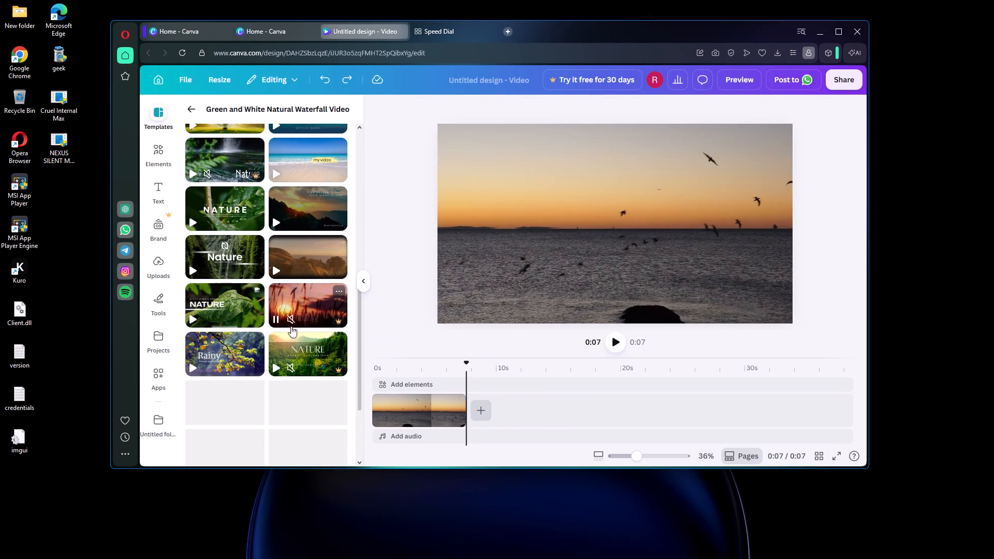
{"action": "scroll", "coordinate": [266, 327], "scroll_direction": "down", "scroll_amount": 4}
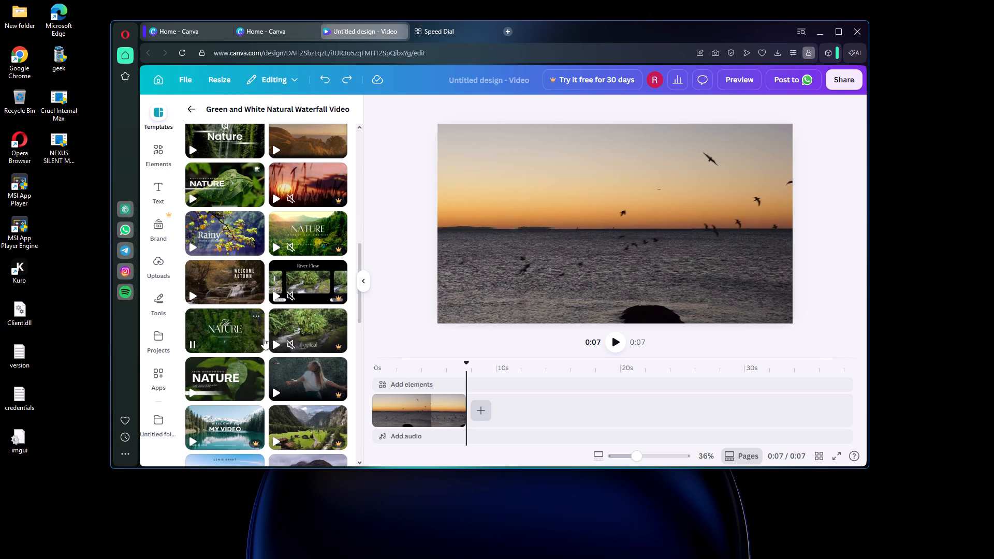
{"action": "scroll", "coordinate": [265, 338], "scroll_direction": "down", "scroll_amount": 3}
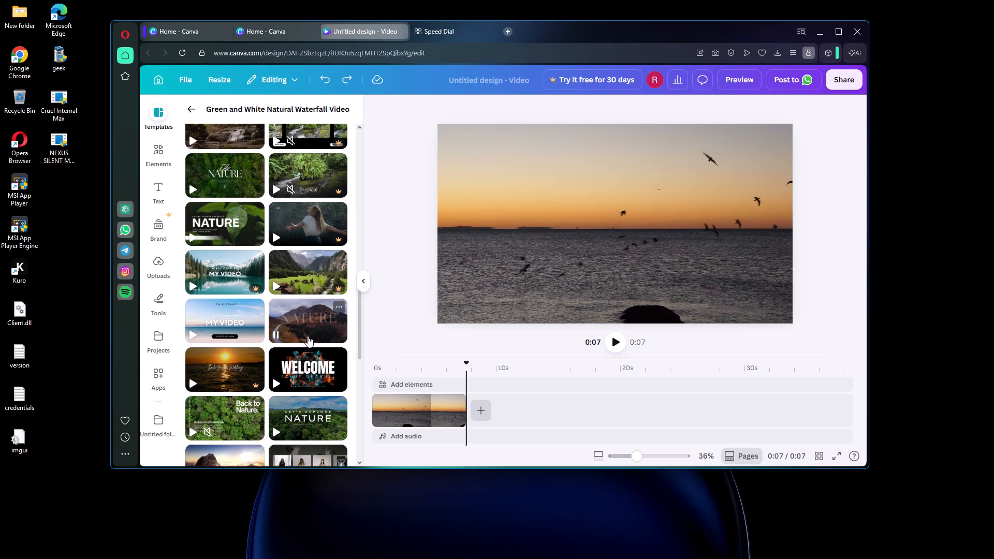
{"action": "scroll", "coordinate": [245, 333], "scroll_direction": "down", "scroll_amount": 3}
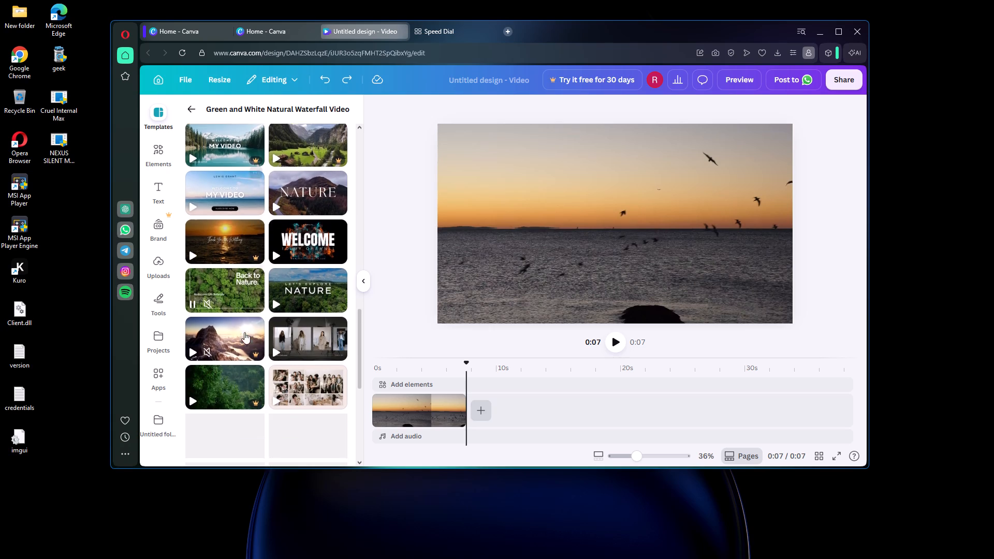
{"action": "scroll", "coordinate": [245, 330], "scroll_direction": "up", "scroll_amount": 11}
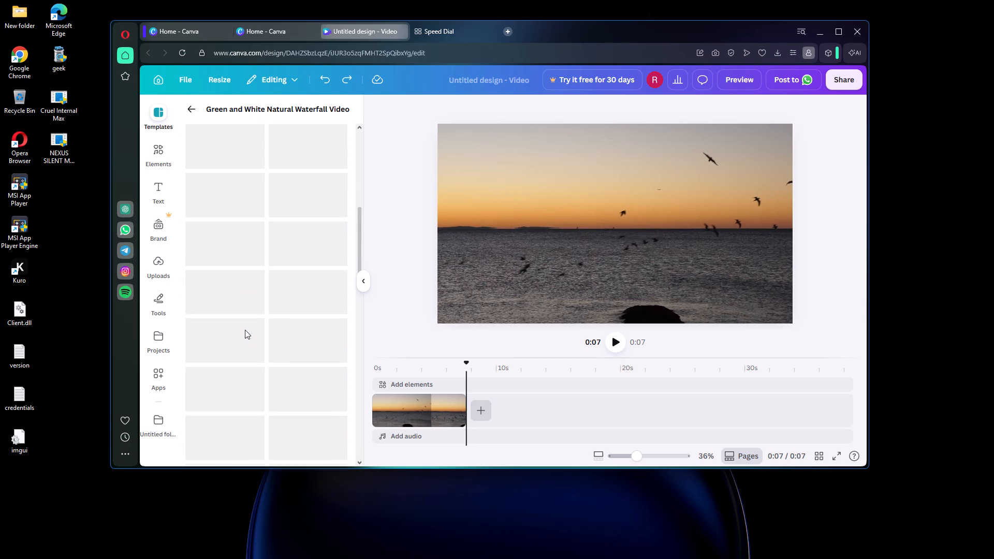
{"action": "scroll", "coordinate": [245, 330], "scroll_direction": "up", "scroll_amount": 2}
{"action": "left_click", "coordinate": [186, 112]}
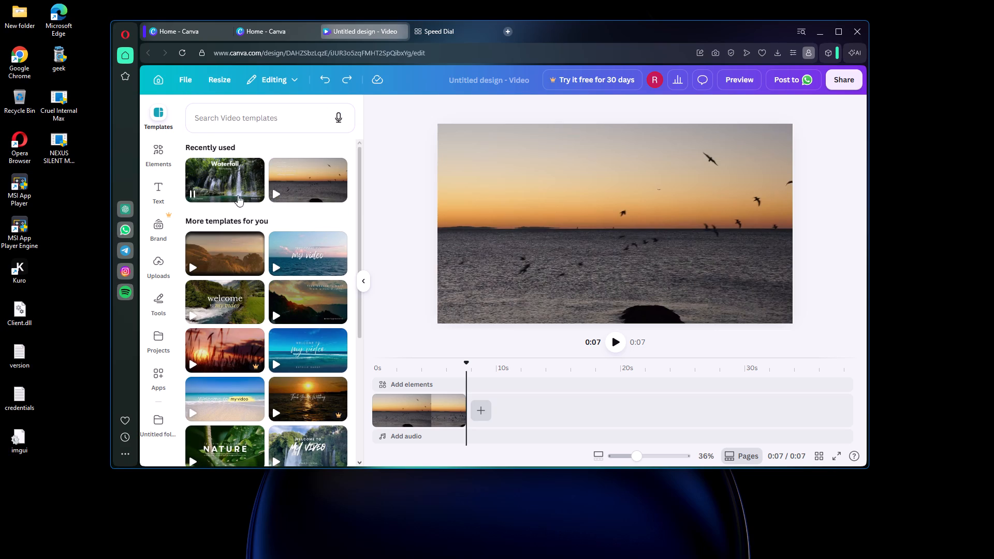
{"action": "scroll", "coordinate": [262, 258], "scroll_direction": "down", "scroll_amount": 4}
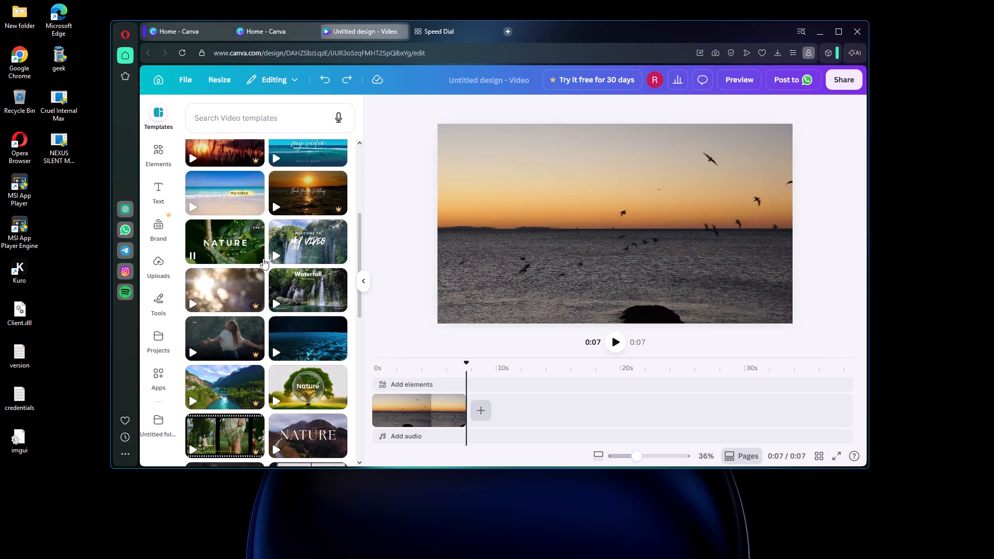
{"action": "scroll", "coordinate": [263, 258], "scroll_direction": "up", "scroll_amount": 6}
{"action": "scroll", "coordinate": [263, 258], "scroll_direction": "down", "scroll_amount": 6}
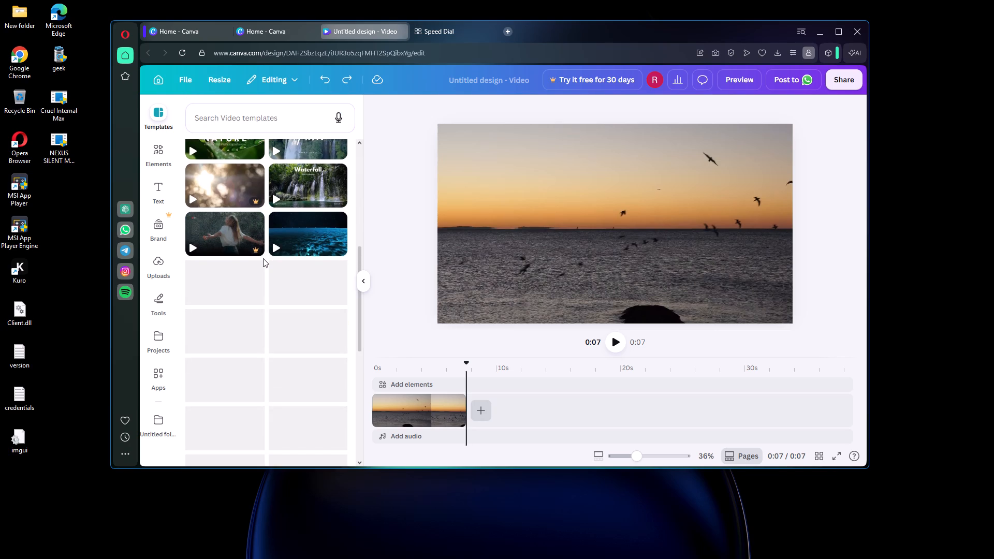
{"action": "scroll", "coordinate": [263, 258], "scroll_direction": "down", "scroll_amount": 4}
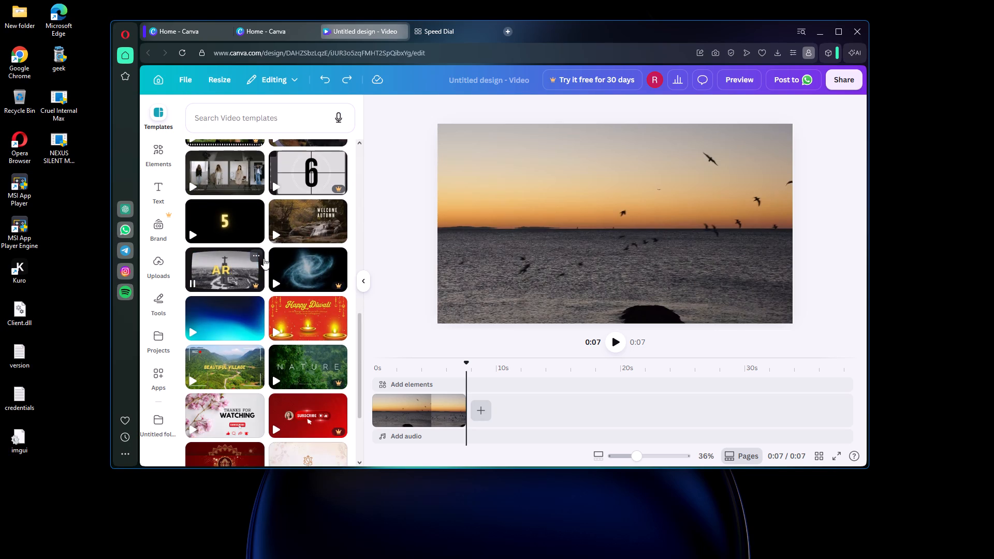
{"action": "scroll", "coordinate": [266, 260], "scroll_direction": "up", "scroll_amount": 9}
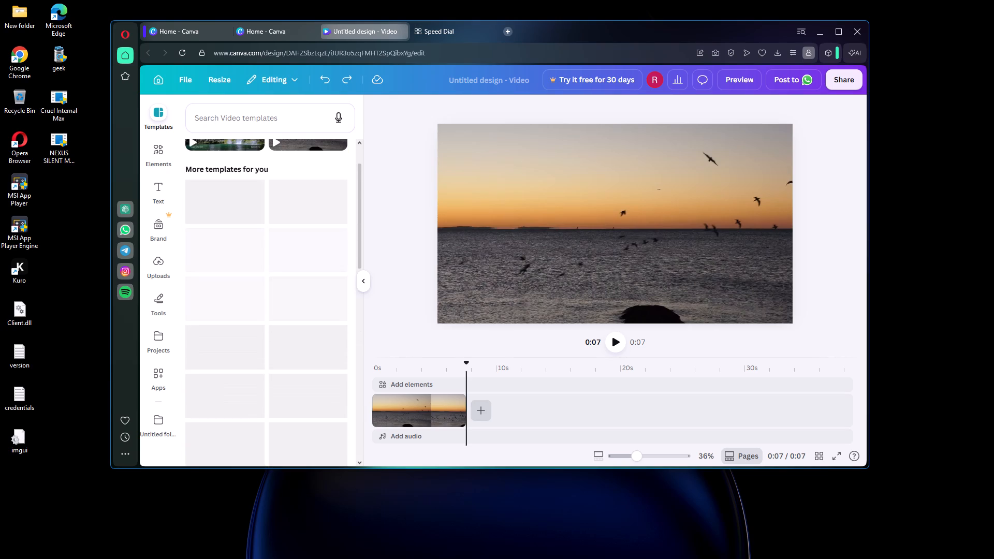
Search the video templates for "aesthetic".
{"action": "left_click", "coordinate": [264, 117]}
{"action": "type", "text": "aaesthe"}
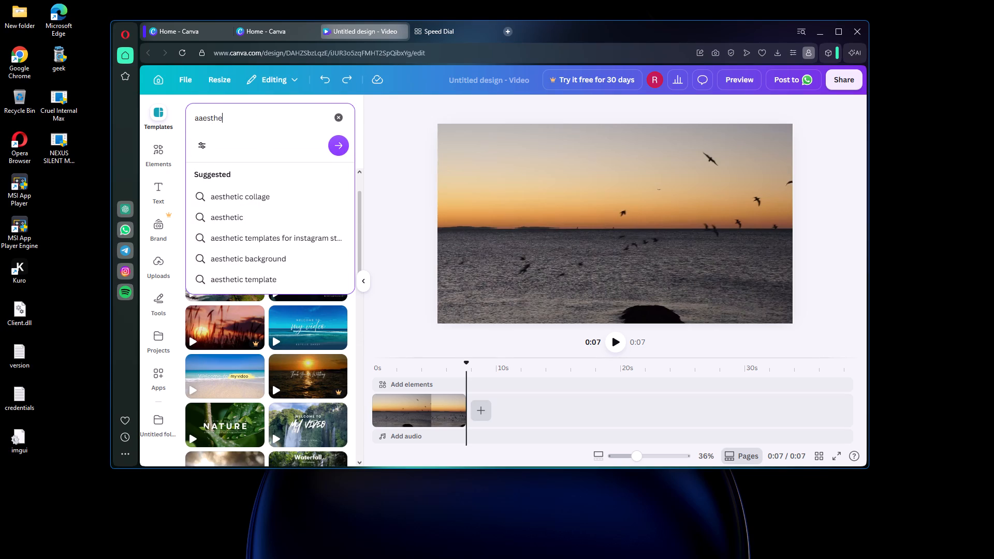
{"action": "left_click", "coordinate": [258, 226]}
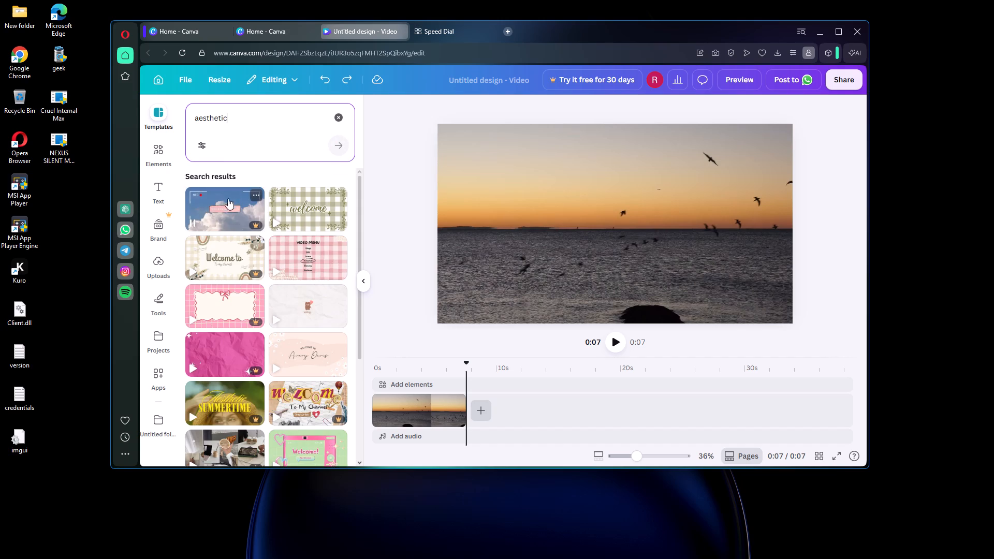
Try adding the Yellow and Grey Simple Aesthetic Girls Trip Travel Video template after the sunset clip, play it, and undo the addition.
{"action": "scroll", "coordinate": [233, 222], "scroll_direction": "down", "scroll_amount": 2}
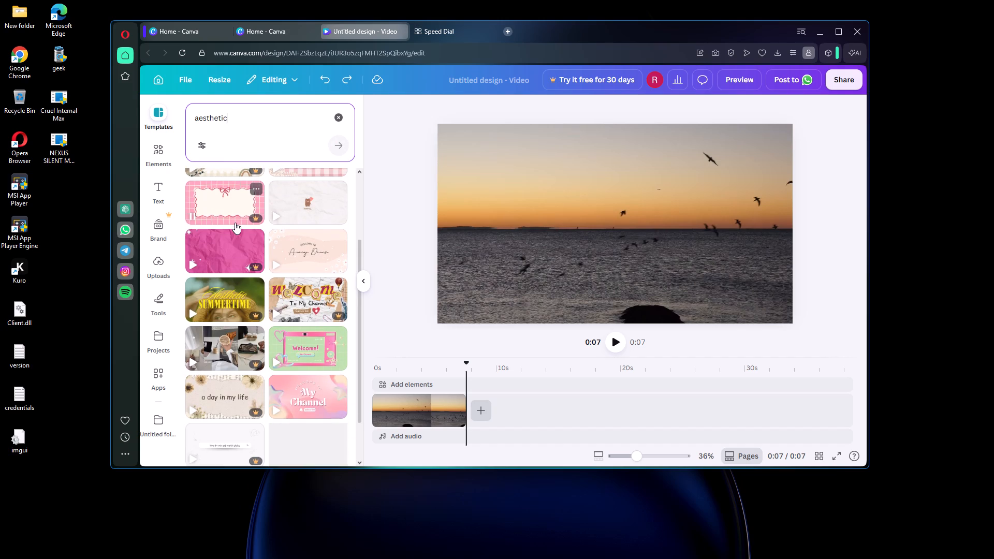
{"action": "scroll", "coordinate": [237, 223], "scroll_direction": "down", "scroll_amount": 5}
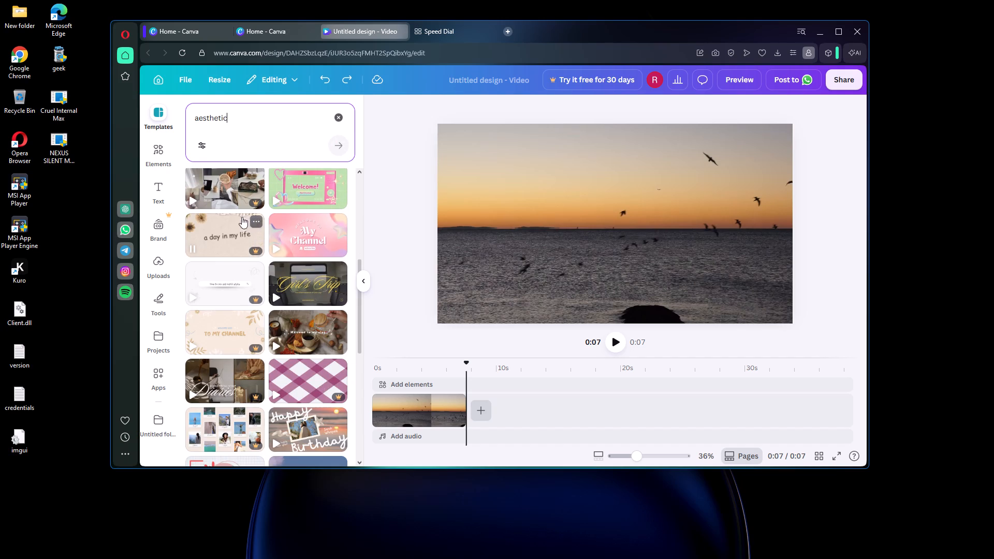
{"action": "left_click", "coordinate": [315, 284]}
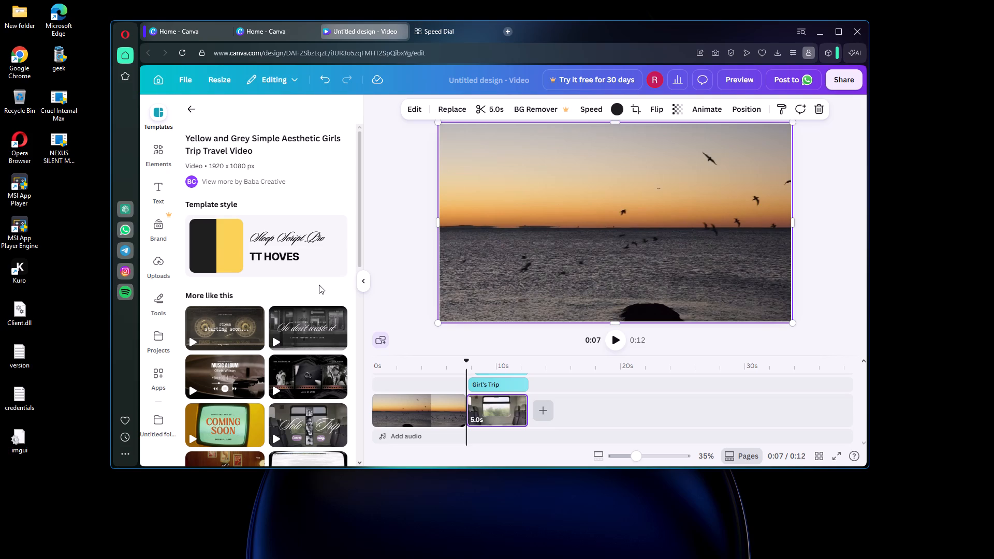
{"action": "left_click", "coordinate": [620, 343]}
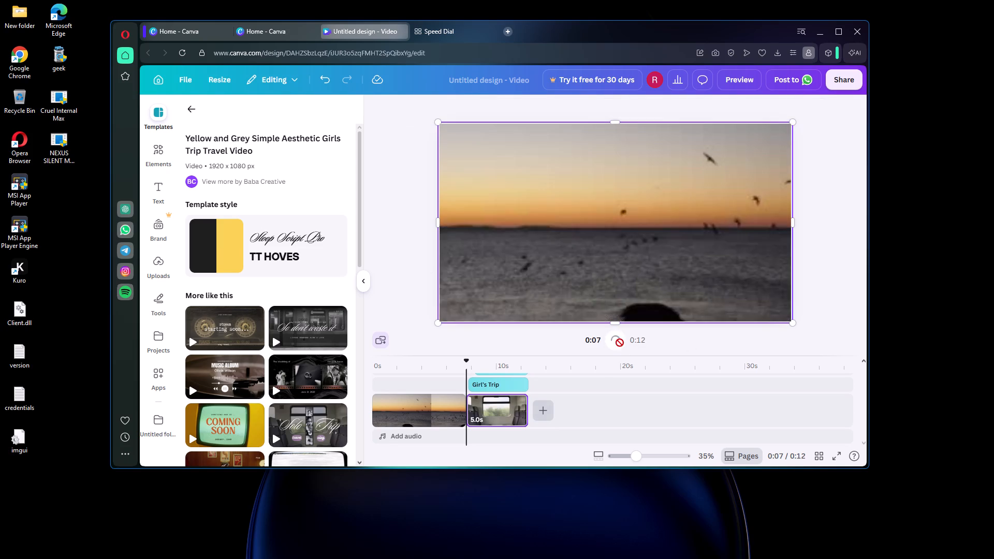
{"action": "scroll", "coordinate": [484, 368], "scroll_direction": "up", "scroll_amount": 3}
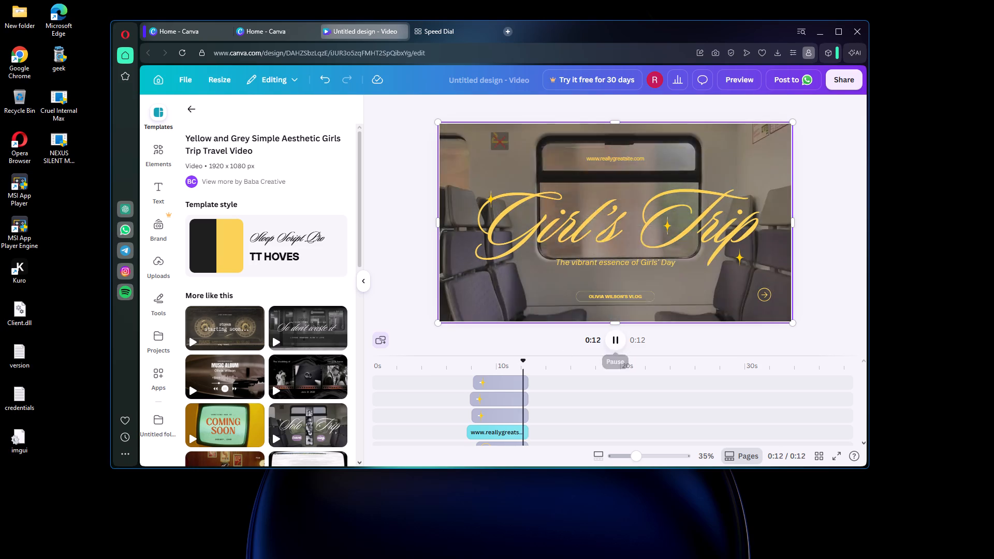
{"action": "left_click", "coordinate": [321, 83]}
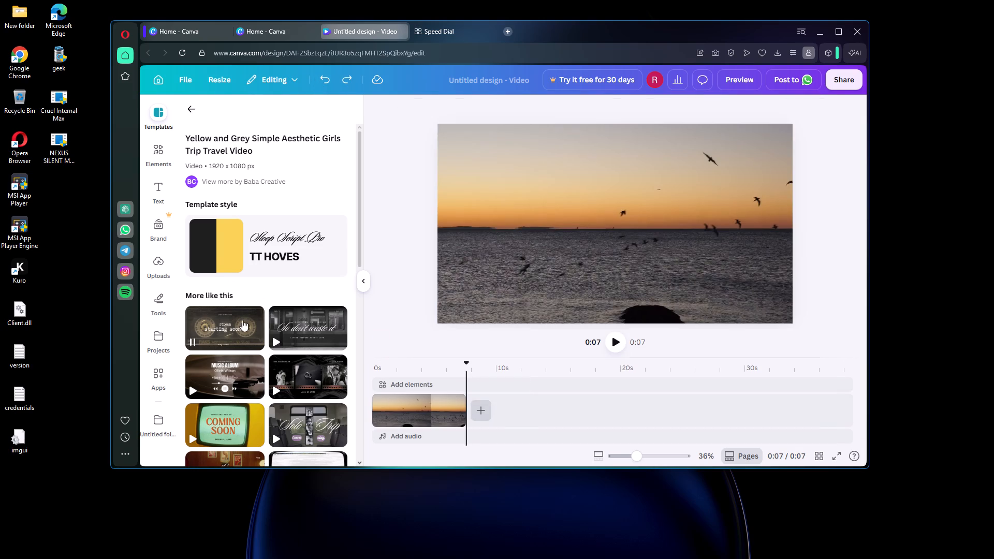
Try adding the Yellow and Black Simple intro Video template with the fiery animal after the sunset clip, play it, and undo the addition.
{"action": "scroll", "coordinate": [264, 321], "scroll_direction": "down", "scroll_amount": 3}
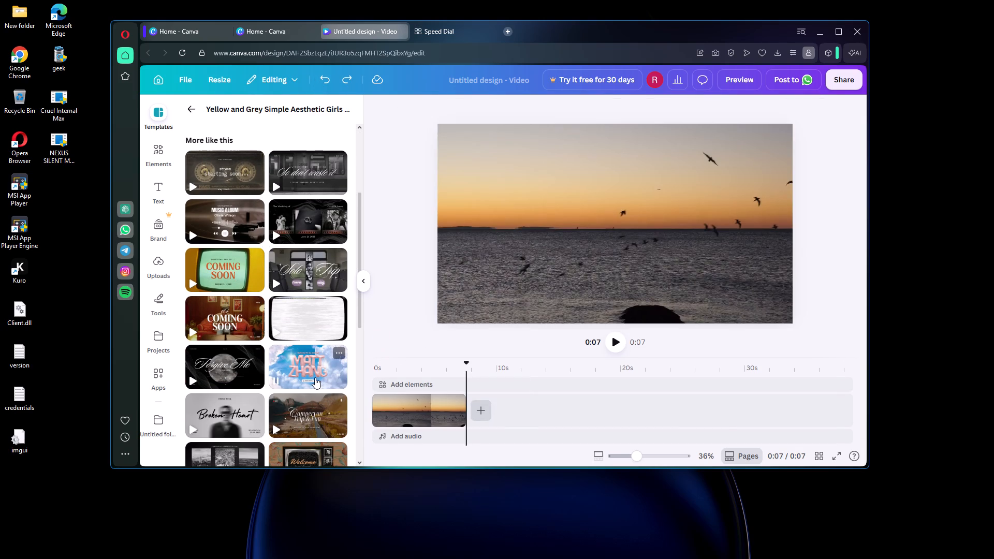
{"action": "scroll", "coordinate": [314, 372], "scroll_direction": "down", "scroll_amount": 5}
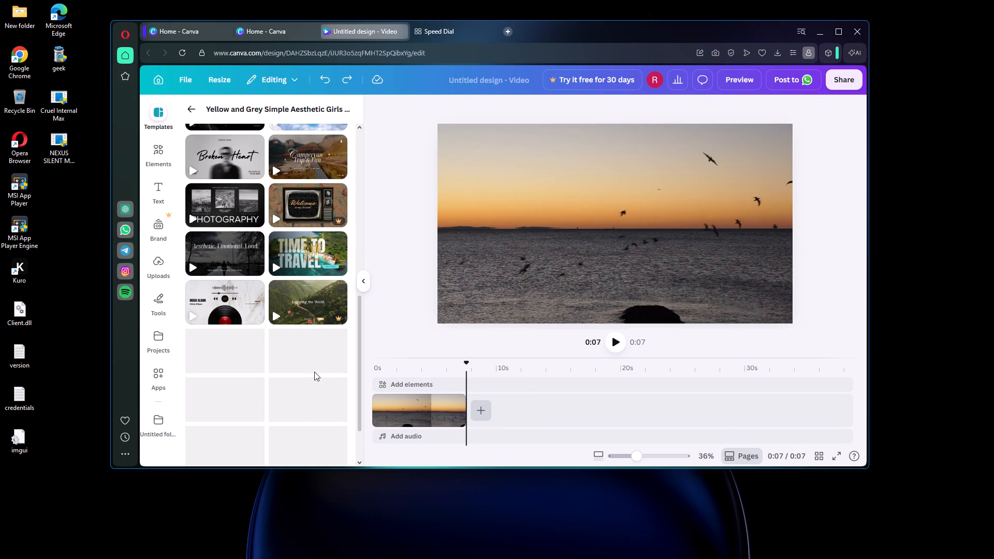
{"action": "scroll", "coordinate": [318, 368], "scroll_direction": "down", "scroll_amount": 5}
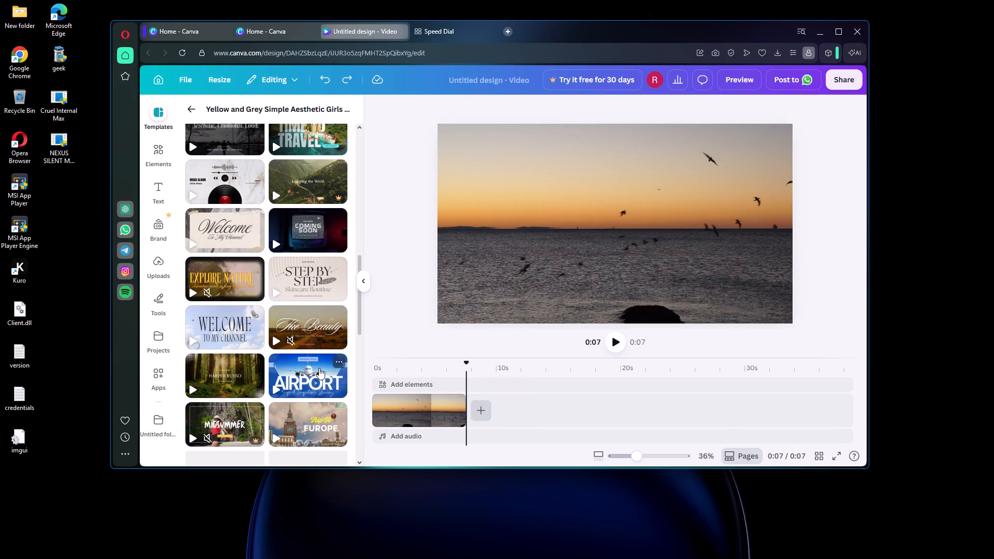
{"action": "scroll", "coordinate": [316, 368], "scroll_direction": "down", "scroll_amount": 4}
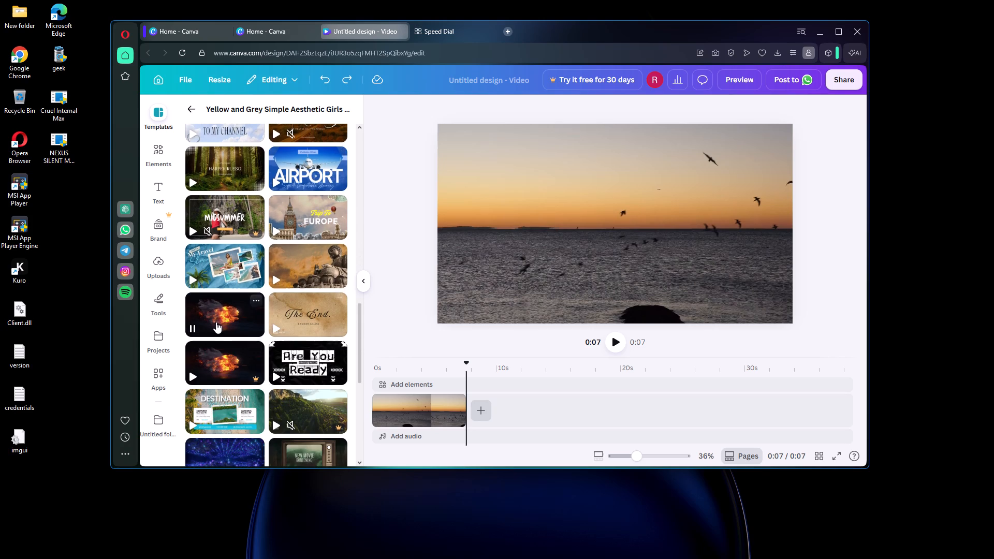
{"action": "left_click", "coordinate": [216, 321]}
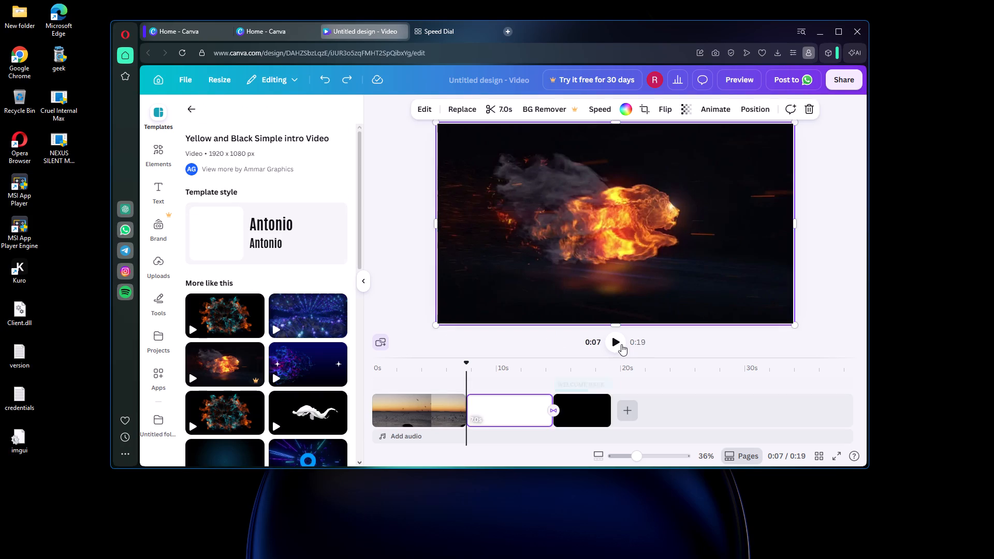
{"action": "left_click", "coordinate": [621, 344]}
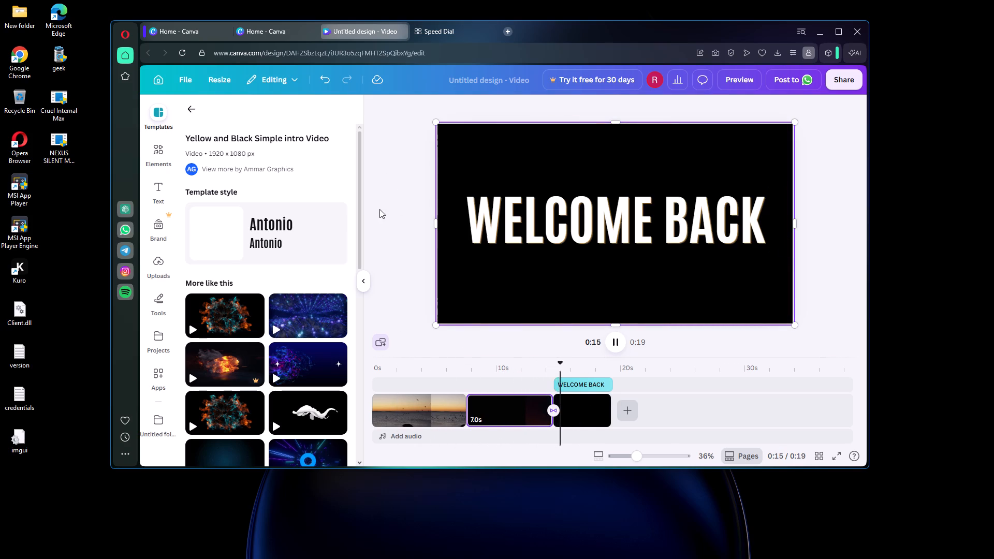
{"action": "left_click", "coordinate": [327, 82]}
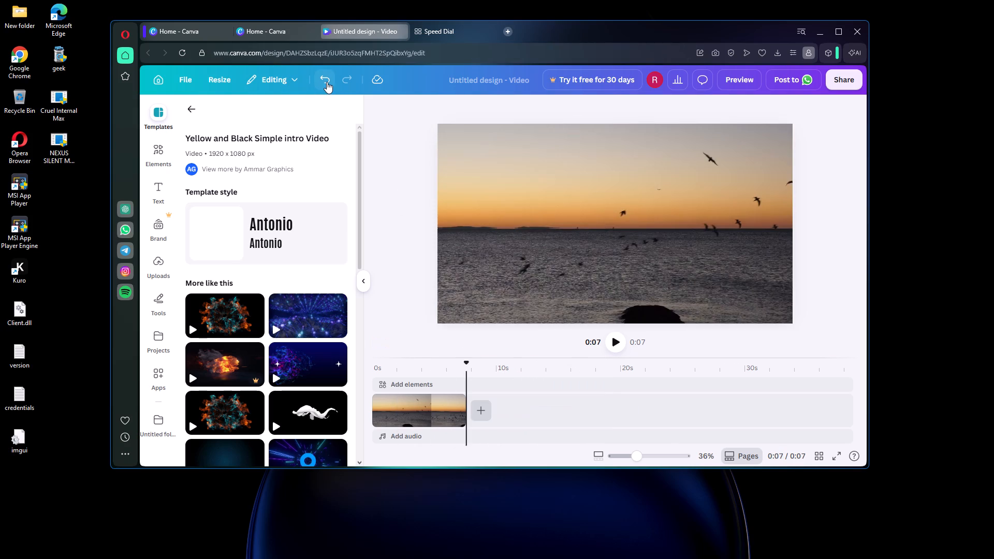
Browse the templates similar to the Yellow and Black intro and the remaining aesthetic search results for a suitable design.
{"action": "scroll", "coordinate": [367, 321], "scroll_direction": "down", "scroll_amount": 5}
{"action": "scroll", "coordinate": [290, 320], "scroll_direction": "down", "scroll_amount": 2}
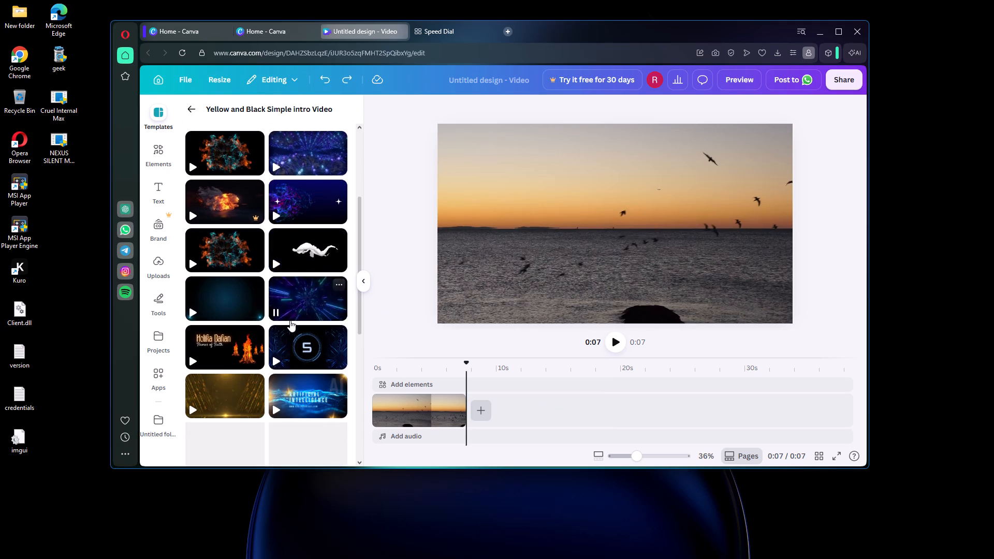
{"action": "scroll", "coordinate": [290, 320], "scroll_direction": "down", "scroll_amount": 3}
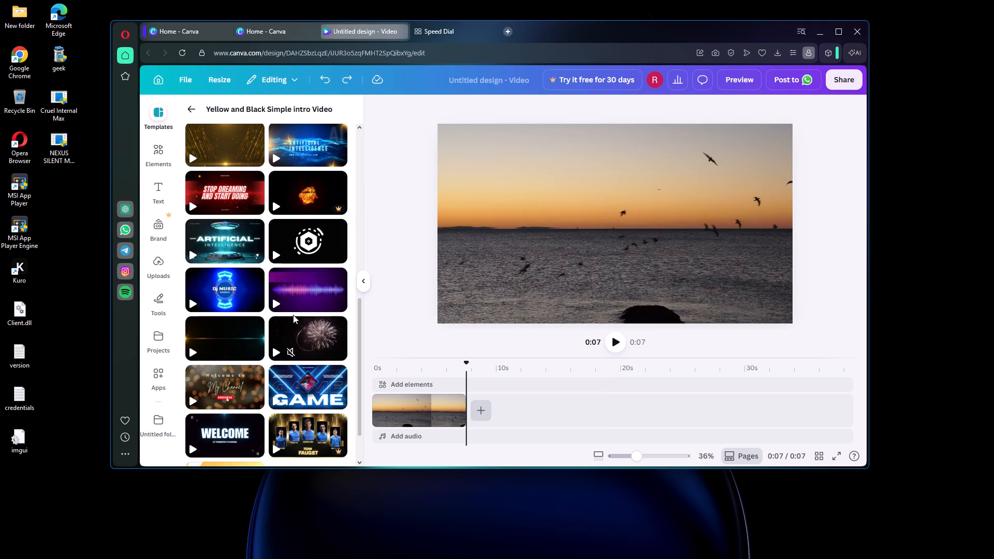
{"action": "scroll", "coordinate": [295, 304], "scroll_direction": "down", "scroll_amount": 5}
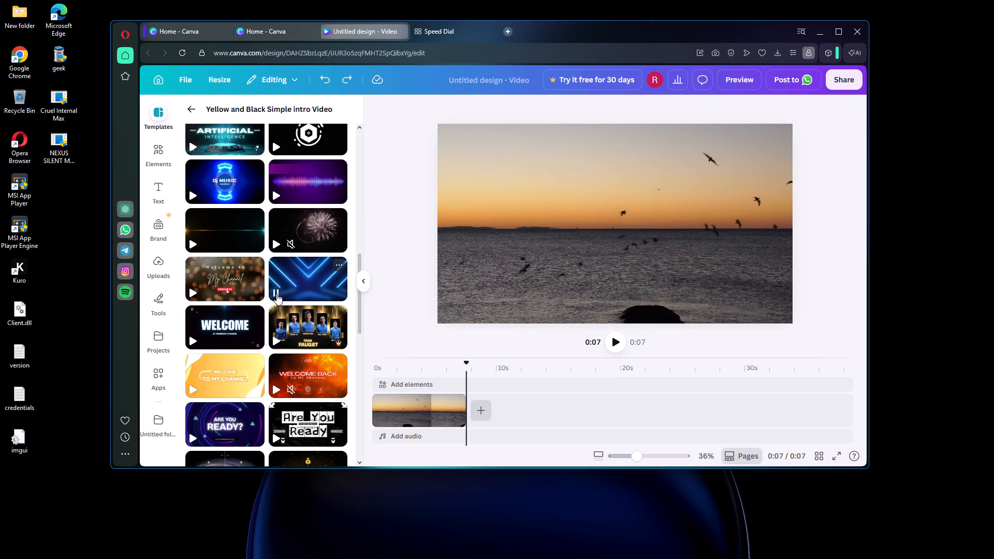
{"action": "scroll", "coordinate": [272, 285], "scroll_direction": "down", "scroll_amount": 5}
{"action": "scroll", "coordinate": [276, 283], "scroll_direction": "up", "scroll_amount": 13}
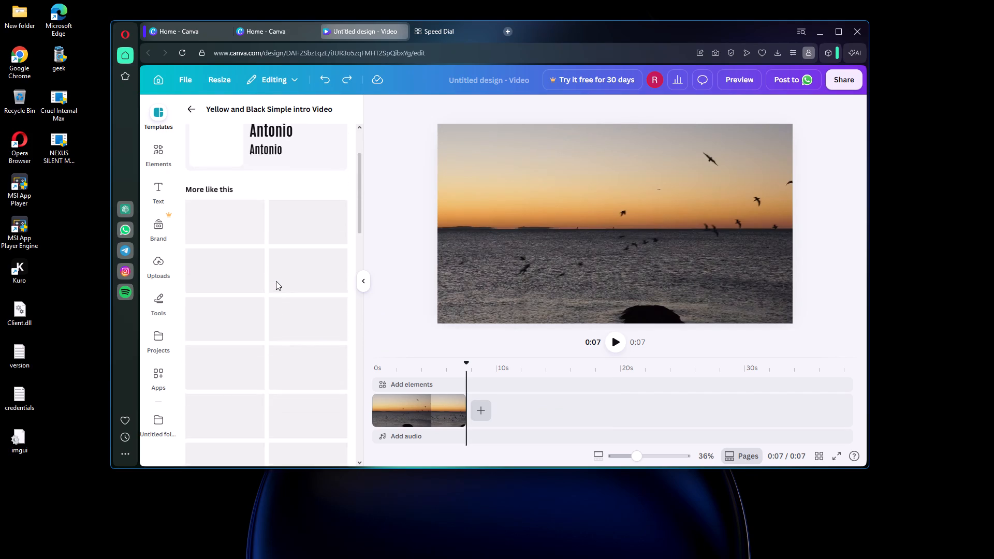
{"action": "scroll", "coordinate": [276, 281], "scroll_direction": "up", "scroll_amount": 4}
{"action": "left_click", "coordinate": [194, 108]}
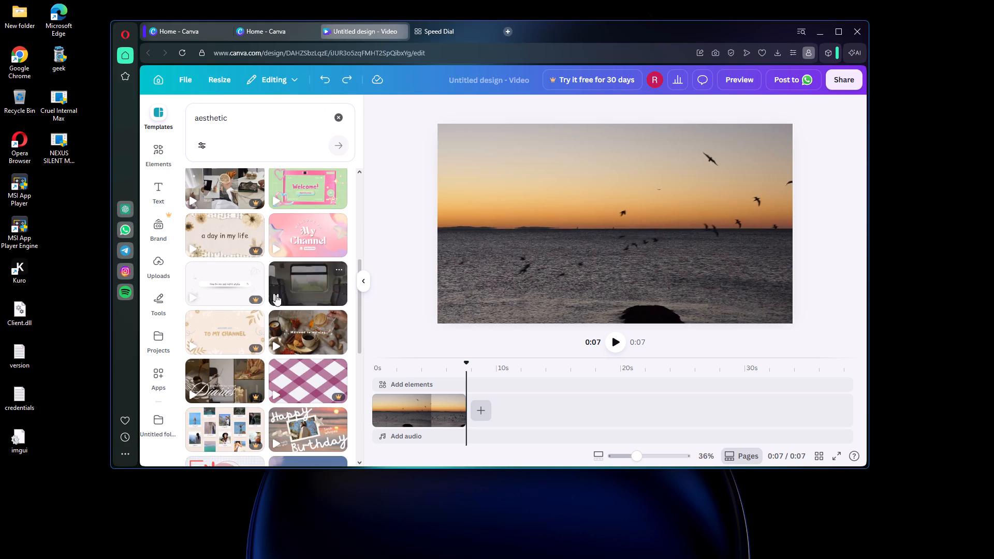
{"action": "scroll", "coordinate": [273, 295], "scroll_direction": "down", "scroll_amount": 10}
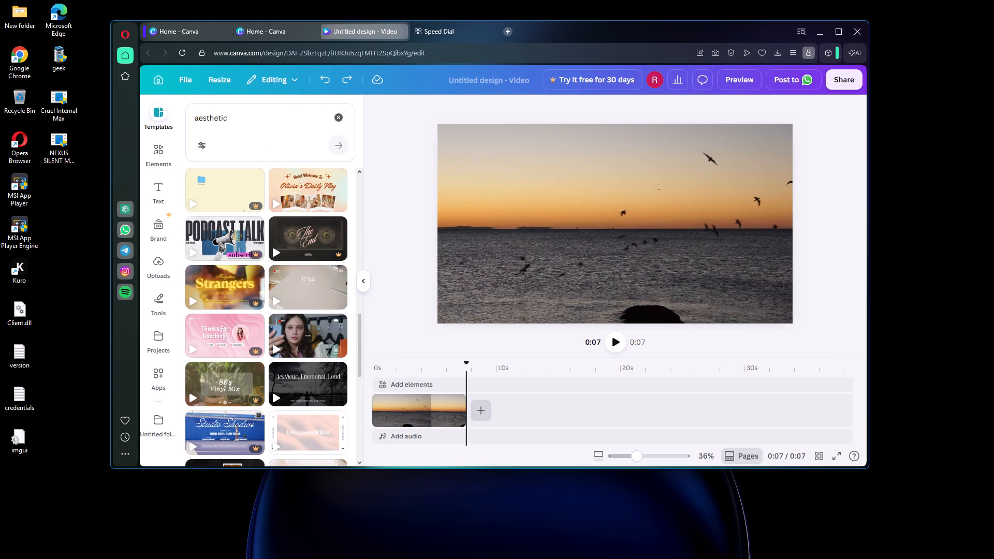
Search the video templates for "aesthetic nature video".
{"action": "left_click", "coordinate": [250, 128]}
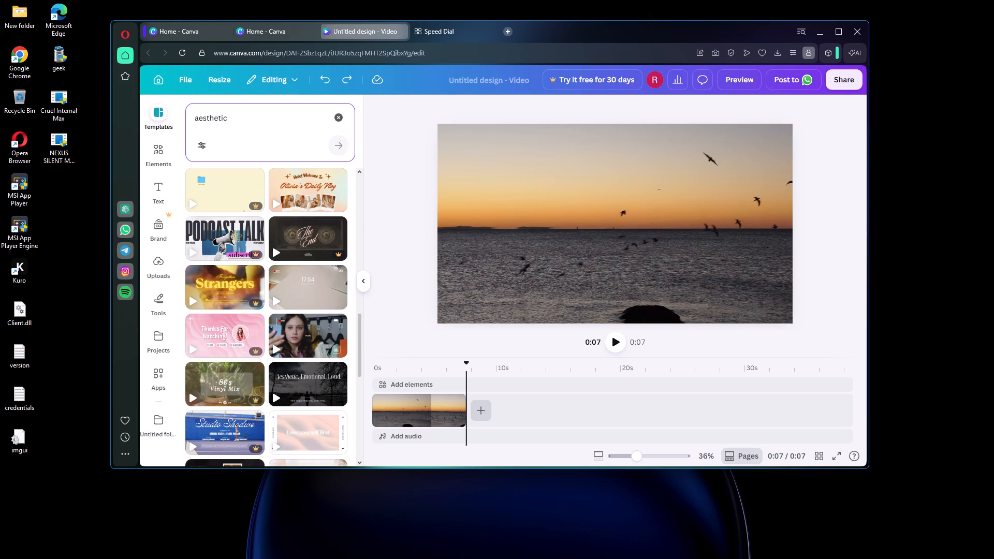
{"action": "left_click", "coordinate": [243, 120]}
{"action": "key", "text": "space"}
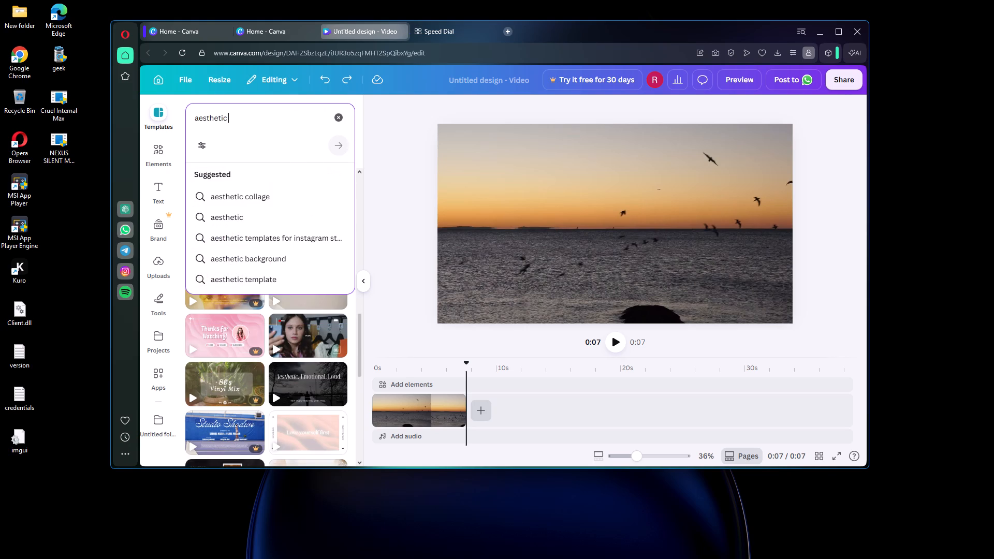
{"action": "type", "text": "natur"}
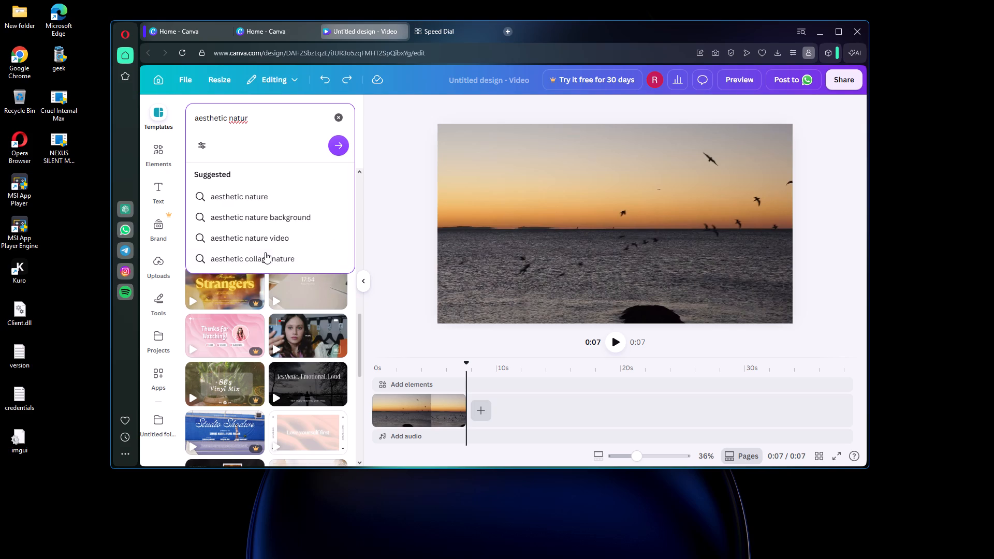
{"action": "left_click", "coordinate": [267, 244]}
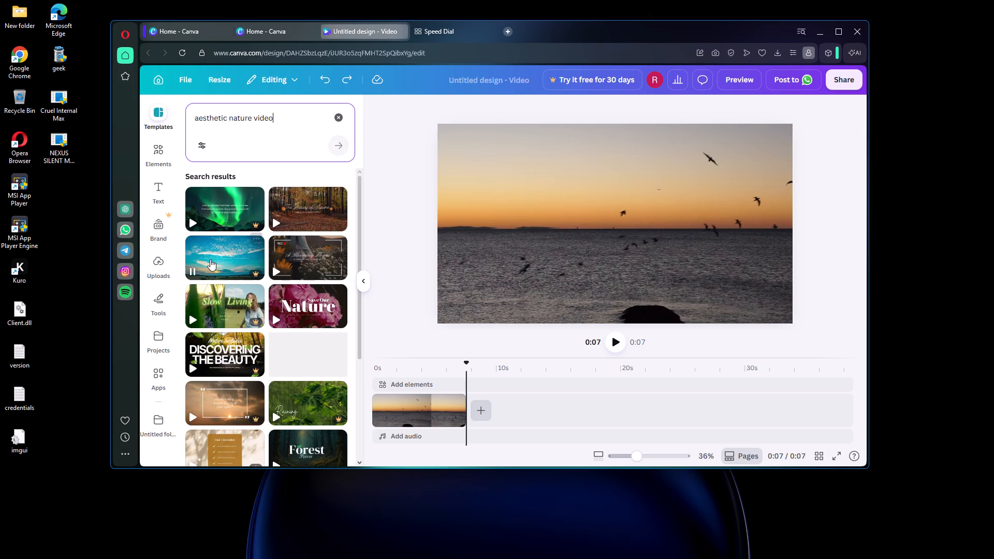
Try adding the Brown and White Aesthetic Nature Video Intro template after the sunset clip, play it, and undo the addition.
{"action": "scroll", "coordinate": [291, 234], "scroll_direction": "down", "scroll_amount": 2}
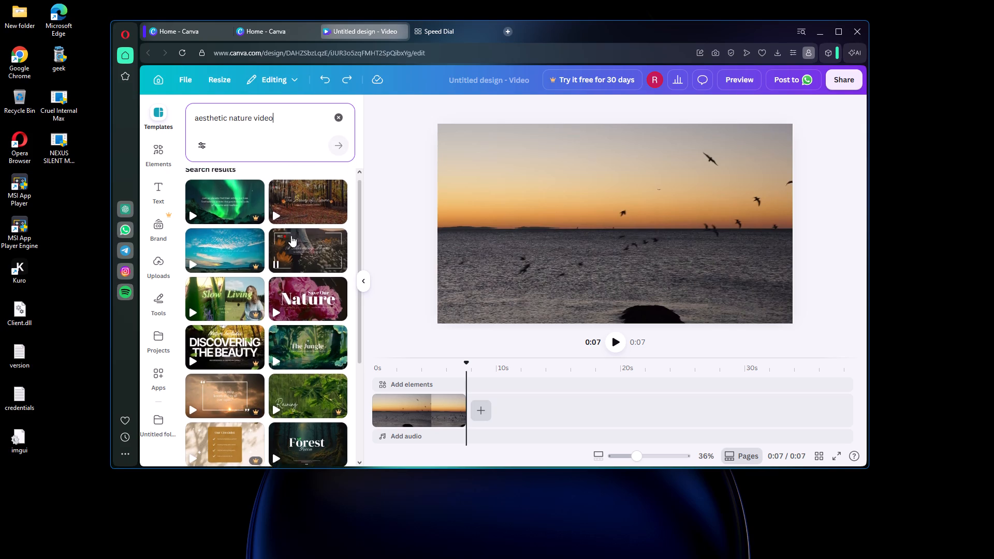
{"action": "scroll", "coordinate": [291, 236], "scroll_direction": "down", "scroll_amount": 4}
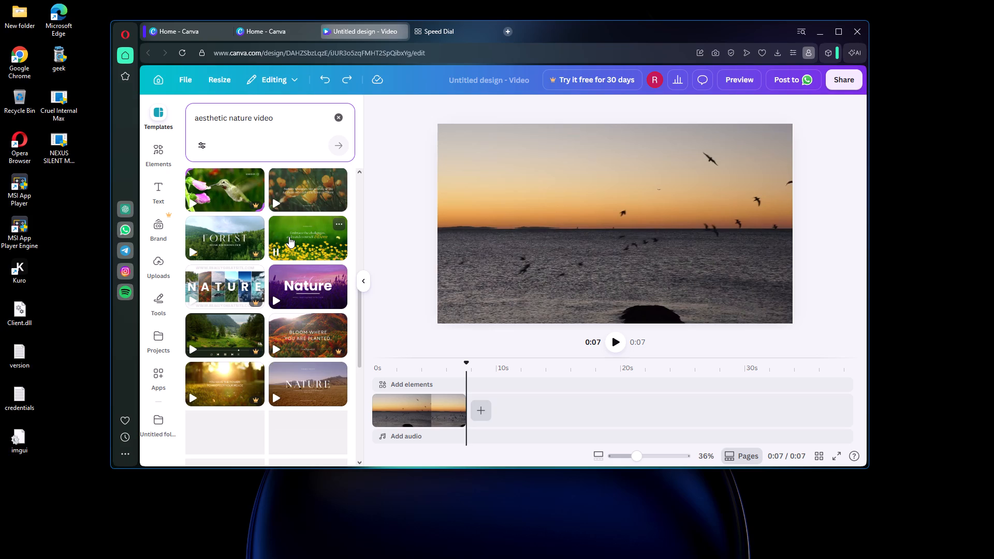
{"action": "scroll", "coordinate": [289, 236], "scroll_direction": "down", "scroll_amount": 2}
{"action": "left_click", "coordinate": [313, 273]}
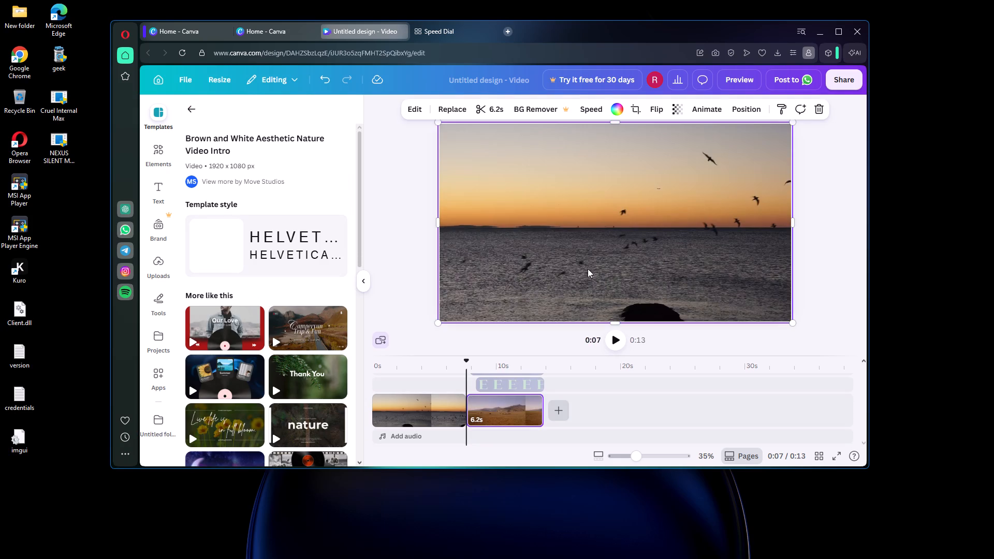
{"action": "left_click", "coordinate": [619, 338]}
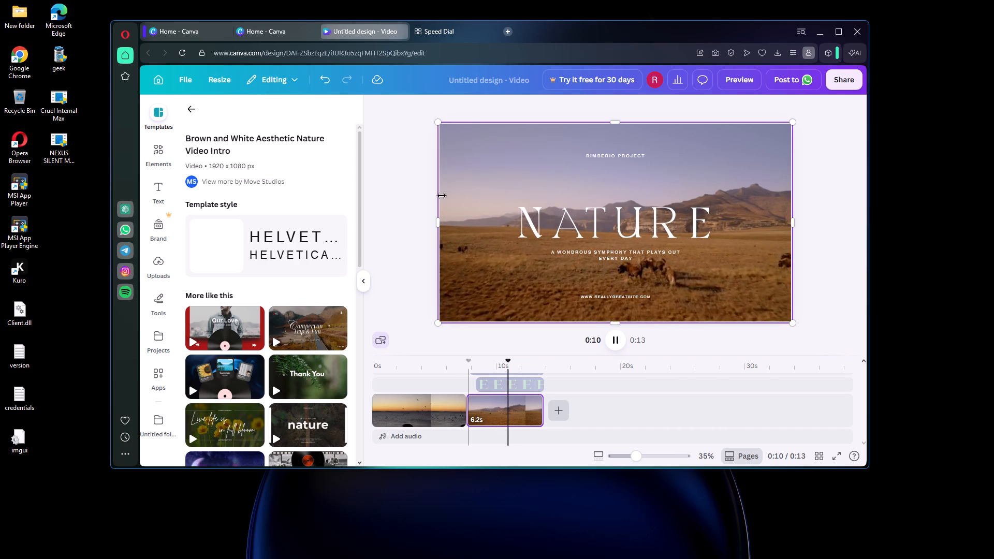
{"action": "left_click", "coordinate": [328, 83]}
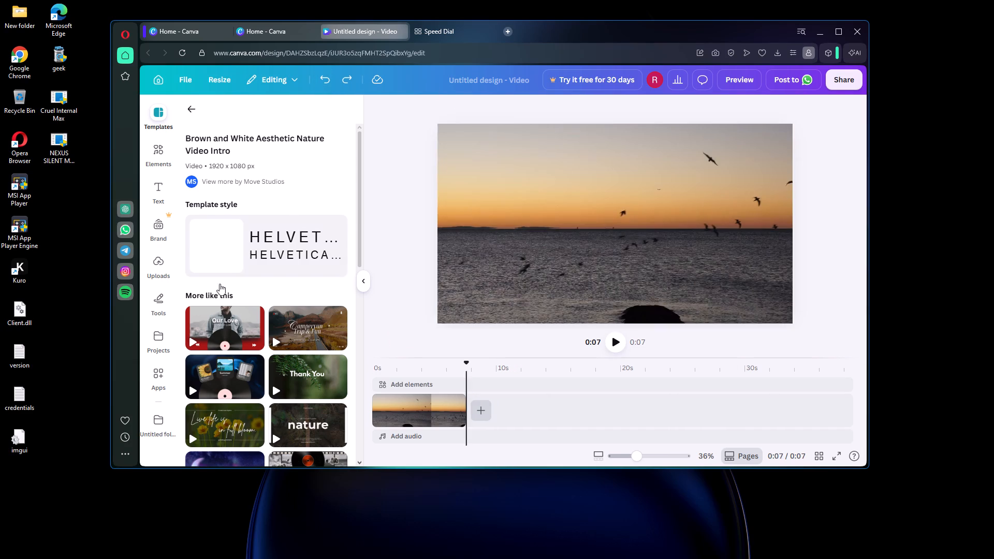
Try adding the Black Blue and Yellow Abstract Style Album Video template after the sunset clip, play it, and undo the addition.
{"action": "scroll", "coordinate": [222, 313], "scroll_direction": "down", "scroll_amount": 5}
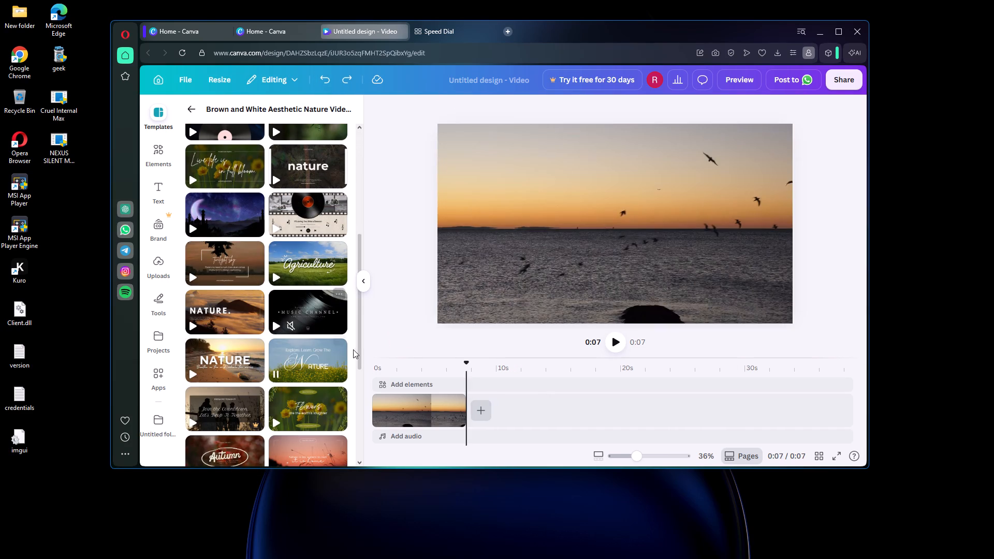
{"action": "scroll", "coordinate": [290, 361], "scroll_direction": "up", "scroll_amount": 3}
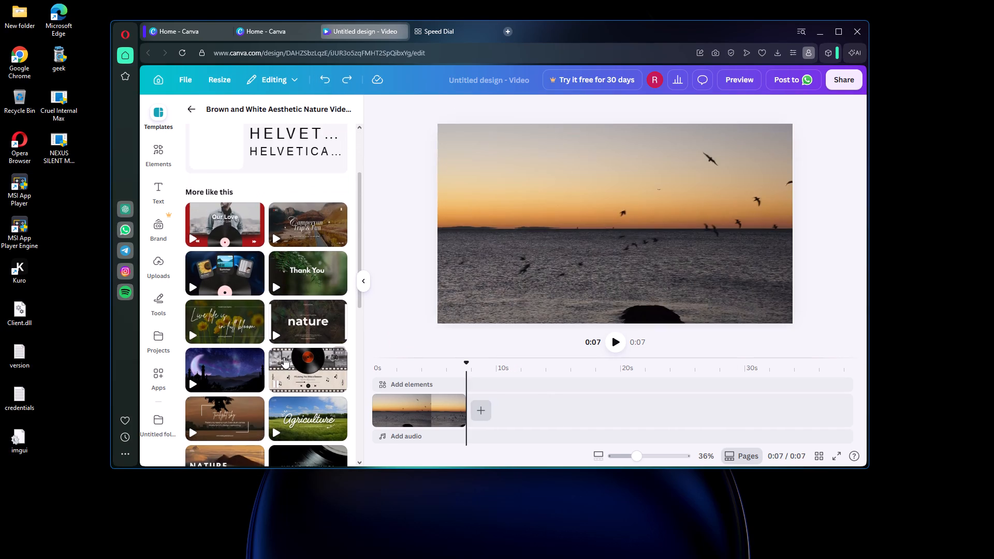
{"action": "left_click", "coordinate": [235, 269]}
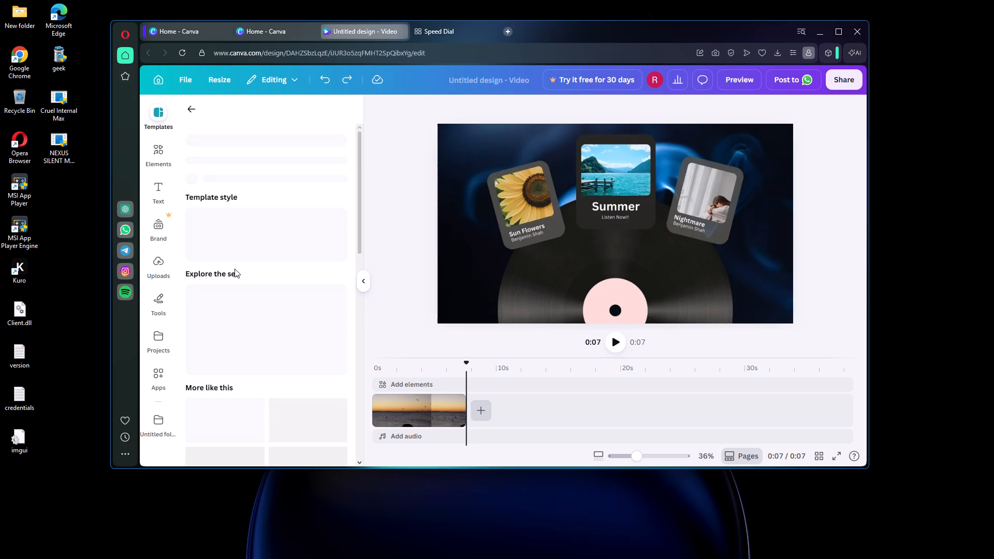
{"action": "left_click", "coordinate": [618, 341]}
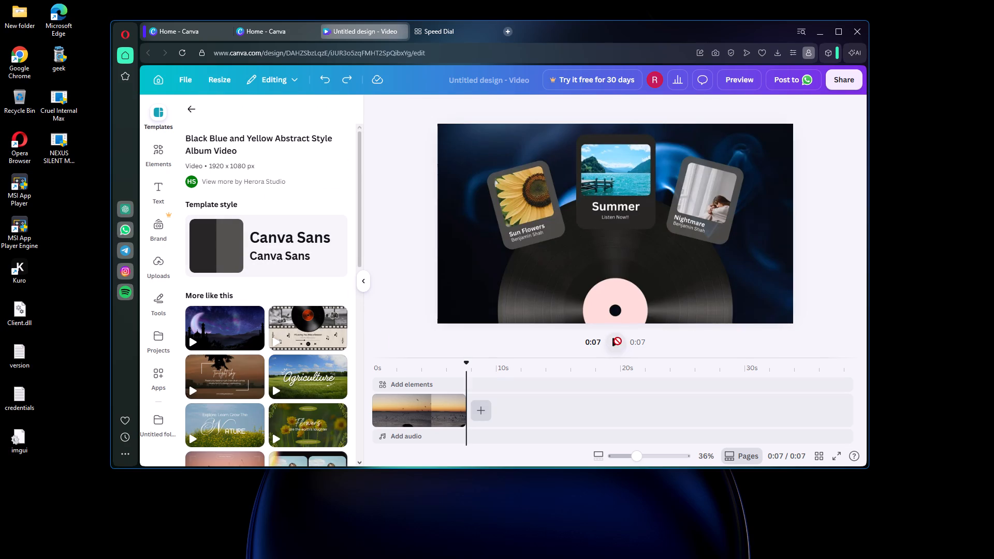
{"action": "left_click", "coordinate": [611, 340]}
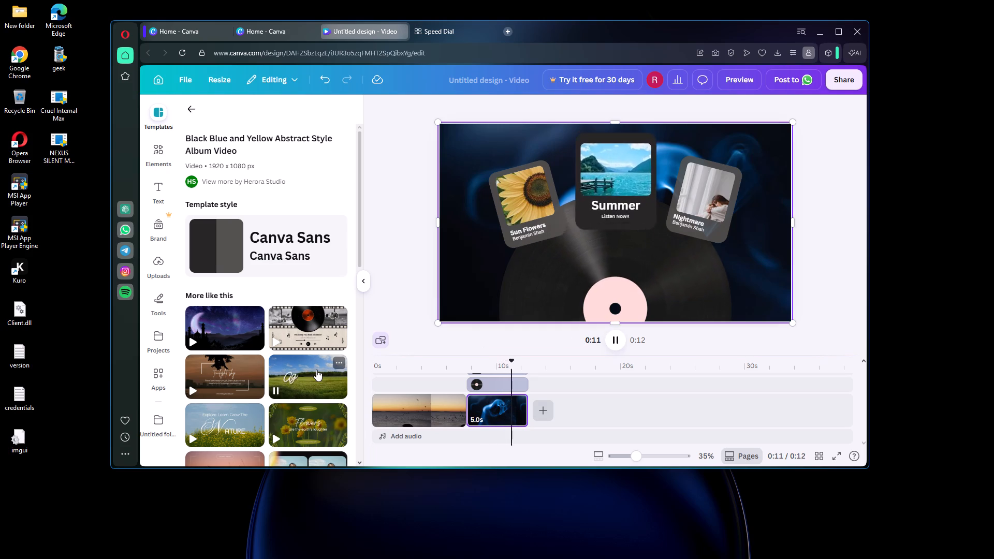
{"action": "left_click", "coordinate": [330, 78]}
Add the Brown Minimalist Twilight Sky Video template after the sunset clip.
{"action": "left_click", "coordinate": [238, 374]}
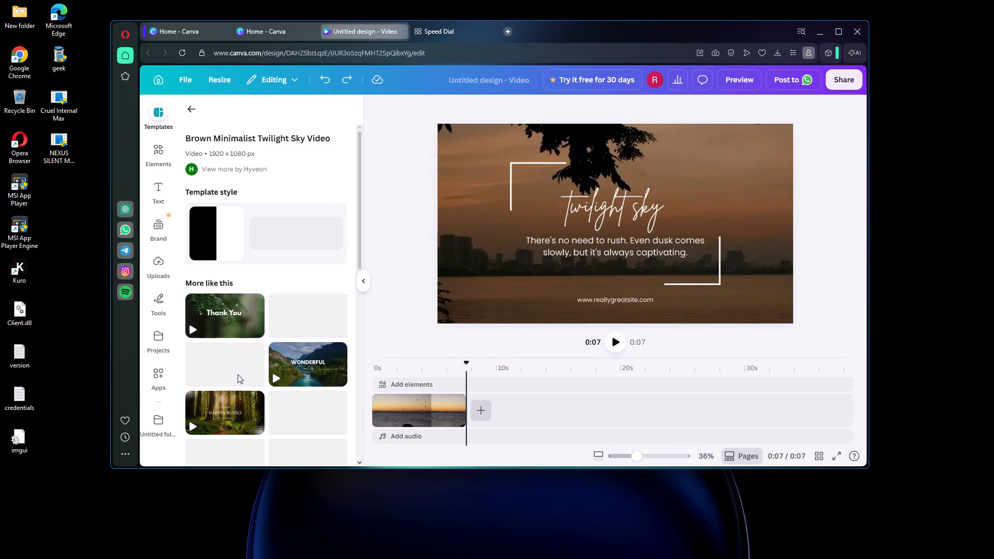
Play the added twilight sky page through to its end and review its text and element tracks in the timeline.
{"action": "left_click", "coordinate": [615, 344]}
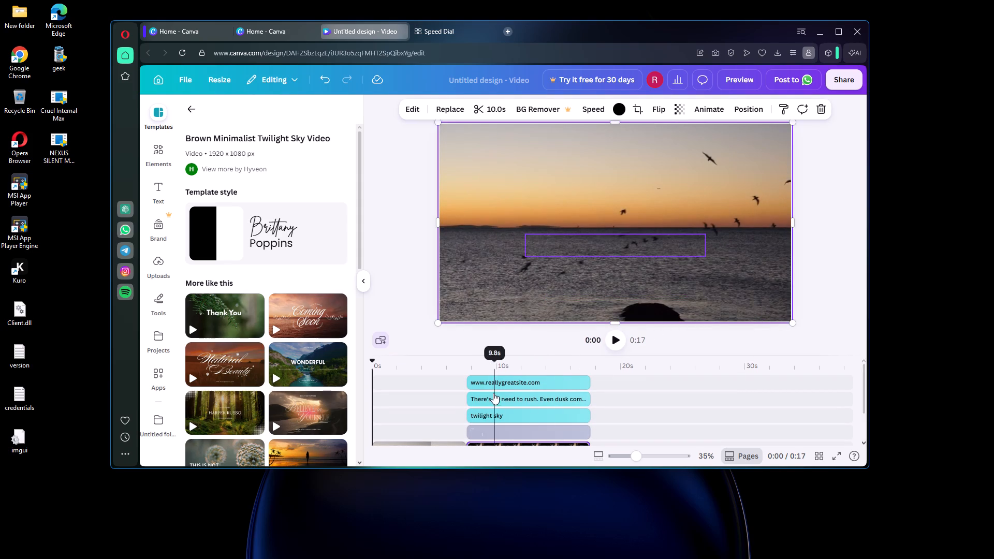
{"action": "left_click", "coordinate": [617, 340]}
{"action": "scroll", "coordinate": [648, 330], "scroll_direction": "down", "scroll_amount": 5}
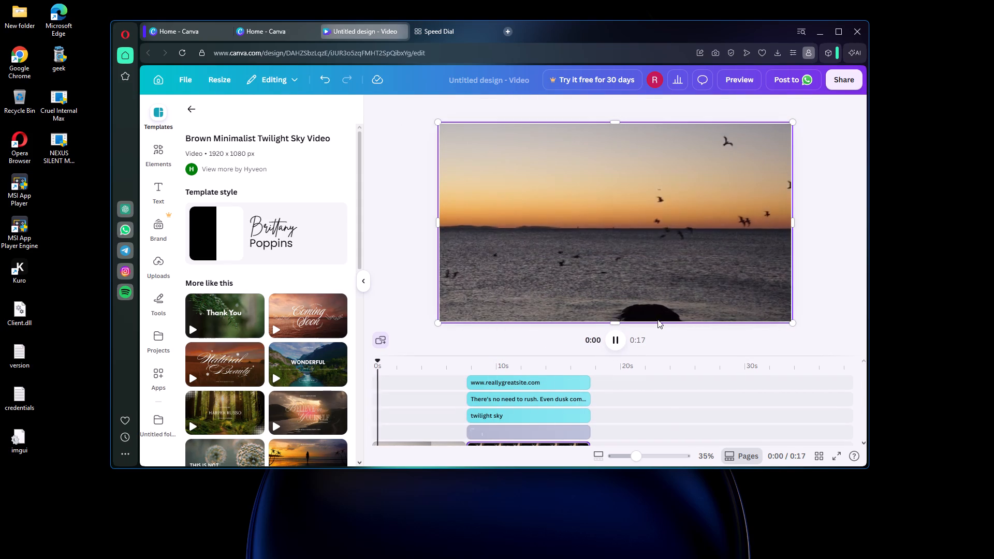
{"action": "left_click_drag", "start_coordinate": [443, 407], "coordinate": [453, 407]}
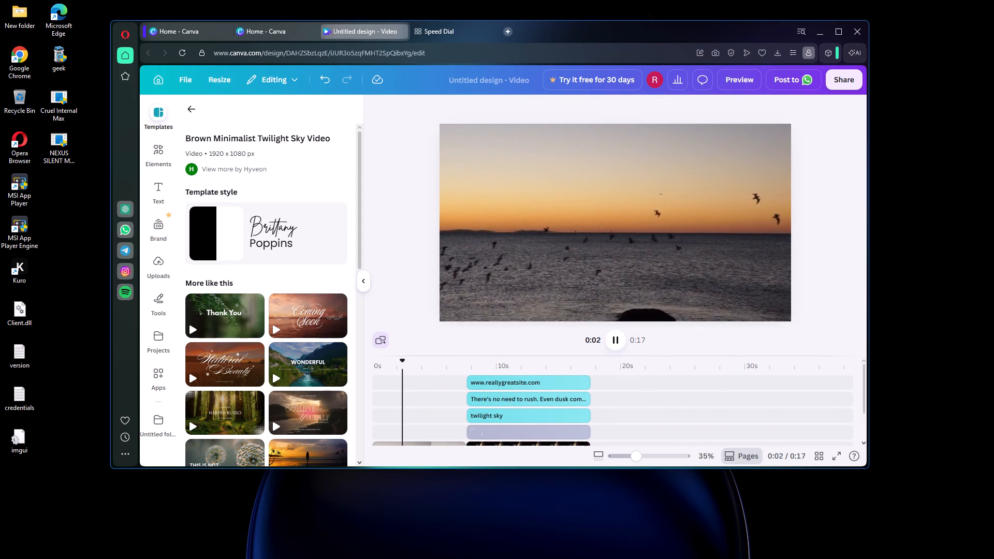
{"action": "left_click_drag", "start_coordinate": [401, 365], "coordinate": [476, 371]}
{"action": "left_click", "coordinate": [618, 339]}
{"action": "scroll", "coordinate": [563, 350], "scroll_direction": "down", "scroll_amount": 1}
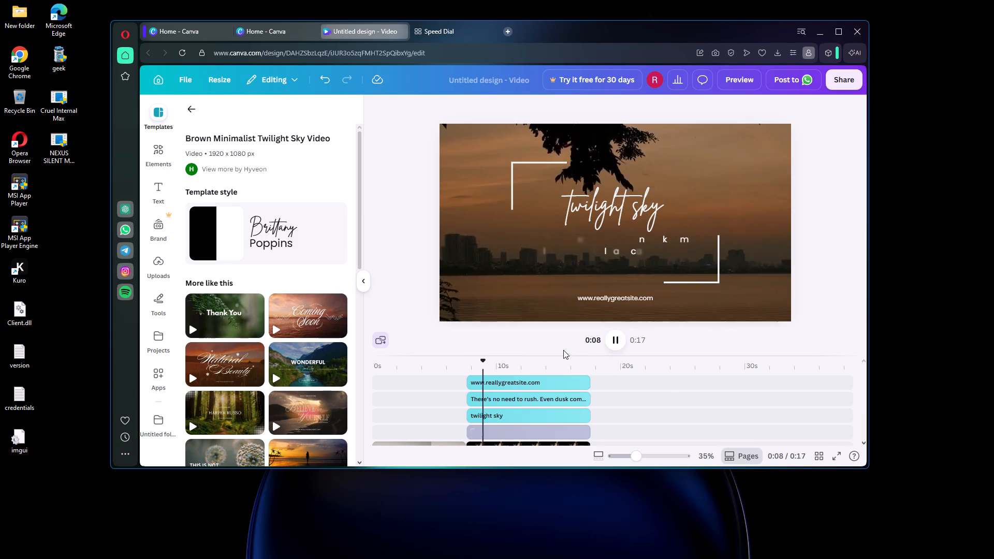
{"action": "scroll", "coordinate": [563, 350], "scroll_direction": "down", "scroll_amount": 1}
{"action": "scroll", "coordinate": [542, 400], "scroll_direction": "down", "scroll_amount": 3}
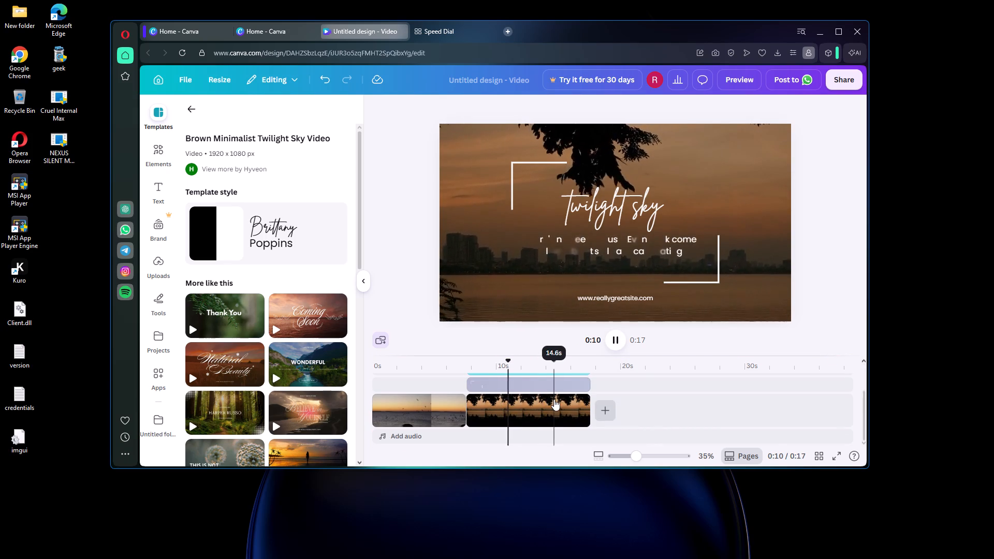
{"action": "scroll", "coordinate": [545, 410], "scroll_direction": "up", "scroll_amount": 3}
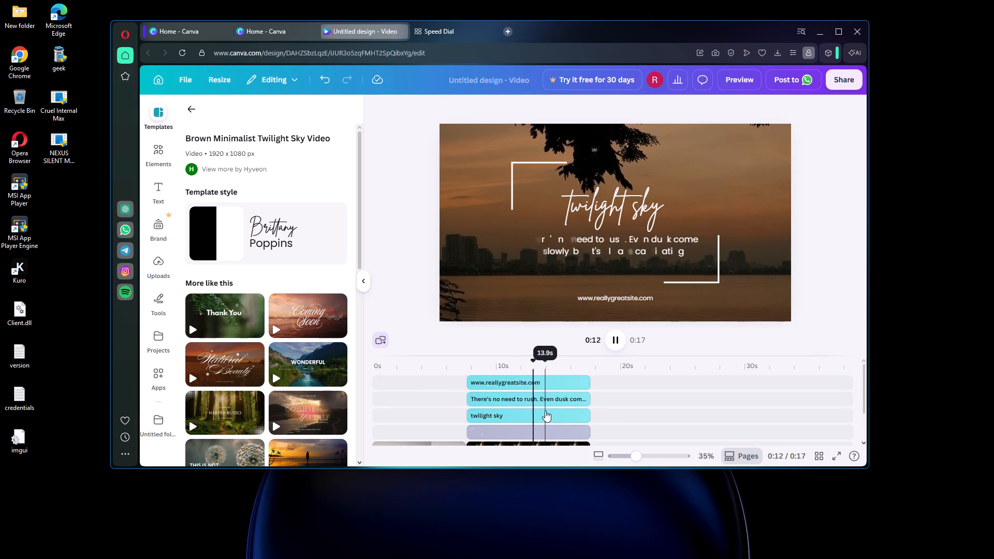
{"action": "scroll", "coordinate": [545, 410], "scroll_direction": "down", "scroll_amount": 4}
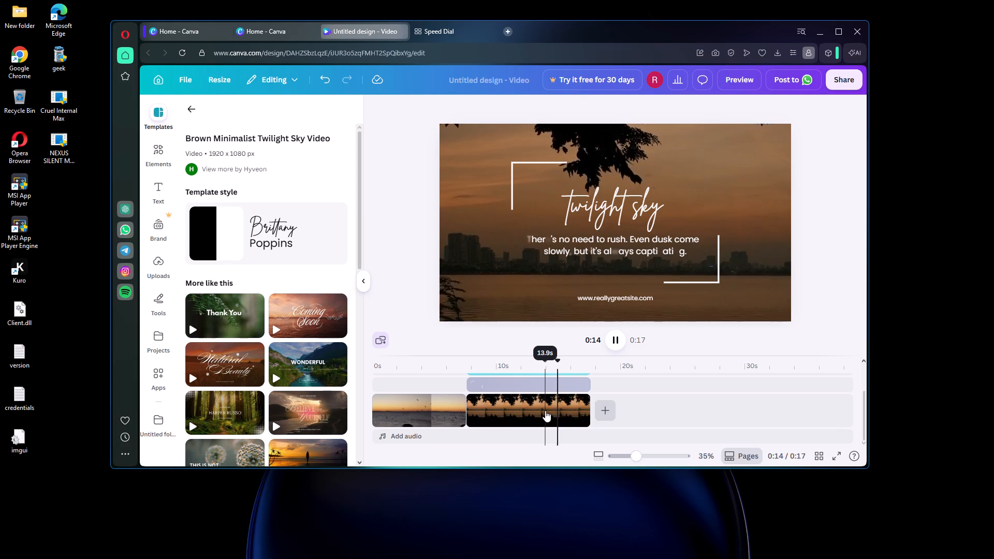
{"action": "scroll", "coordinate": [546, 410], "scroll_direction": "down", "scroll_amount": 1}
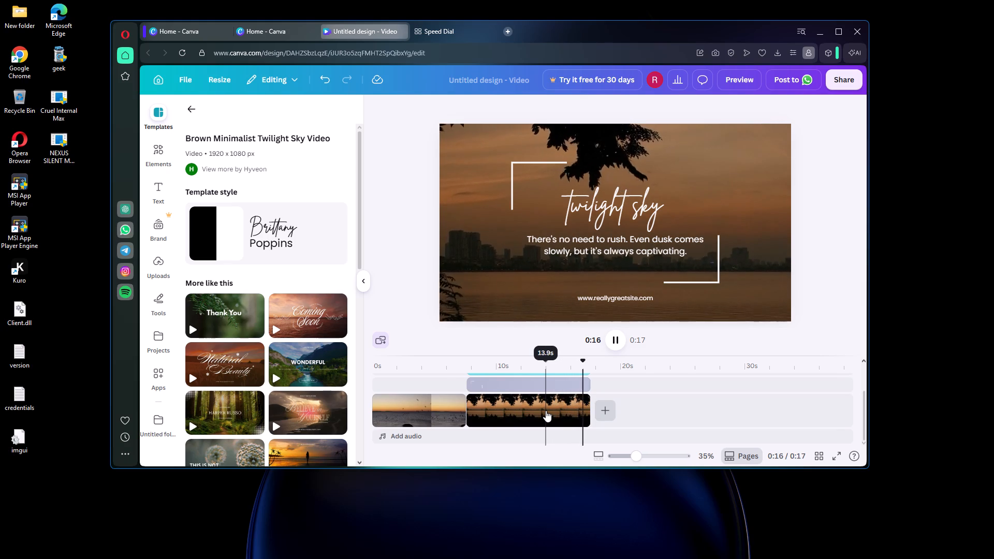
{"action": "scroll", "coordinate": [546, 408], "scroll_direction": "up", "scroll_amount": 5}
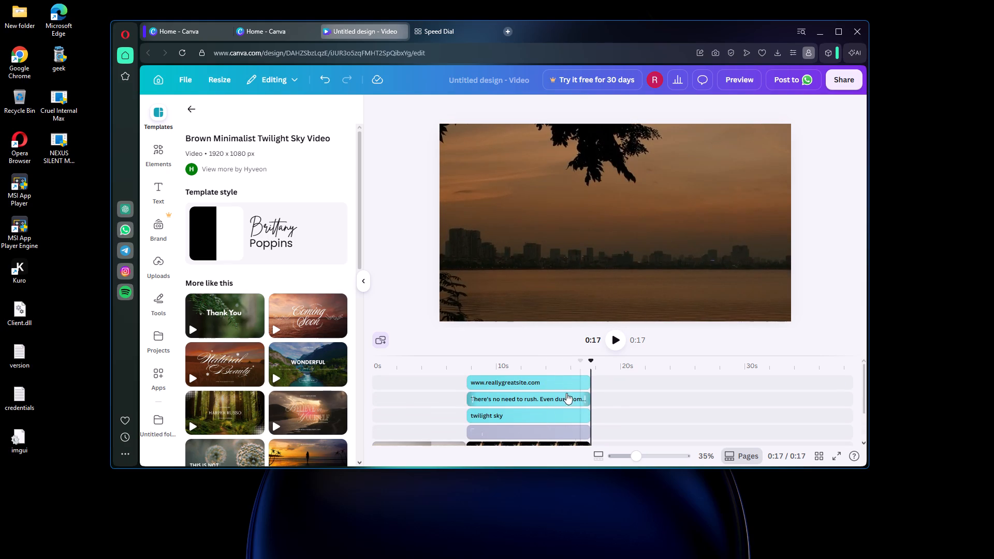
Delete the web address, quote, "twilight sky" title and corner frame from the twilight page, keeping only its background video.
{"action": "left_click", "coordinate": [546, 373]}
{"action": "left_click_drag", "start_coordinate": [545, 383], "coordinate": [551, 415]}
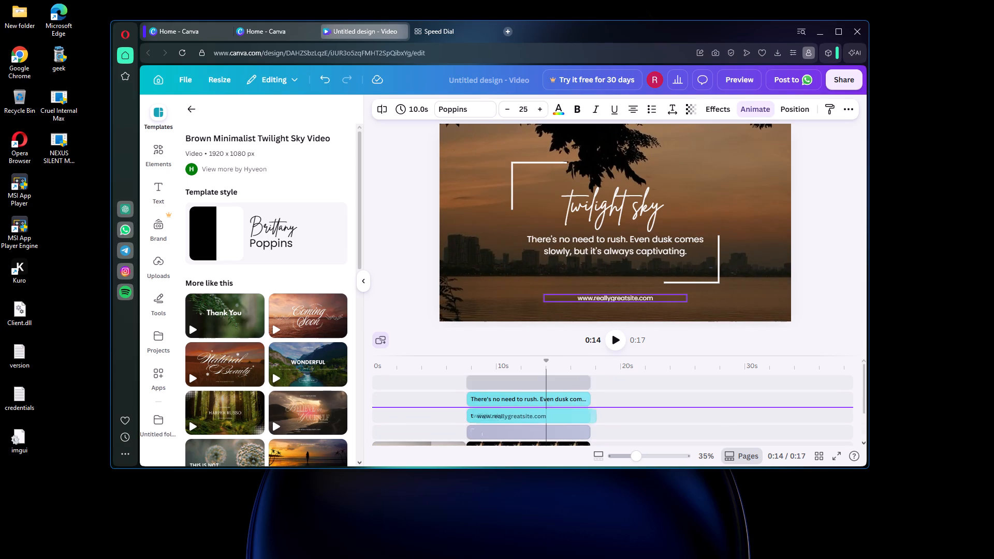
{"action": "left_click_drag", "start_coordinate": [551, 415], "coordinate": [554, 389]}
{"action": "left_click_drag", "start_coordinate": [646, 385], "coordinate": [610, 387]}
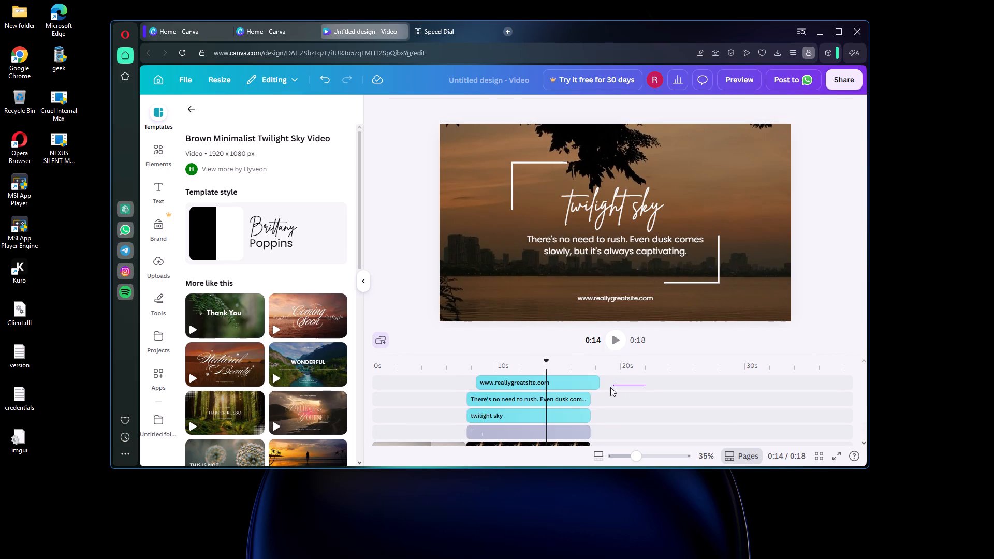
{"action": "left_click_drag", "start_coordinate": [610, 387], "coordinate": [556, 431]}
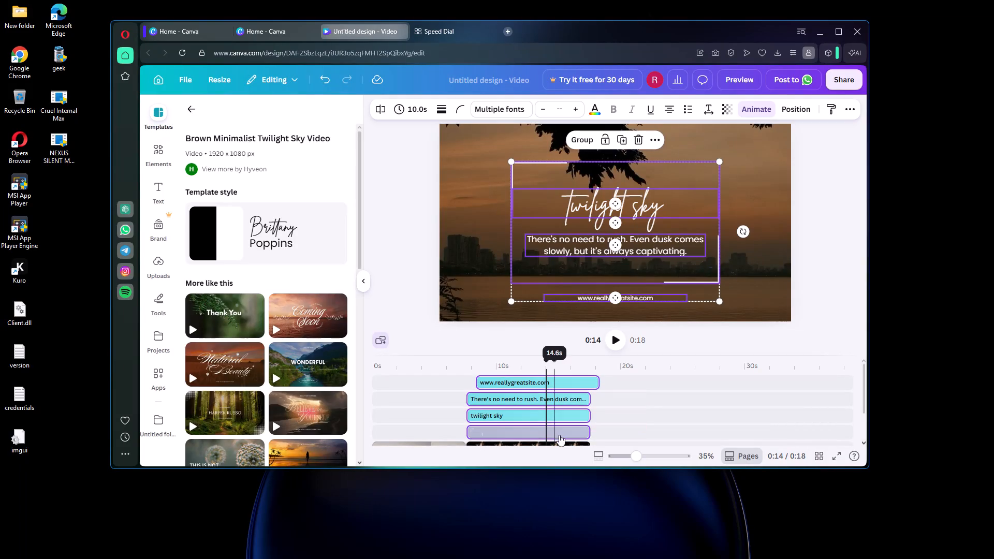
{"action": "left_click", "coordinate": [637, 136]}
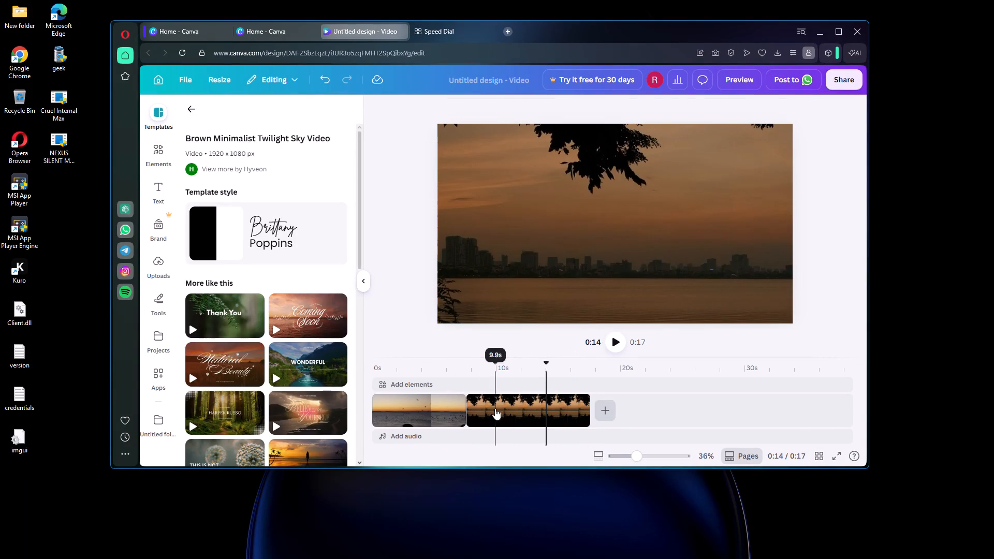
Play the video across the cut from the sunset clip to the twilight clip.
{"action": "left_click_drag", "start_coordinate": [493, 409], "coordinate": [501, 411]}
{"action": "left_click_drag", "start_coordinate": [442, 401], "coordinate": [437, 402]}
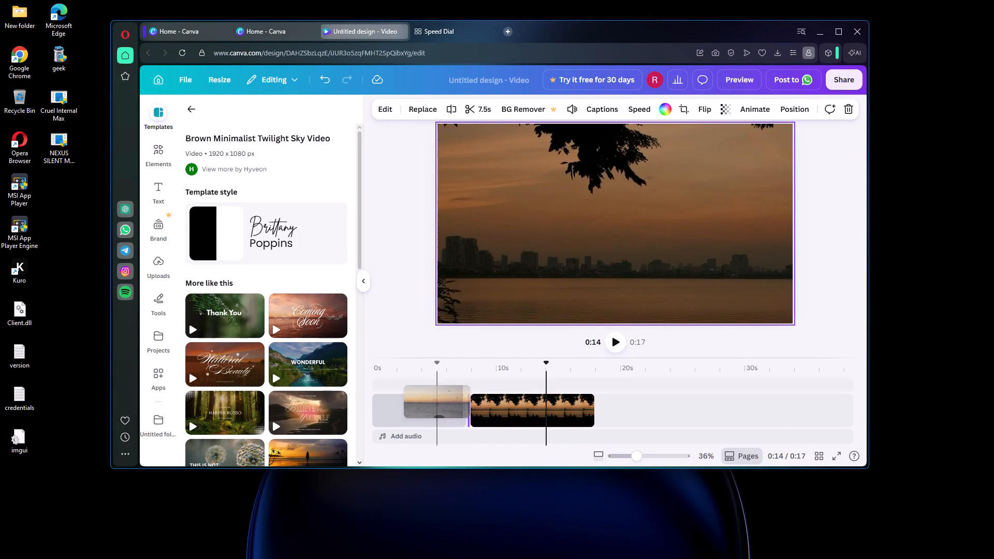
{"action": "left_click_drag", "start_coordinate": [437, 402], "coordinate": [436, 404]}
{"action": "left_click_drag", "start_coordinate": [527, 378], "coordinate": [480, 380]}
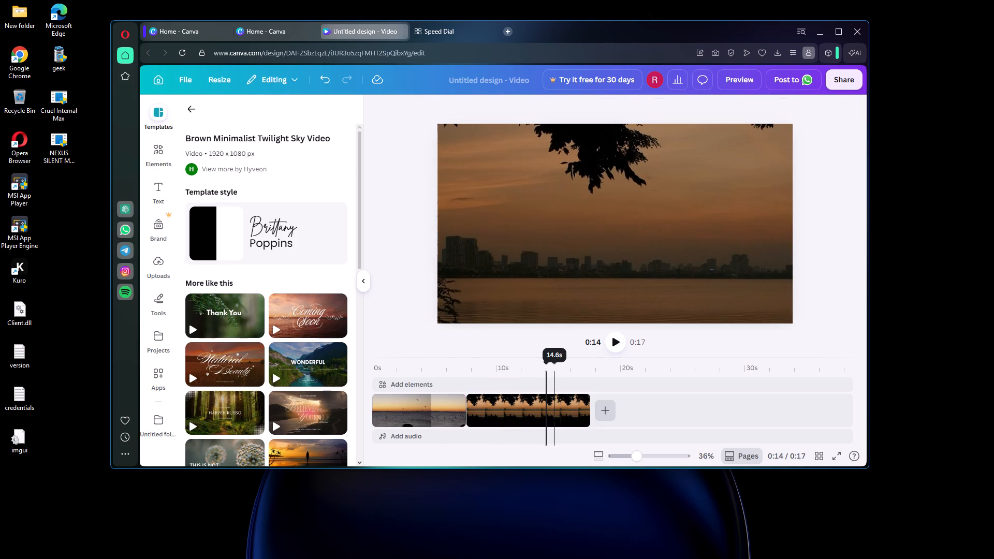
{"action": "left_click_drag", "start_coordinate": [548, 362], "coordinate": [464, 384]}
{"action": "left_click_drag", "start_coordinate": [462, 442], "coordinate": [486, 442]}
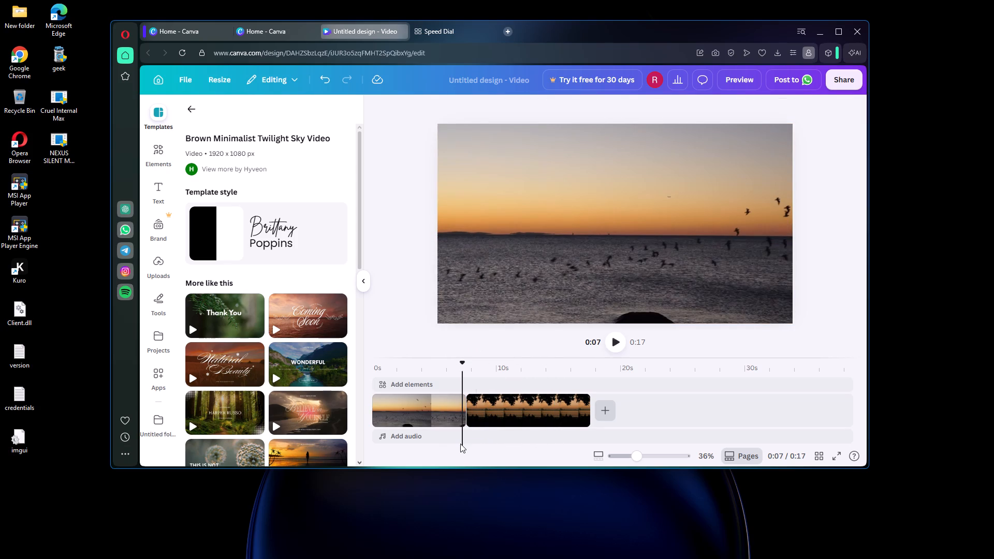
{"action": "left_click", "coordinate": [610, 342]}
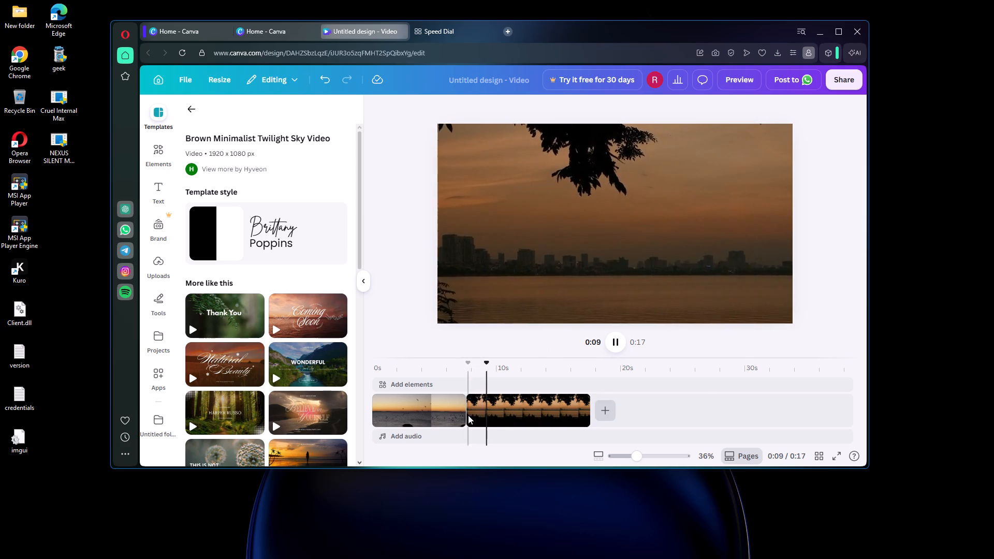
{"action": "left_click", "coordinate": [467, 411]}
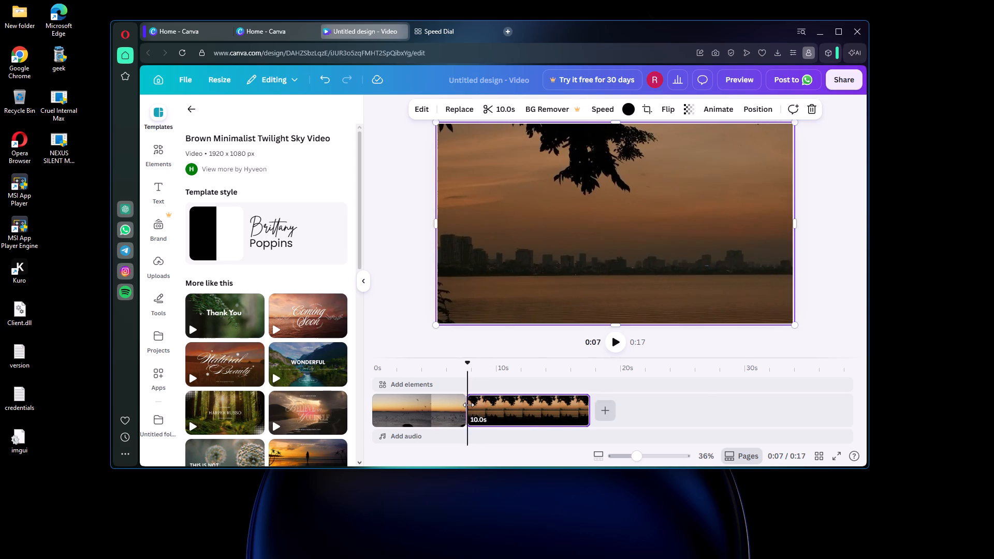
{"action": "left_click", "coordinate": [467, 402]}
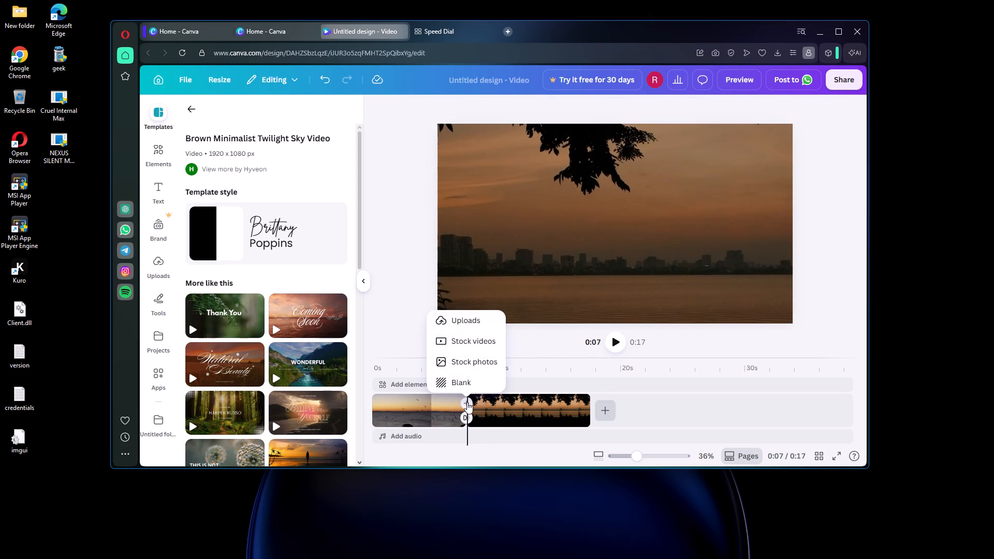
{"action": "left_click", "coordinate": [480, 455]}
Look through the available animation effects for the sunset clip, from Featured and Reveal to the add-on effects.
{"action": "left_click", "coordinate": [444, 419]}
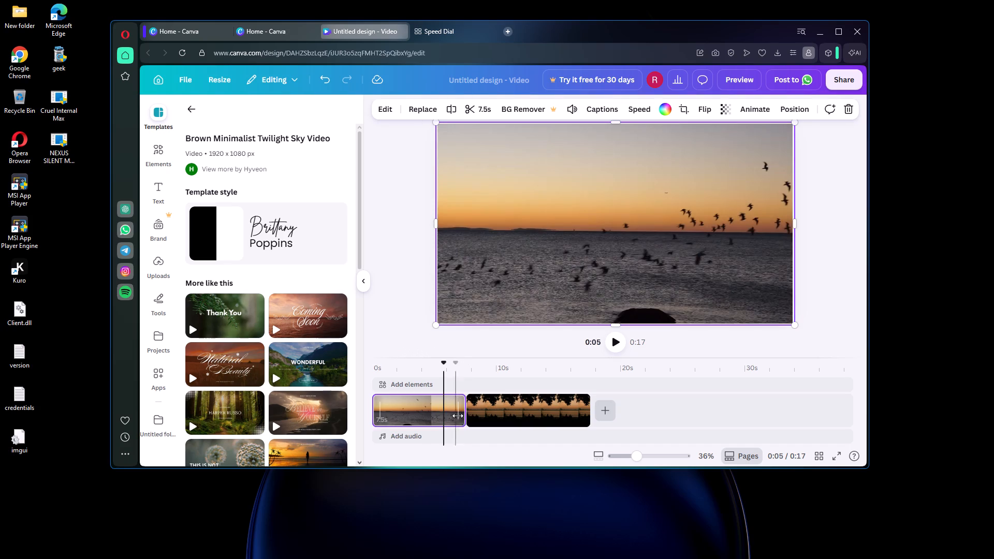
{"action": "left_click", "coordinate": [454, 397]}
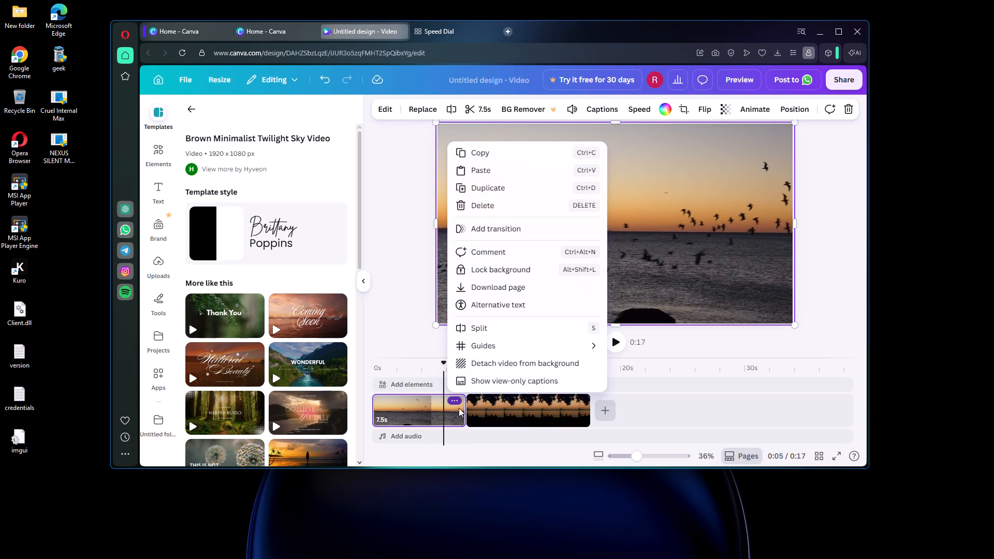
{"action": "right_click", "coordinate": [458, 401]}
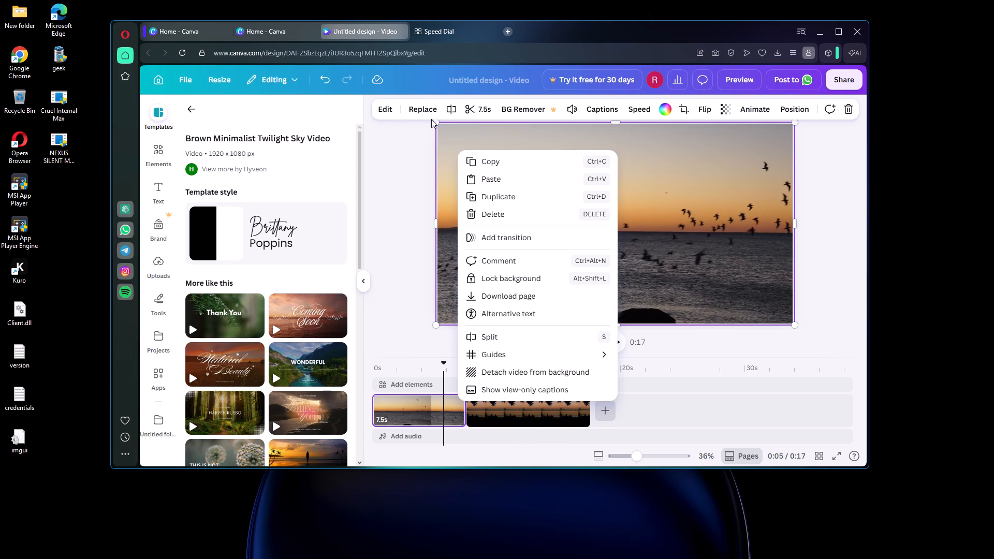
{"action": "left_click", "coordinate": [779, 185]}
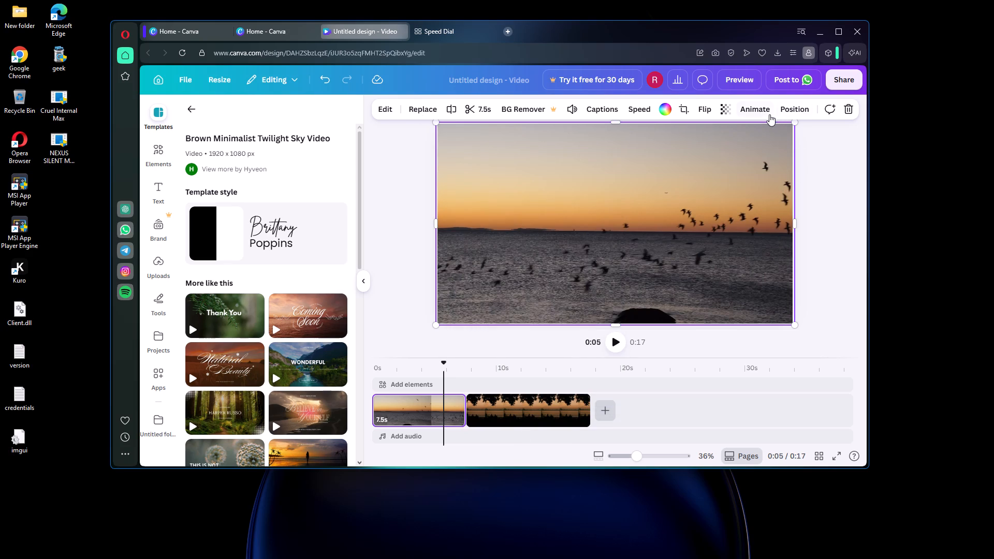
{"action": "left_click", "coordinate": [765, 111]}
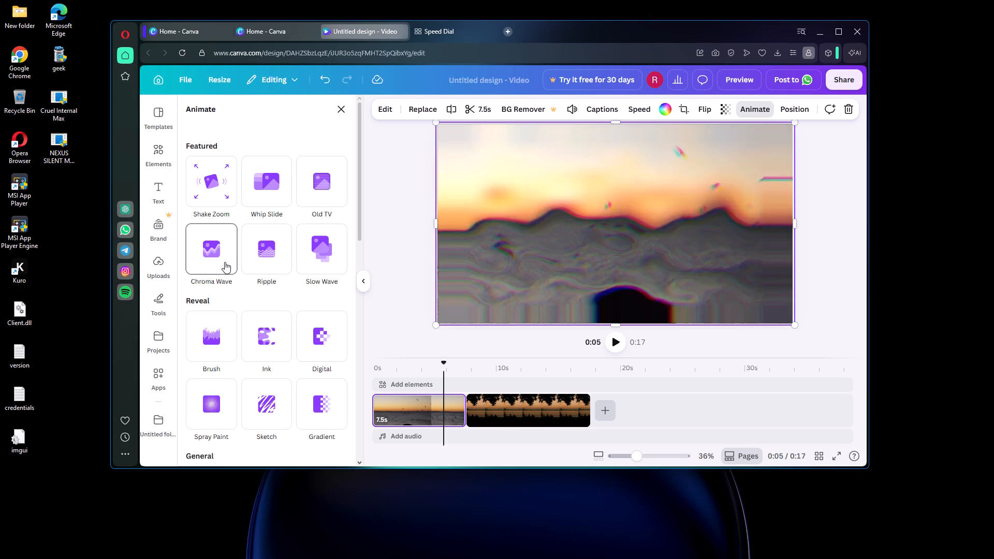
{"action": "scroll", "coordinate": [241, 290], "scroll_direction": "up", "scroll_amount": 4}
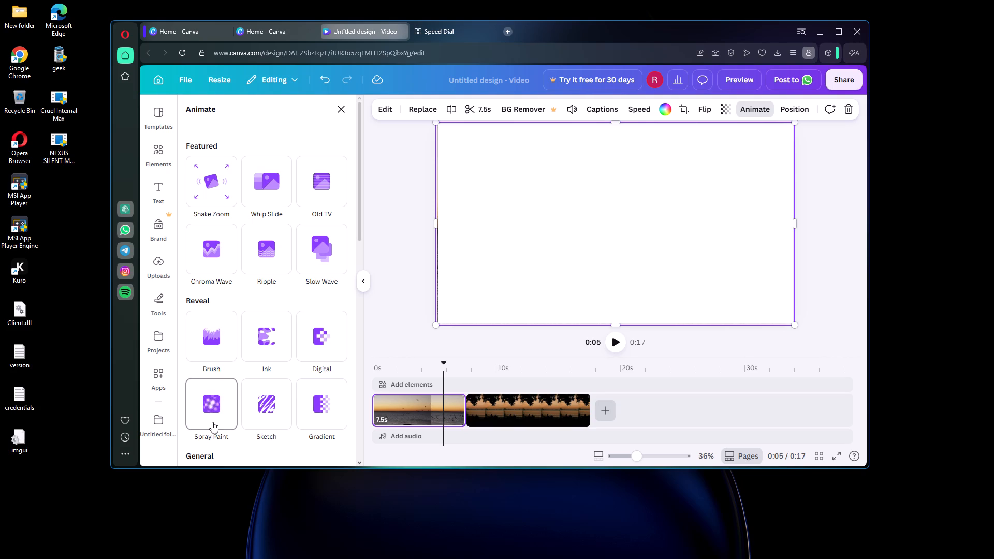
{"action": "scroll", "coordinate": [222, 400], "scroll_direction": "down", "scroll_amount": 2}
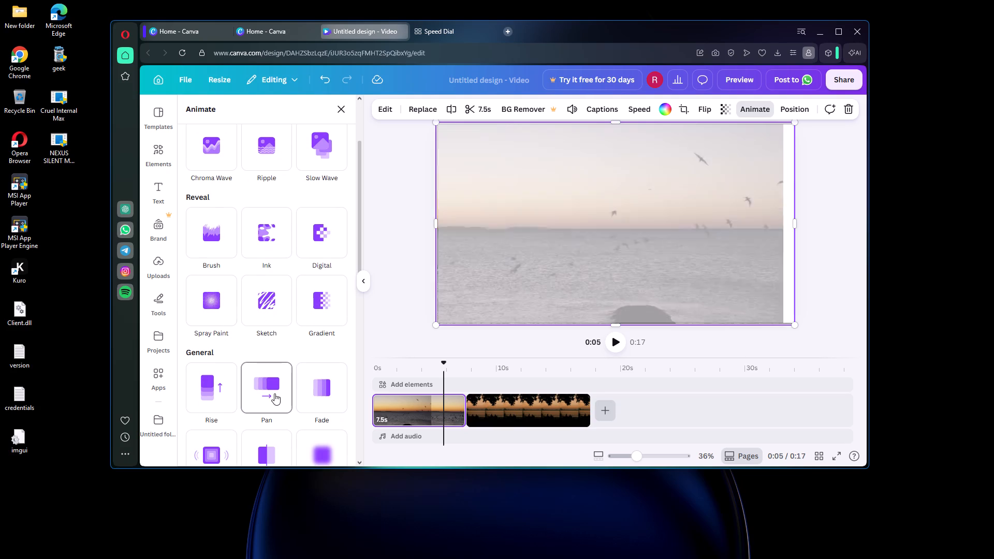
{"action": "scroll", "coordinate": [244, 385], "scroll_direction": "down", "scroll_amount": 2}
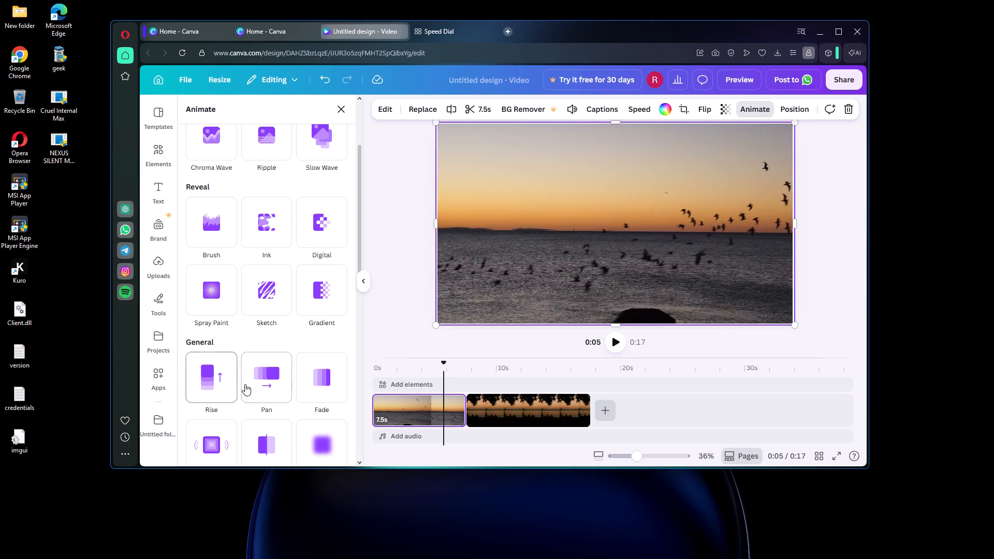
{"action": "scroll", "coordinate": [326, 368], "scroll_direction": "down", "scroll_amount": 2}
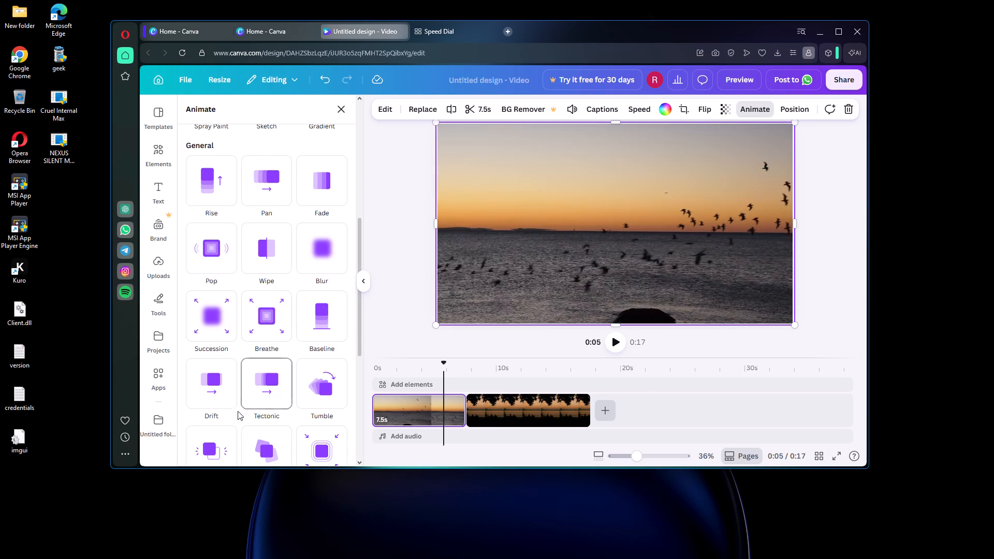
{"action": "scroll", "coordinate": [325, 384], "scroll_direction": "down", "scroll_amount": 2}
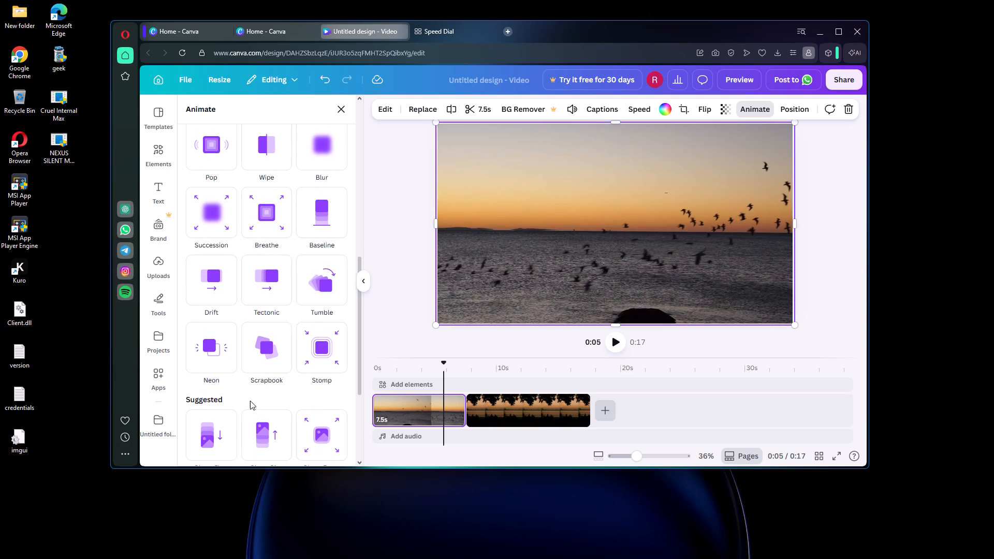
{"action": "scroll", "coordinate": [250, 401], "scroll_direction": "down", "scroll_amount": 5}
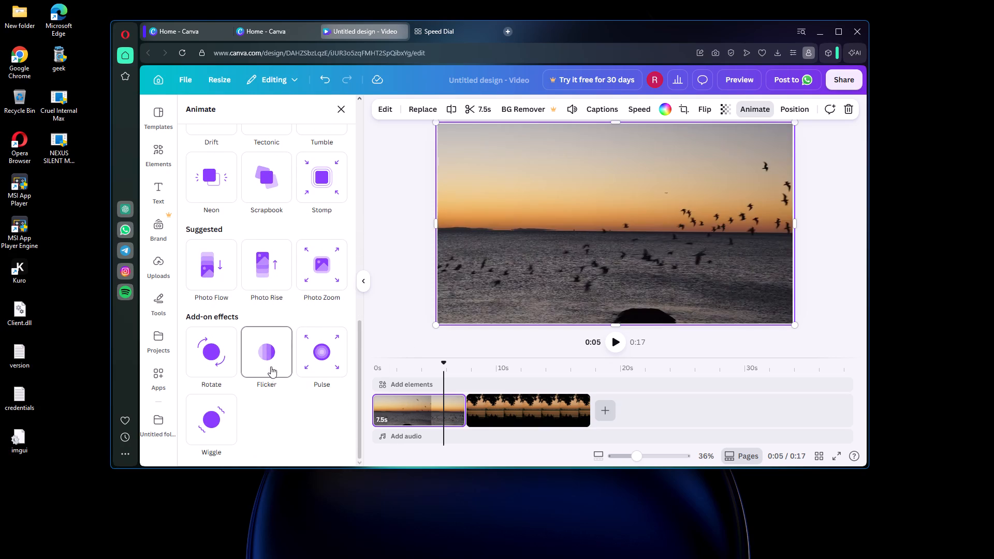
{"action": "scroll", "coordinate": [260, 379], "scroll_direction": "up", "scroll_amount": 19}
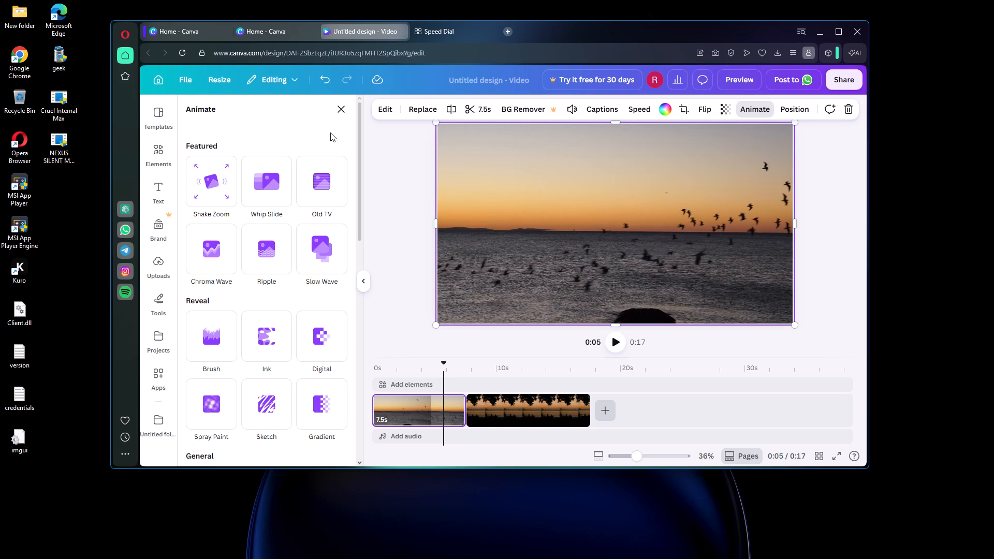
{"action": "left_click", "coordinate": [348, 111]}
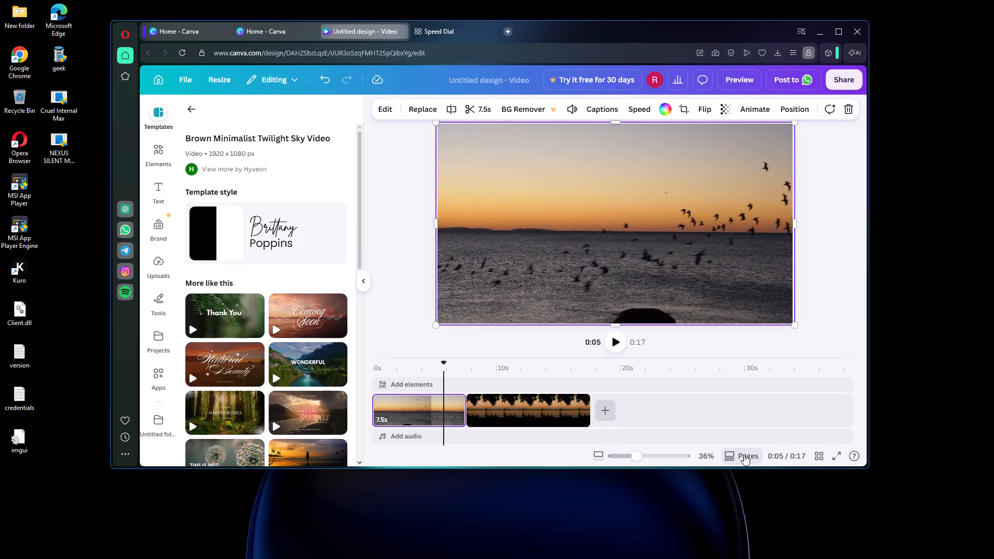
Browse the element categories and look through the Animations collection for something to add to the video.
{"action": "scroll", "coordinate": [403, 392], "scroll_direction": "up", "scroll_amount": 1}
{"action": "left_click", "coordinate": [406, 383]}
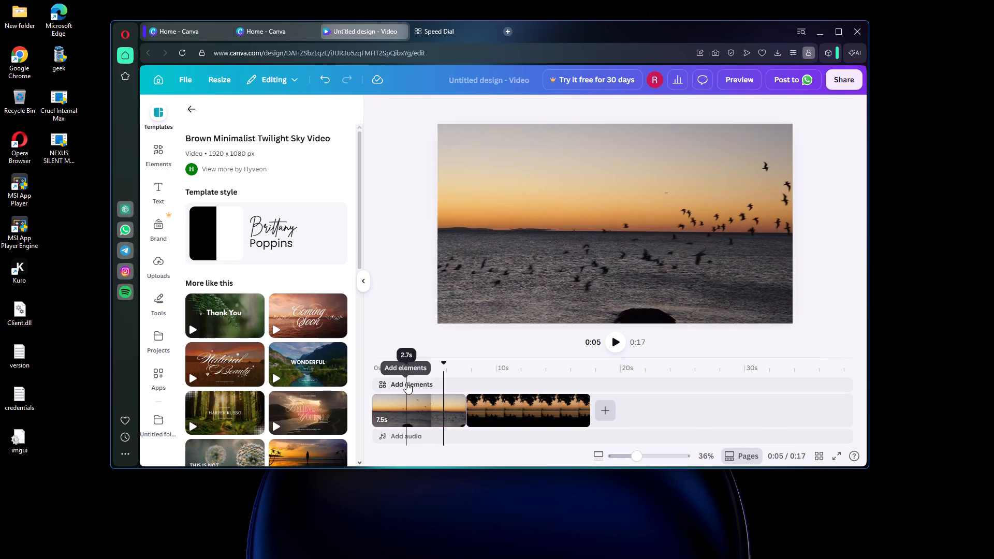
{"action": "left_click", "coordinate": [401, 340]}
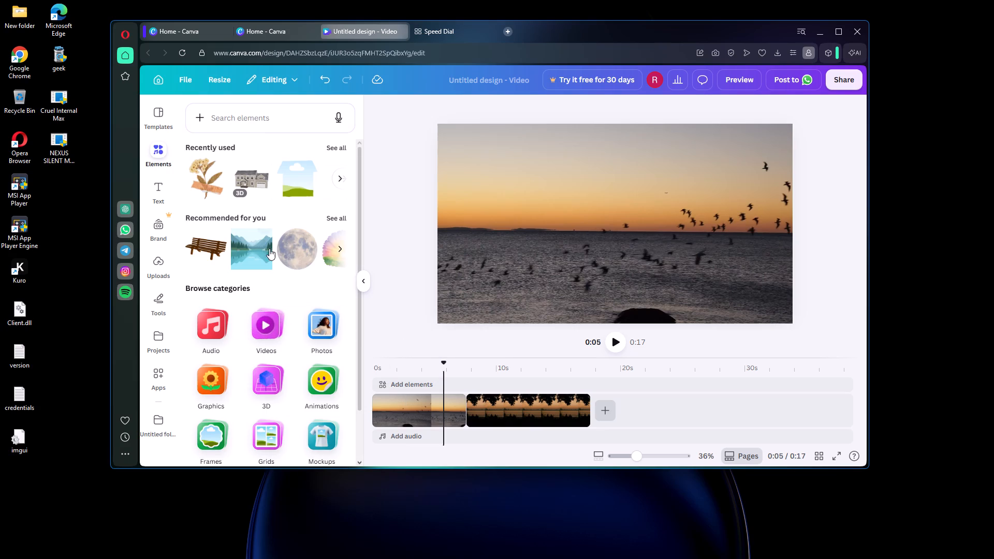
{"action": "scroll", "coordinate": [273, 306], "scroll_direction": "down", "scroll_amount": 5}
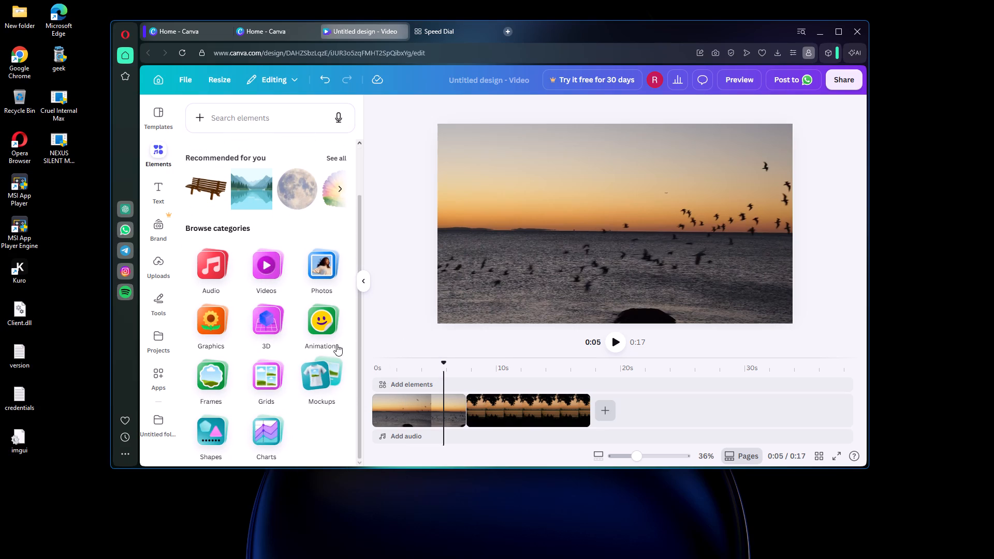
{"action": "left_click", "coordinate": [327, 322]}
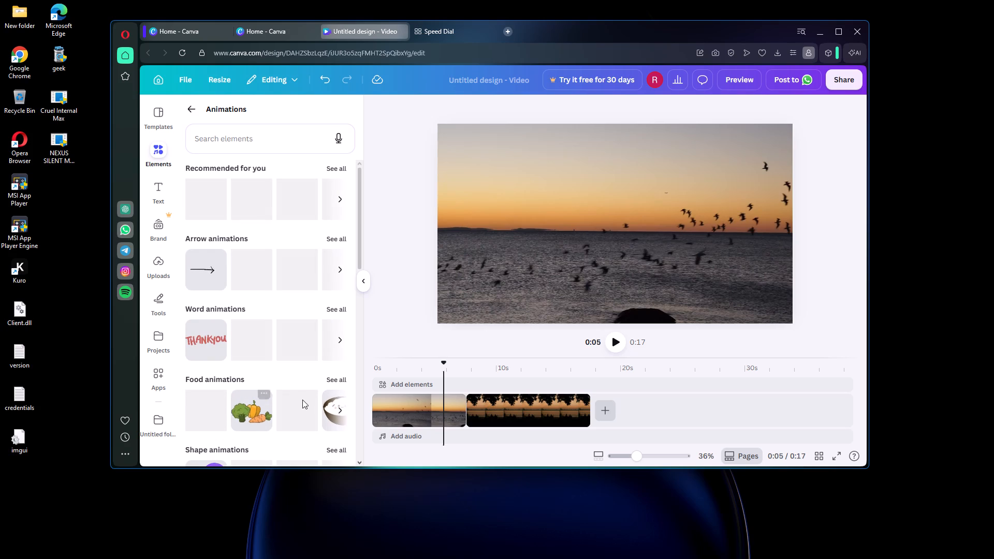
{"action": "scroll", "coordinate": [256, 335], "scroll_direction": "down", "scroll_amount": 5}
{"action": "scroll", "coordinate": [264, 383], "scroll_direction": "up", "scroll_amount": 8}
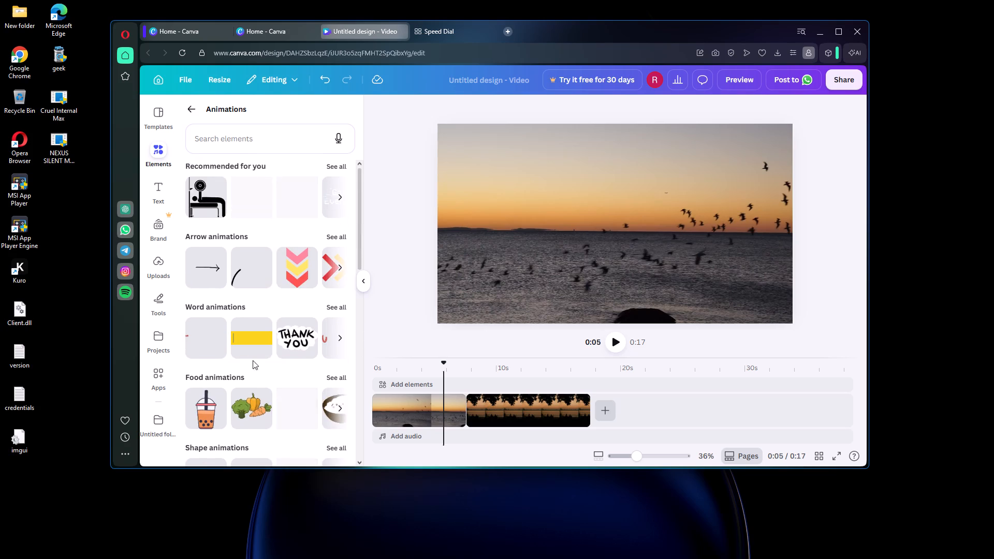
{"action": "scroll", "coordinate": [228, 246], "scroll_direction": "up", "scroll_amount": 4}
{"action": "left_click", "coordinate": [189, 111]}
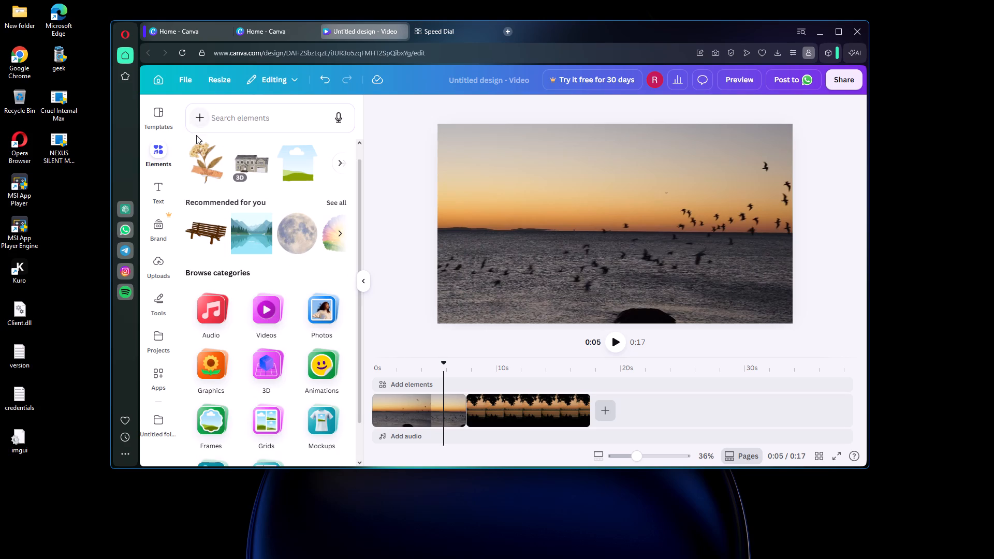
{"action": "scroll", "coordinate": [218, 259], "scroll_direction": "up", "scroll_amount": 3}
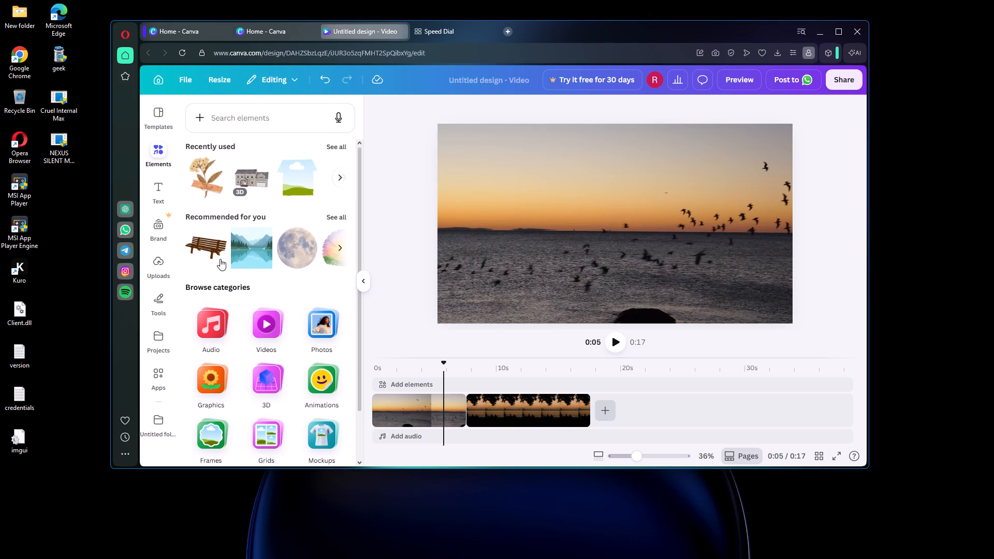
{"action": "scroll", "coordinate": [220, 259], "scroll_direction": "up", "scroll_amount": 3}
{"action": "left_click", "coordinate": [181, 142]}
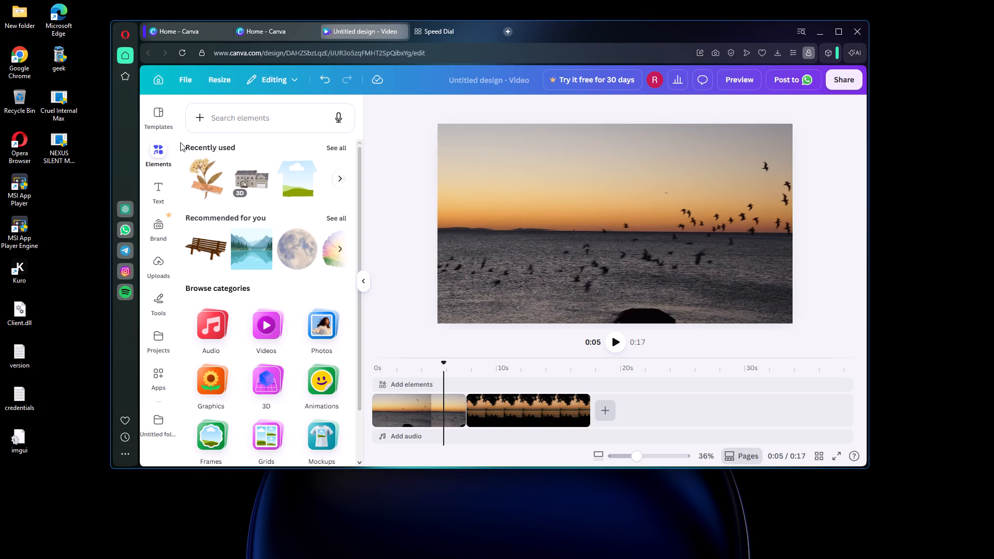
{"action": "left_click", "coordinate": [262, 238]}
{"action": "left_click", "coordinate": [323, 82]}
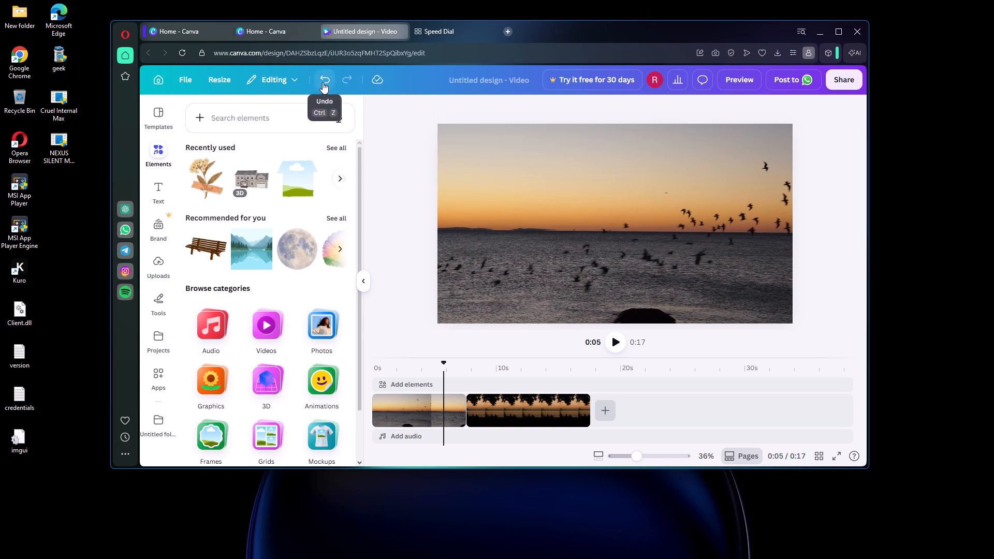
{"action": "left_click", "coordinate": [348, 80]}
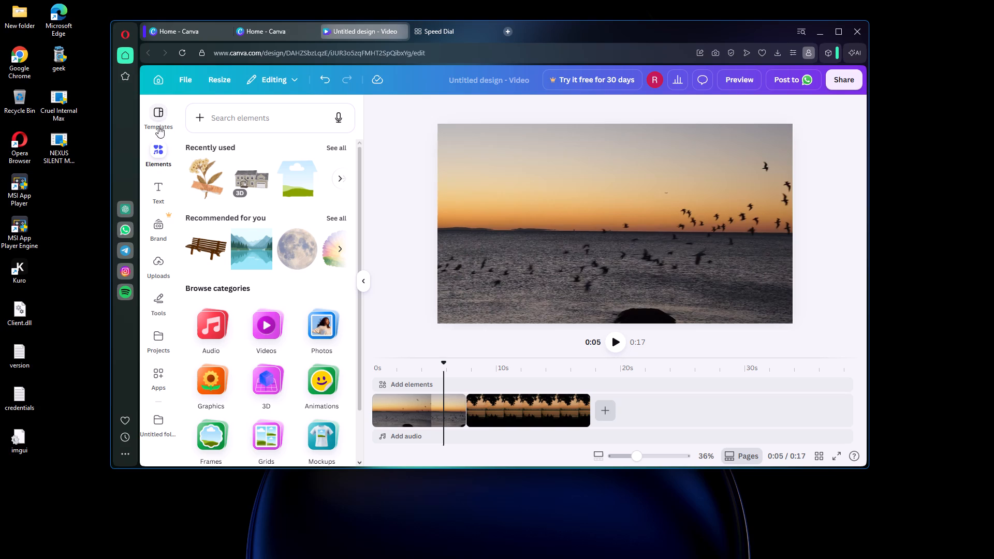
Return to the similar video templates and inspect the twilight clip at several points along the timeline.
{"action": "left_click", "coordinate": [157, 121]}
{"action": "scroll", "coordinate": [230, 264], "scroll_direction": "down", "scroll_amount": 4}
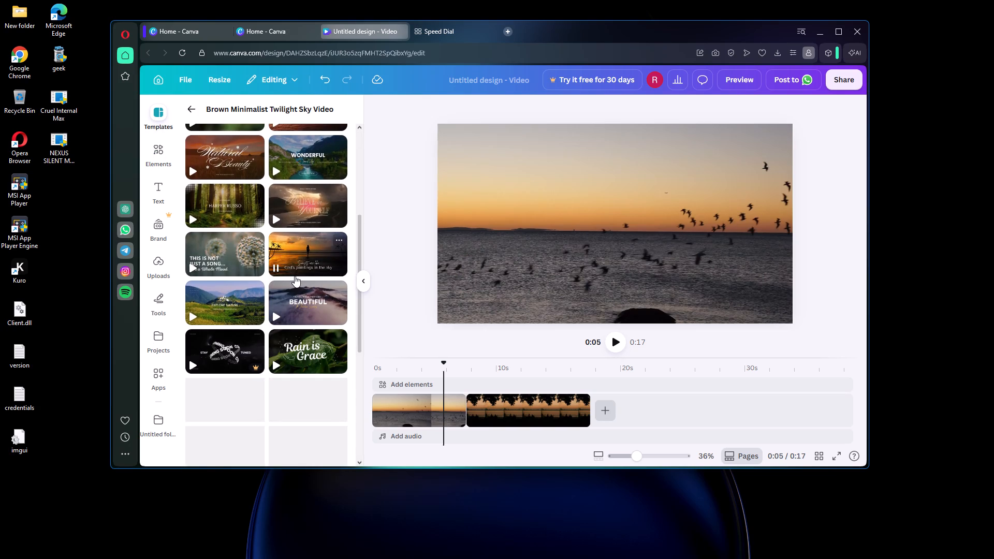
{"action": "left_click", "coordinate": [477, 415]}
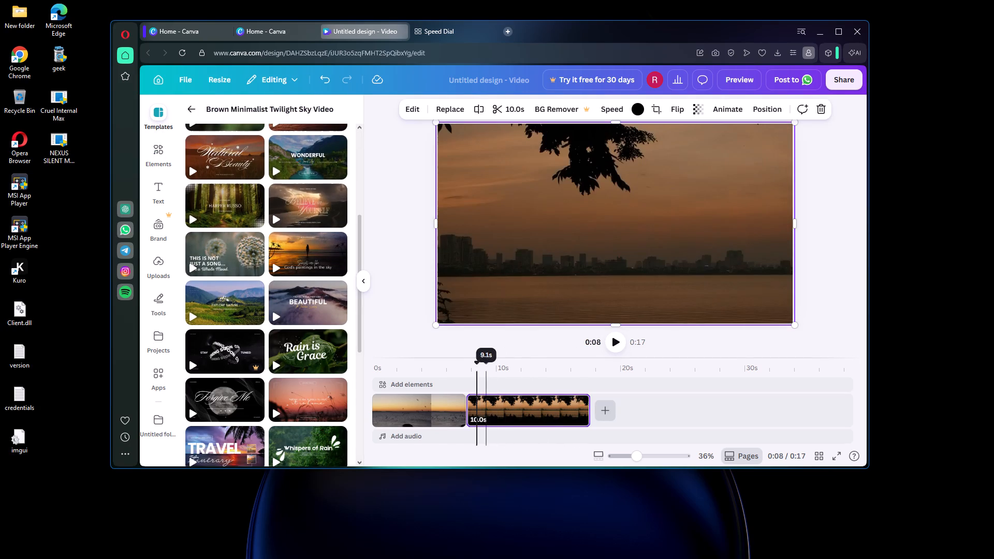
{"action": "left_click", "coordinate": [548, 416]}
{"action": "left_click", "coordinate": [491, 416]}
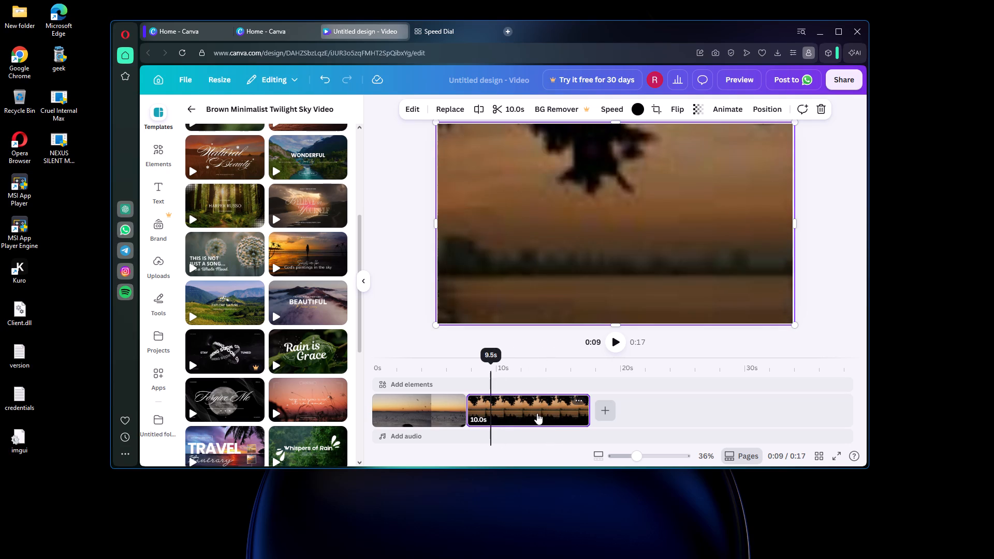
{"action": "left_click", "coordinate": [537, 414]}
{"action": "left_click", "coordinate": [566, 418]}
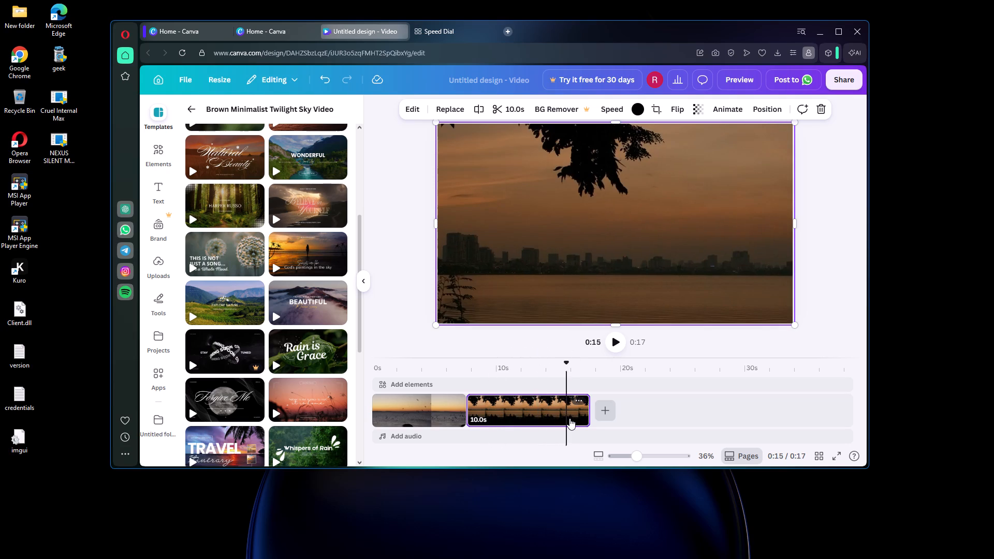
{"action": "left_click", "coordinate": [571, 418]}
{"action": "left_click", "coordinate": [508, 420]}
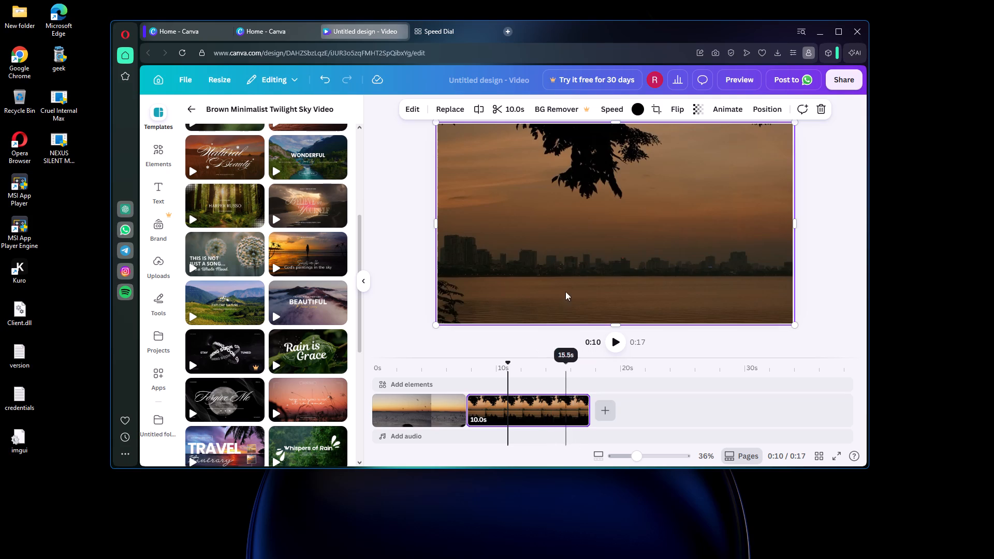
Undo the twilight page's edits and its addition, going back to the sunset clip alone.
{"action": "scroll", "coordinate": [529, 363], "scroll_direction": "up", "scroll_amount": 2}
{"action": "left_click", "coordinate": [321, 80]}
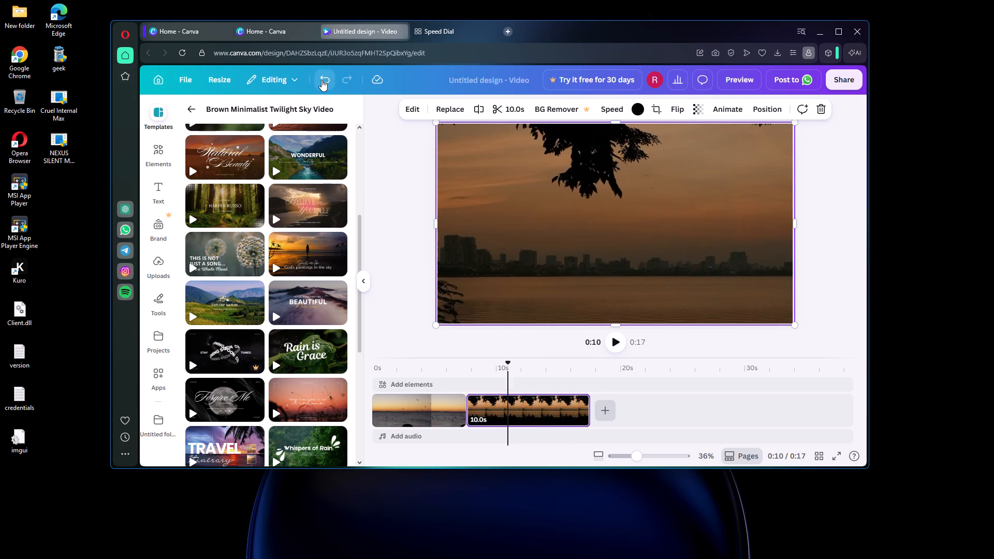
{"action": "left_click", "coordinate": [321, 80]}
{"action": "left_click", "coordinate": [321, 80]}
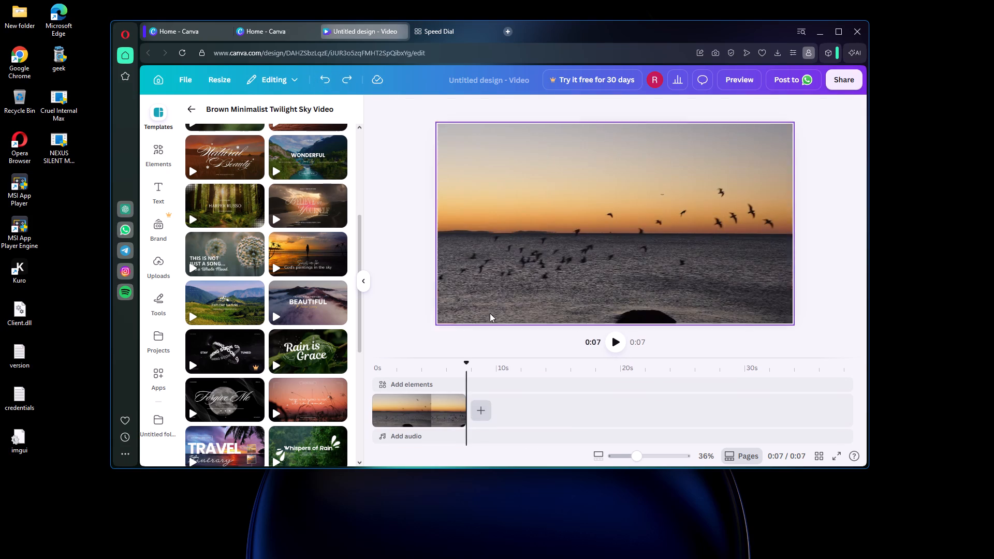
Add the Green and Black Minimalist Nature Thank You Video template after the sunset clip and select its page.
{"action": "left_click_drag", "start_coordinate": [466, 366], "coordinate": [410, 374]}
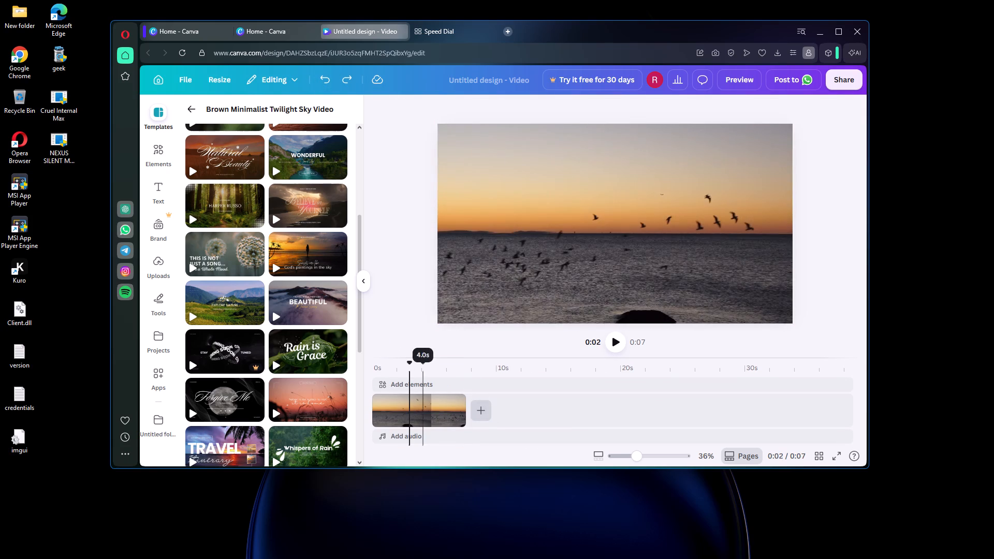
{"action": "scroll", "coordinate": [238, 341], "scroll_direction": "up", "scroll_amount": 1}
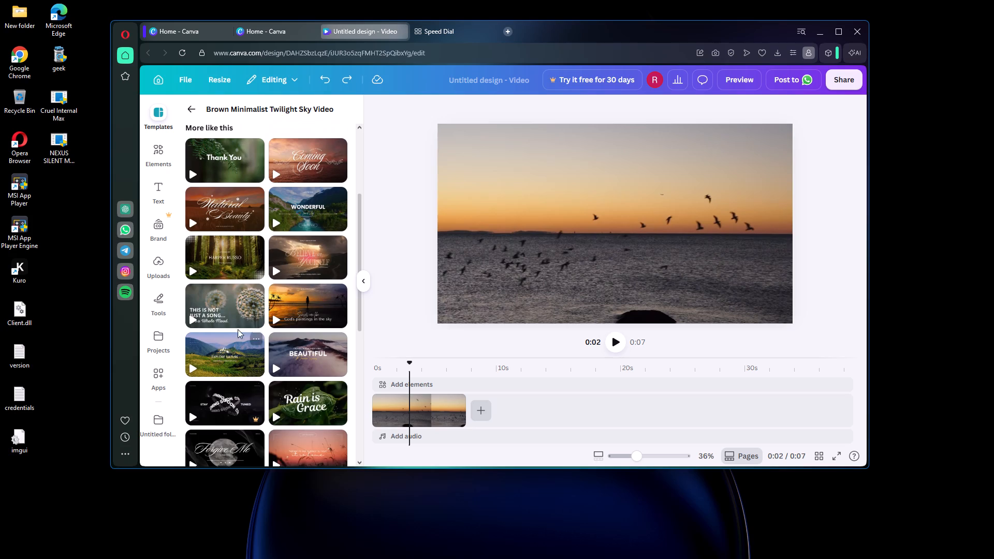
{"action": "scroll", "coordinate": [238, 327], "scroll_direction": "up", "scroll_amount": 1}
{"action": "scroll", "coordinate": [269, 257], "scroll_direction": "up", "scroll_amount": 2}
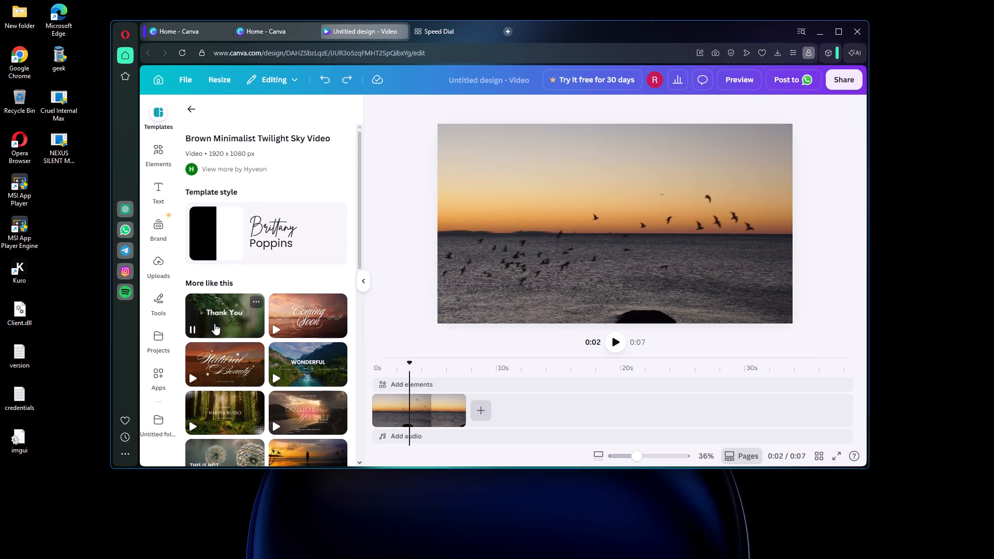
{"action": "left_click", "coordinate": [227, 319]}
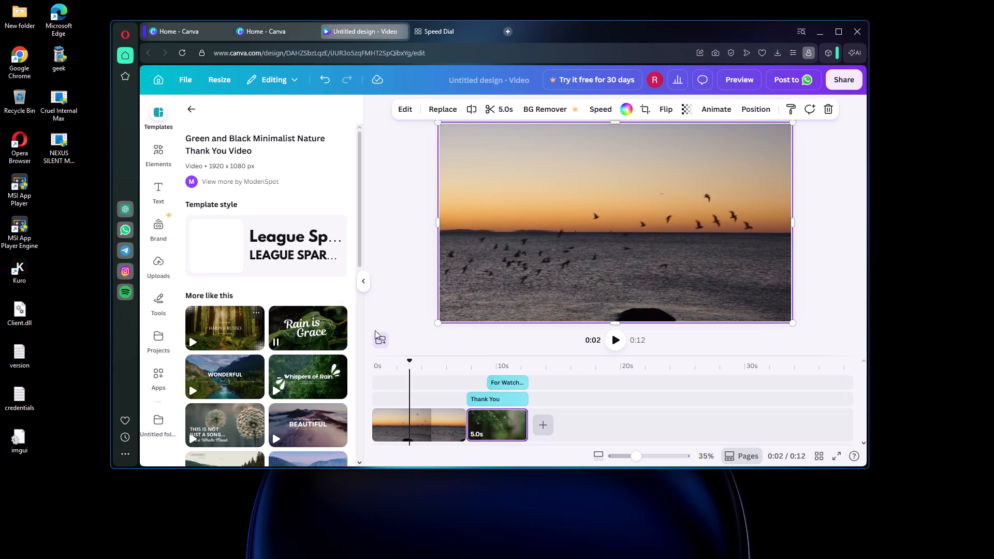
{"action": "left_click", "coordinate": [479, 420]}
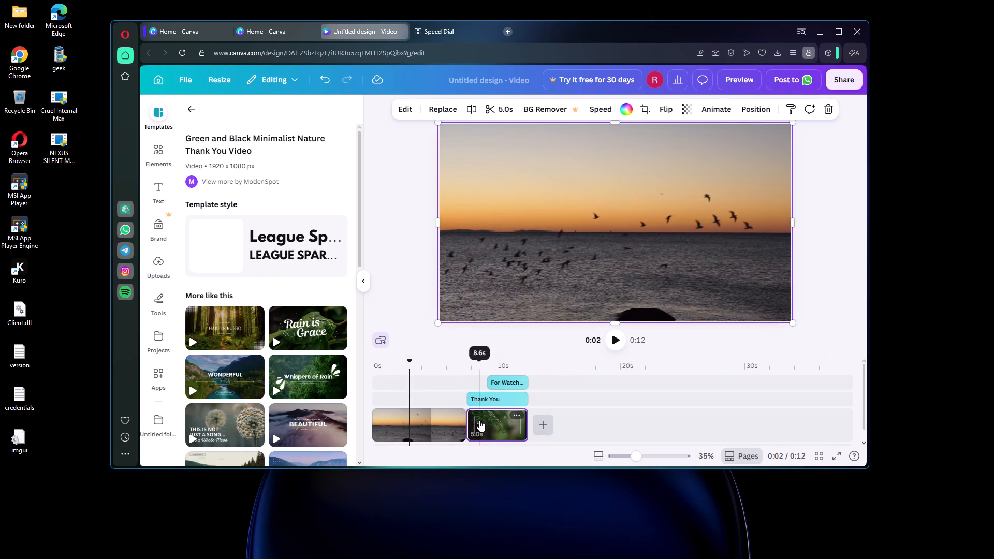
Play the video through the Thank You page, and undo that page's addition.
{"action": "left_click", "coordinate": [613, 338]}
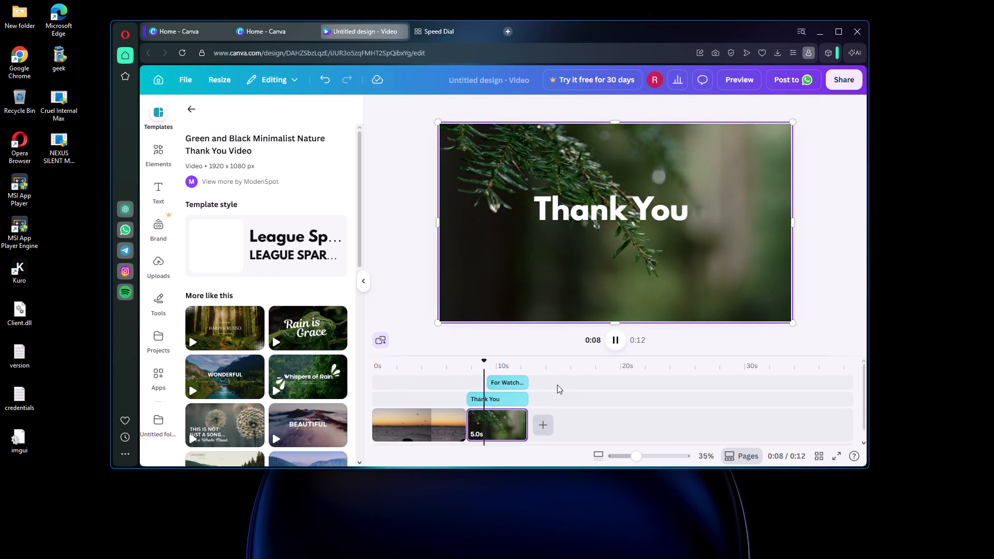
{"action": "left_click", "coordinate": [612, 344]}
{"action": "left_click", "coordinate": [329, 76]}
Look through the templates similar to the Green and Black Minimalist Nature Thank You Video for a matching clip.
{"action": "scroll", "coordinate": [247, 305], "scroll_direction": "down", "scroll_amount": 3}
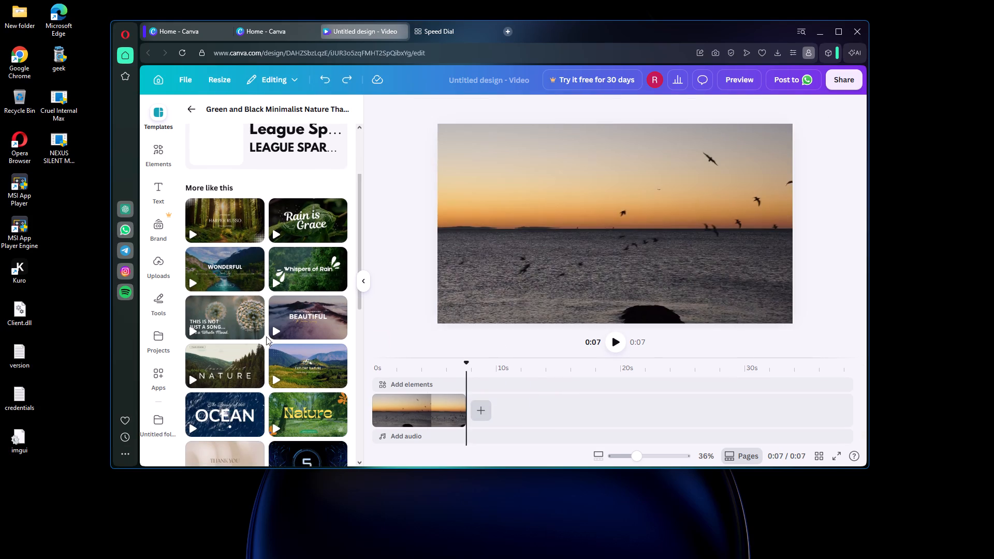
{"action": "scroll", "coordinate": [266, 336], "scroll_direction": "down", "scroll_amount": 4}
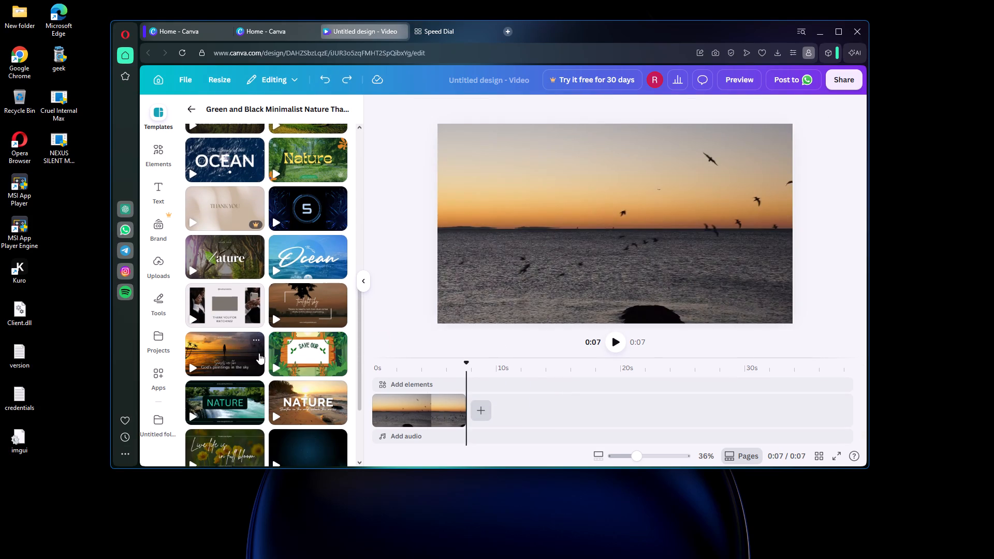
{"action": "scroll", "coordinate": [284, 348], "scroll_direction": "down", "scroll_amount": 2}
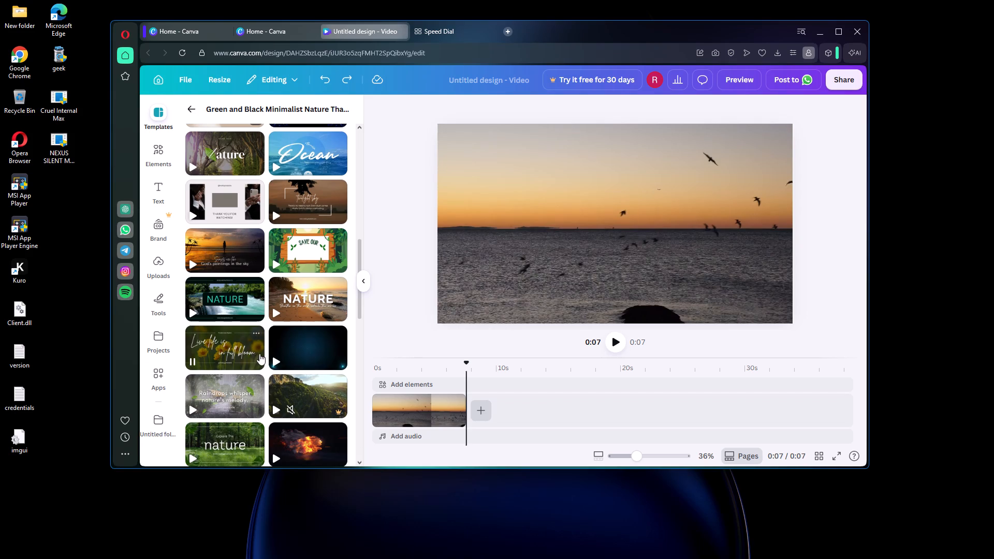
{"action": "scroll", "coordinate": [279, 334], "scroll_direction": "down", "scroll_amount": 7}
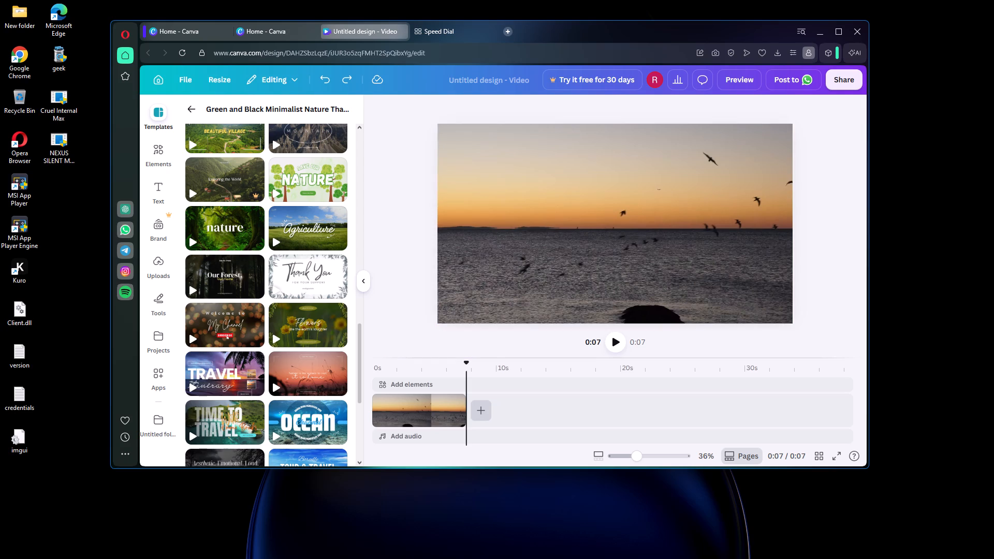
Play the sunset clip from the beginning to review it.
{"action": "left_click_drag", "start_coordinate": [467, 362], "coordinate": [347, 375]}
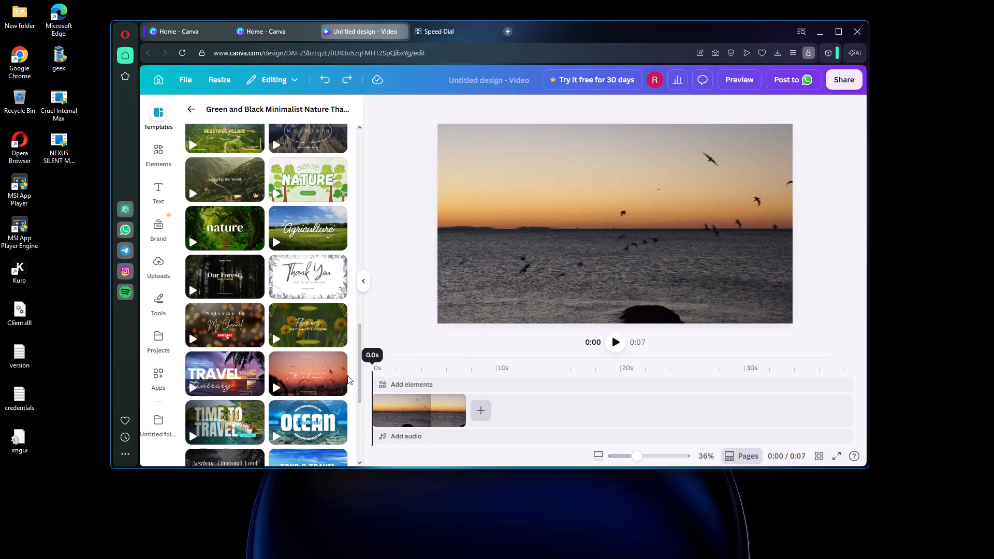
{"action": "left_click_drag", "start_coordinate": [347, 375], "coordinate": [346, 375]}
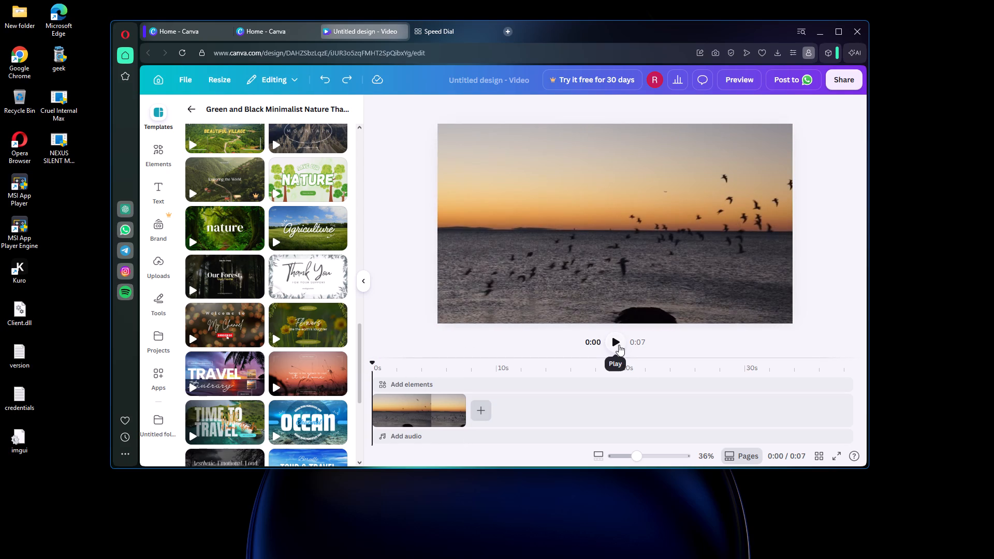
{"action": "left_click", "coordinate": [618, 345]}
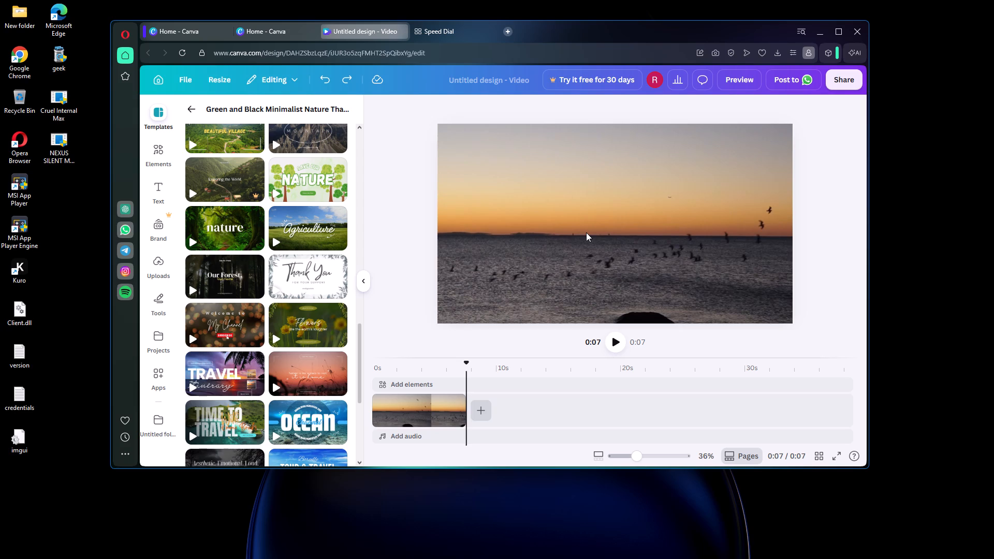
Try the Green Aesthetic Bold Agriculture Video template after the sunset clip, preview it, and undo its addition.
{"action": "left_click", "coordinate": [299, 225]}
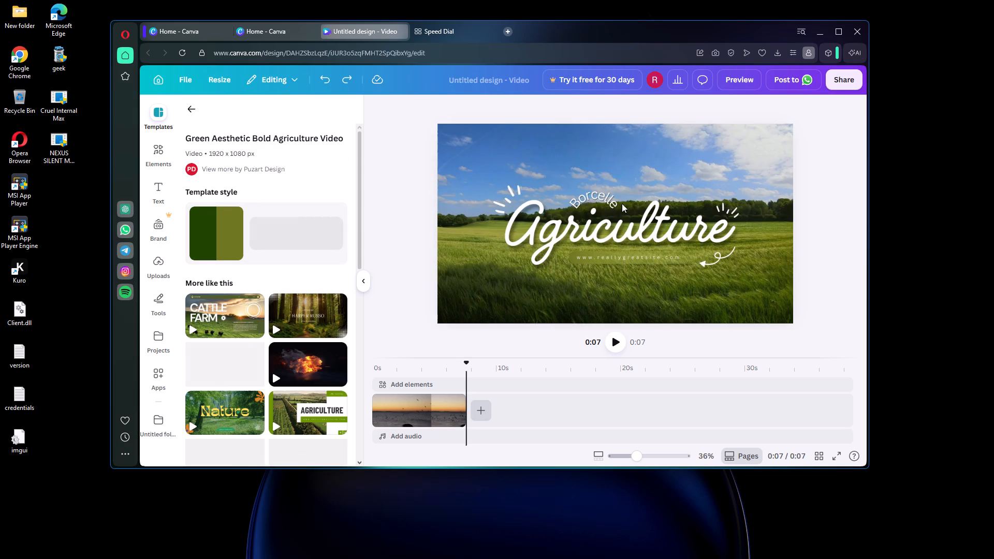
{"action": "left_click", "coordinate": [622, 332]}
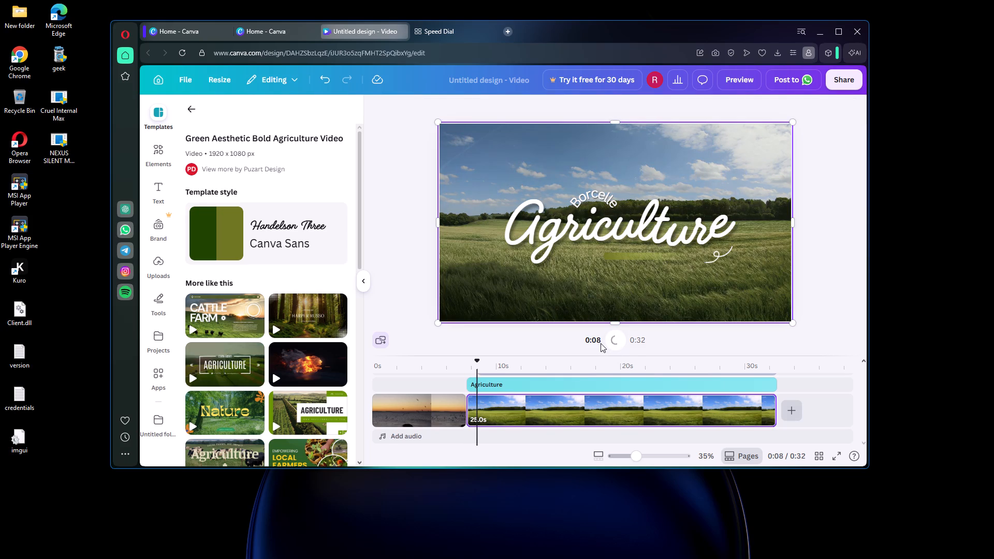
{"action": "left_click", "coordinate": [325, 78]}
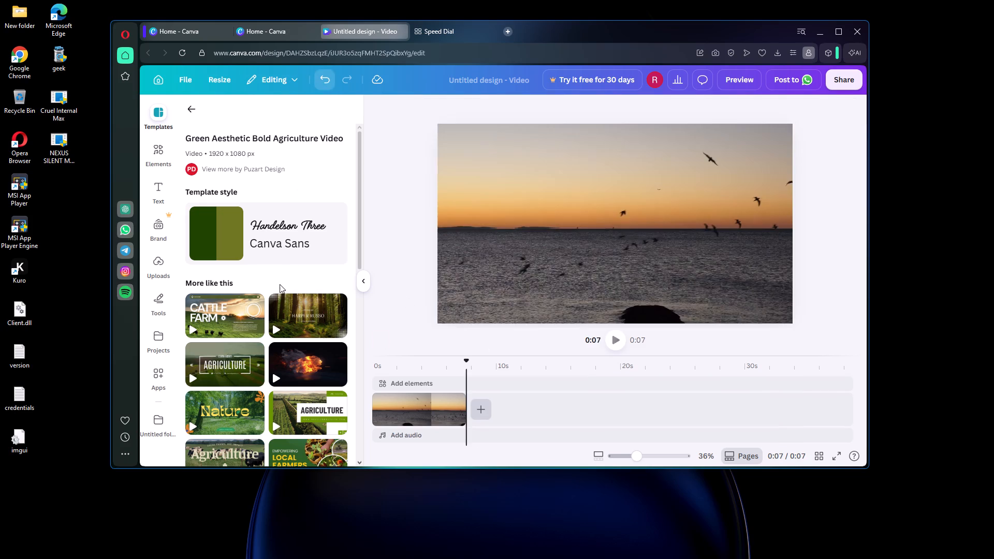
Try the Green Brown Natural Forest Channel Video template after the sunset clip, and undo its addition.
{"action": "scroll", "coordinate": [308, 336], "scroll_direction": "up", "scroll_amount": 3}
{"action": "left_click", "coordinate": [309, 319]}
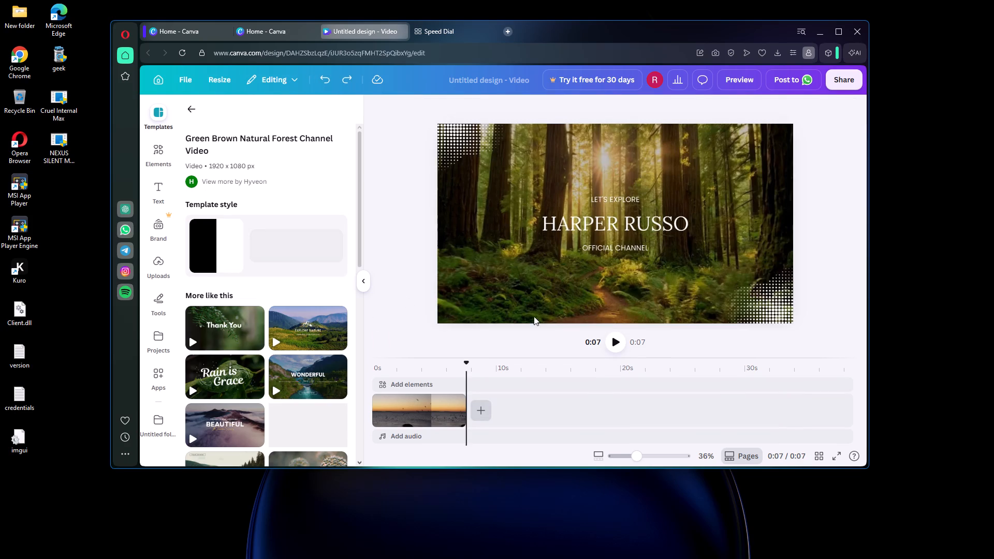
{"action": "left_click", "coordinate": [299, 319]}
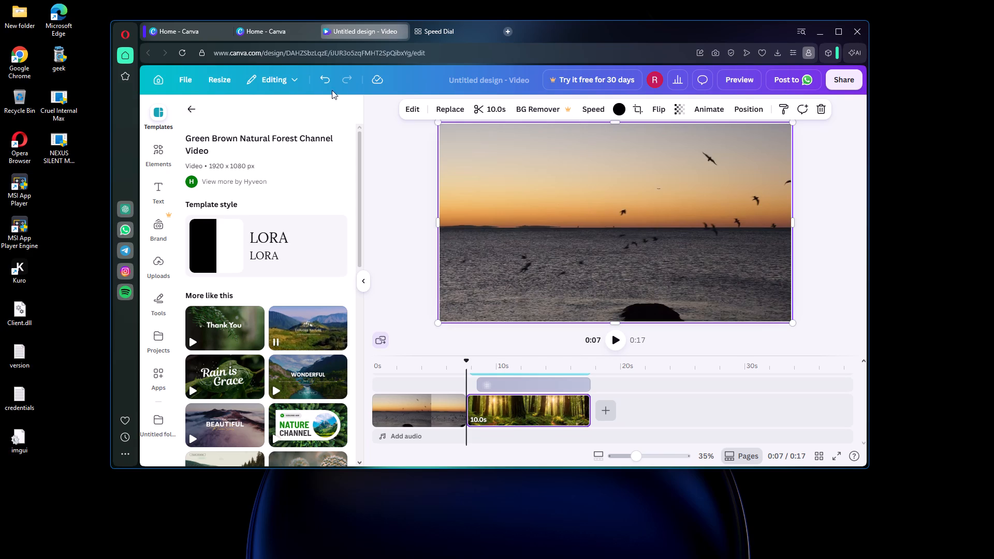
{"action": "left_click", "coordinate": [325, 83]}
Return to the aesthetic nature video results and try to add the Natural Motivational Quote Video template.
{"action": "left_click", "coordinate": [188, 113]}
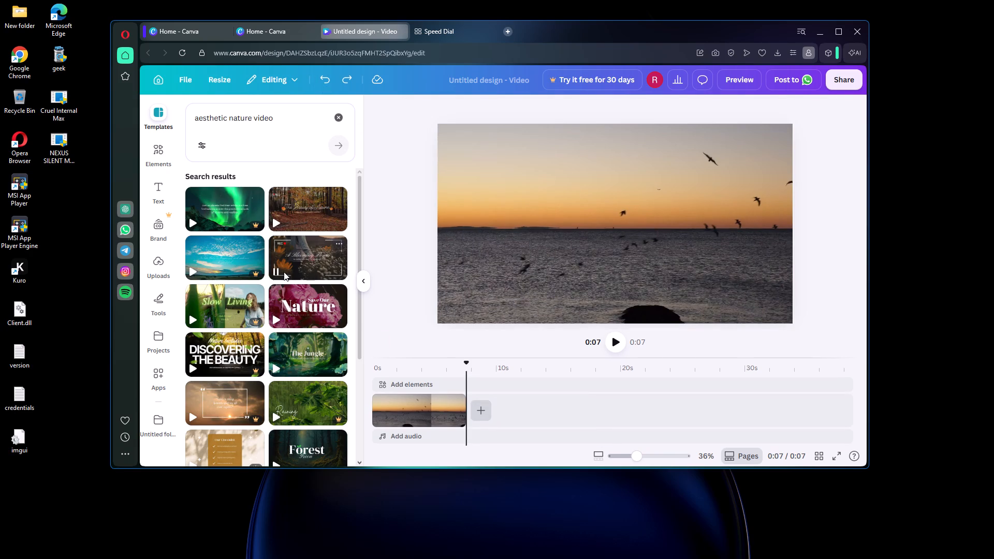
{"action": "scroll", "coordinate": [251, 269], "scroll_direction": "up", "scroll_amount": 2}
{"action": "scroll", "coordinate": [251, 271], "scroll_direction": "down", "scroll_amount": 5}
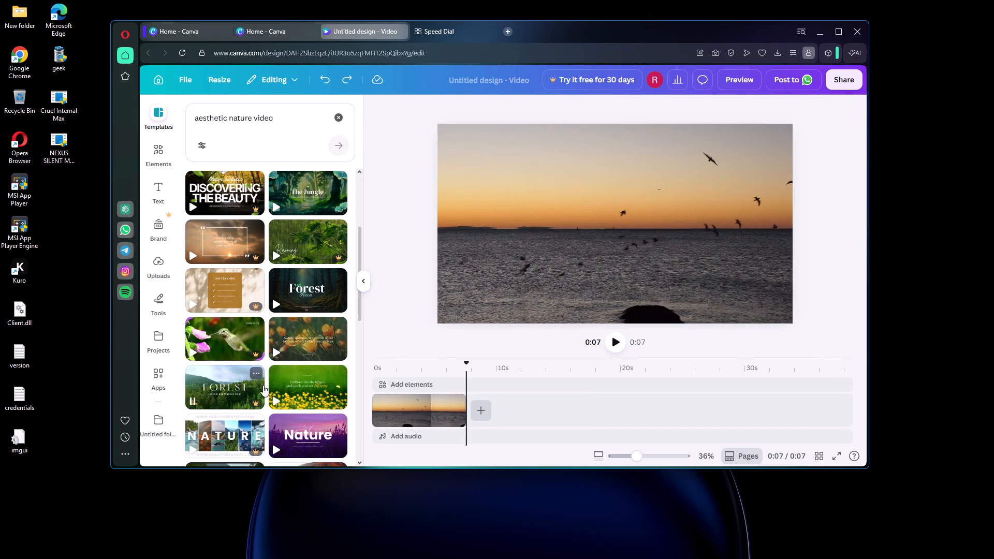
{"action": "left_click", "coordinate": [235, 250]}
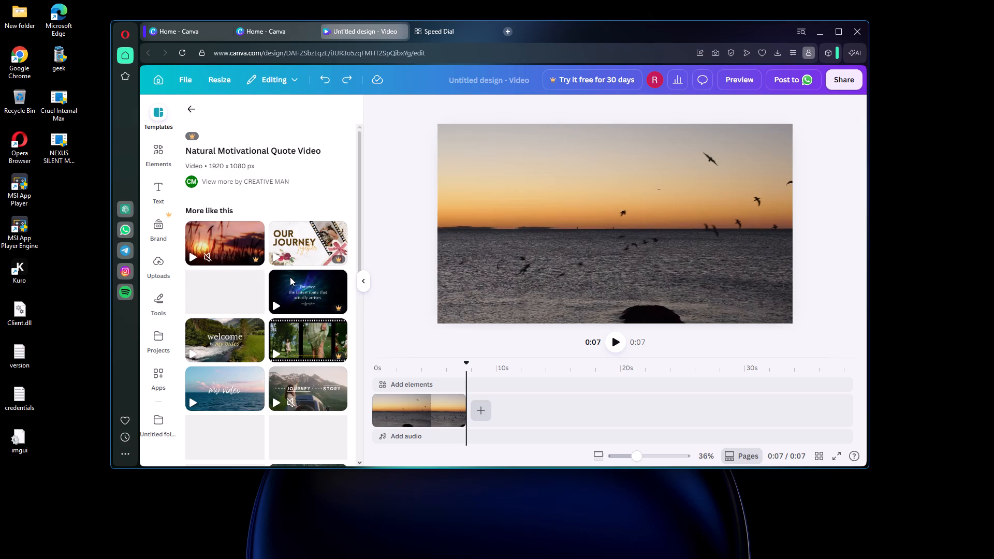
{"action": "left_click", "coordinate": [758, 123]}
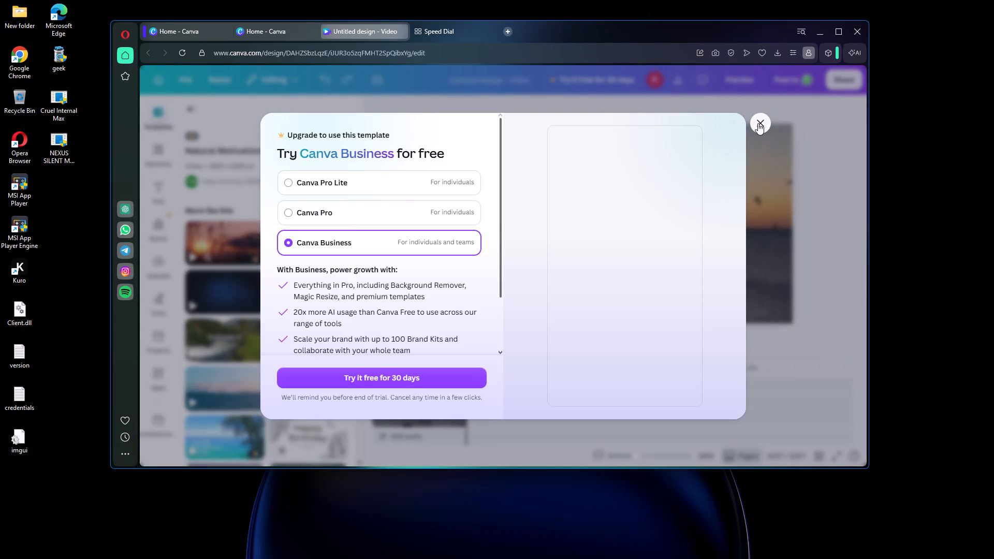
Go back to the aesthetic nature video results and look further down the list for a suitable free clip.
{"action": "scroll", "coordinate": [307, 304], "scroll_direction": "down", "scroll_amount": 4}
{"action": "scroll", "coordinate": [308, 300], "scroll_direction": "up", "scroll_amount": 3}
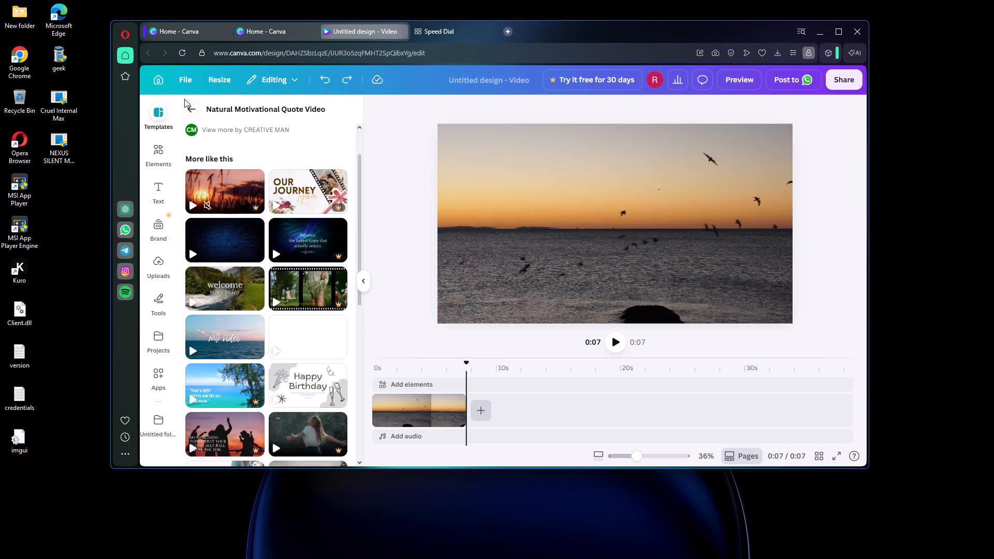
{"action": "left_click", "coordinate": [192, 110]}
{"action": "scroll", "coordinate": [262, 213], "scroll_direction": "down", "scroll_amount": 3}
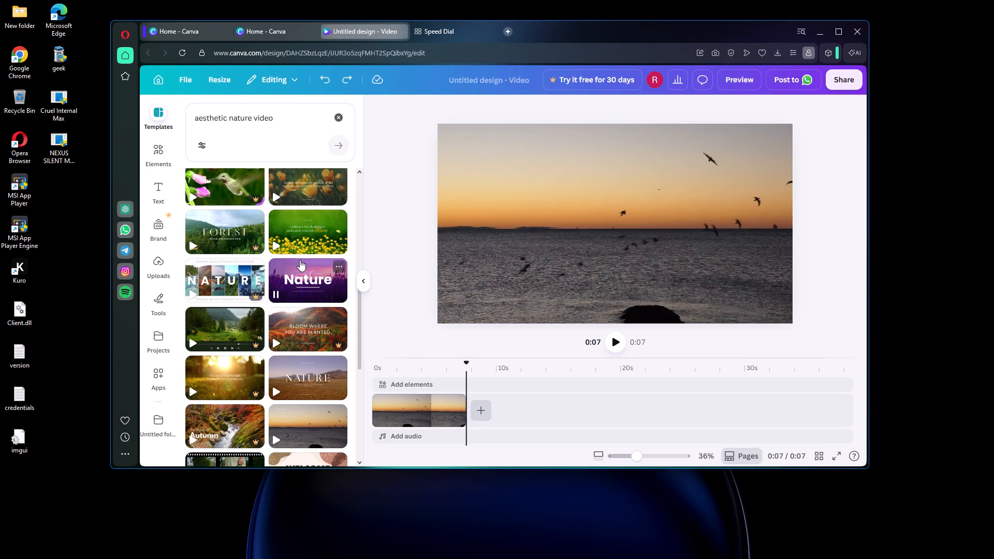
{"action": "scroll", "coordinate": [299, 282], "scroll_direction": "down", "scroll_amount": 5}
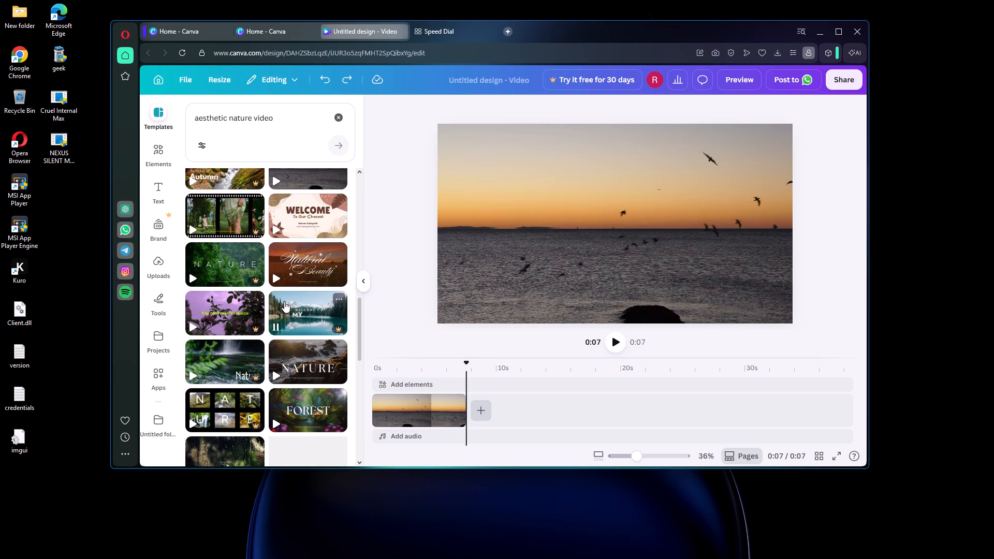
{"action": "scroll", "coordinate": [287, 304], "scroll_direction": "down", "scroll_amount": 2}
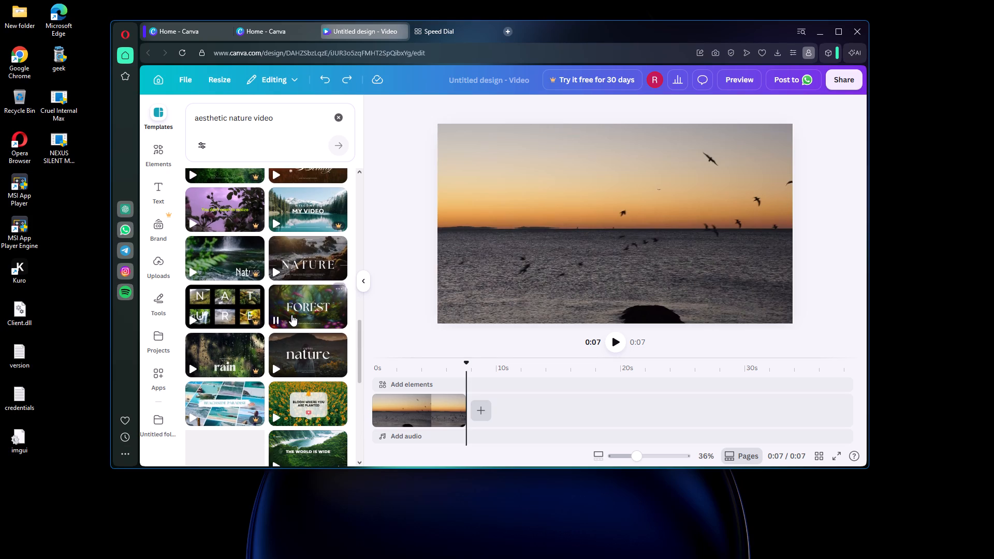
{"action": "scroll", "coordinate": [280, 350], "scroll_direction": "down", "scroll_amount": 3}
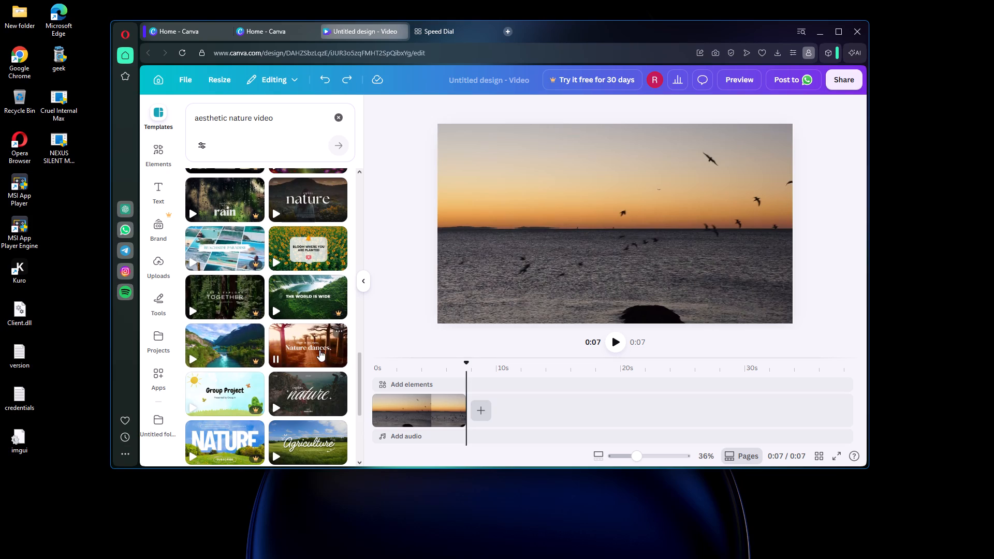
{"action": "scroll", "coordinate": [259, 325], "scroll_direction": "down", "scroll_amount": 5}
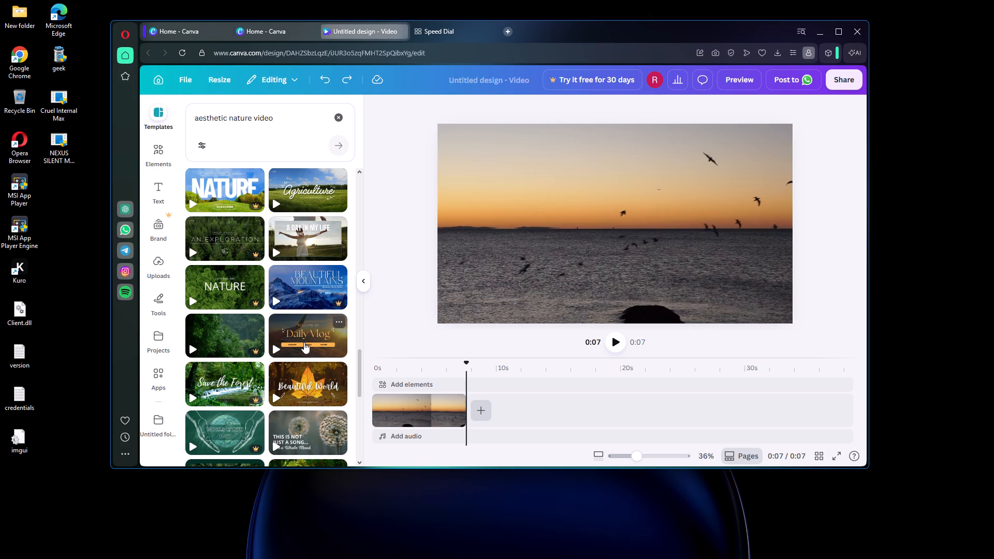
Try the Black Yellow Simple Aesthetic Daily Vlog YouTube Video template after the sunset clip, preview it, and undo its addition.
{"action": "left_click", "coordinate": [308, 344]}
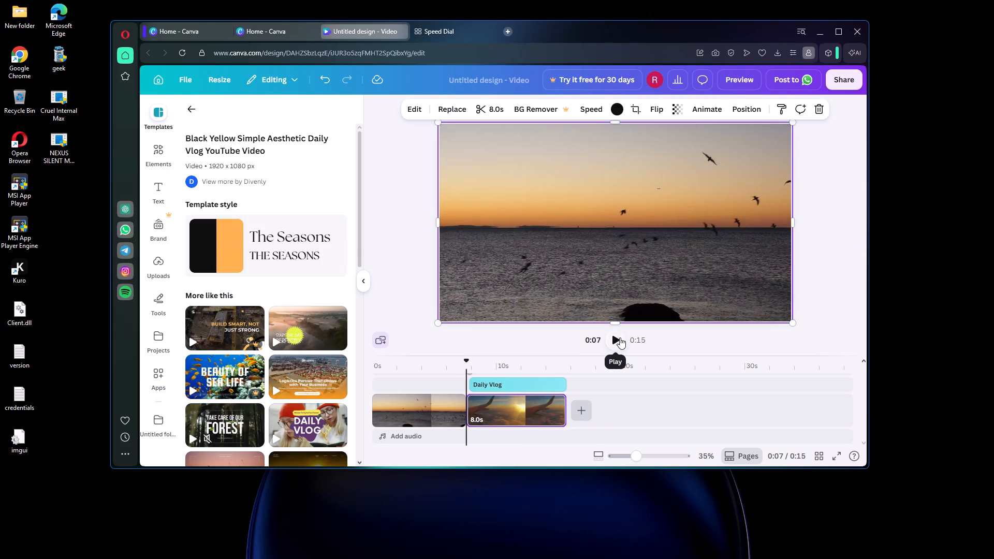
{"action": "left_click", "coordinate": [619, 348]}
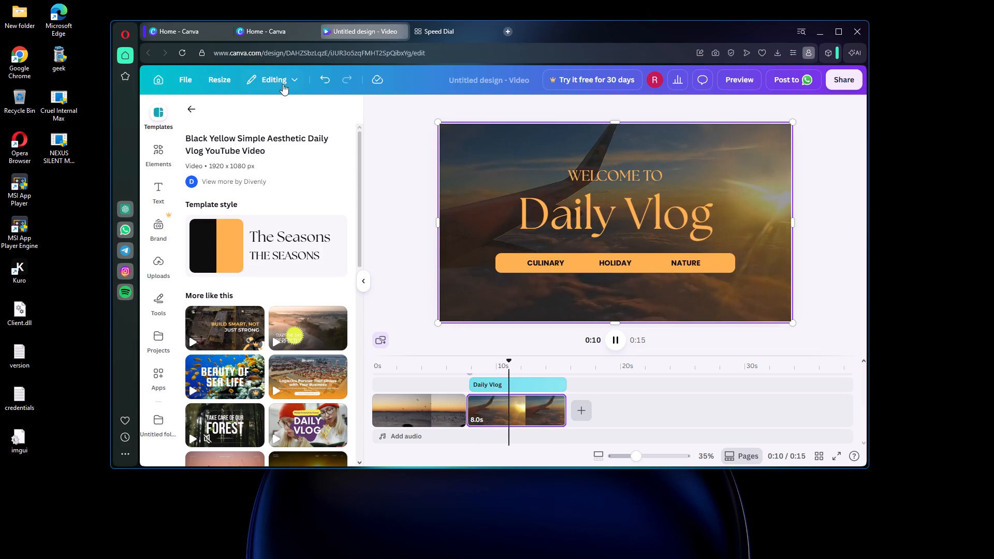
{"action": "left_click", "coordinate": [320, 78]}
Look through the templates similar to the Daily Vlog video for a suitable clip.
{"action": "scroll", "coordinate": [271, 359], "scroll_direction": "down", "scroll_amount": 2}
{"action": "scroll", "coordinate": [262, 345], "scroll_direction": "up", "scroll_amount": 2}
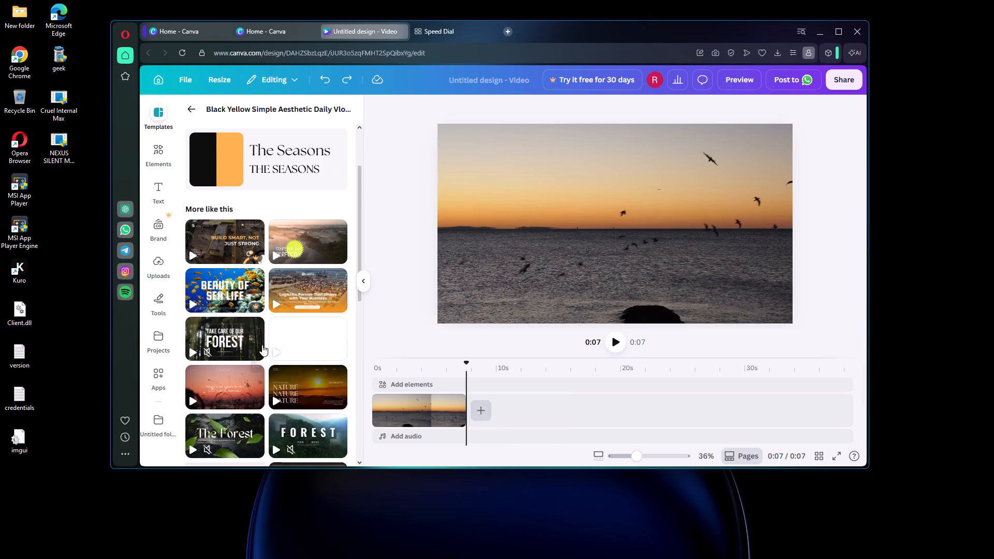
{"action": "scroll", "coordinate": [262, 345], "scroll_direction": "up", "scroll_amount": 1}
{"action": "scroll", "coordinate": [262, 345], "scroll_direction": "down", "scroll_amount": 6}
{"action": "scroll", "coordinate": [303, 302], "scroll_direction": "up", "scroll_amount": 8}
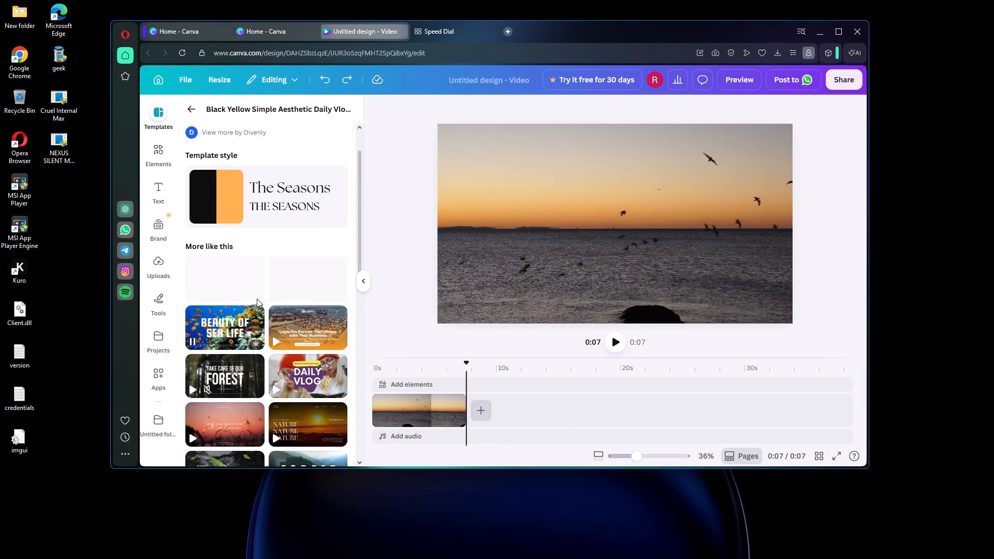
{"action": "scroll", "coordinate": [257, 299], "scroll_direction": "up", "scroll_amount": 1}
Return to the aesthetic nature video results and scan the rest of the list for a fitting clip.
{"action": "left_click", "coordinate": [192, 109]}
{"action": "scroll", "coordinate": [232, 321], "scroll_direction": "up", "scroll_amount": 1}
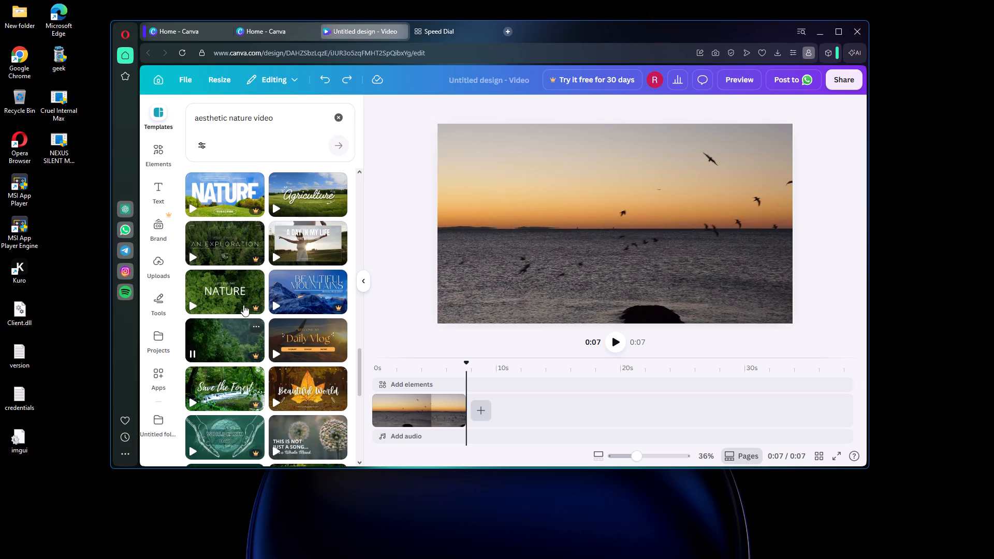
{"action": "scroll", "coordinate": [253, 295], "scroll_direction": "down", "scroll_amount": 4}
{"action": "scroll", "coordinate": [255, 306], "scroll_direction": "up", "scroll_amount": 6}
{"action": "scroll", "coordinate": [256, 305], "scroll_direction": "down", "scroll_amount": 11}
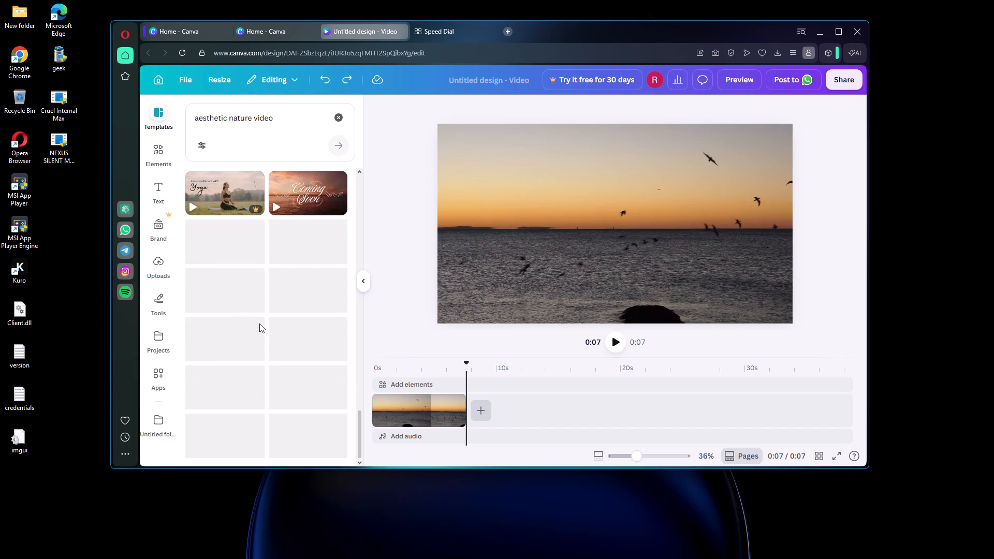
{"action": "scroll", "coordinate": [267, 344], "scroll_direction": "down", "scroll_amount": 4}
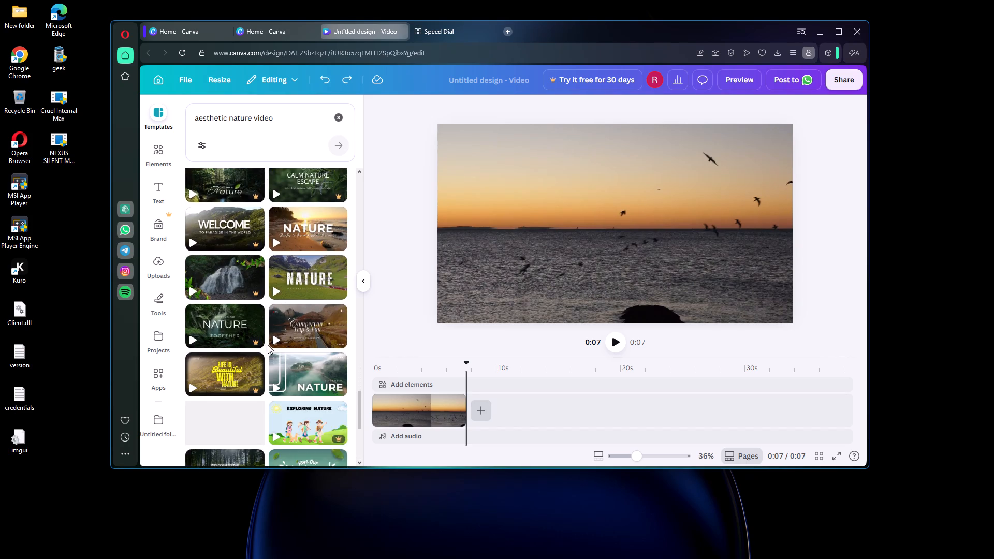
{"action": "scroll", "coordinate": [268, 345], "scroll_direction": "down", "scroll_amount": 2}
{"action": "scroll", "coordinate": [270, 344], "scroll_direction": "up", "scroll_amount": 10}
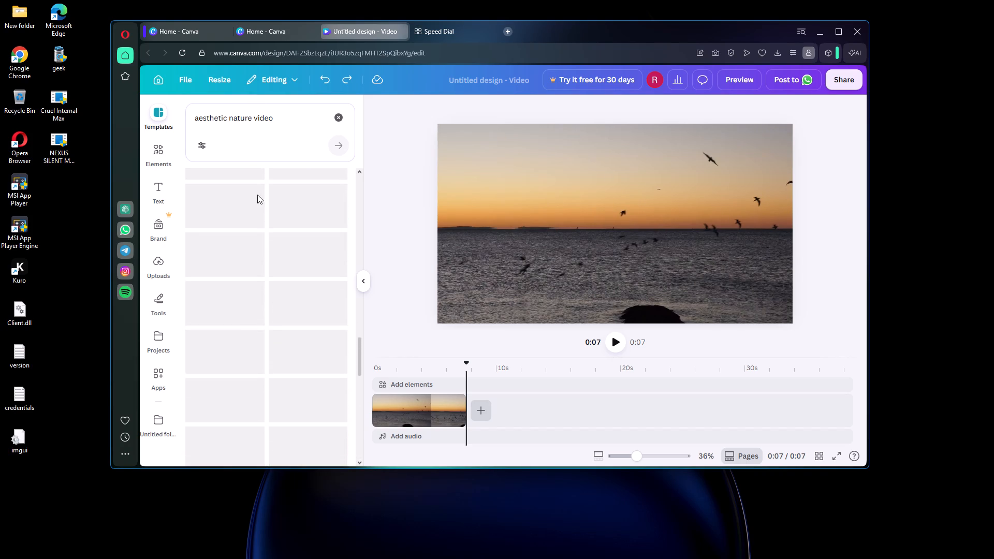
{"action": "scroll", "coordinate": [257, 195], "scroll_direction": "up", "scroll_amount": 20}
{"action": "scroll", "coordinate": [257, 195], "scroll_direction": "up", "scroll_amount": 6}
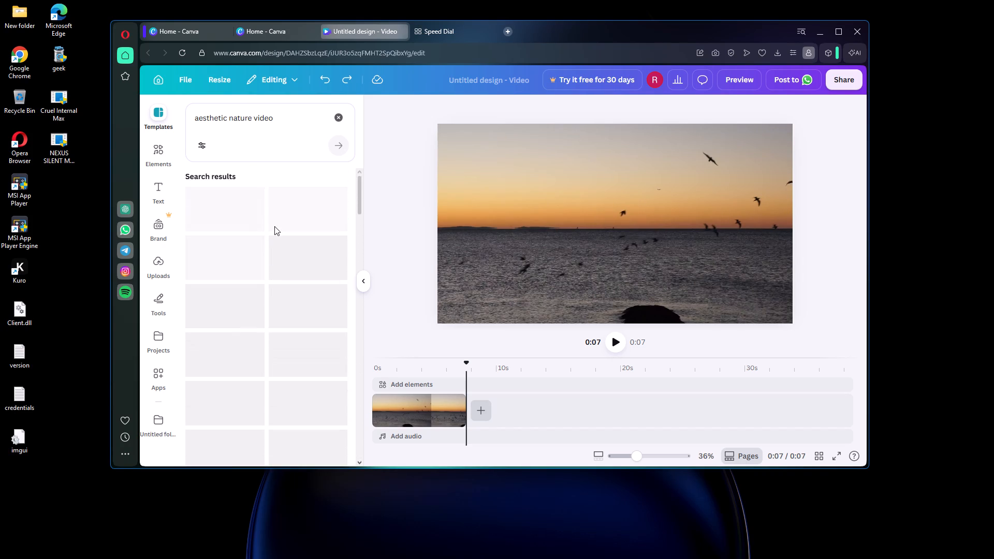
{"action": "scroll", "coordinate": [274, 226], "scroll_direction": "up", "scroll_amount": 6}
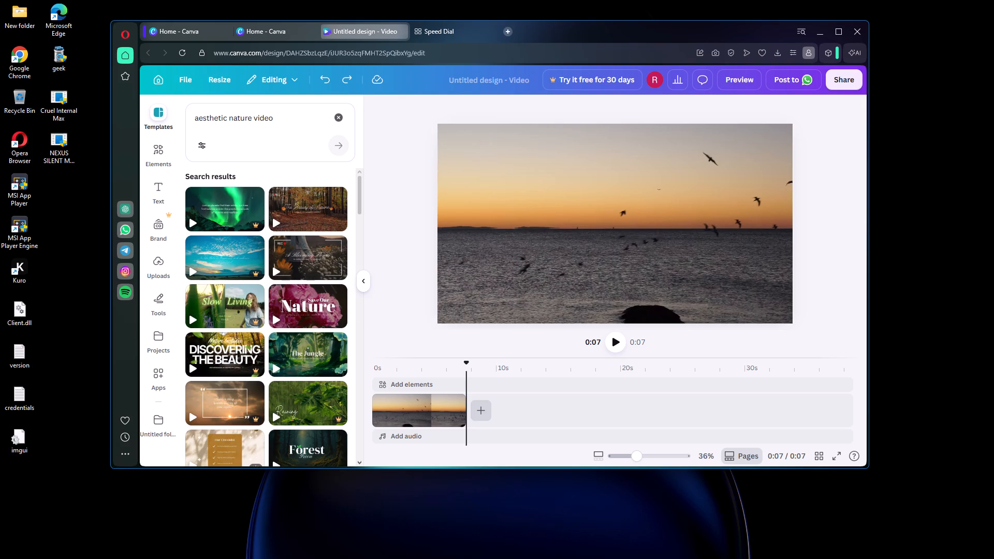
Replace the aesthetic nature video search with a template search for "simple template".
{"action": "left_click", "coordinate": [284, 122]}
{"action": "key", "text": "BackSpace"}
{"action": "key", "text": "BackSpace"}
{"action": "key", "text": "BackSpace"}
{"action": "key", "text": "BackSpace"}
{"action": "key", "text": "BackSpace"}
{"action": "key", "text": "BackSpace"}
{"action": "key", "text": "BackSpace"}
{"action": "key", "text": "BackSpace"}
{"action": "key", "text": "BackSpace"}
{"action": "key", "text": "BackSpace"}
{"action": "key", "text": "BackSpace"}
{"action": "key", "text": "BackSpace"}
{"action": "key", "text": "BackSpace"}
{"action": "key", "text": "BackSpace"}
{"action": "key", "text": "BackSpace"}
{"action": "key", "text": "BackSpace"}
{"action": "key", "text": "BackSpace"}
{"action": "key", "text": "BackSpace"}
{"action": "key", "text": "BackSpace"}
{"action": "key", "text": "BackSpace"}
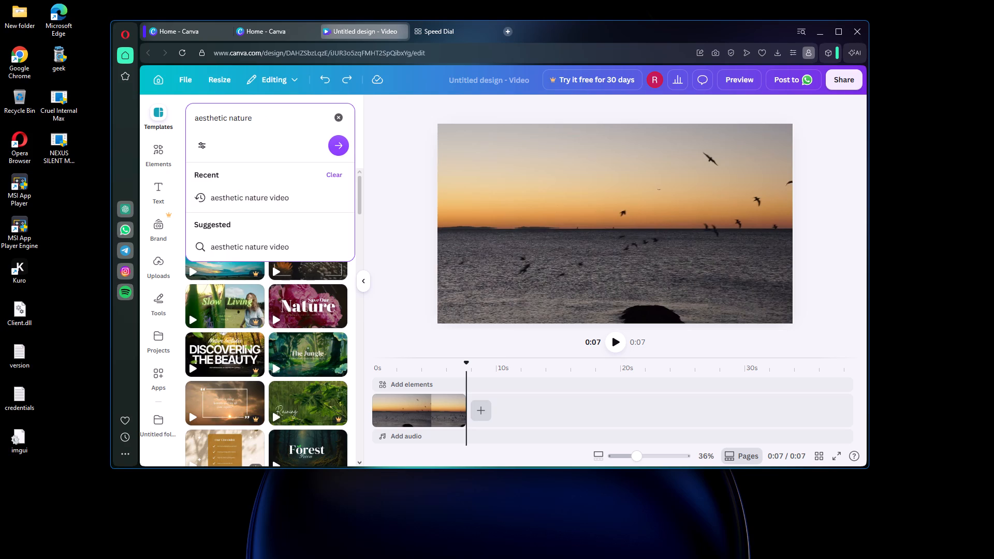
{"action": "key", "text": "BackSpace"}
{"action": "key", "text": "Left"}
{"action": "key", "text": "BackSpace"}
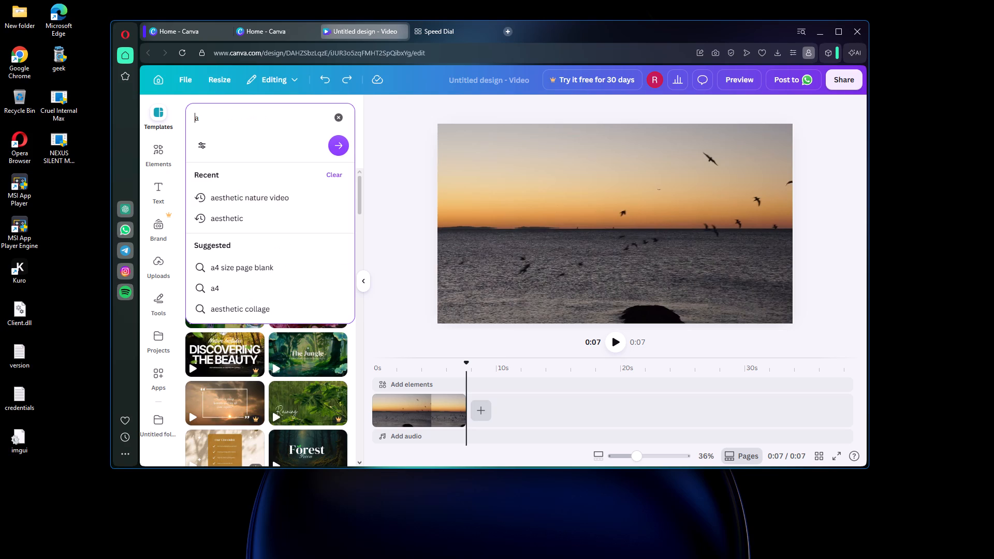
{"action": "left_click", "coordinate": [270, 134]}
{"action": "left_click", "coordinate": [253, 127]}
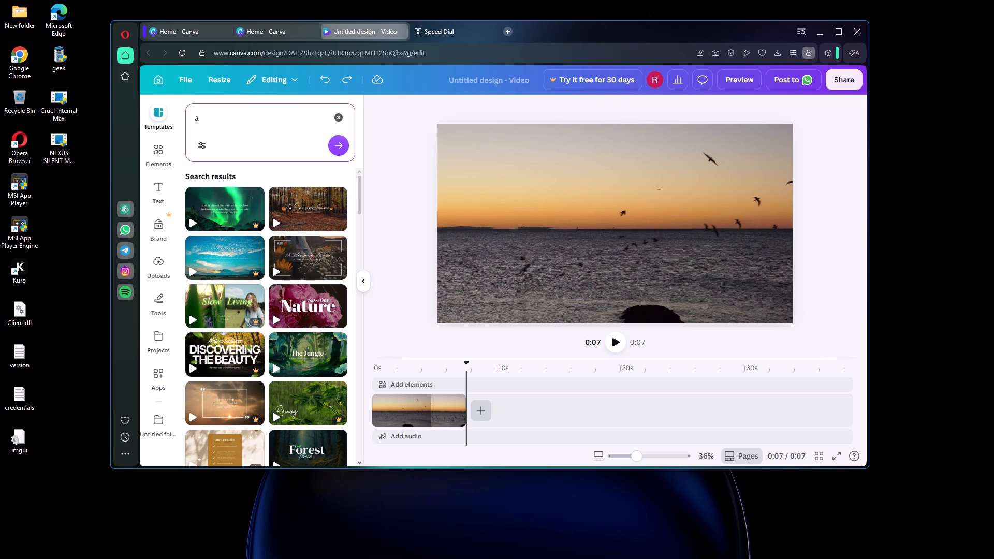
{"action": "left_click", "coordinate": [229, 119]}
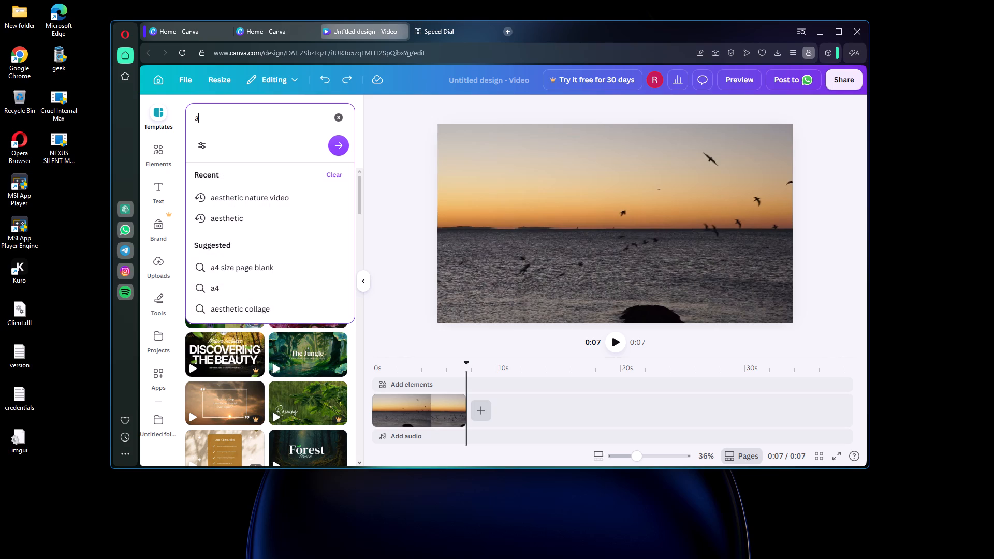
{"action": "key", "text": "BackSpace"}
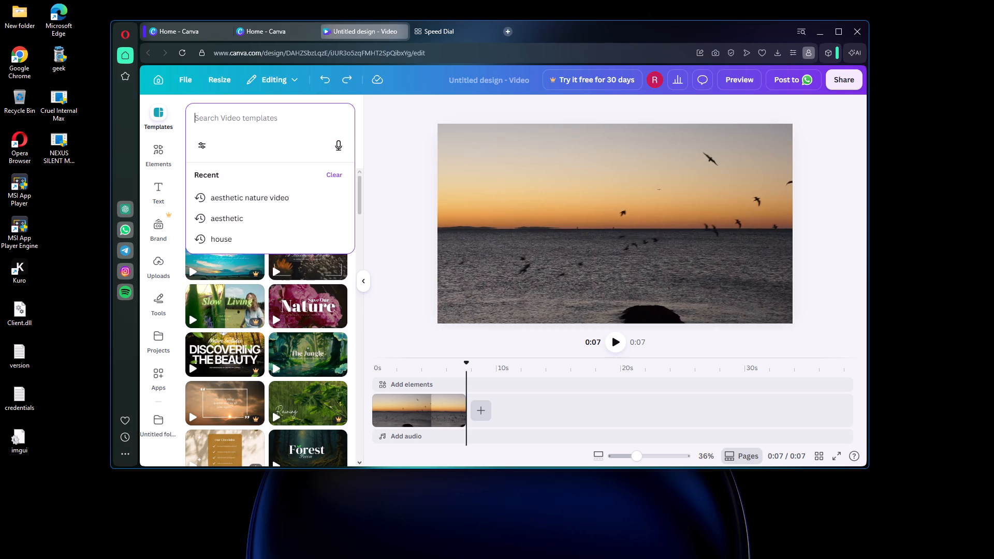
{"action": "type", "text": "si"}
{"action": "type", "text": "mo"}
{"action": "key", "text": "BackSpace"}
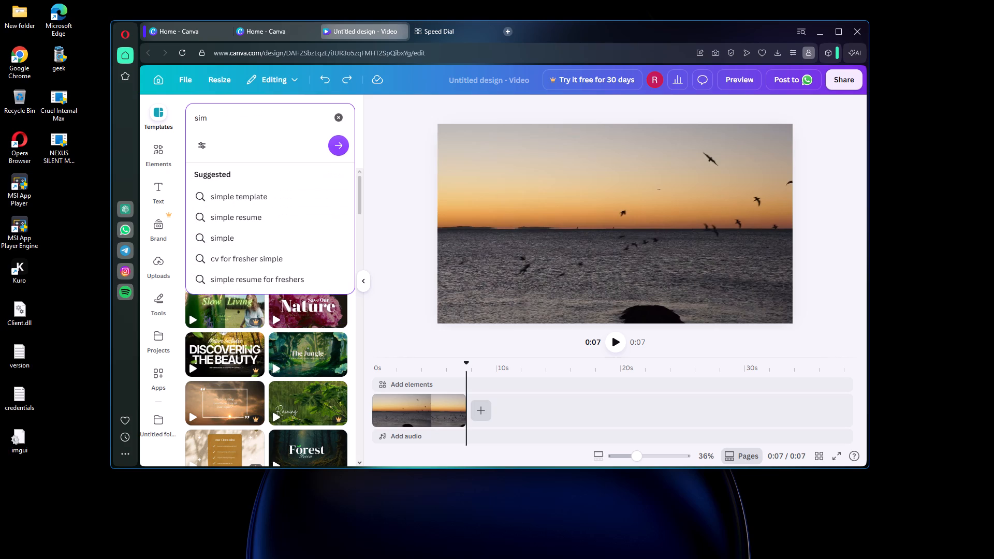
{"action": "key", "text": "p"}
{"action": "left_click", "coordinate": [220, 190]}
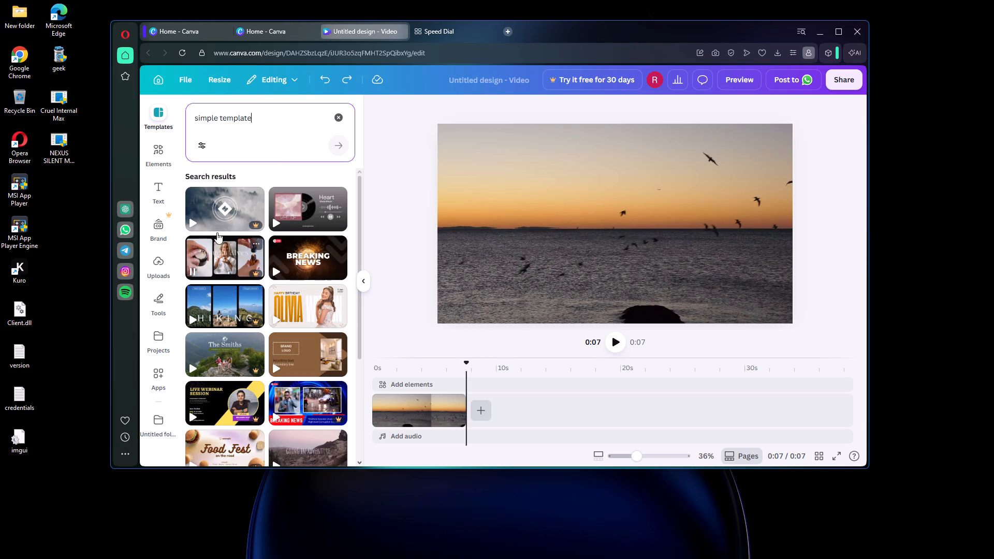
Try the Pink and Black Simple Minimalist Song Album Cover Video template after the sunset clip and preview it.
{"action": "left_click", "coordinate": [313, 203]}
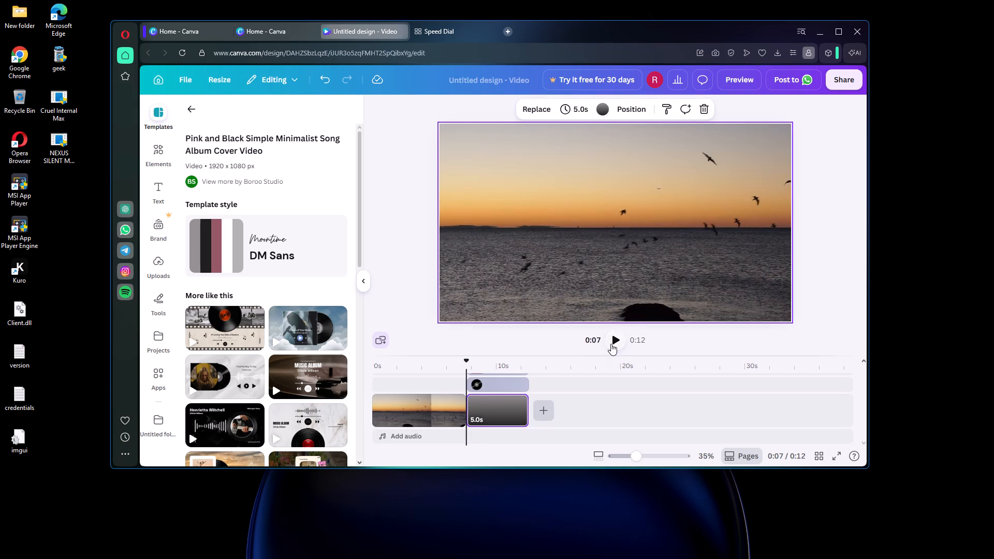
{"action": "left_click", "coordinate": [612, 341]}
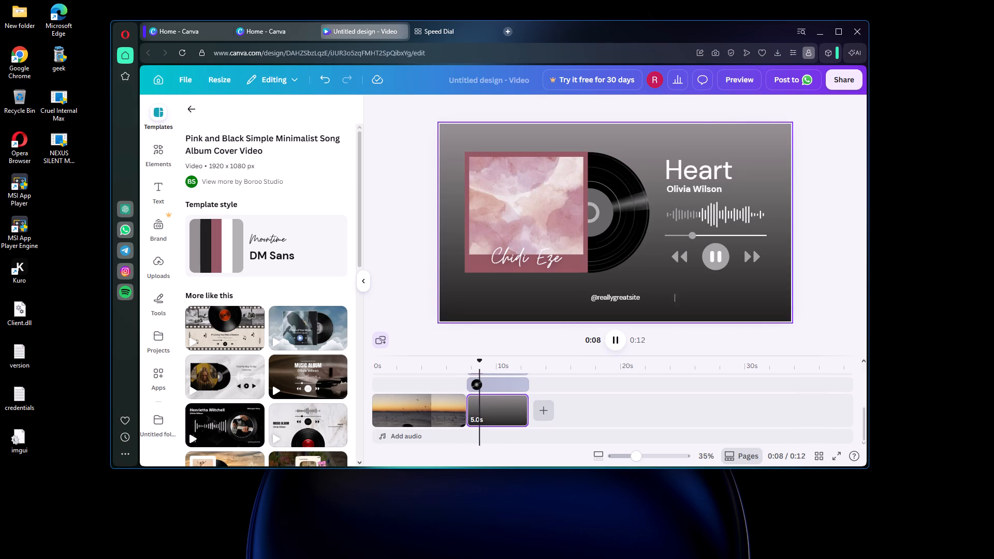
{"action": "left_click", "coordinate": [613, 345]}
Look through the templates similar to the song album cover video for a suitable clip.
{"action": "scroll", "coordinate": [207, 348], "scroll_direction": "down", "scroll_amount": 5}
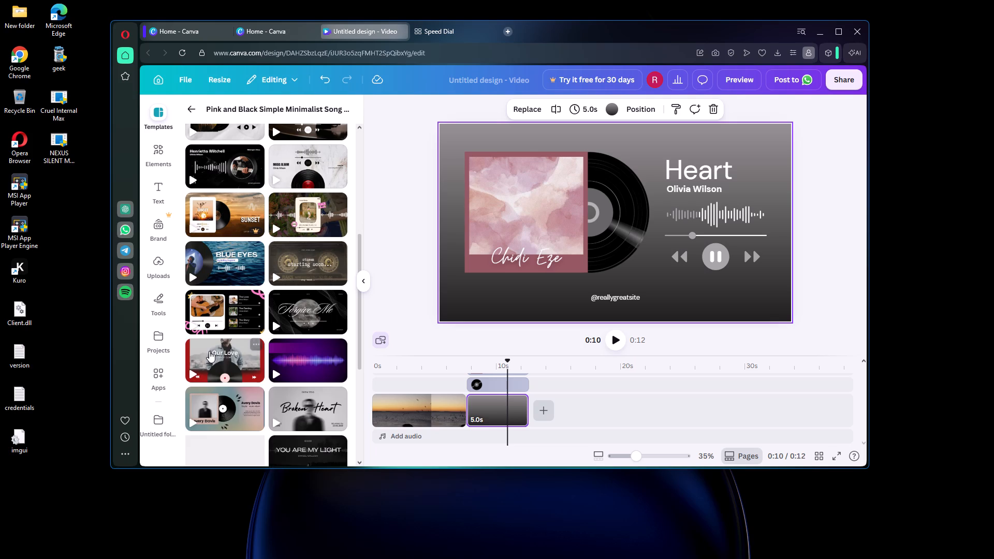
{"action": "scroll", "coordinate": [303, 350], "scroll_direction": "up", "scroll_amount": 4}
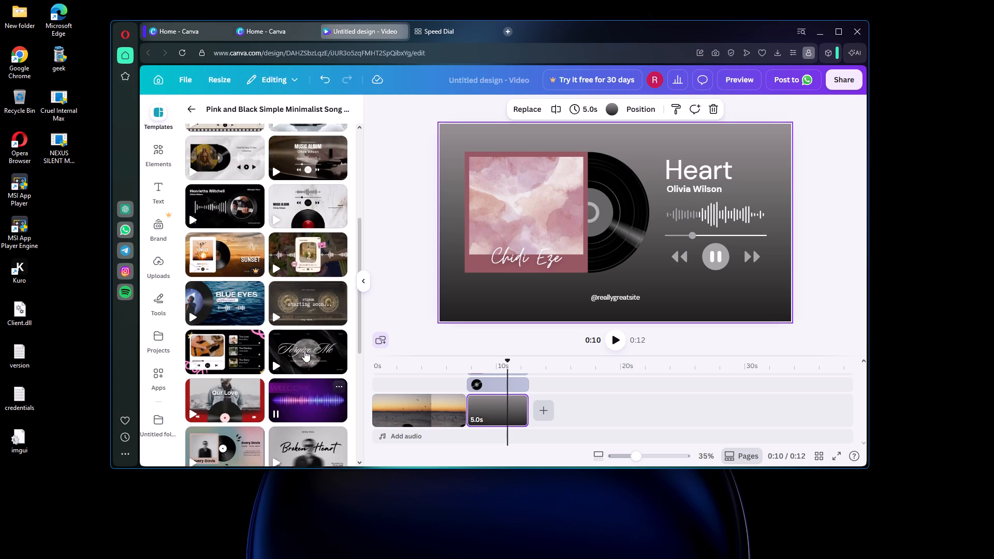
{"action": "scroll", "coordinate": [304, 350], "scroll_direction": "down", "scroll_amount": 5}
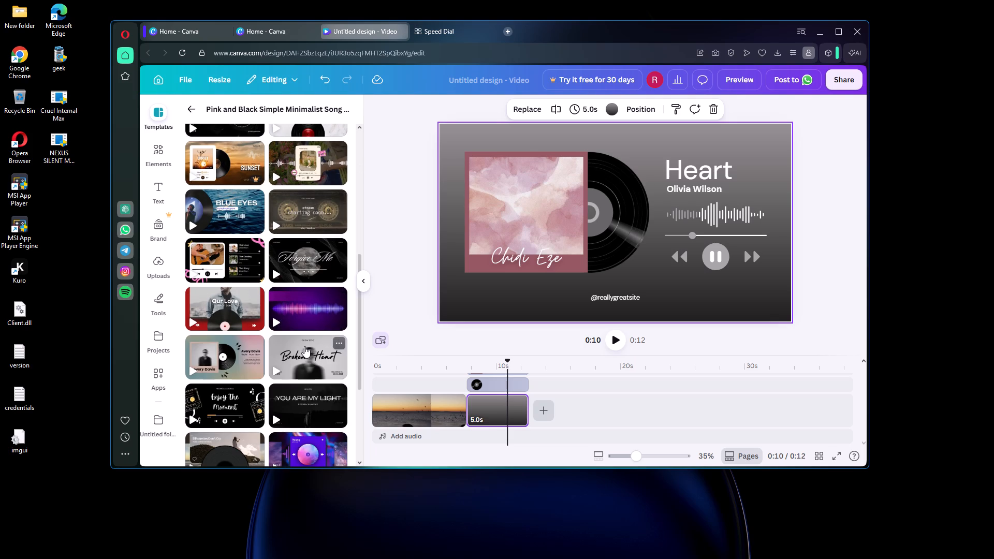
{"action": "scroll", "coordinate": [423, 356], "scroll_direction": "down", "scroll_amount": 1}
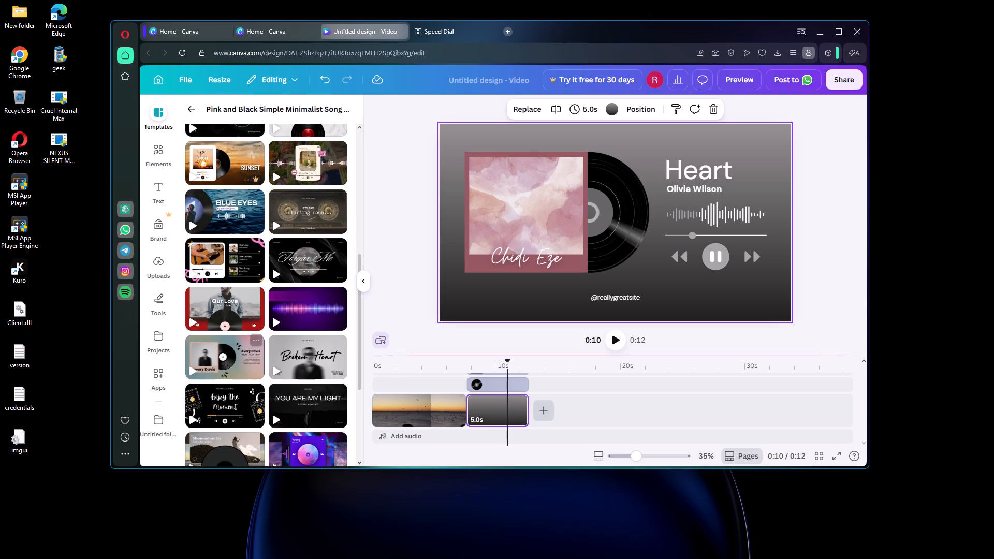
{"action": "scroll", "coordinate": [321, 366], "scroll_direction": "down", "scroll_amount": 4}
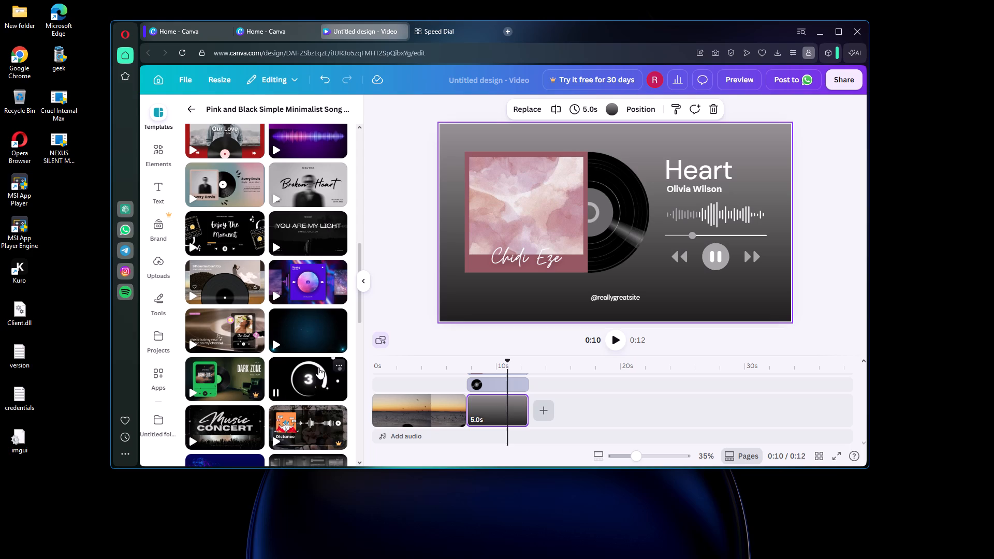
{"action": "scroll", "coordinate": [264, 369], "scroll_direction": "down", "scroll_amount": 3}
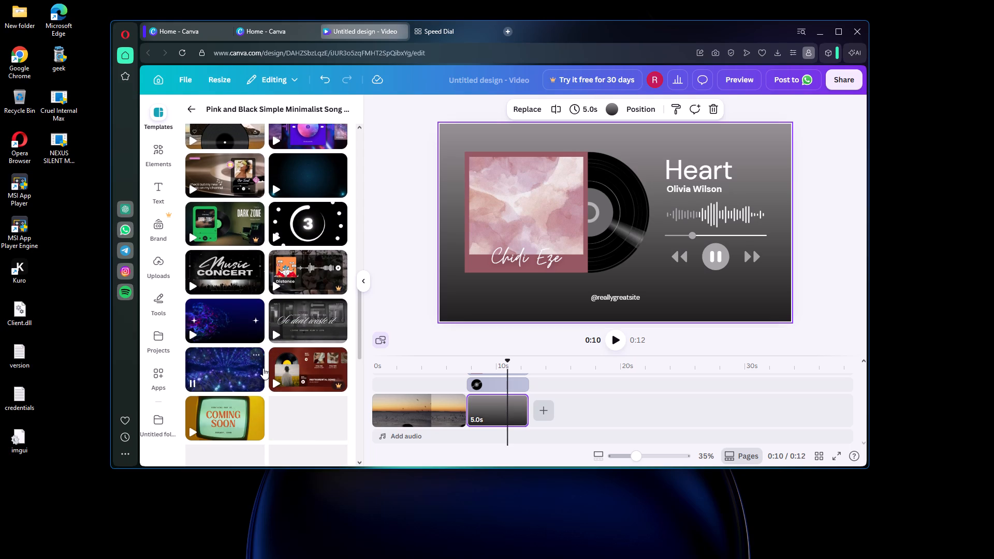
{"action": "scroll", "coordinate": [263, 368], "scroll_direction": "down", "scroll_amount": 4}
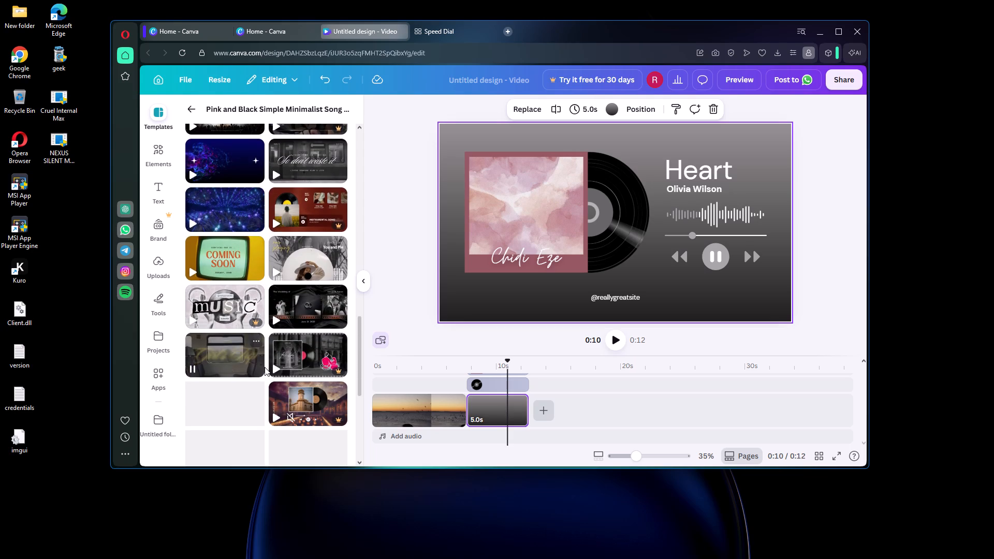
{"action": "scroll", "coordinate": [265, 366], "scroll_direction": "up", "scroll_amount": 6}
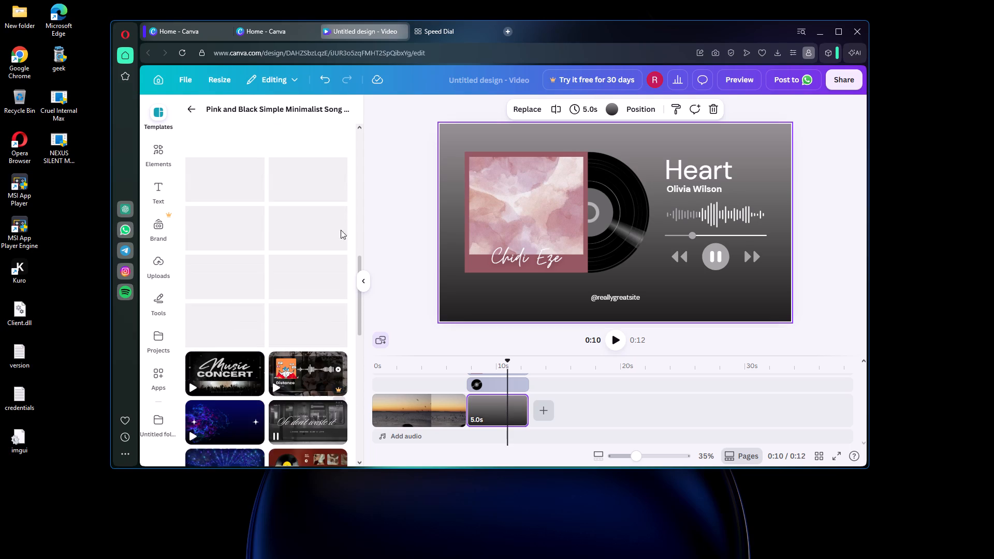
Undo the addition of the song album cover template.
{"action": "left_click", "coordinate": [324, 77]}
Return to the simple template results and scan them for a fitting clip.
{"action": "left_click", "coordinate": [199, 105]}
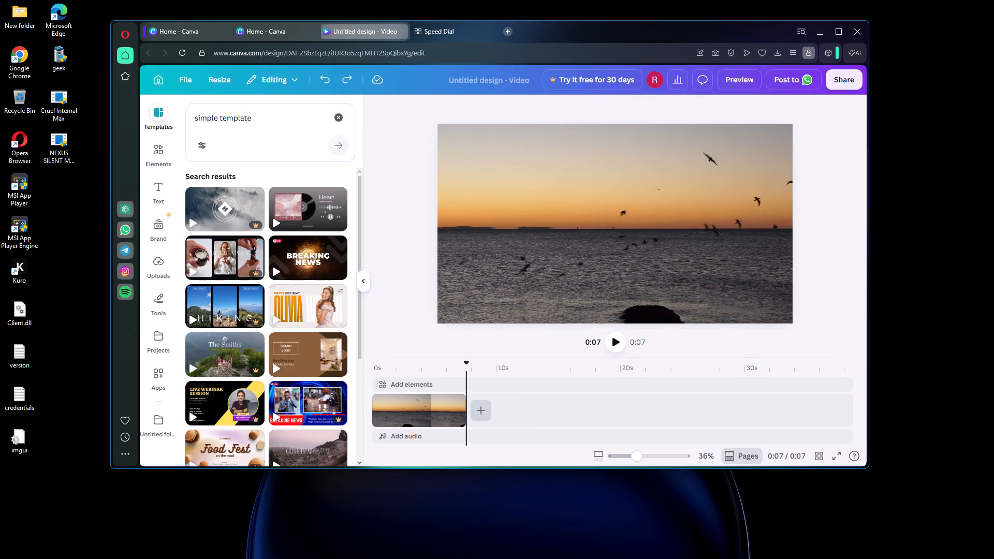
{"action": "scroll", "coordinate": [237, 258], "scroll_direction": "down", "scroll_amount": 8}
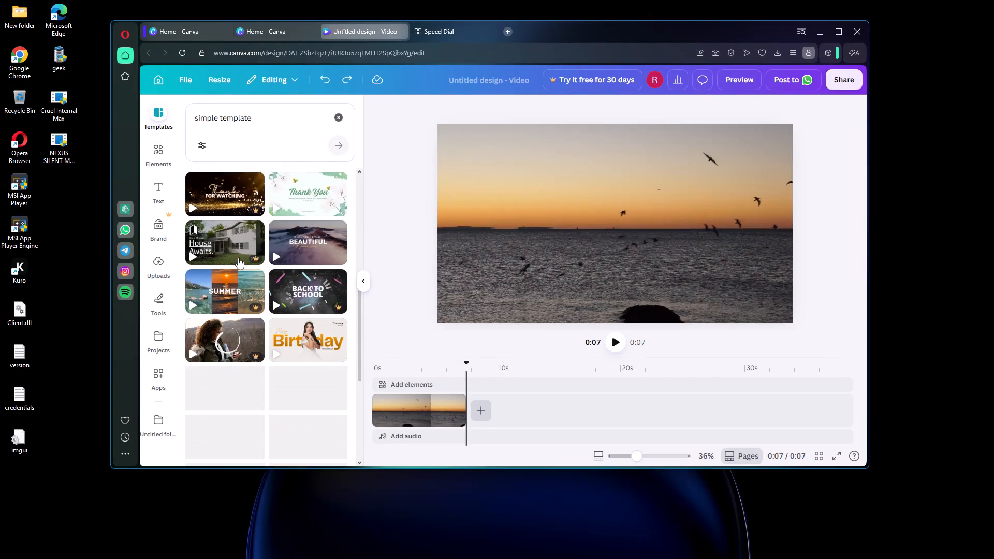
{"action": "scroll", "coordinate": [238, 258], "scroll_direction": "down", "scroll_amount": 2}
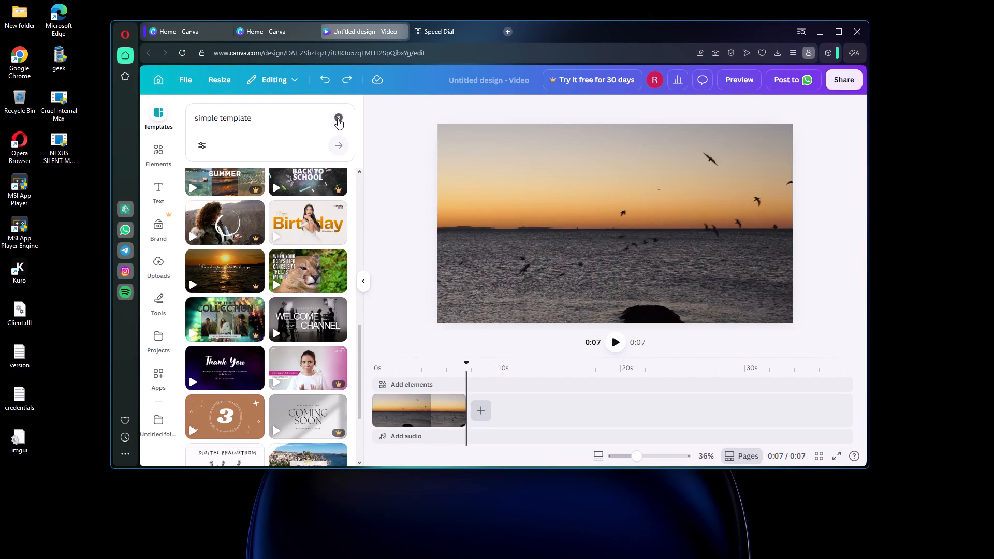
Clear the template search to get back to the suggested video templates.
{"action": "left_click", "coordinate": [343, 116]}
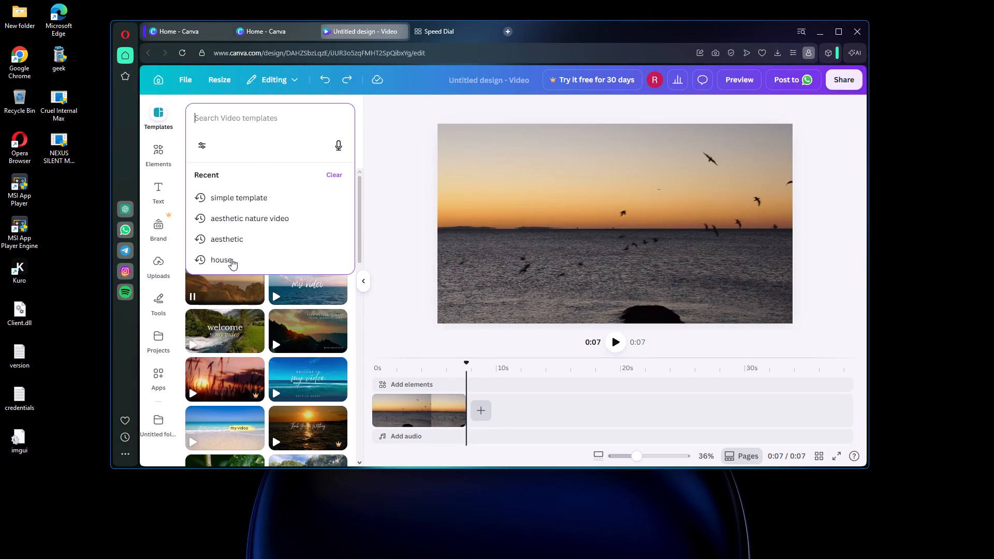
{"action": "left_click", "coordinate": [239, 122]}
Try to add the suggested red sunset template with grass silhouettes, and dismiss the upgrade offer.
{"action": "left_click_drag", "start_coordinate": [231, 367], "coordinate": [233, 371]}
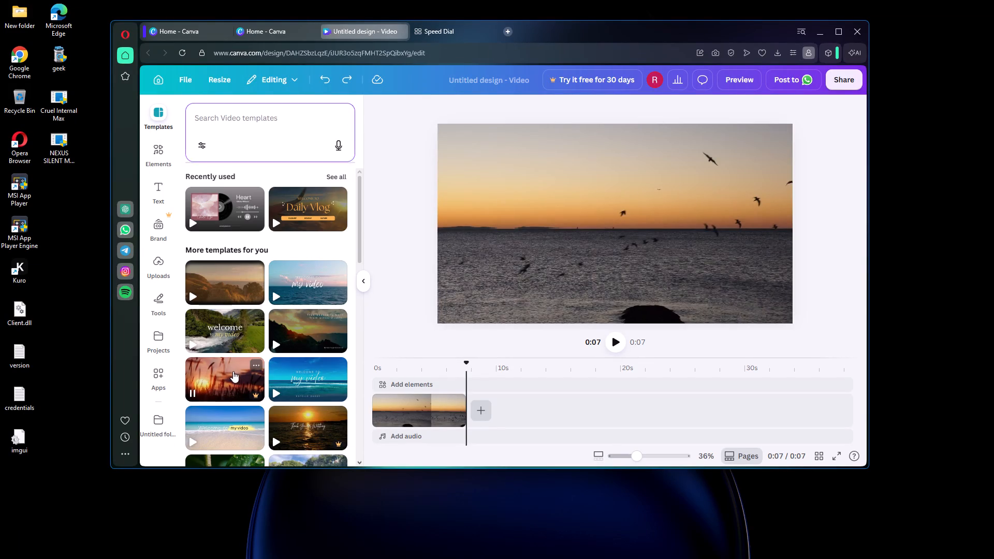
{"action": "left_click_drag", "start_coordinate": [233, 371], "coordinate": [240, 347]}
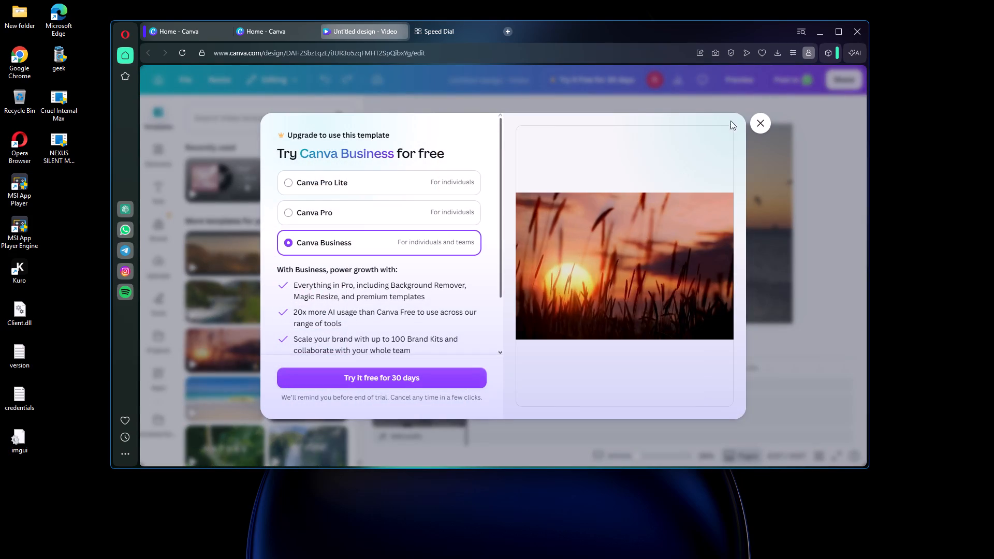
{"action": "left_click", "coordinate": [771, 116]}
Look through the suggested video templates for a free, text-free nature clip to follow the sunset clip.
{"action": "scroll", "coordinate": [319, 310], "scroll_direction": "down", "scroll_amount": 5}
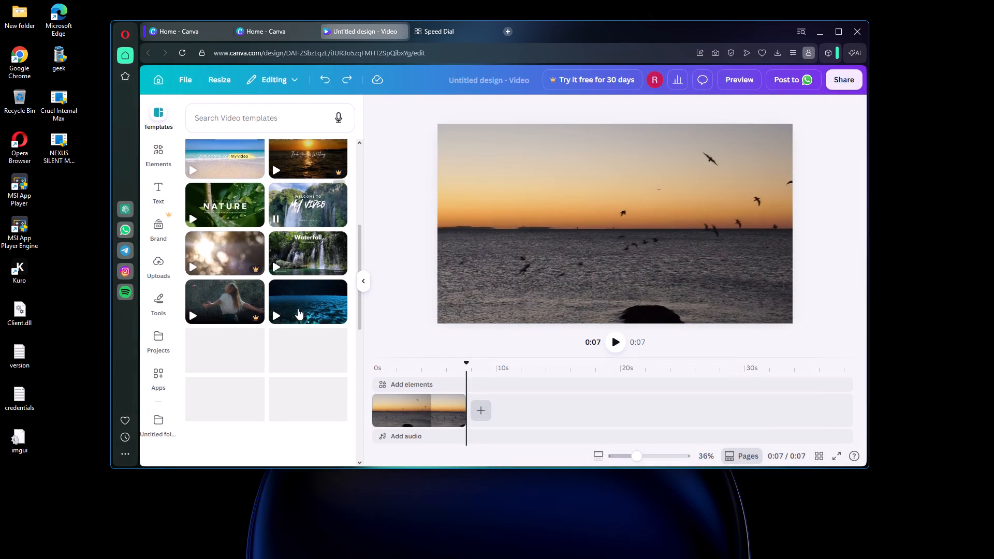
{"action": "scroll", "coordinate": [255, 337], "scroll_direction": "down", "scroll_amount": 2}
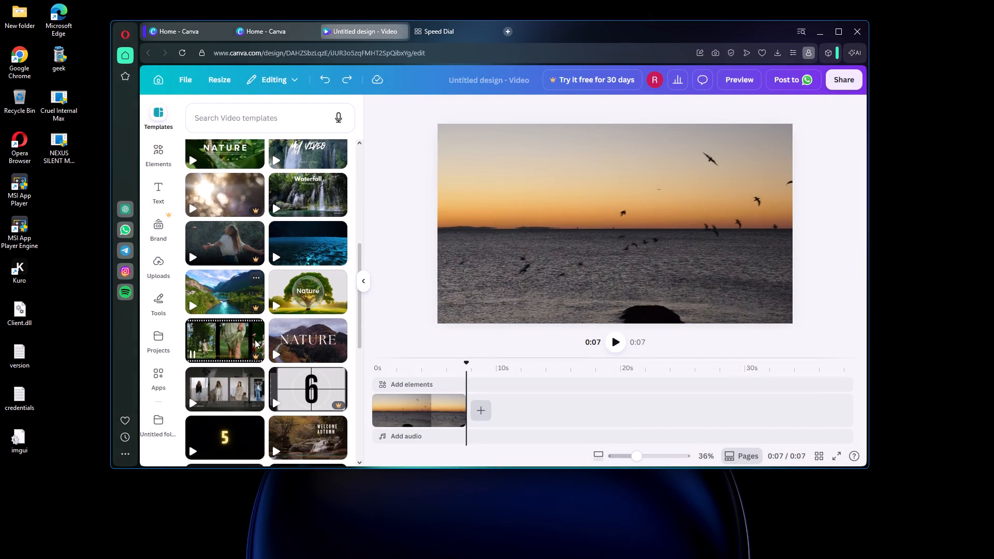
{"action": "scroll", "coordinate": [303, 361], "scroll_direction": "down", "scroll_amount": 2}
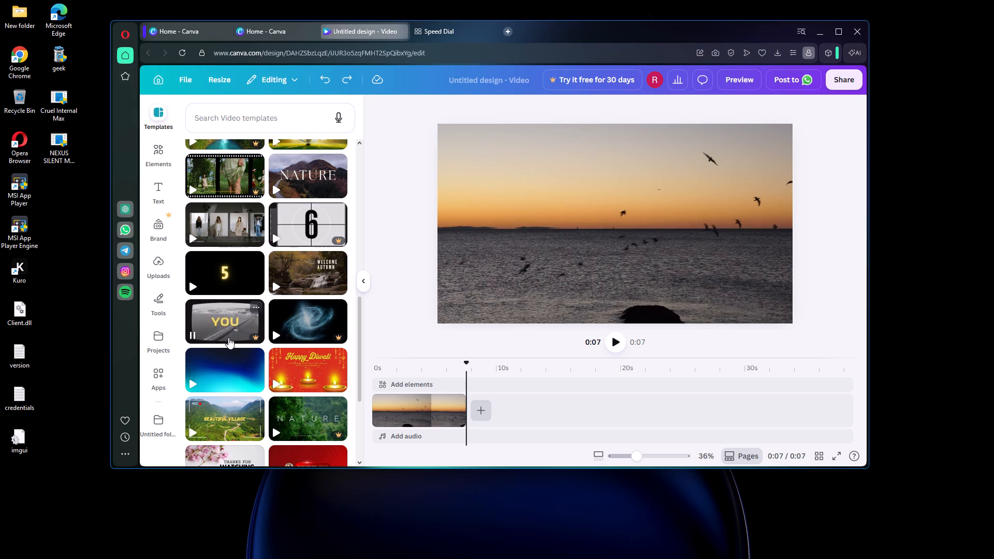
{"action": "scroll", "coordinate": [335, 353], "scroll_direction": "down", "scroll_amount": 2}
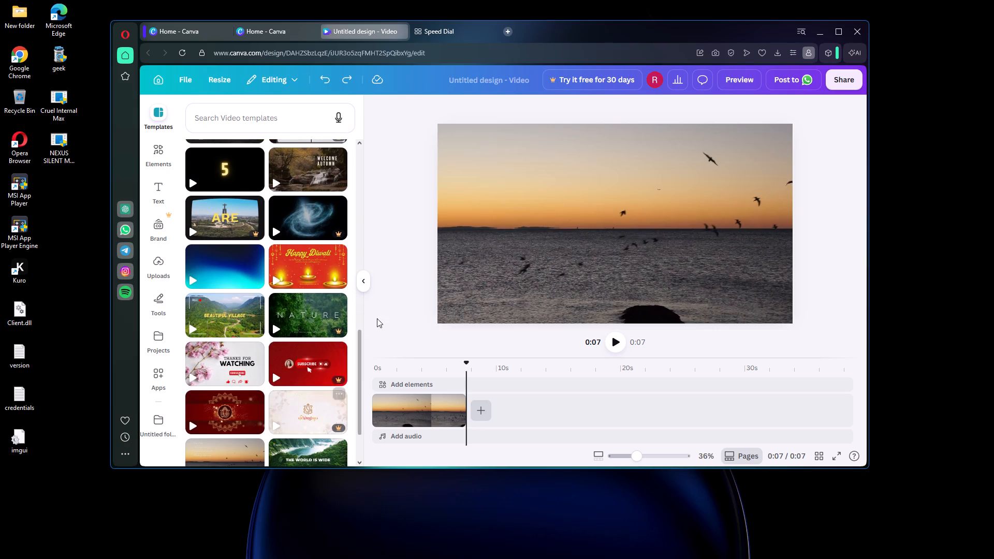
{"action": "scroll", "coordinate": [312, 306], "scroll_direction": "down", "scroll_amount": 4}
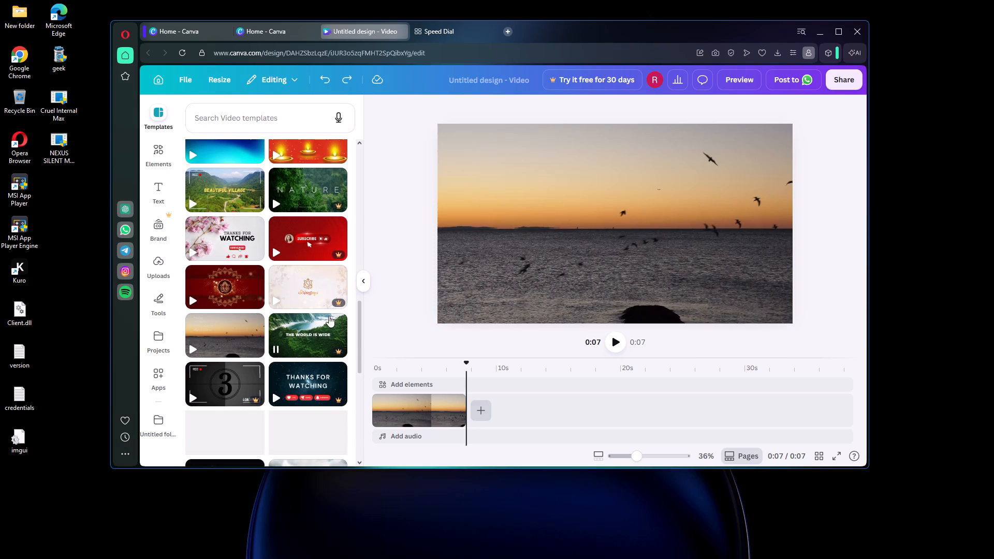
{"action": "scroll", "coordinate": [326, 316], "scroll_direction": "down", "scroll_amount": 7}
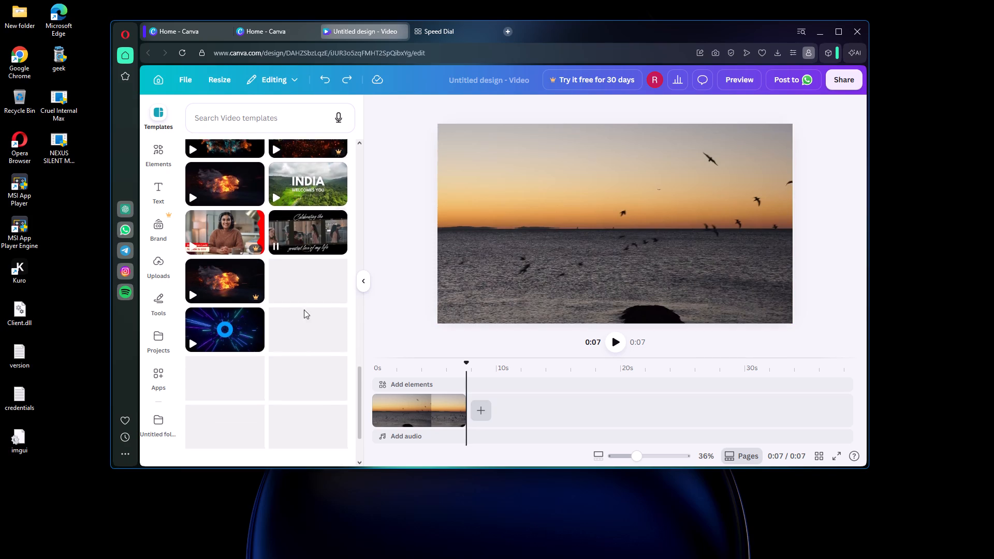
{"action": "scroll", "coordinate": [289, 283], "scroll_direction": "down", "scroll_amount": 1}
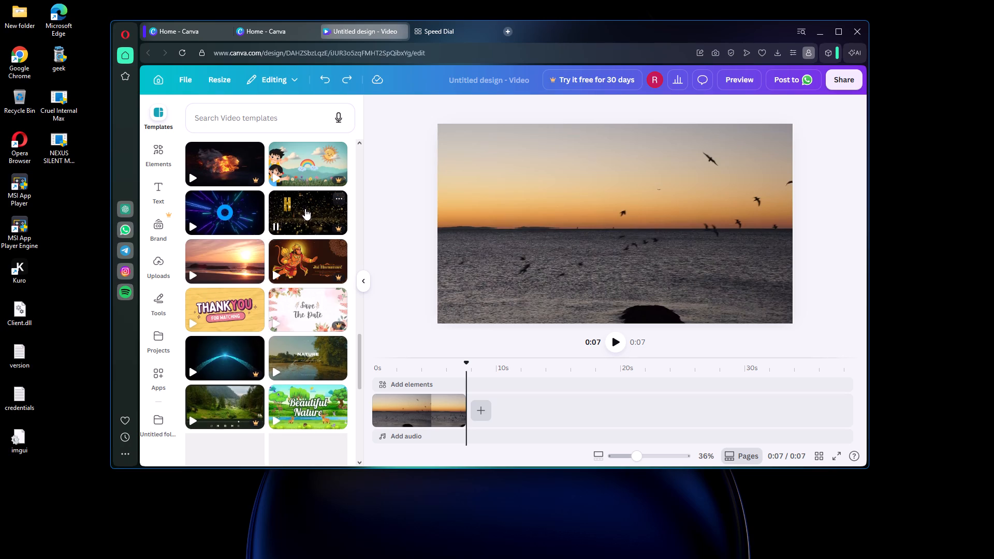
{"action": "scroll", "coordinate": [305, 209], "scroll_direction": "down", "scroll_amount": 6}
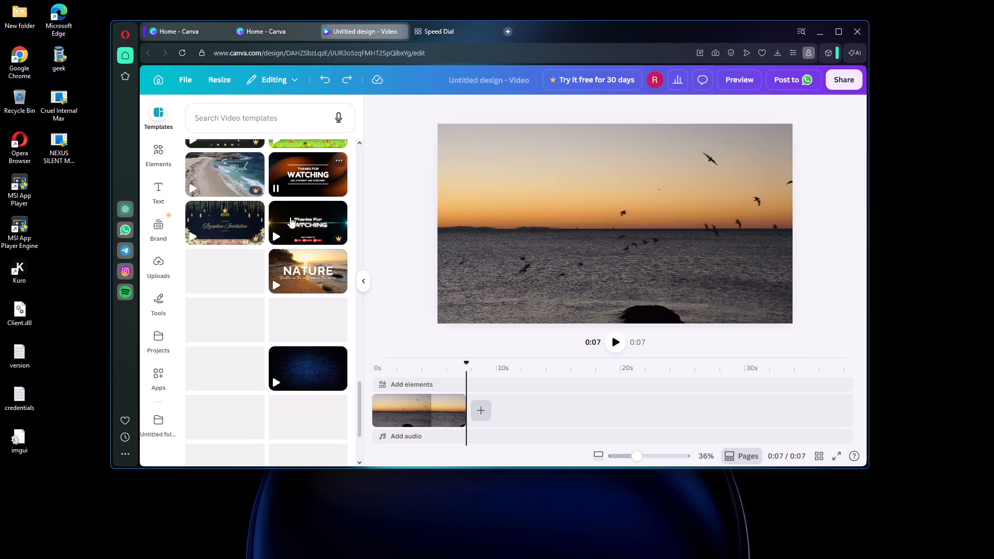
{"action": "scroll", "coordinate": [281, 225], "scroll_direction": "down", "scroll_amount": 2}
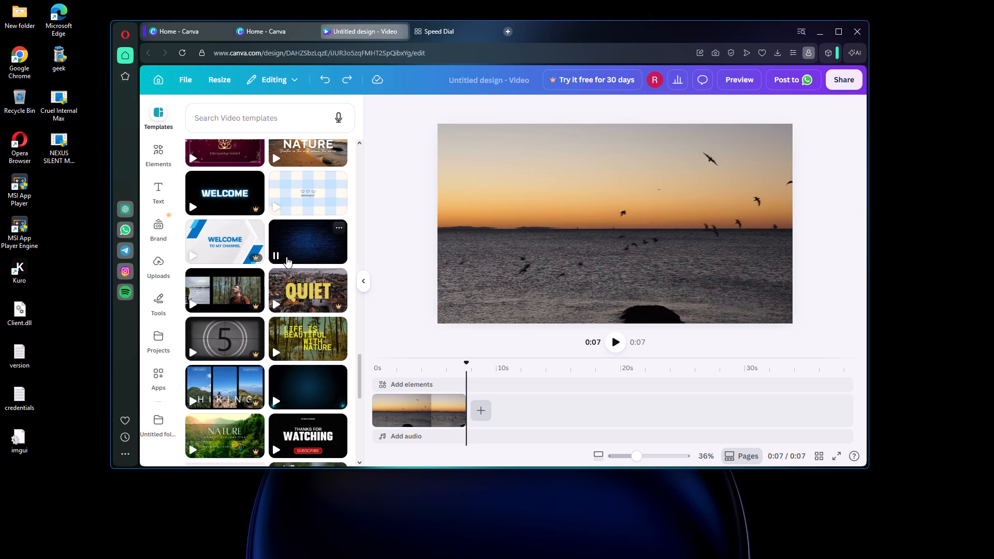
{"action": "scroll", "coordinate": [313, 252], "scroll_direction": "down", "scroll_amount": 4}
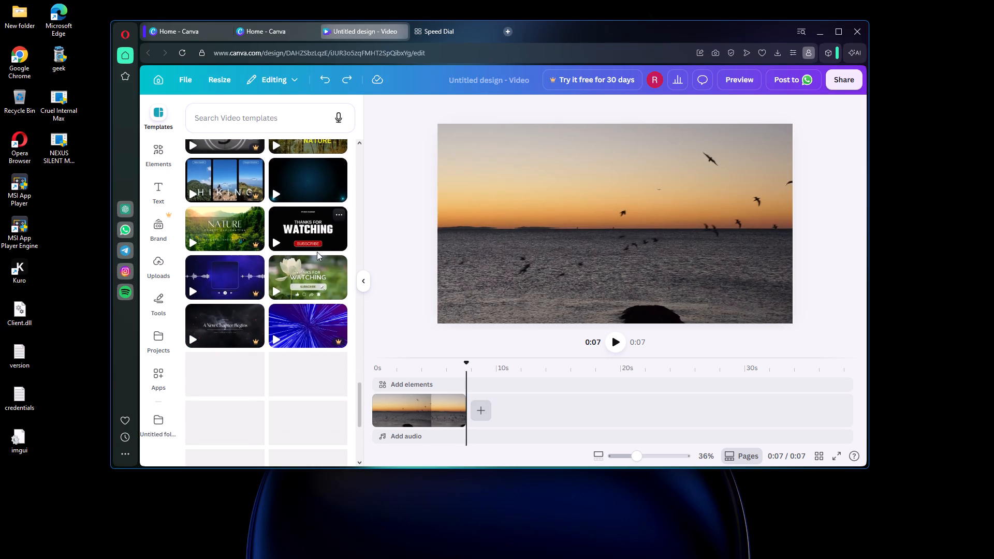
{"action": "scroll", "coordinate": [309, 254], "scroll_direction": "down", "scroll_amount": 2}
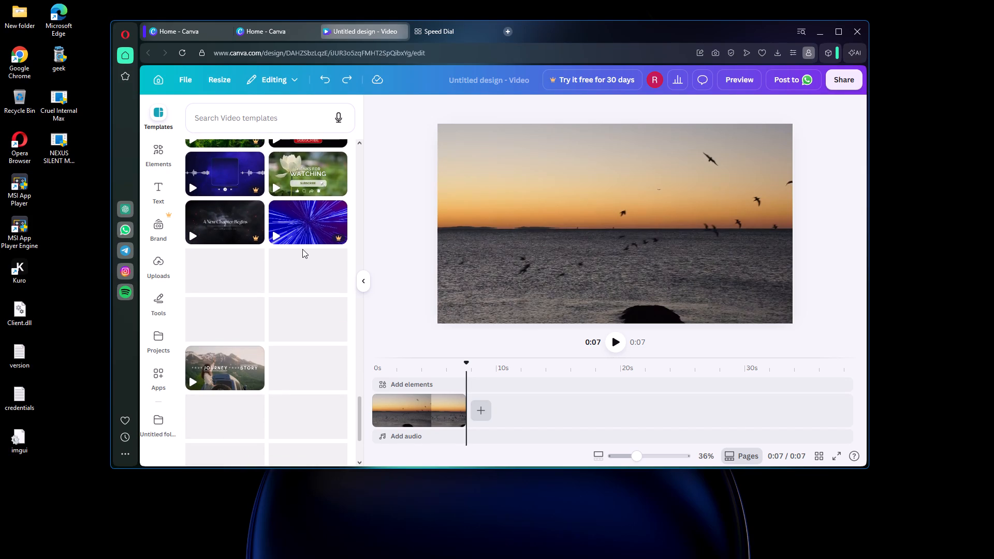
{"action": "scroll", "coordinate": [266, 212], "scroll_direction": "down", "scroll_amount": 4}
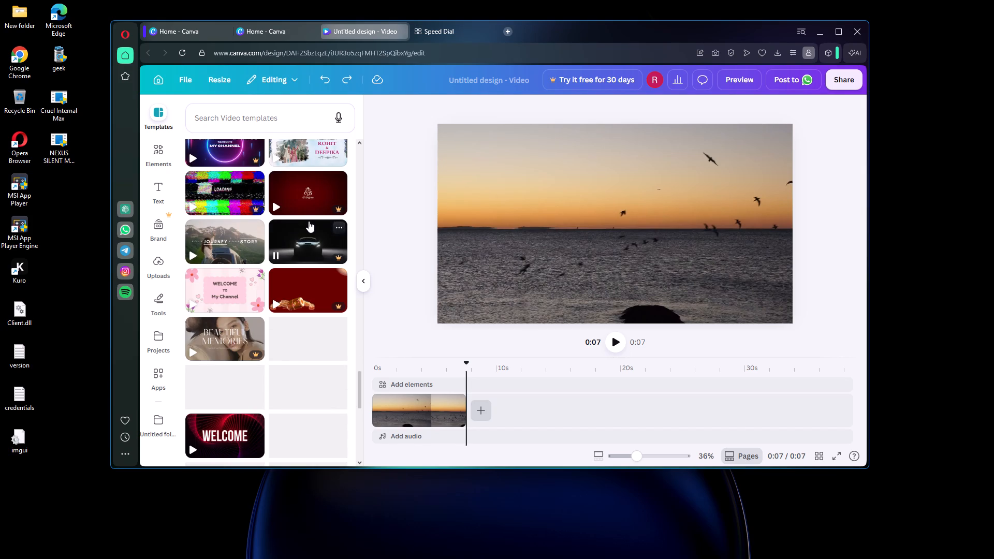
{"action": "scroll", "coordinate": [309, 221], "scroll_direction": "down", "scroll_amount": 3}
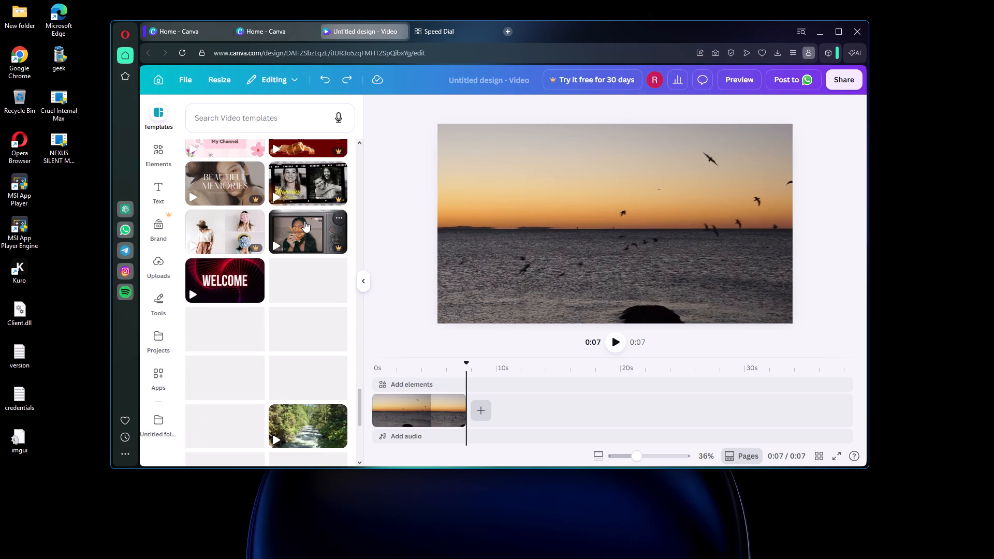
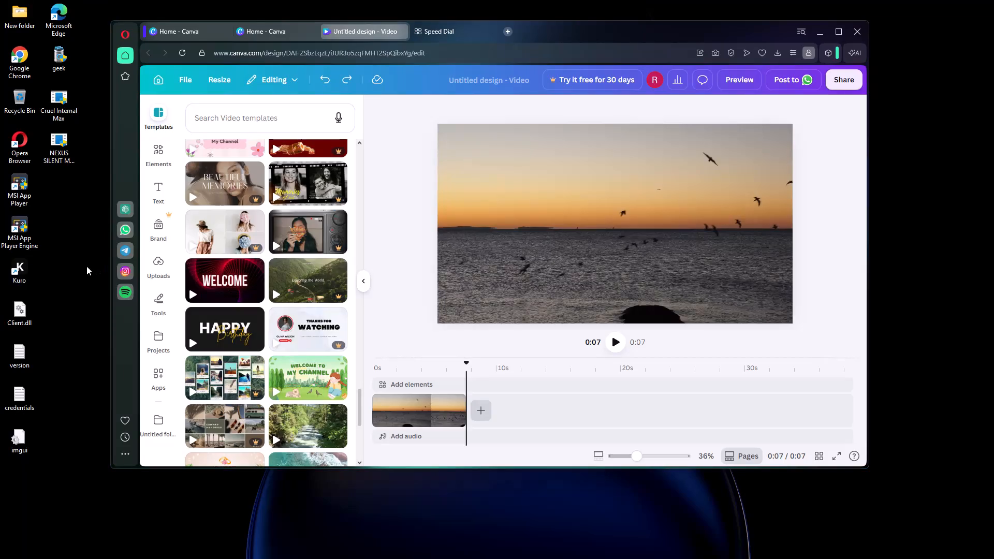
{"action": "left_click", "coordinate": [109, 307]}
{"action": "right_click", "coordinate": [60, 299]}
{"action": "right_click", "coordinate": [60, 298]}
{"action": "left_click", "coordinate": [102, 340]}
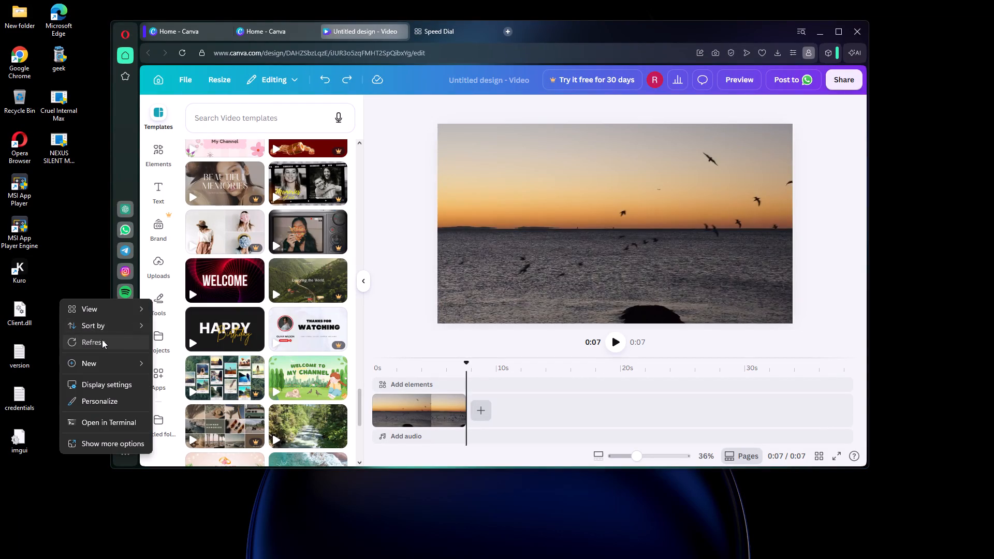
Scan more of the suggested video templates for a clip that fits after the sunset clip.
{"action": "scroll", "coordinate": [301, 302], "scroll_direction": "down", "scroll_amount": 3}
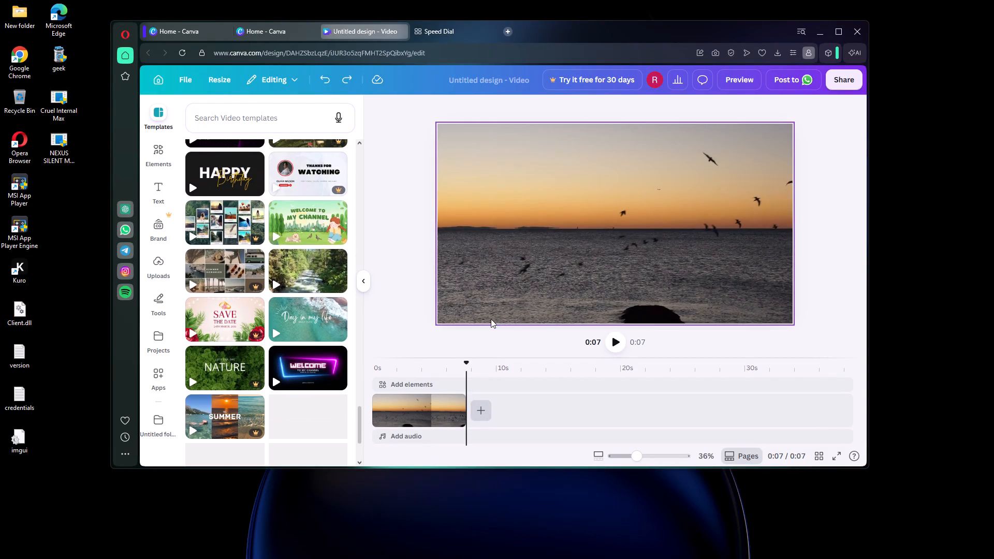
{"action": "scroll", "coordinate": [497, 318], "scroll_direction": "up", "scroll_amount": 4}
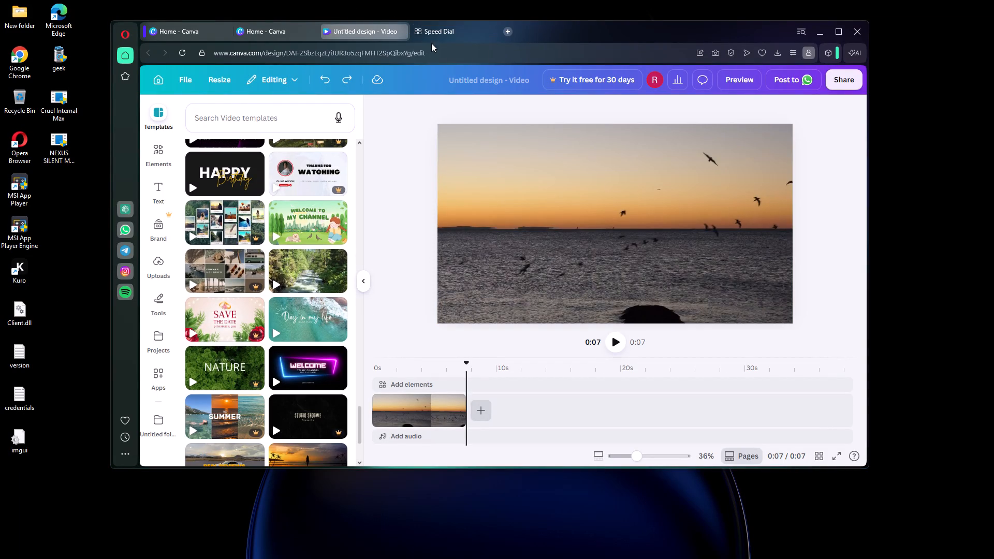
{"action": "scroll", "coordinate": [269, 272], "scroll_direction": "down", "scroll_amount": 3}
{"action": "scroll", "coordinate": [305, 271], "scroll_direction": "up", "scroll_amount": 4}
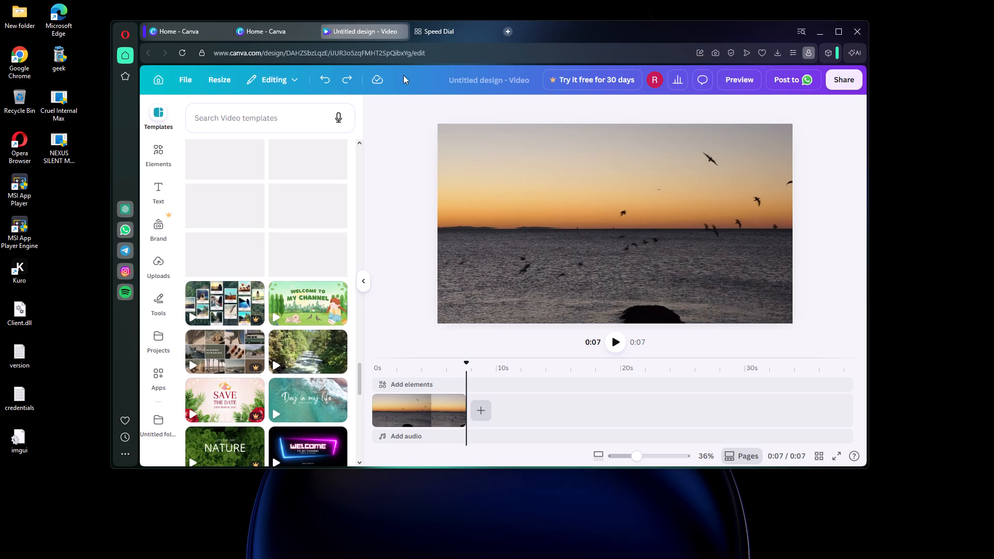
{"action": "scroll", "coordinate": [303, 300], "scroll_direction": "up", "scroll_amount": 8}
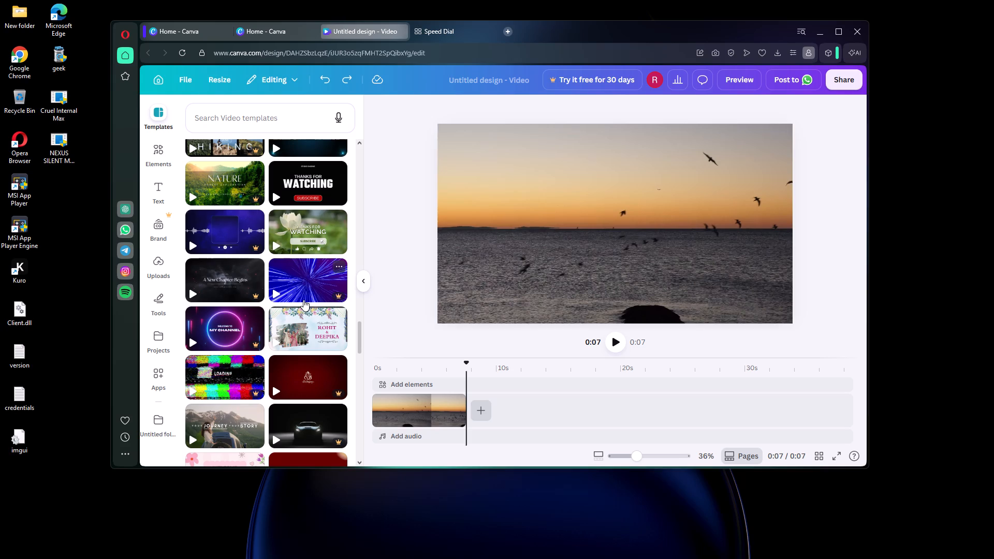
Switch to the Speed Dial tab, search the web for pinterest, and open the Pinterest website.
{"action": "left_click", "coordinate": [442, 37]}
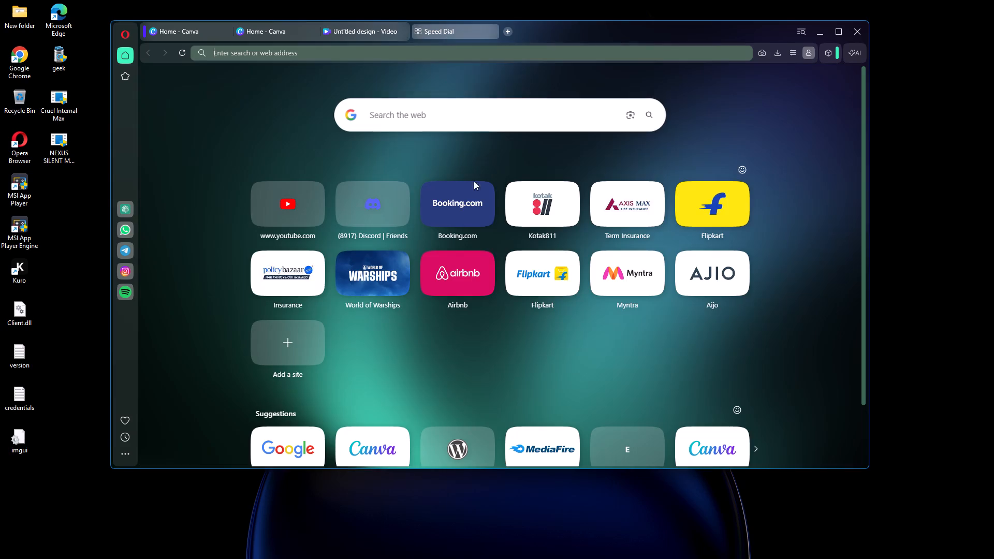
{"action": "left_click", "coordinate": [422, 114]}
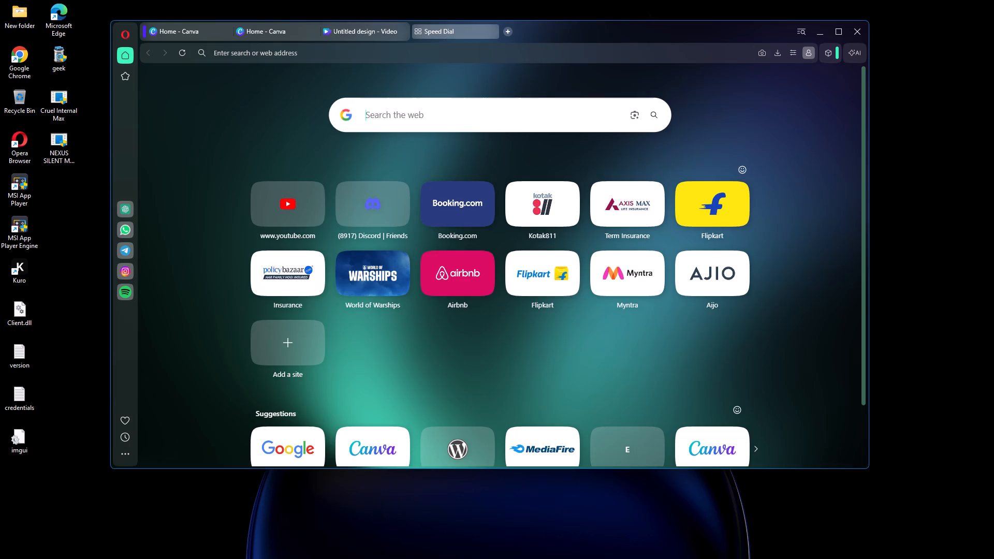
{"action": "type", "text": "pin"}
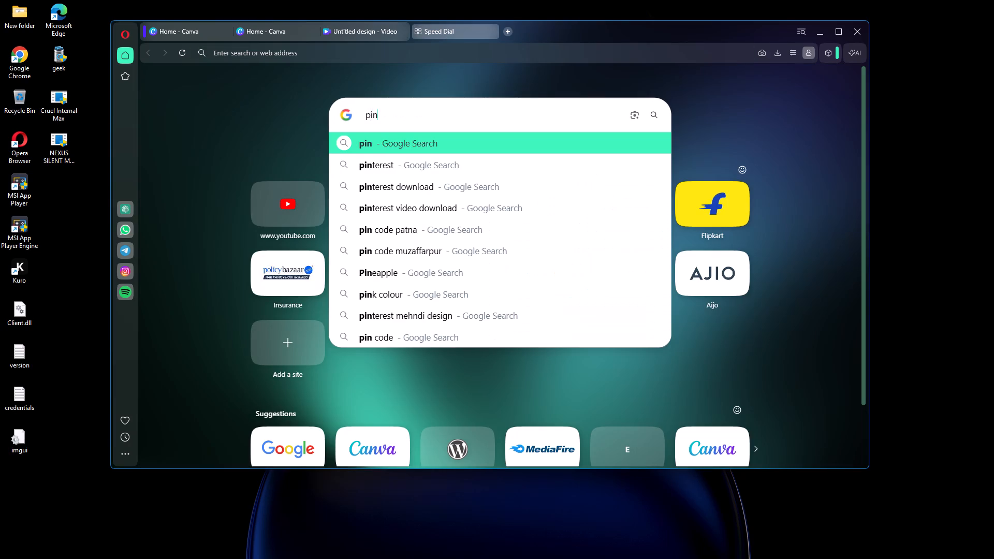
{"action": "left_click", "coordinate": [403, 164]}
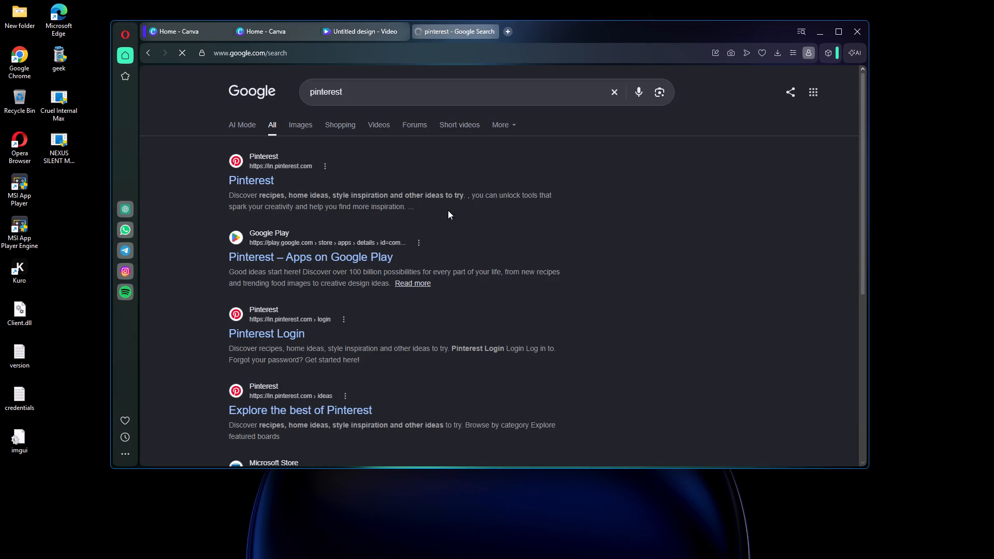
{"action": "left_click", "coordinate": [268, 189]}
{"action": "left_click", "coordinate": [264, 184]}
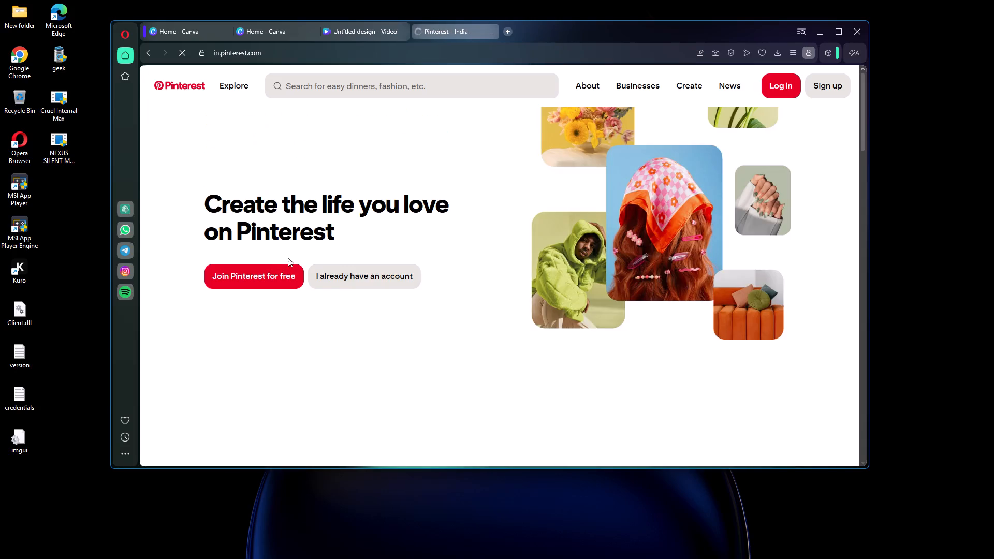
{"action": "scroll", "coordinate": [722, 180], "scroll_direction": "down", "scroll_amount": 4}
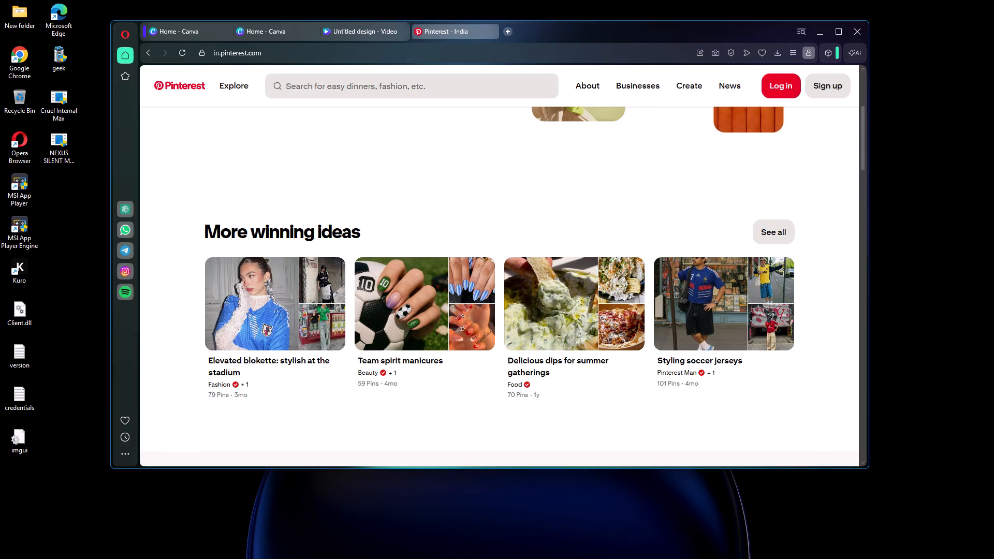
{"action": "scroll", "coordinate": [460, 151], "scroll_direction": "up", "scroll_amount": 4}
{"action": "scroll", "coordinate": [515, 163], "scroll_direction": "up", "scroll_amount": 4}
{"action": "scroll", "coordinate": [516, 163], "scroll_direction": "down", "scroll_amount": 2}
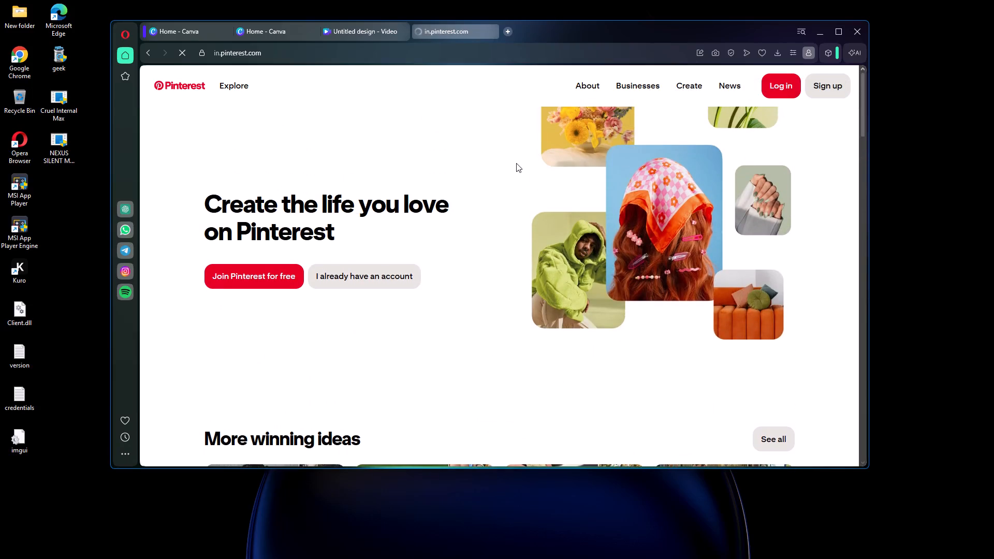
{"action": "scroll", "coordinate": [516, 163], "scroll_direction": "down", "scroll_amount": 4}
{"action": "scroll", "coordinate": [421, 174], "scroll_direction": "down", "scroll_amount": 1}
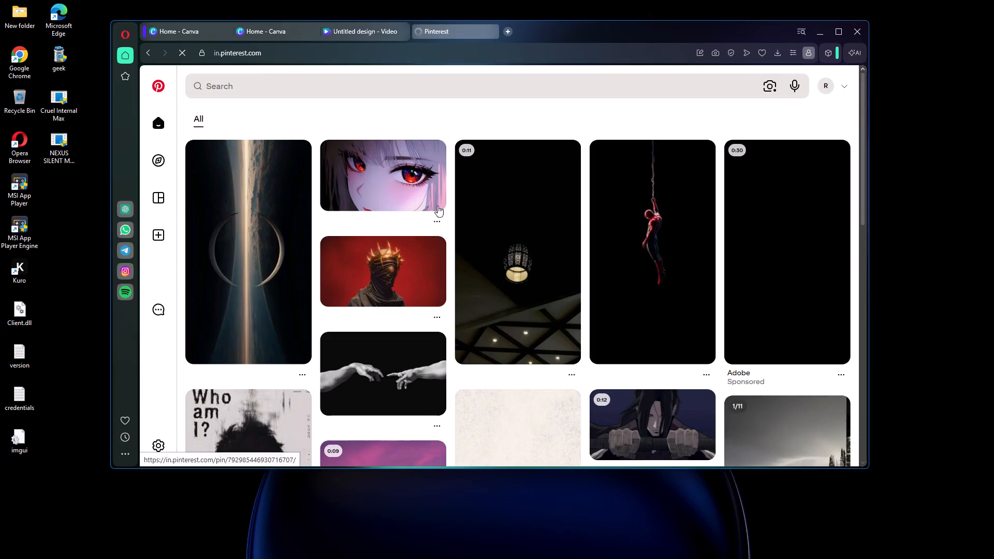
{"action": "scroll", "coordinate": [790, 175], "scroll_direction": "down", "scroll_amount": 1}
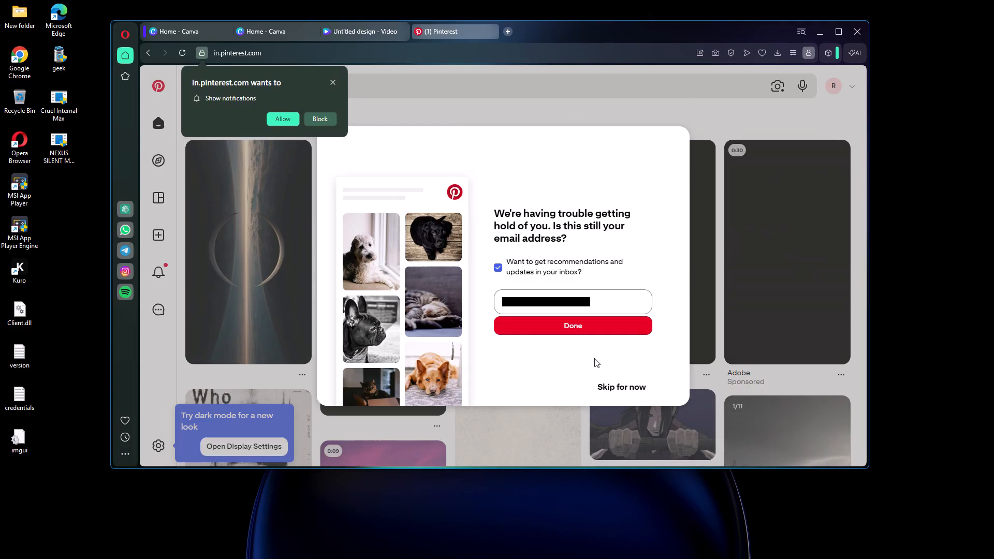
Confirm the account email with inbox recommendations kept on, allow Pinterest notifications, and close the confirmation dialog.
{"action": "left_click", "coordinate": [547, 328]}
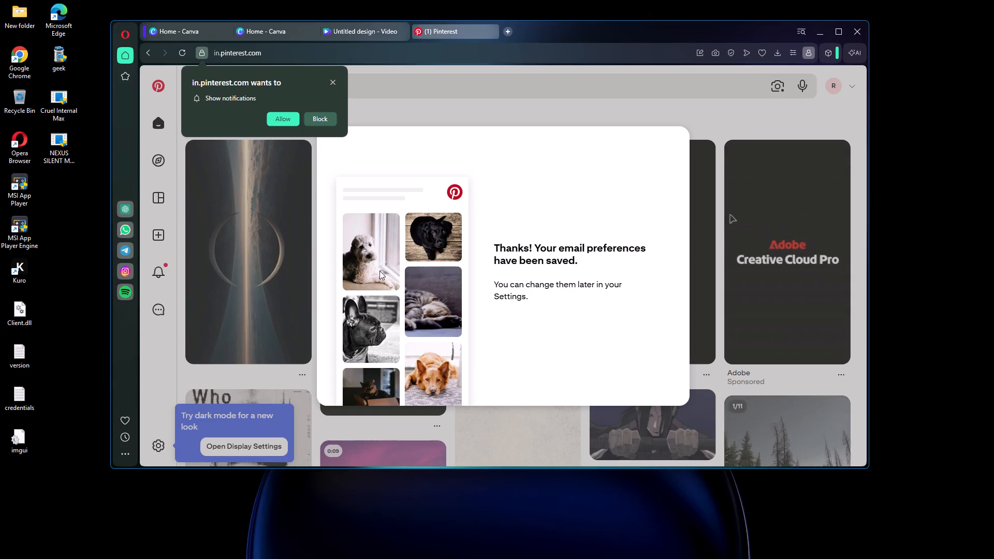
{"action": "left_click", "coordinate": [273, 122]}
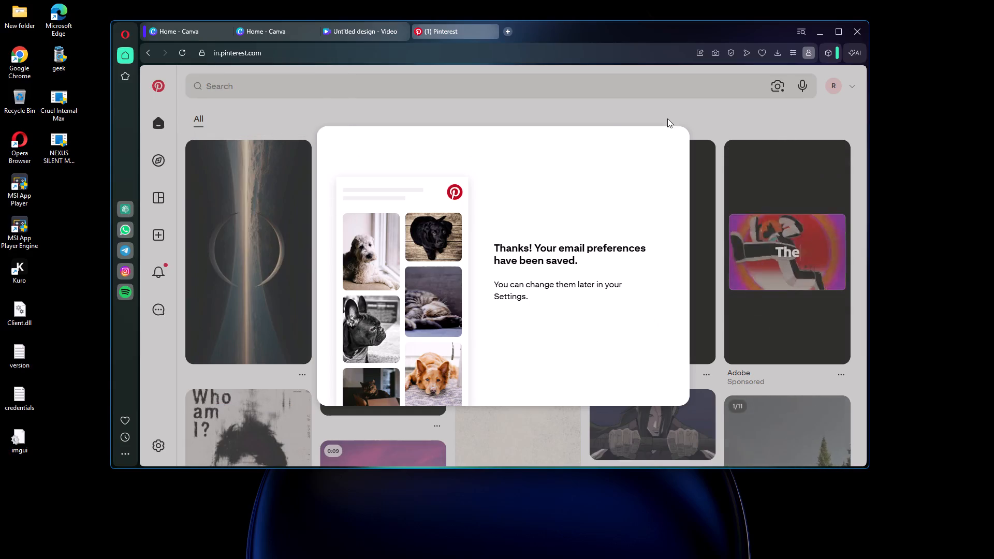
{"action": "left_click", "coordinate": [745, 171]}
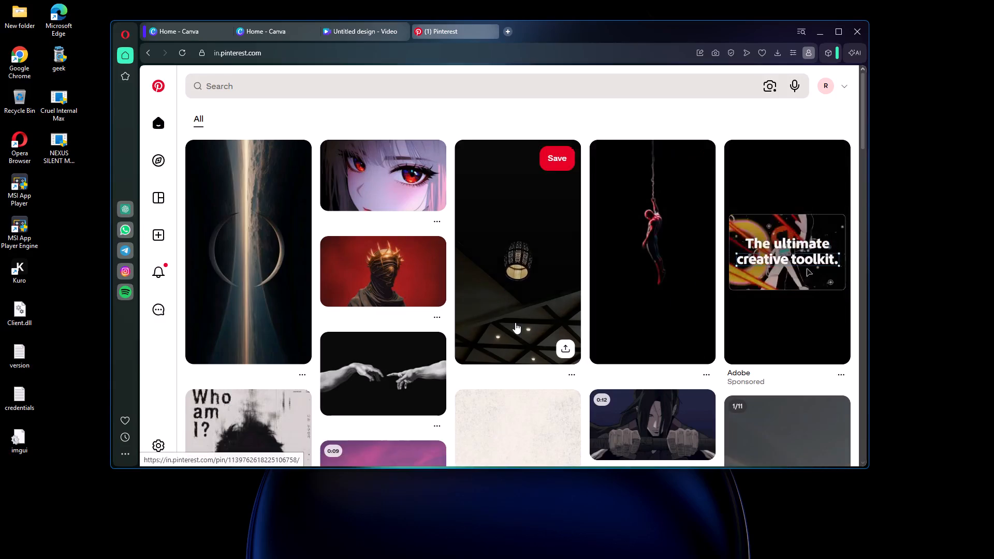
Look through the Pinterest home feed for video clips that could suit the nature video.
{"action": "scroll", "coordinate": [515, 322], "scroll_direction": "down", "scroll_amount": 4}
{"action": "scroll", "coordinate": [824, 363], "scroll_direction": "down", "scroll_amount": 3}
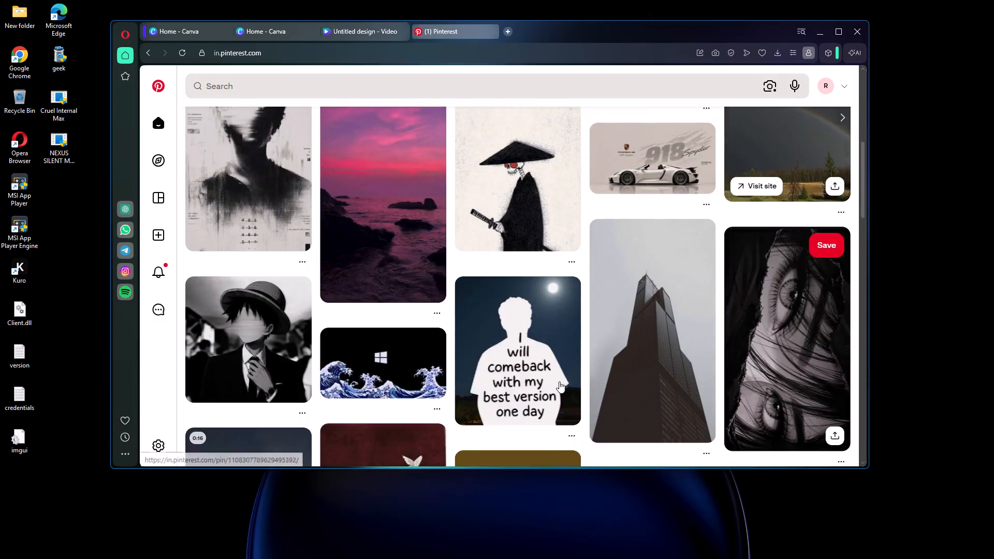
{"action": "scroll", "coordinate": [482, 393], "scroll_direction": "down", "scroll_amount": 2}
{"action": "scroll", "coordinate": [327, 312], "scroll_direction": "down", "scroll_amount": 4}
{"action": "scroll", "coordinate": [514, 329], "scroll_direction": "down", "scroll_amount": 1}
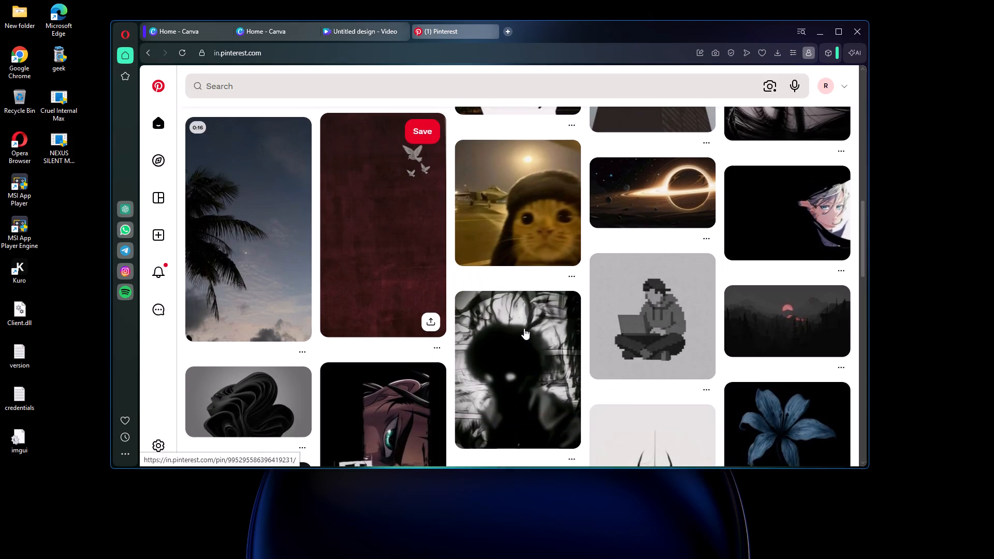
{"action": "scroll", "coordinate": [571, 321], "scroll_direction": "up", "scroll_amount": 5}
{"action": "scroll", "coordinate": [682, 333], "scroll_direction": "down", "scroll_amount": 6}
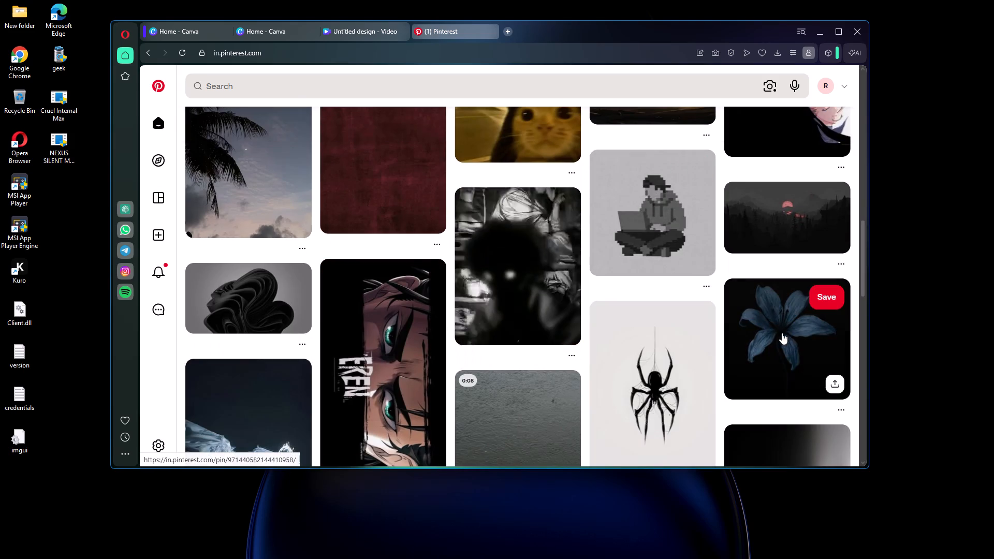
{"action": "scroll", "coordinate": [516, 365], "scroll_direction": "down", "scroll_amount": 3}
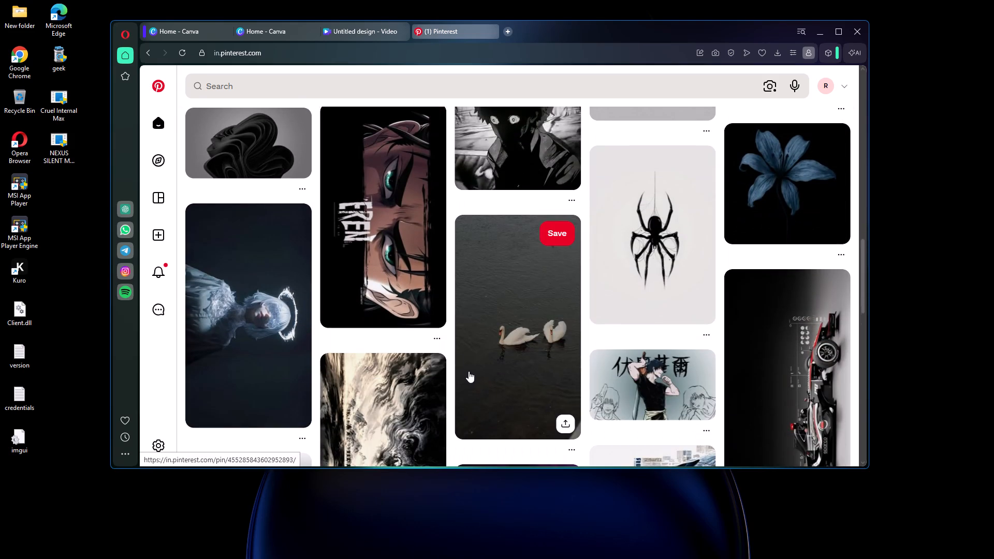
{"action": "scroll", "coordinate": [615, 356], "scroll_direction": "up", "scroll_amount": 4}
{"action": "scroll", "coordinate": [545, 295], "scroll_direction": "up", "scroll_amount": 4}
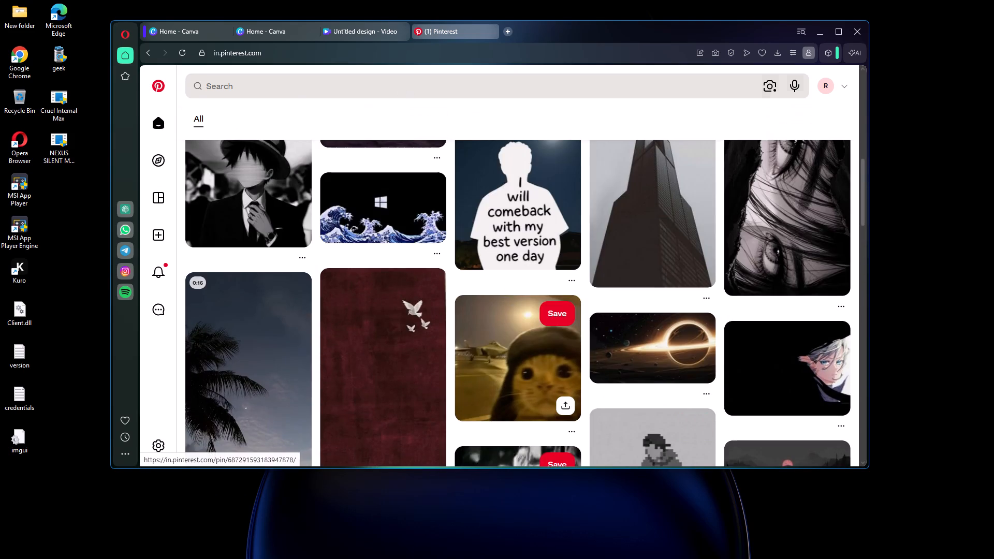
Search Pinterest for "aesthetic videos" and dismiss the tip about saving ideas.
{"action": "left_click", "coordinate": [390, 88]}
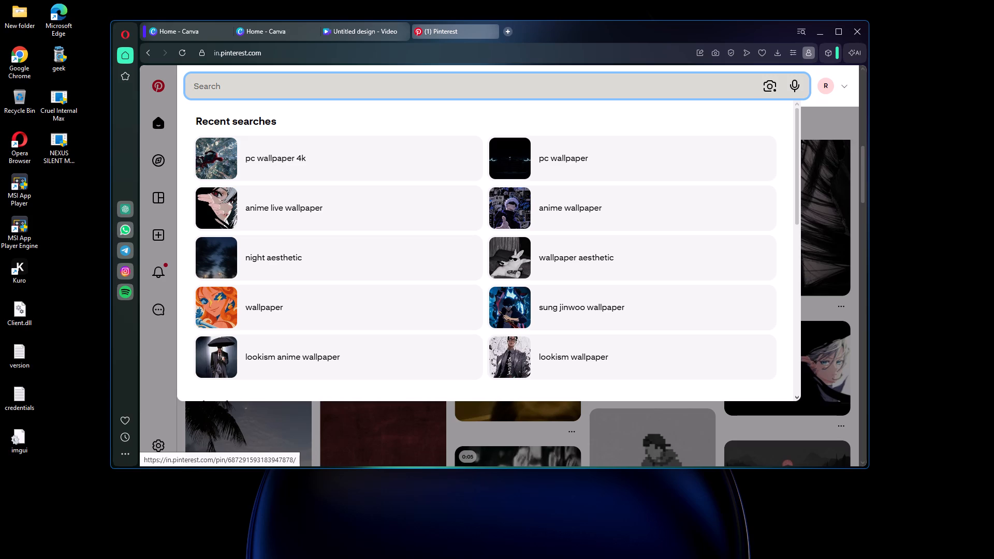
{"action": "type", "text": "ae"}
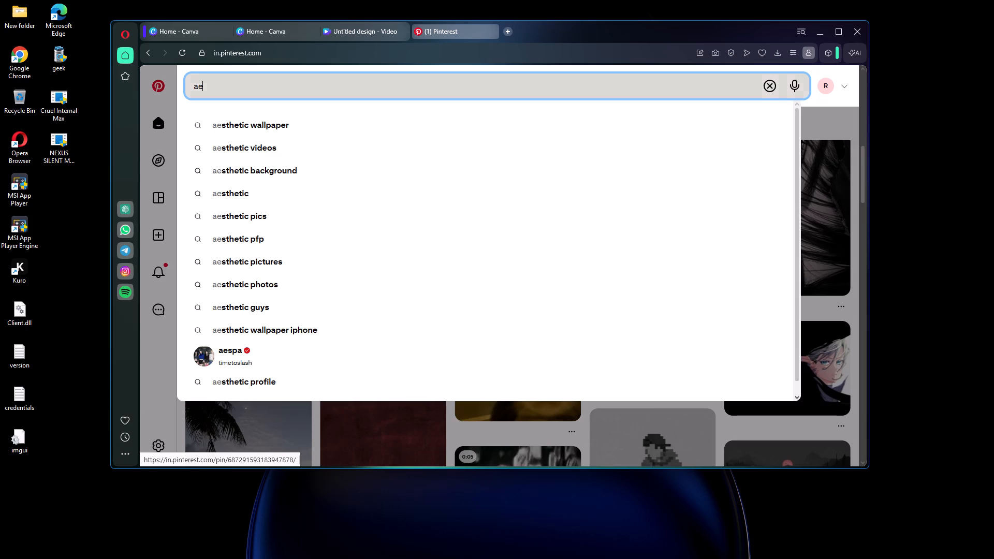
{"action": "left_click", "coordinate": [290, 158]}
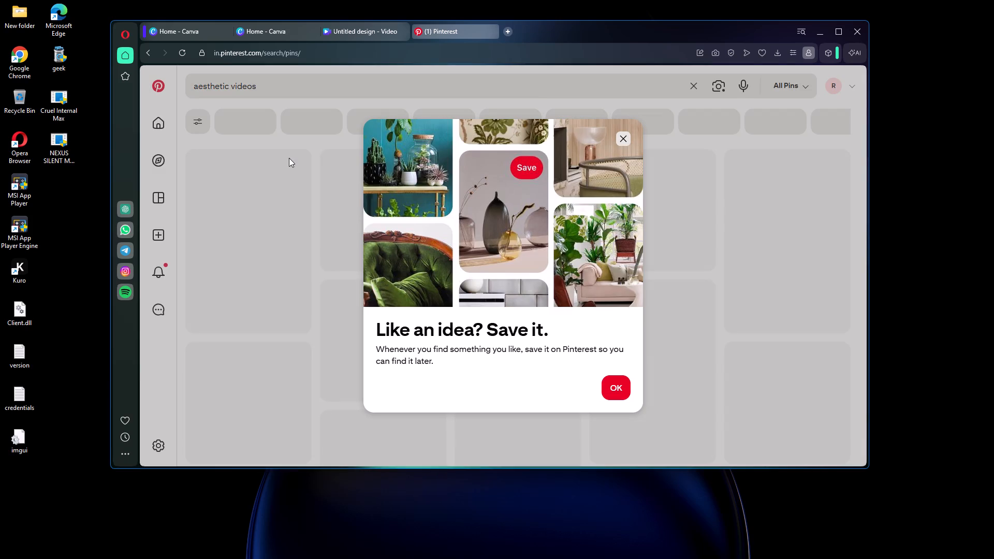
{"action": "left_click", "coordinate": [620, 138]}
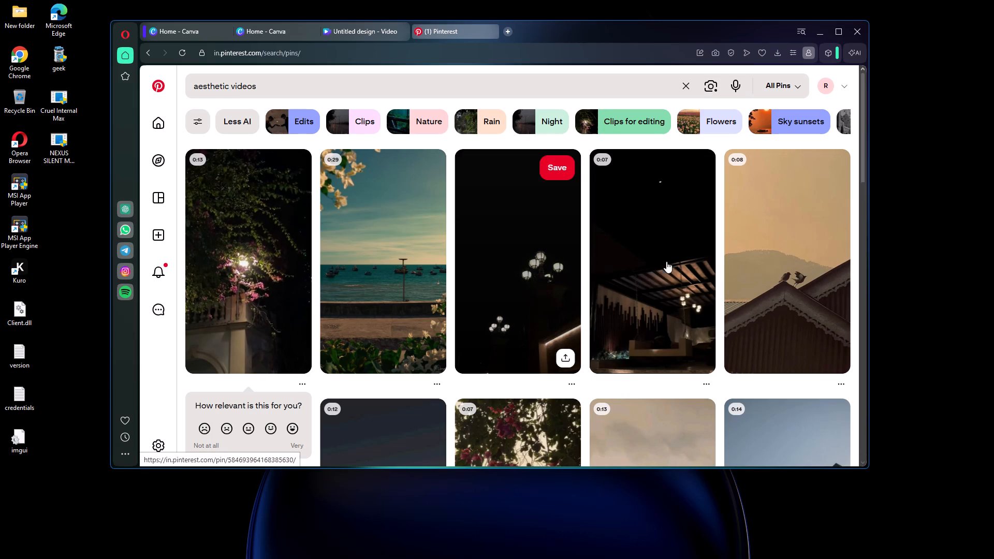
Filter the "aesthetic videos" results to Videos only and hide the filter options.
{"action": "scroll", "coordinate": [686, 258], "scroll_direction": "down", "scroll_amount": 1}
{"action": "scroll", "coordinate": [786, 241], "scroll_direction": "down", "scroll_amount": 4}
{"action": "scroll", "coordinate": [707, 247], "scroll_direction": "down", "scroll_amount": 1}
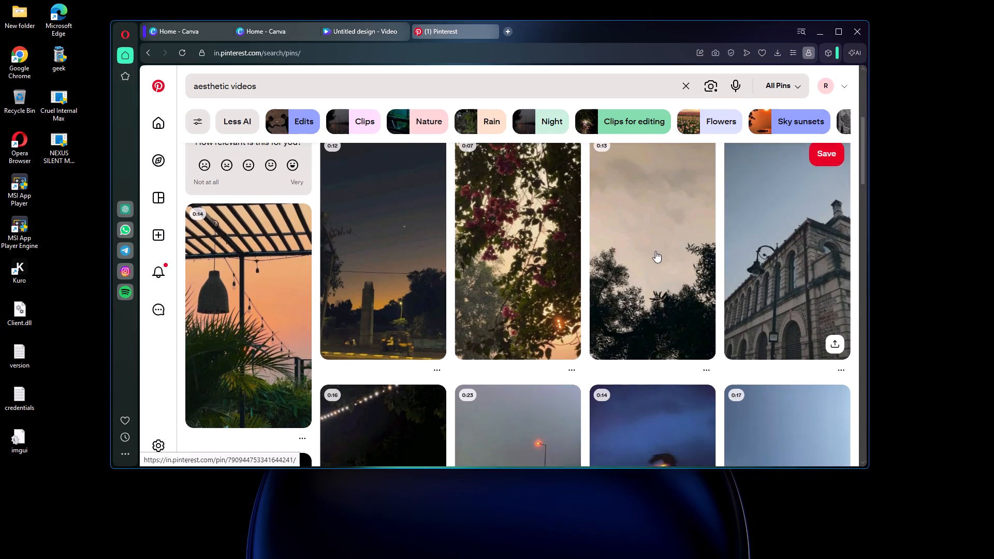
{"action": "scroll", "coordinate": [480, 257], "scroll_direction": "down", "scroll_amount": 4}
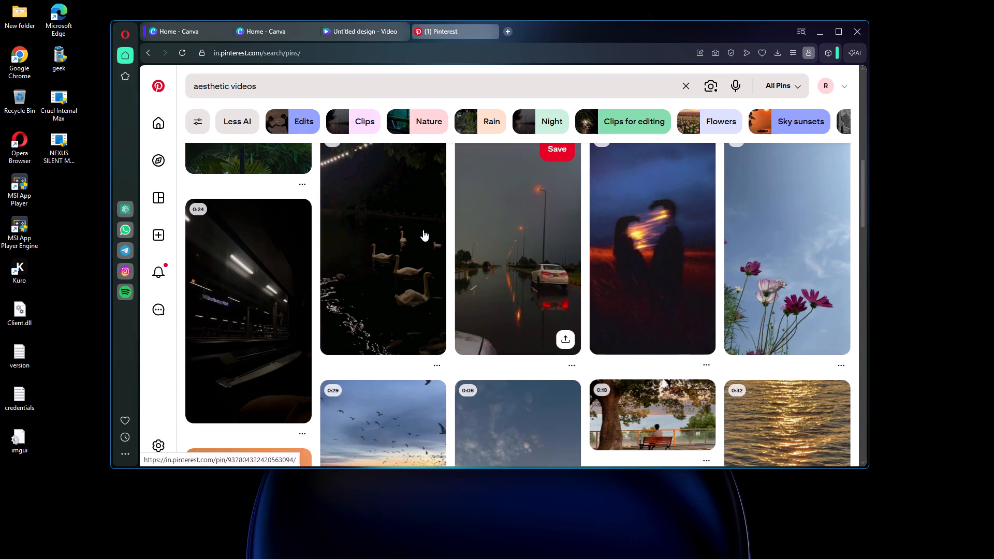
{"action": "left_click", "coordinate": [193, 128]}
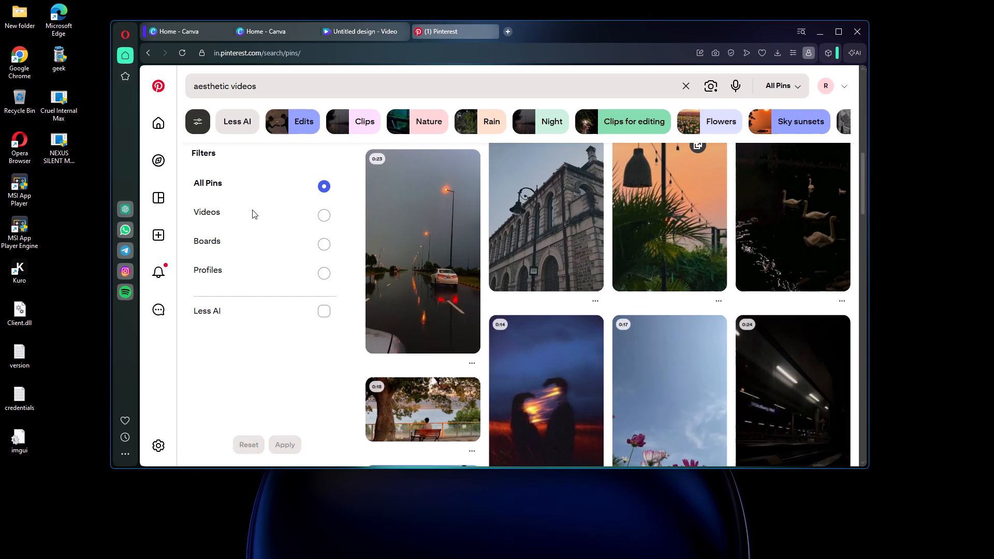
{"action": "left_click", "coordinate": [306, 214]}
{"action": "left_click", "coordinate": [326, 213]}
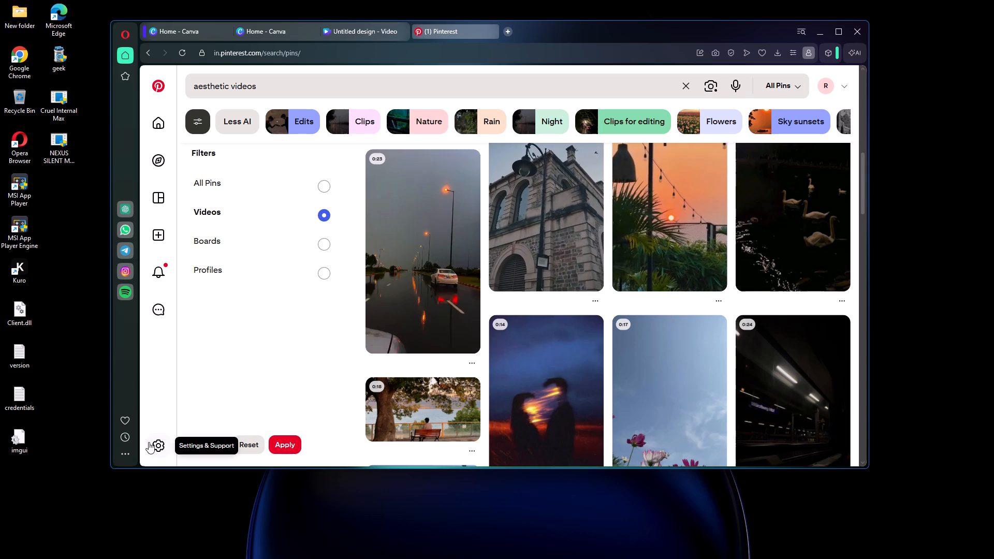
{"action": "left_click", "coordinate": [286, 444]}
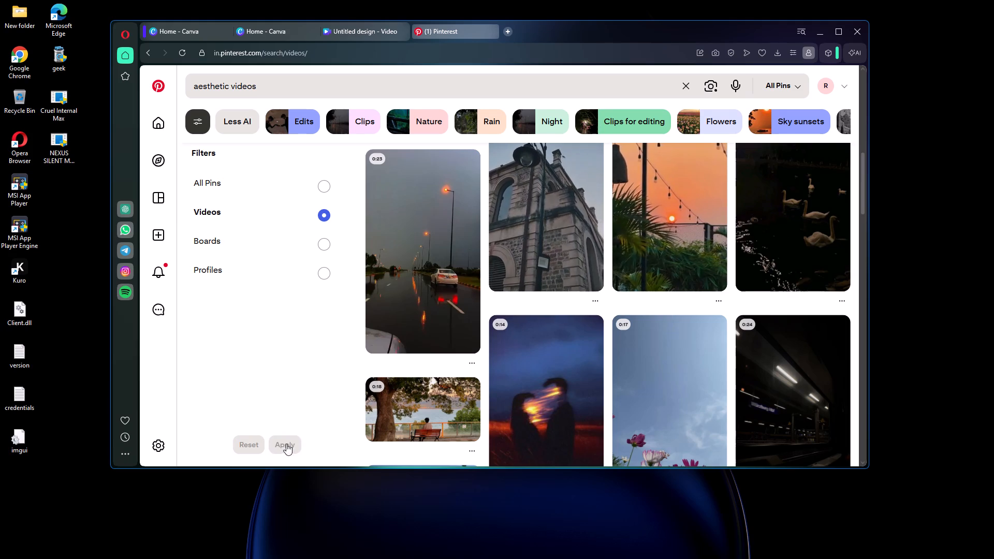
{"action": "left_click", "coordinate": [200, 124]}
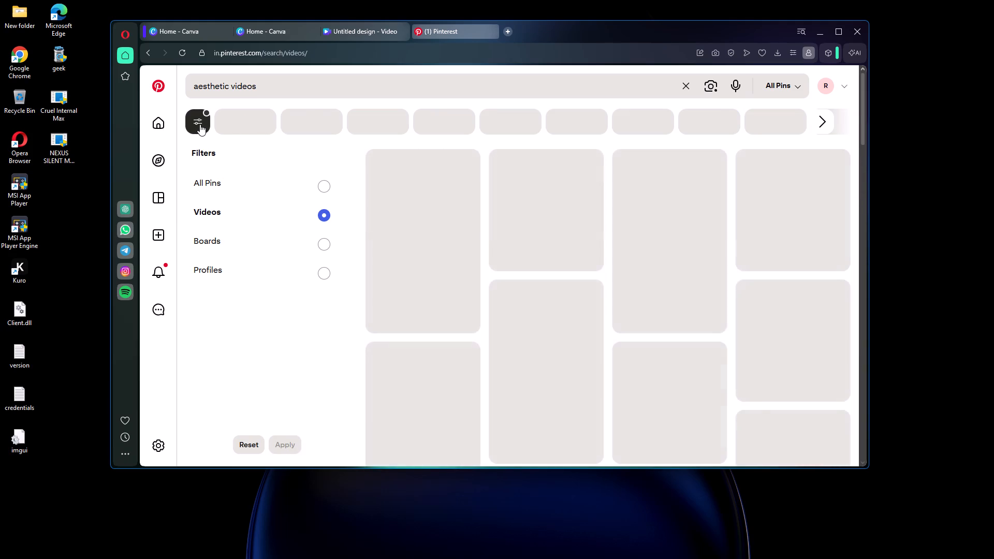
Look through the Pinterest "aesthetic videos" results for a fitting nature clip, and close the Pinterest page to return to the Canva design.
{"action": "scroll", "coordinate": [671, 259], "scroll_direction": "down", "scroll_amount": 2}
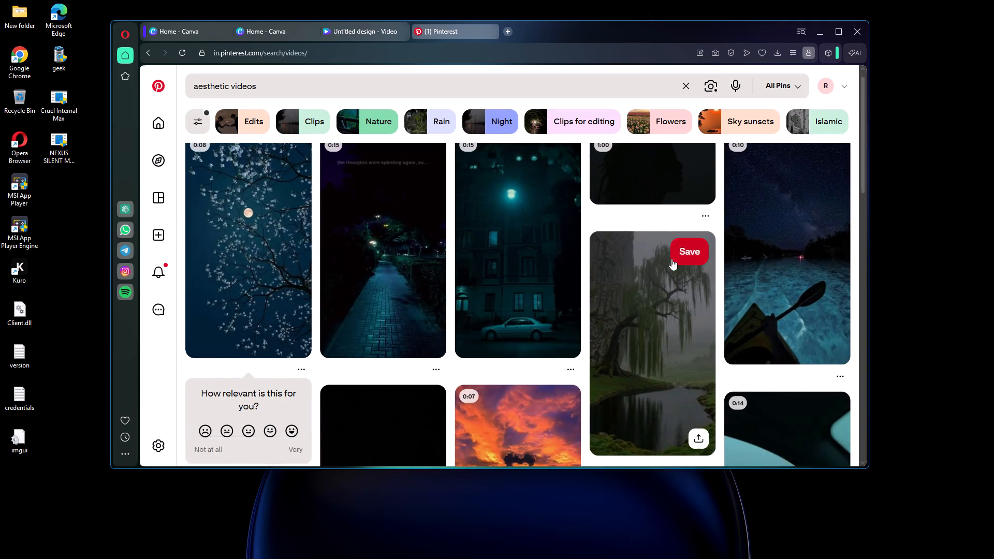
{"action": "scroll", "coordinate": [671, 259], "scroll_direction": "down", "scroll_amount": 12}
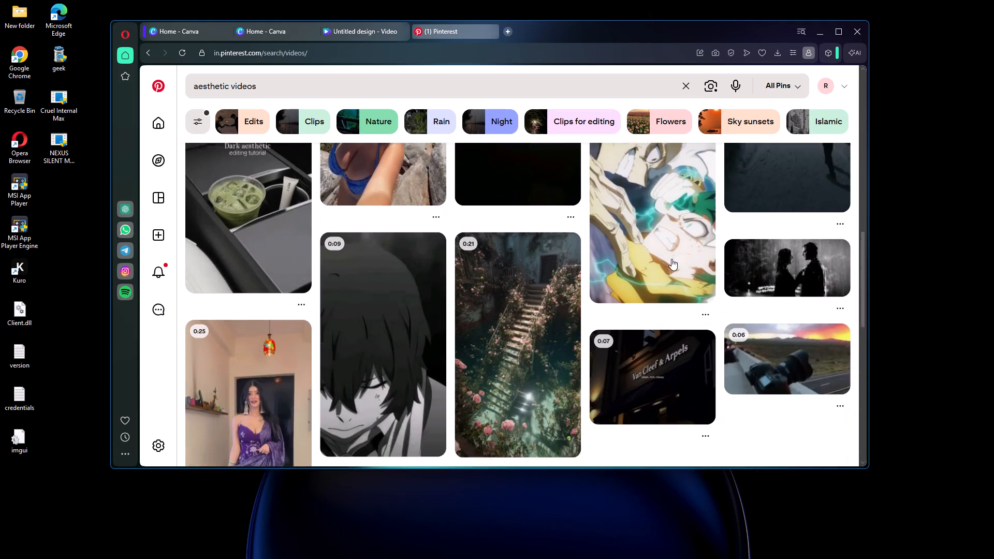
{"action": "scroll", "coordinate": [671, 259], "scroll_direction": "down", "scroll_amount": 5}
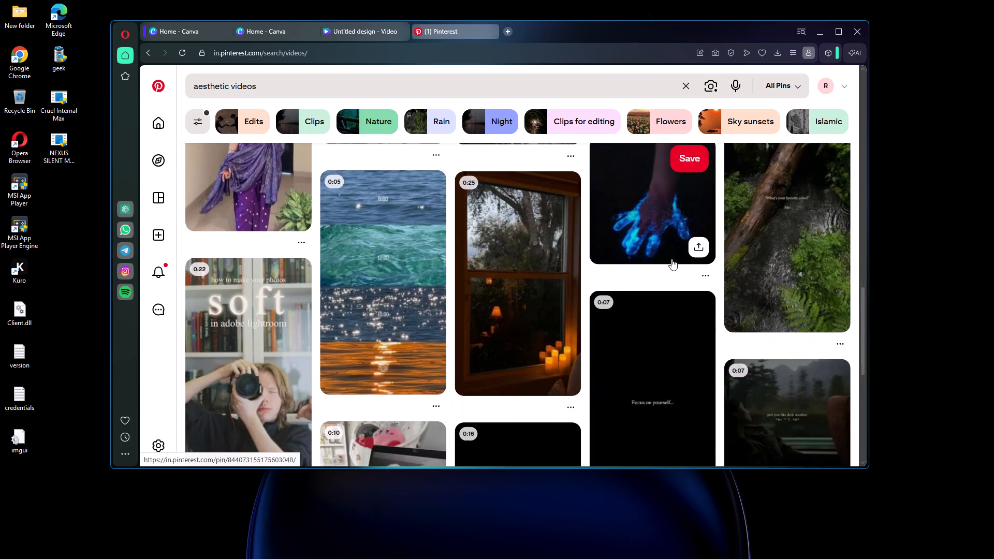
{"action": "scroll", "coordinate": [666, 260], "scroll_direction": "down", "scroll_amount": 7}
{"action": "scroll", "coordinate": [495, 314], "scroll_direction": "down", "scroll_amount": 3}
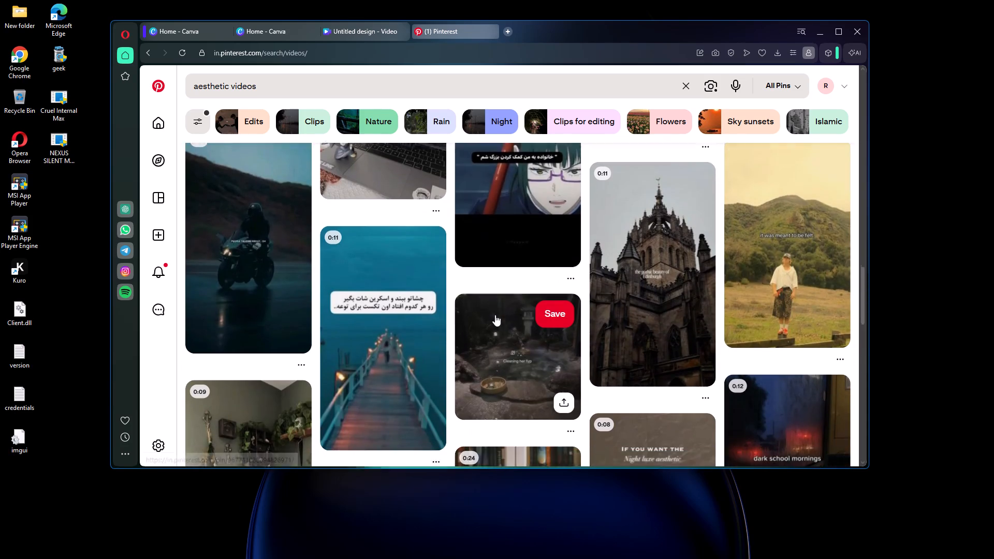
{"action": "scroll", "coordinate": [527, 362], "scroll_direction": "down", "scroll_amount": 6}
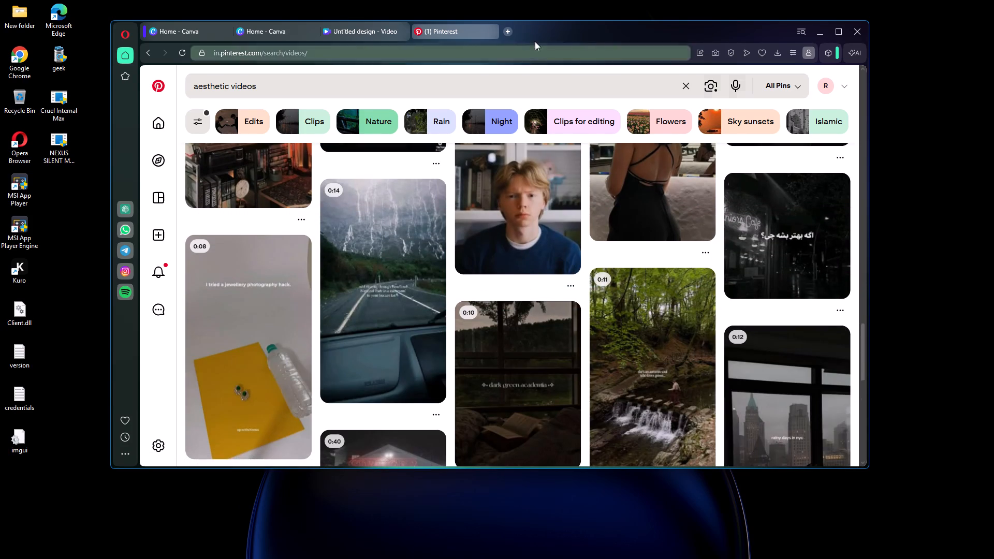
{"action": "left_click", "coordinate": [489, 32]}
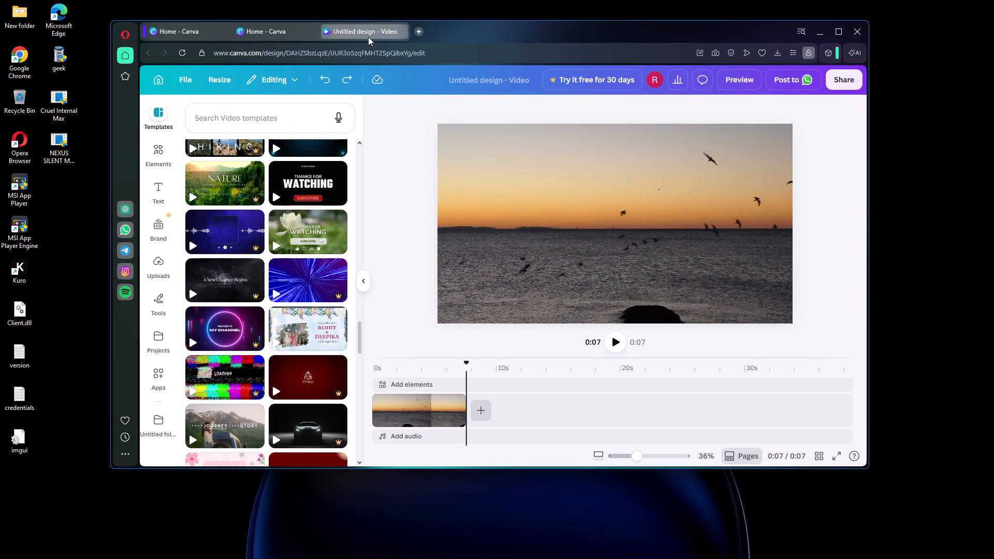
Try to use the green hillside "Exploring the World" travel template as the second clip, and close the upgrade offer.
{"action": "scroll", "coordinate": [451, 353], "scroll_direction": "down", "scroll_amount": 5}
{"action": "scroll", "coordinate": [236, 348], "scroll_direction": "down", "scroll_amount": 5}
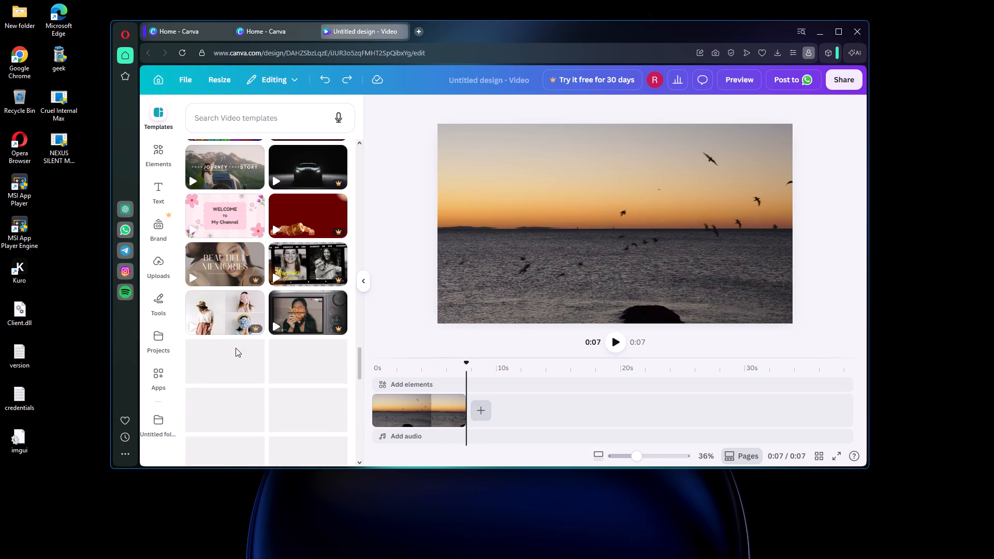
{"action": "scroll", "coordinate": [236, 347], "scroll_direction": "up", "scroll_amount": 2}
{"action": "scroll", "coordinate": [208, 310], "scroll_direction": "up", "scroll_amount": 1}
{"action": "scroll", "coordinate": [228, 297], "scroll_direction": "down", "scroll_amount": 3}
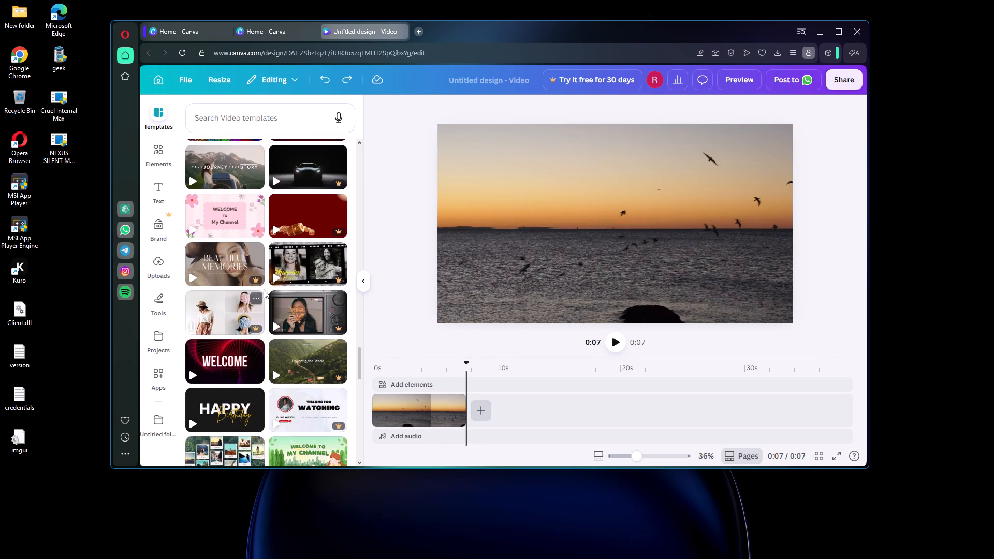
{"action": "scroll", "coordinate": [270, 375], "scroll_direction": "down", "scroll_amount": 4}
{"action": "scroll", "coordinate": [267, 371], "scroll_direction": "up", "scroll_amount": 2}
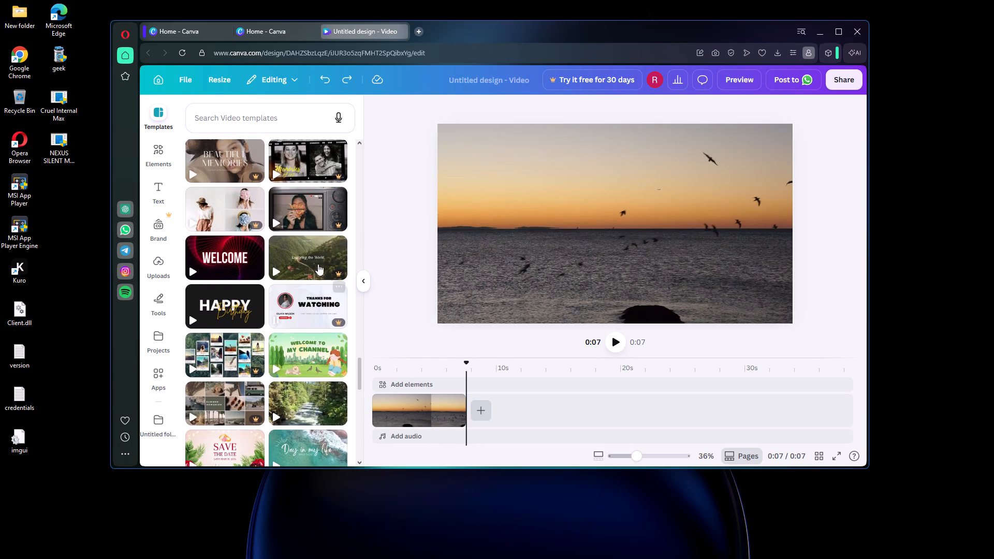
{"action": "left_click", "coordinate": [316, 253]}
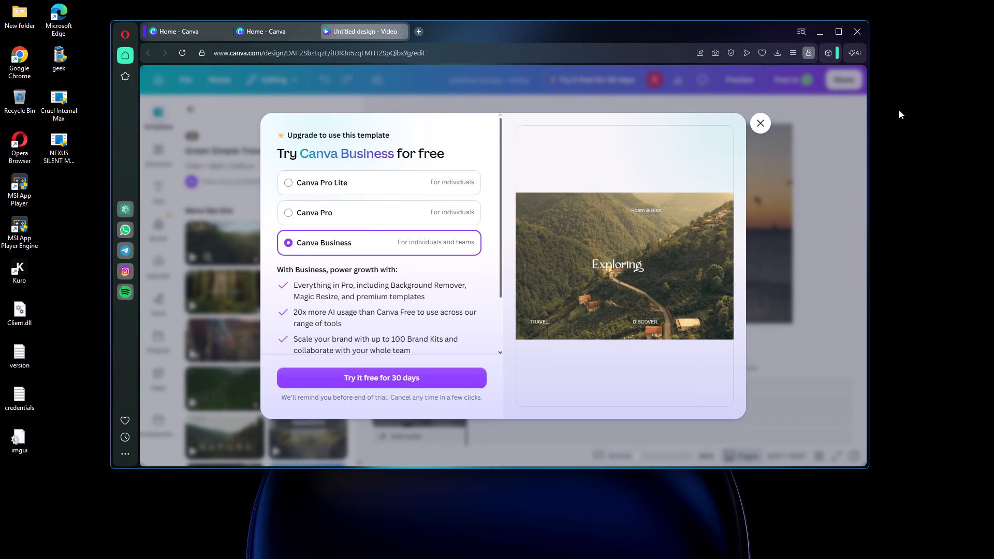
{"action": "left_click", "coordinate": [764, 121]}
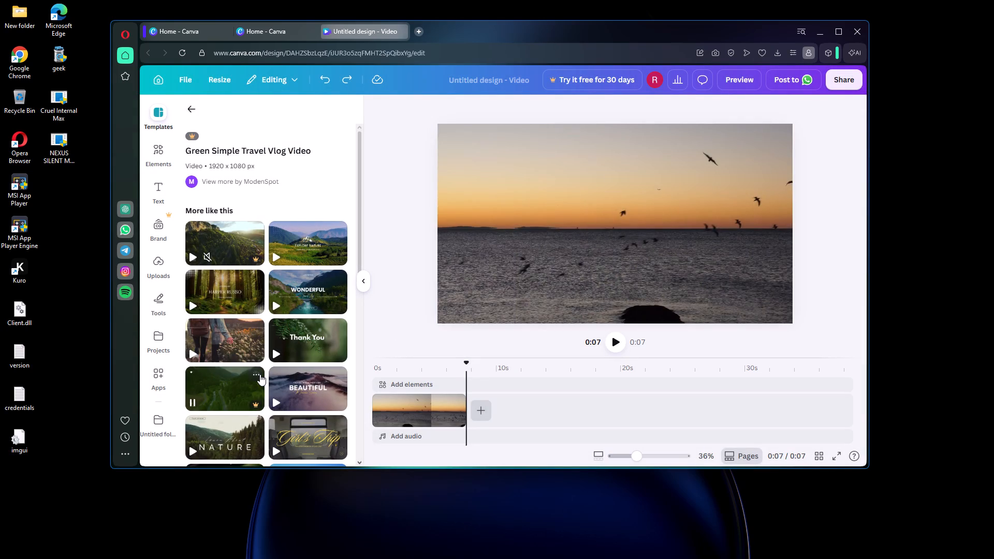
Look through the templates similar to Green Simple Travel Vlog Video and go back to the full template list.
{"action": "scroll", "coordinate": [260, 374], "scroll_direction": "down", "scroll_amount": 5}
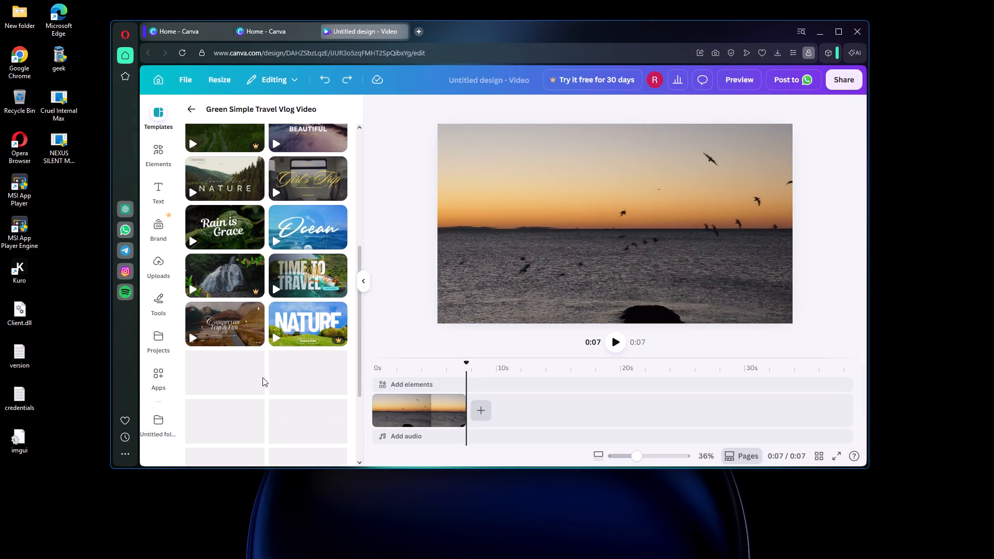
{"action": "scroll", "coordinate": [262, 377], "scroll_direction": "up", "scroll_amount": 10}
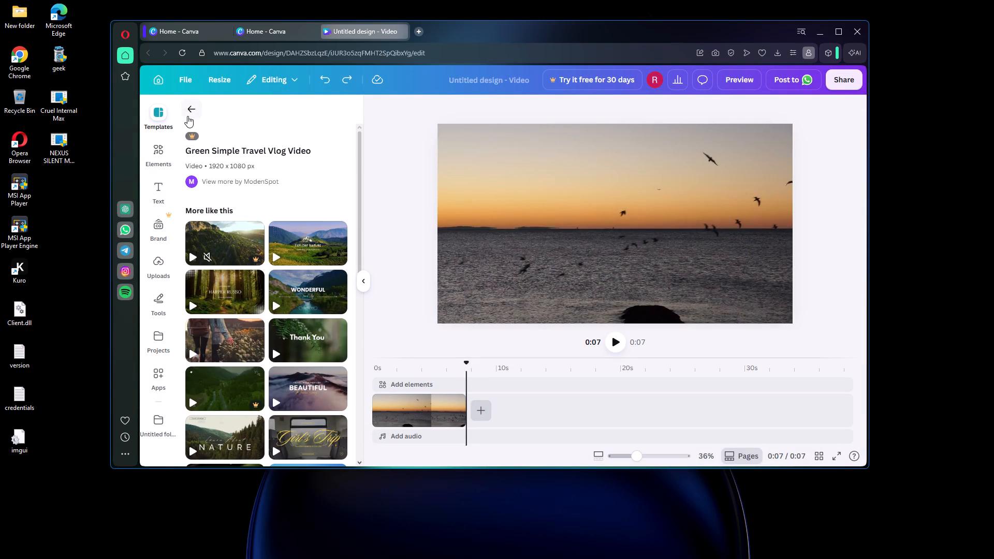
{"action": "left_click", "coordinate": [188, 116]}
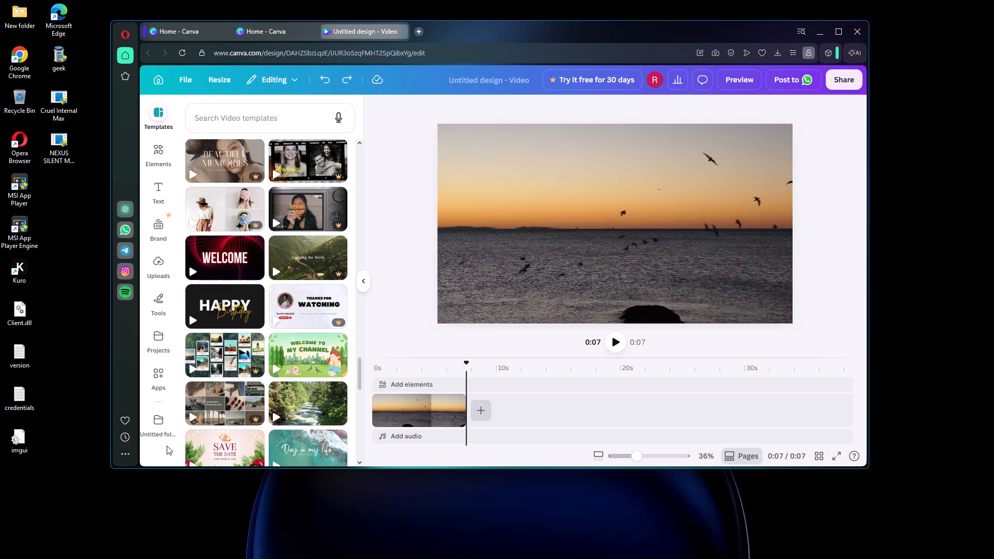
Look through the Canva apps on offer for something that could supply a video clip.
{"action": "left_click", "coordinate": [165, 373]}
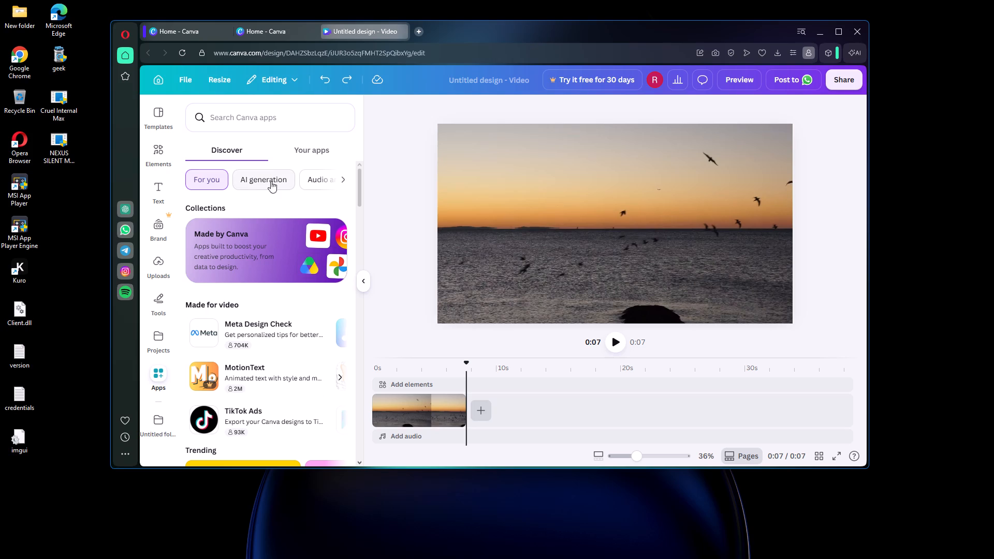
{"action": "left_click", "coordinate": [307, 153]}
{"action": "left_click", "coordinate": [223, 156]}
{"action": "scroll", "coordinate": [250, 360], "scroll_direction": "down", "scroll_amount": 3}
{"action": "scroll", "coordinate": [298, 343], "scroll_direction": "down", "scroll_amount": 6}
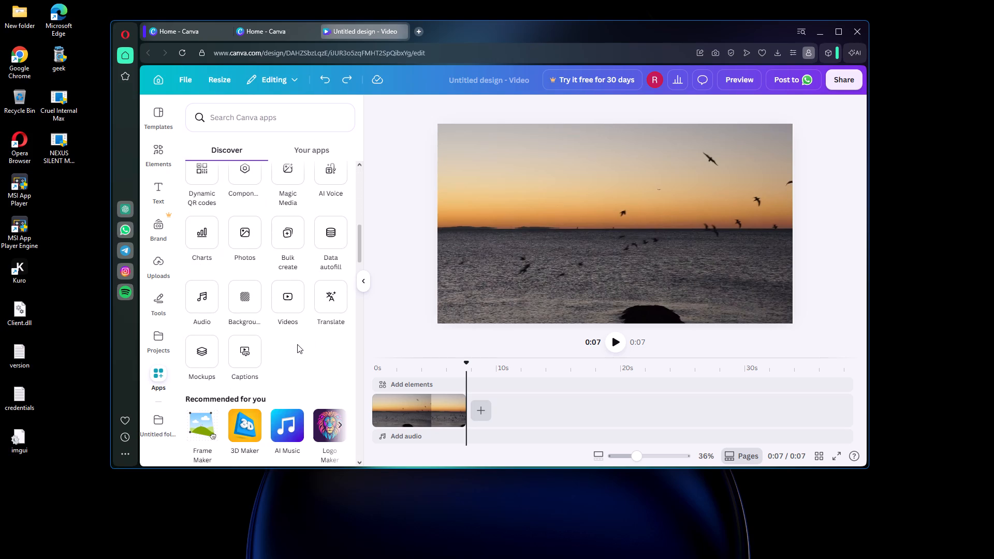
{"action": "scroll", "coordinate": [297, 347], "scroll_direction": "down", "scroll_amount": 5}
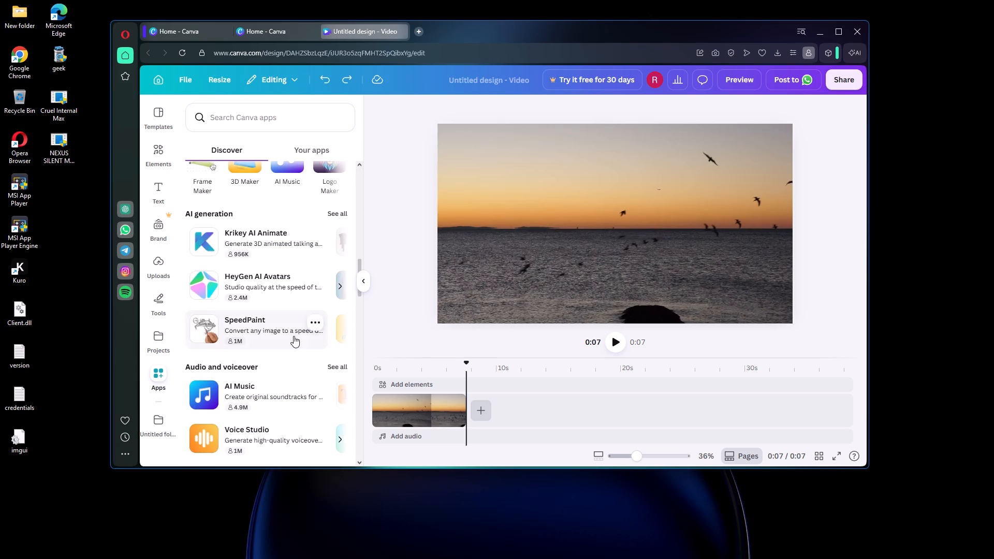
{"action": "scroll", "coordinate": [304, 329], "scroll_direction": "up", "scroll_amount": 15}
{"action": "scroll", "coordinate": [294, 320], "scroll_direction": "down", "scroll_amount": 3}
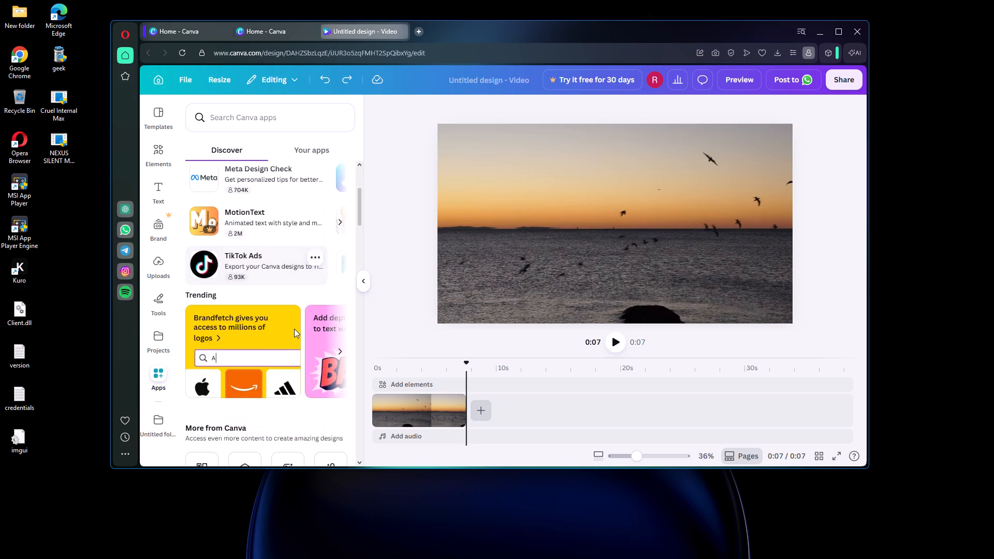
{"action": "scroll", "coordinate": [294, 329], "scroll_direction": "down", "scroll_amount": 7}
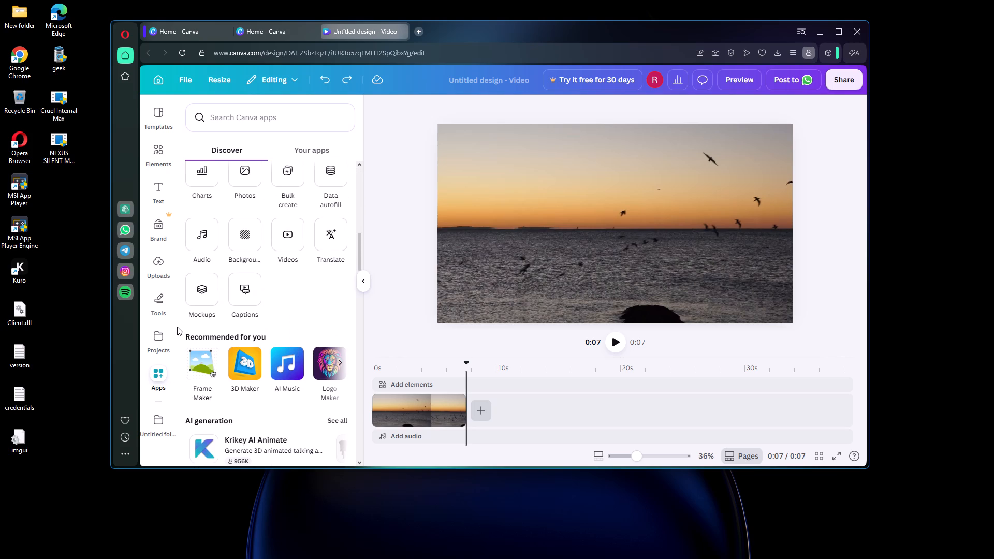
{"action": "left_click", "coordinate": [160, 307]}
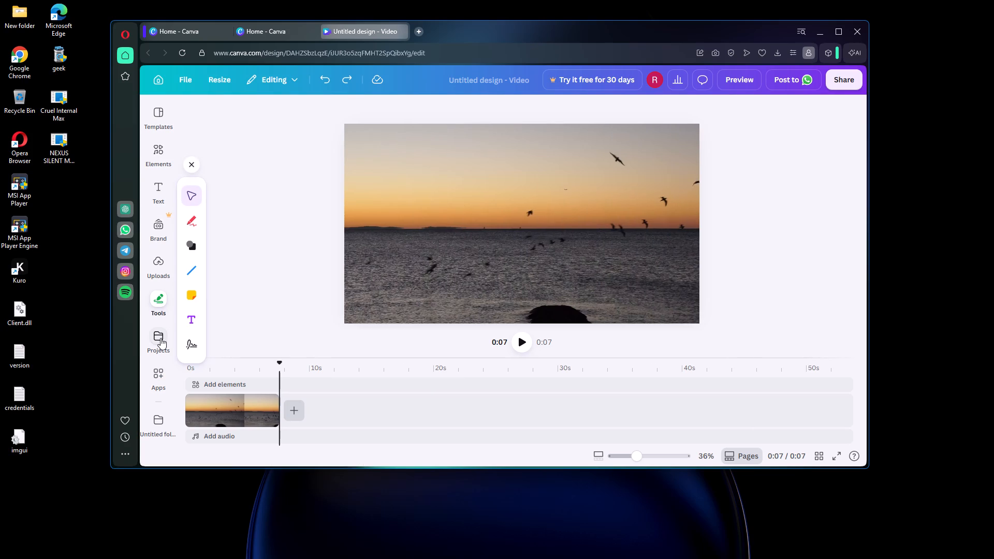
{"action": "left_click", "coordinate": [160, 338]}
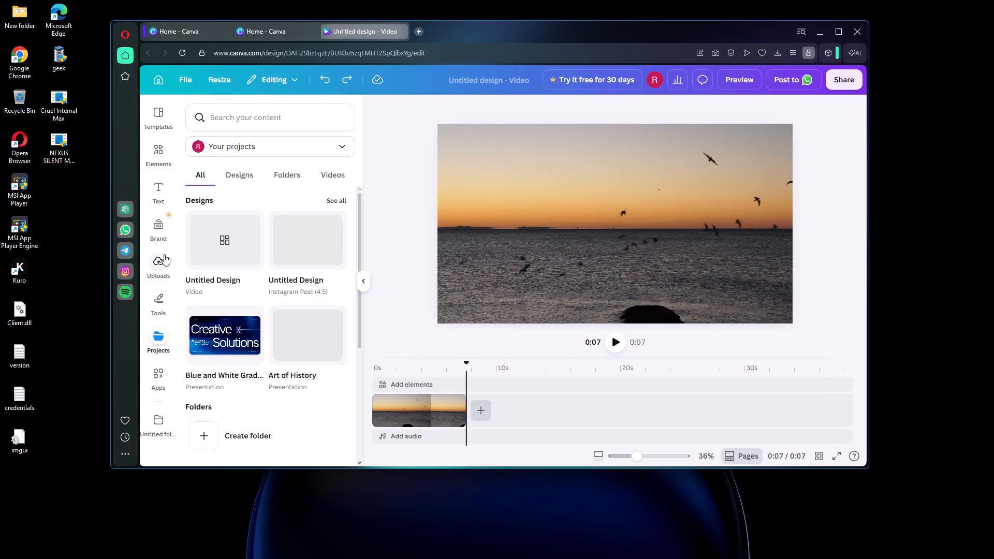
Return to the video templates and look through the full list for a free nature clip that fits after the sunset.
{"action": "left_click", "coordinate": [152, 121]}
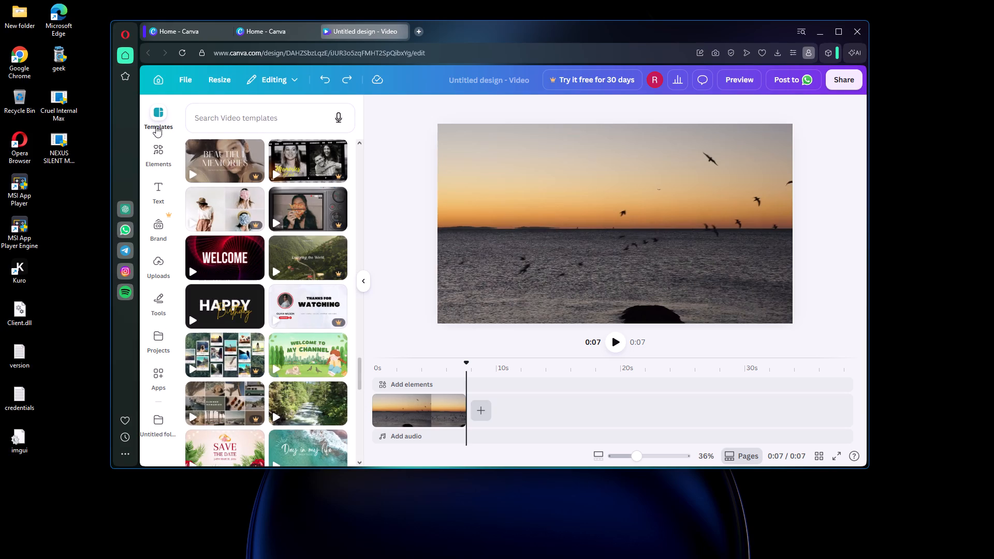
{"action": "scroll", "coordinate": [264, 318], "scroll_direction": "up", "scroll_amount": 15}
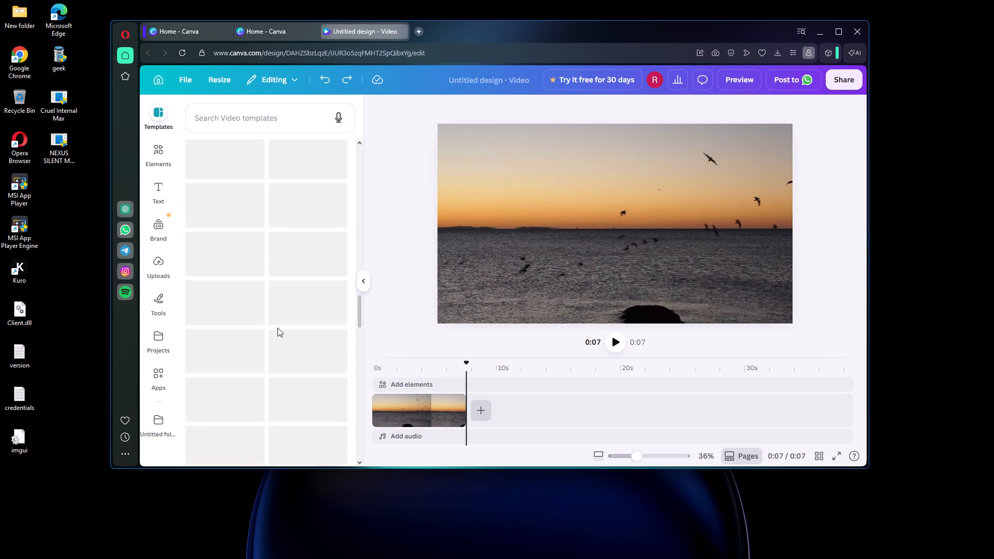
{"action": "scroll", "coordinate": [277, 328], "scroll_direction": "up", "scroll_amount": 18}
{"action": "scroll", "coordinate": [300, 307], "scroll_direction": "down", "scroll_amount": 1}
{"action": "scroll", "coordinate": [301, 311], "scroll_direction": "up", "scroll_amount": 9}
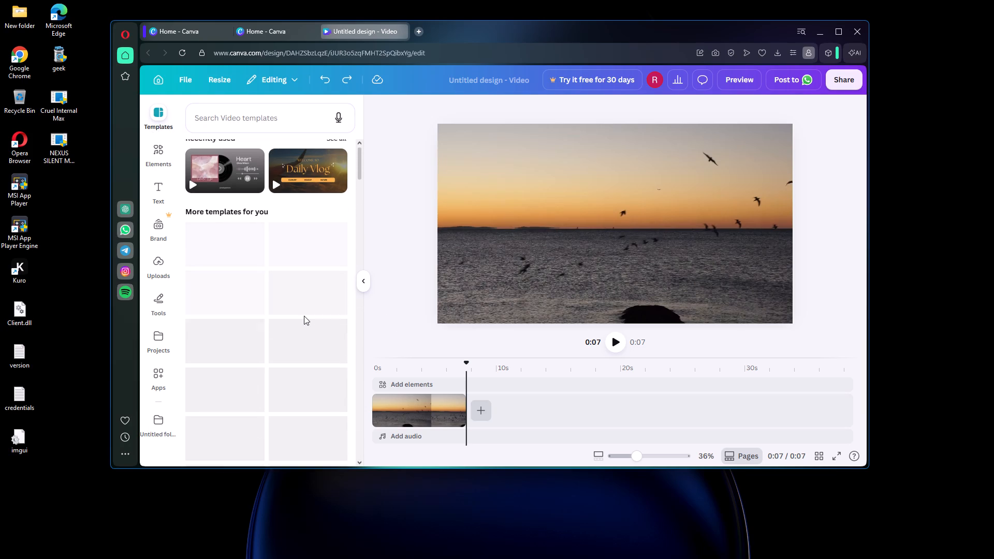
{"action": "scroll", "coordinate": [304, 316], "scroll_direction": "down", "scroll_amount": 5}
{"action": "scroll", "coordinate": [304, 316], "scroll_direction": "up", "scroll_amount": 10}
{"action": "scroll", "coordinate": [304, 316], "scroll_direction": "down", "scroll_amount": 3}
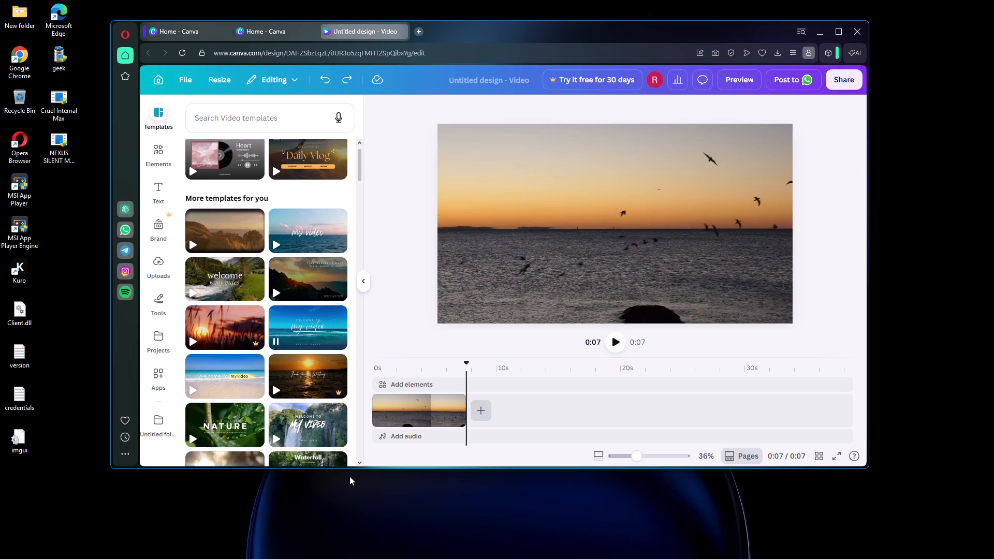
{"action": "scroll", "coordinate": [349, 476], "scroll_direction": "down", "scroll_amount": 8}
{"action": "scroll", "coordinate": [271, 392], "scroll_direction": "down", "scroll_amount": 6}
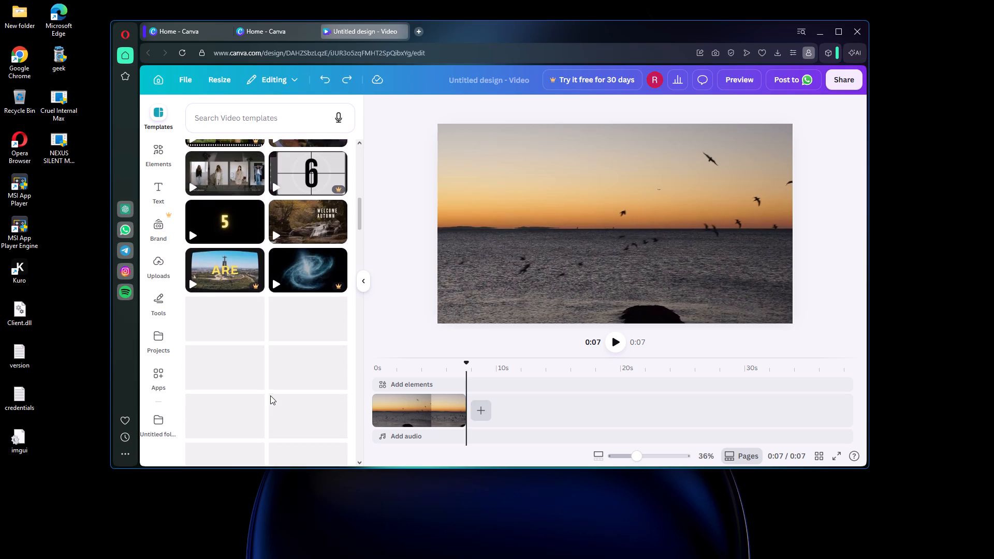
{"action": "scroll", "coordinate": [271, 396], "scroll_direction": "down", "scroll_amount": 11}
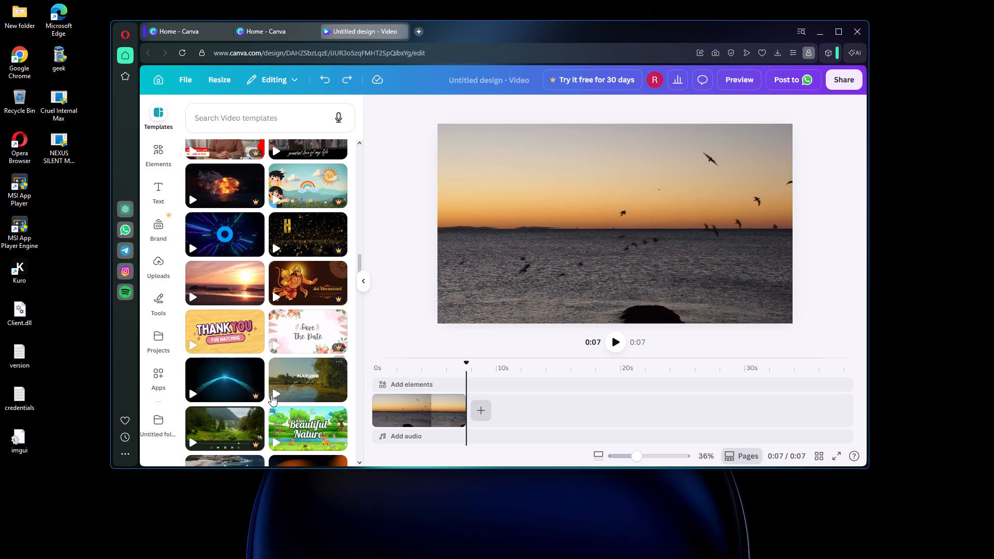
{"action": "scroll", "coordinate": [260, 393], "scroll_direction": "down", "scroll_amount": 3}
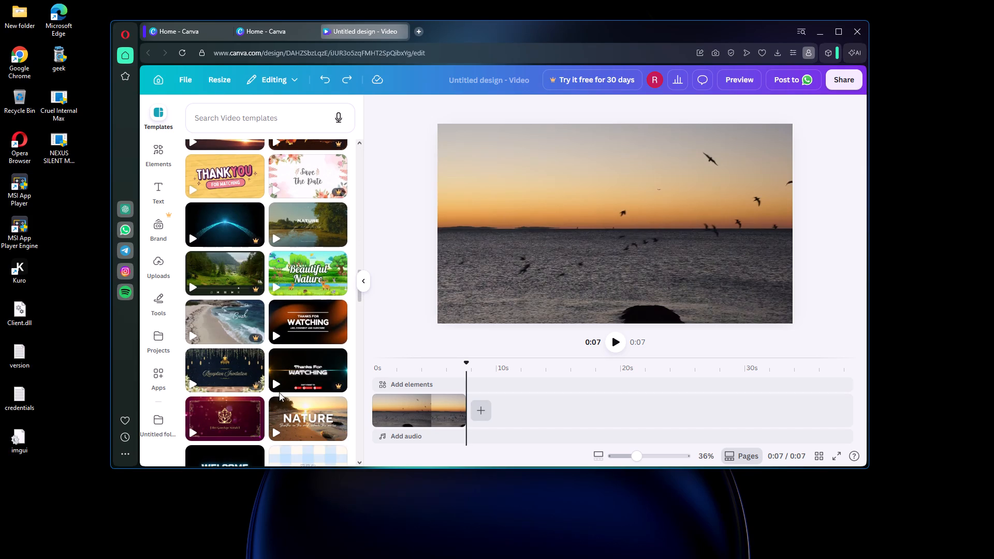
{"action": "scroll", "coordinate": [281, 394], "scroll_direction": "down", "scroll_amount": 5}
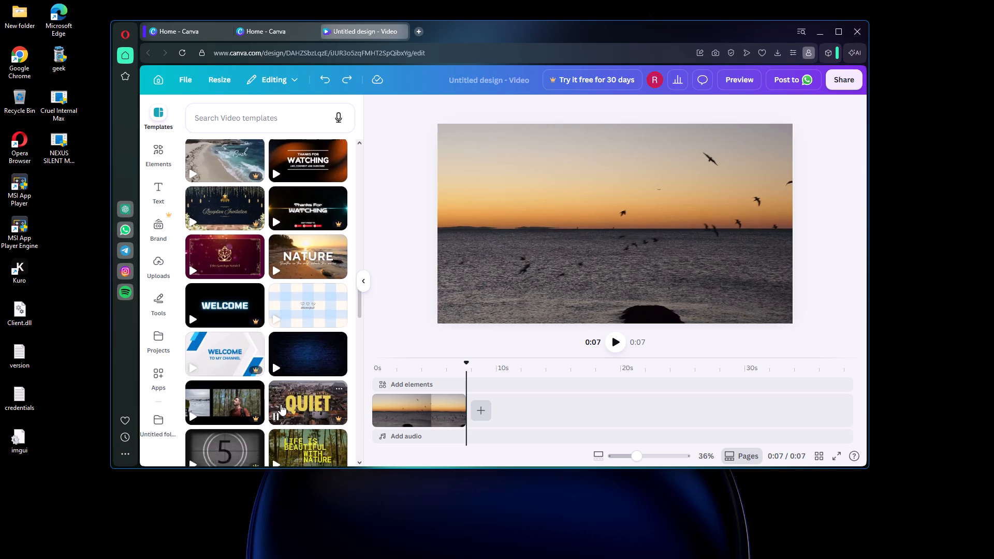
{"action": "scroll", "coordinate": [281, 404], "scroll_direction": "down", "scroll_amount": 5}
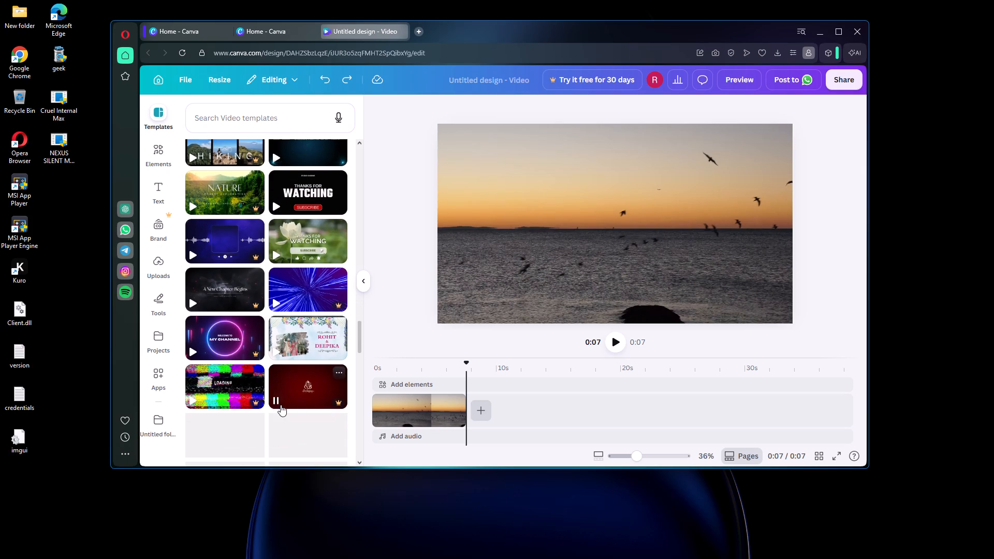
{"action": "scroll", "coordinate": [280, 405], "scroll_direction": "down", "scroll_amount": 6}
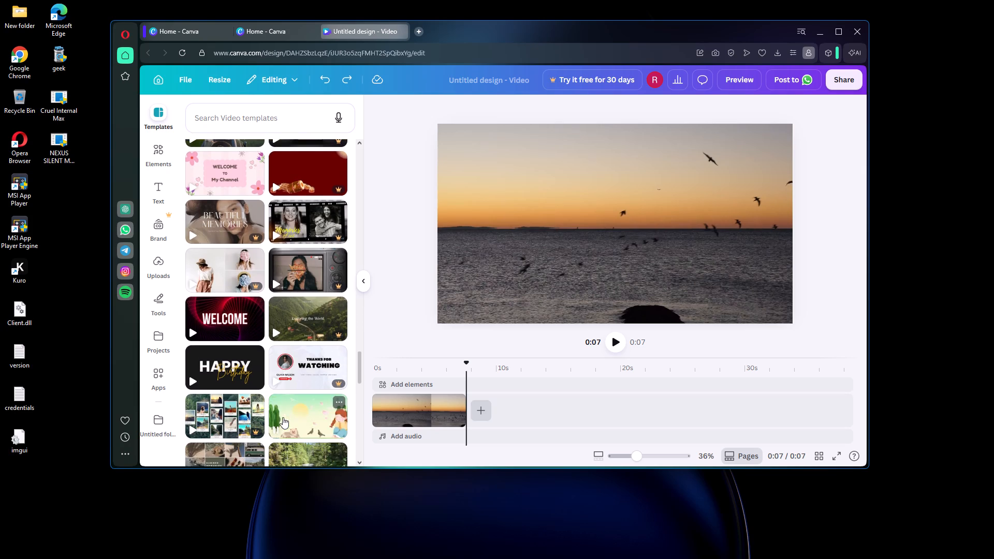
{"action": "scroll", "coordinate": [283, 418], "scroll_direction": "down", "scroll_amount": 5}
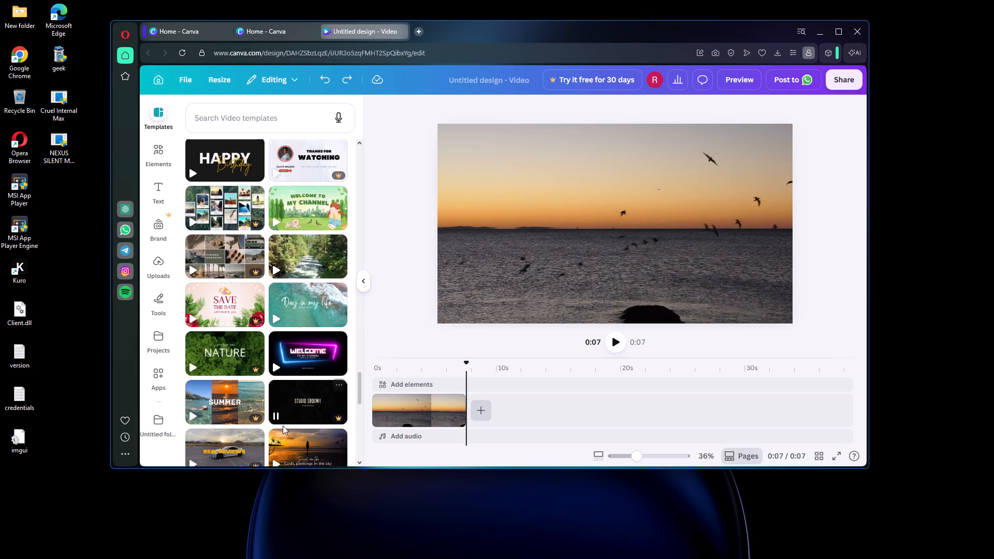
{"action": "scroll", "coordinate": [283, 425], "scroll_direction": "down", "scroll_amount": 4}
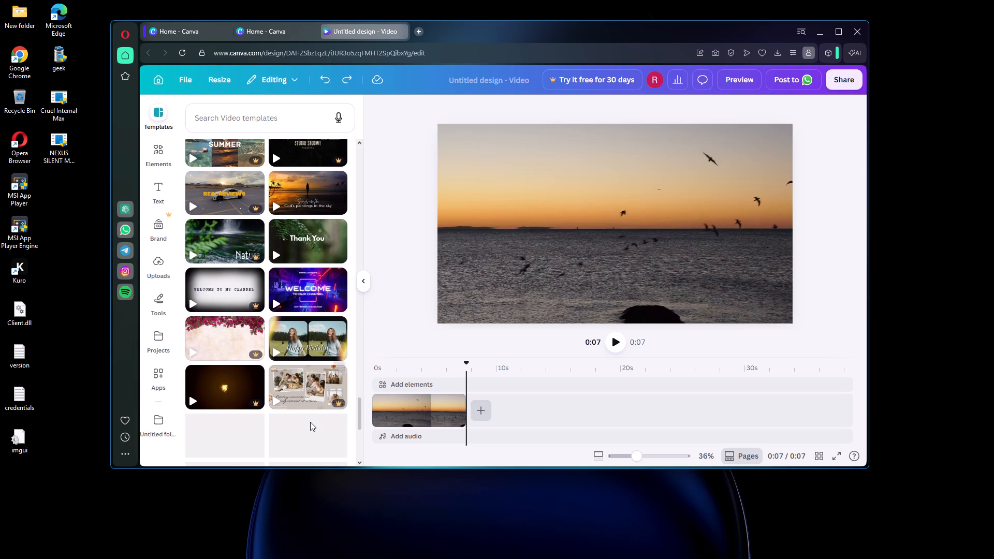
{"action": "scroll", "coordinate": [310, 424], "scroll_direction": "down", "scroll_amount": 4}
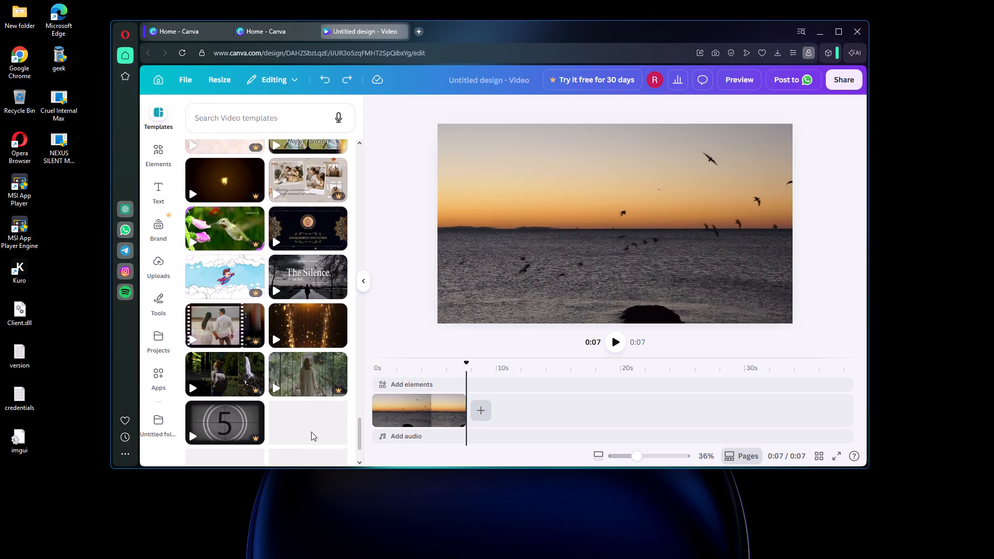
{"action": "scroll", "coordinate": [310, 431], "scroll_direction": "down", "scroll_amount": 3}
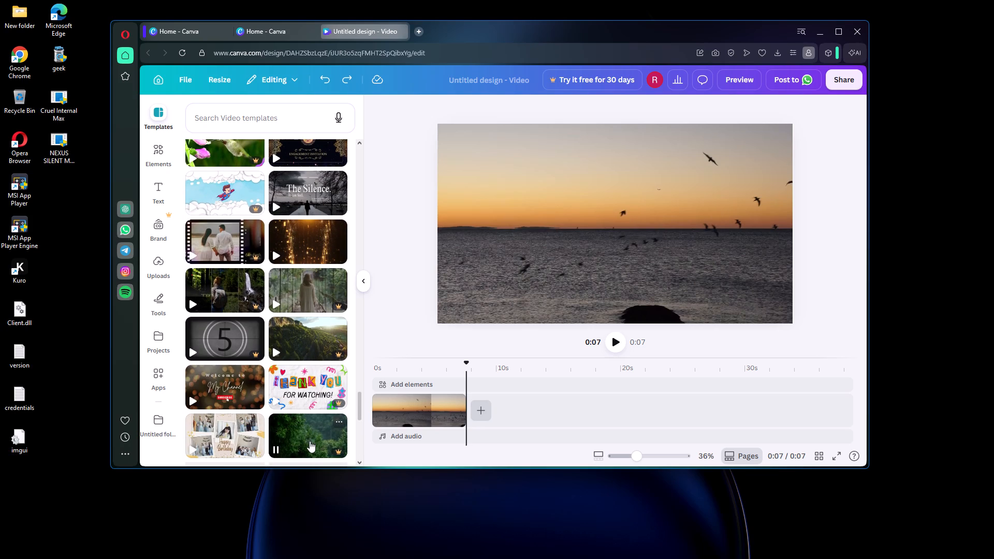
{"action": "scroll", "coordinate": [311, 445], "scroll_direction": "down", "scroll_amount": 3}
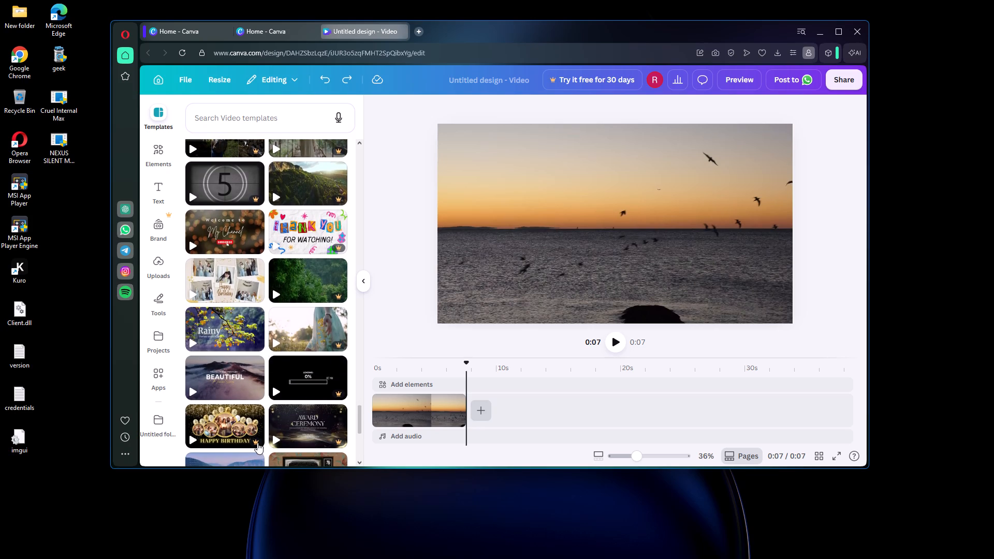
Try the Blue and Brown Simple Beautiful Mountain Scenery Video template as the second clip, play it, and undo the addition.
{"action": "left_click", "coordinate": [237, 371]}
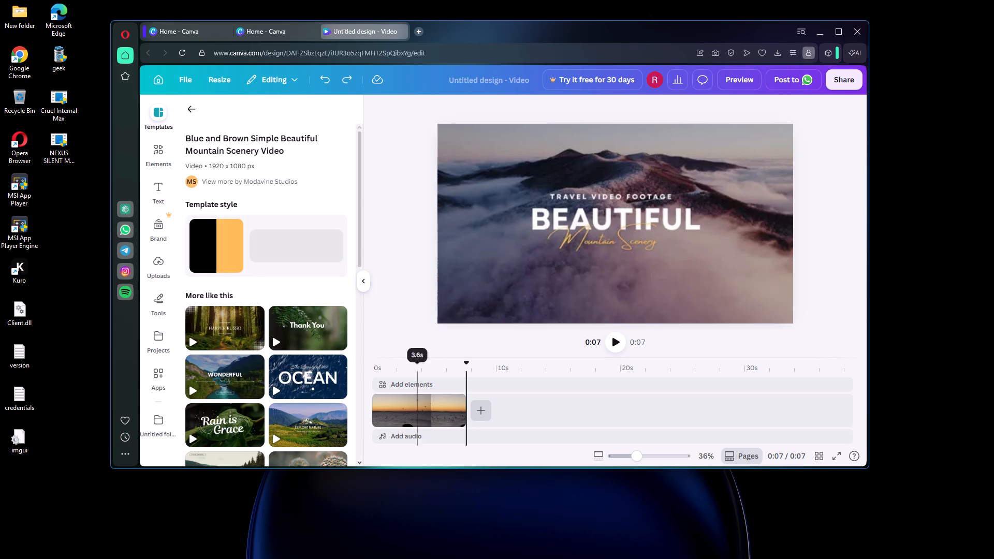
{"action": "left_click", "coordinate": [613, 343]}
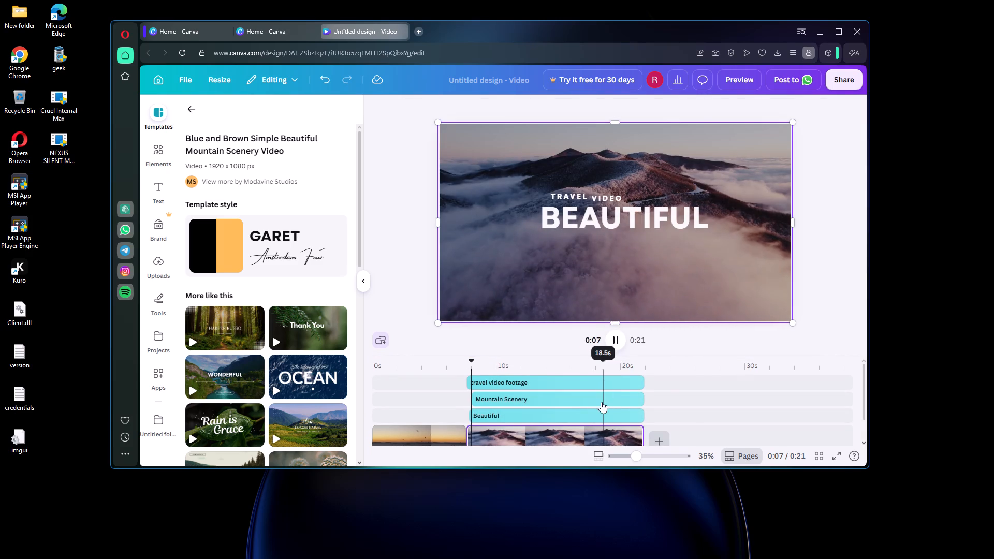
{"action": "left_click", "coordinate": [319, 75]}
Look through the templates similar to the Beautiful Mountain Scenery video and go back to the full template list.
{"action": "scroll", "coordinate": [280, 203], "scroll_direction": "down", "scroll_amount": 4}
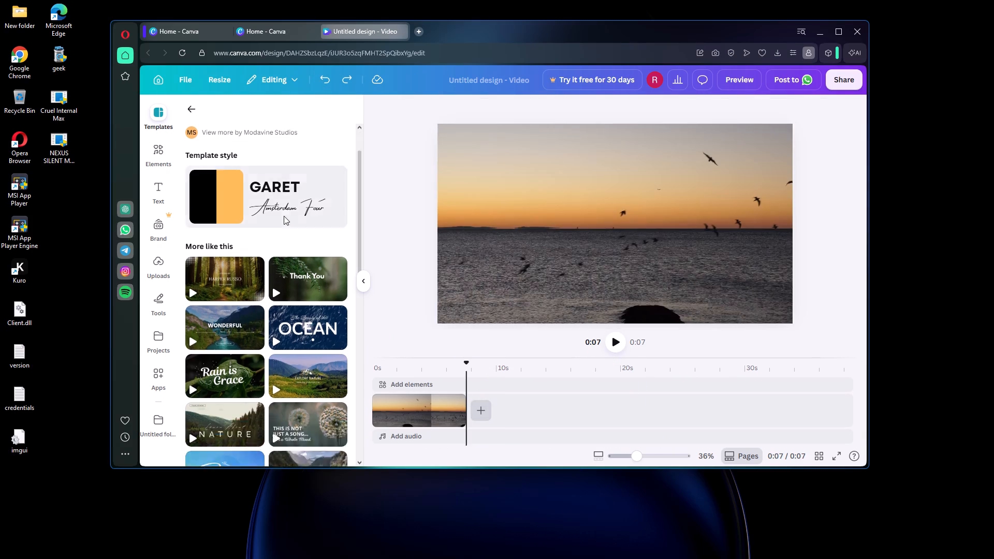
{"action": "scroll", "coordinate": [291, 297], "scroll_direction": "down", "scroll_amount": 5}
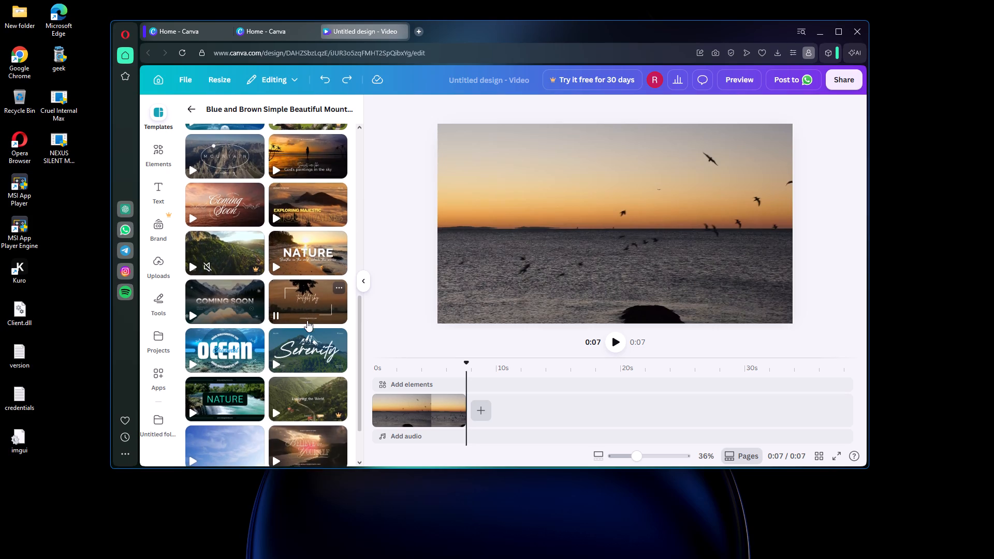
{"action": "scroll", "coordinate": [307, 320], "scroll_direction": "down", "scroll_amount": 5}
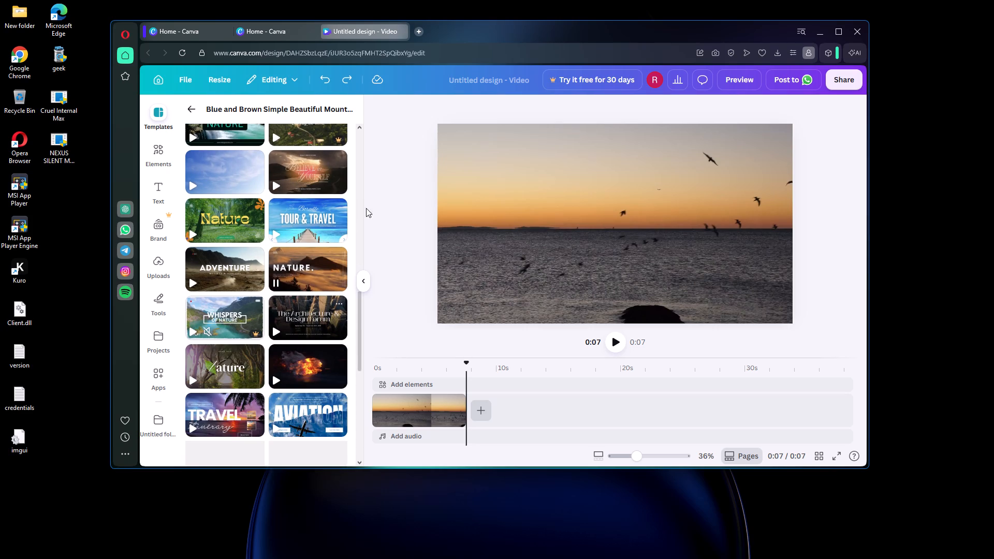
{"action": "scroll", "coordinate": [337, 209], "scroll_direction": "down", "scroll_amount": 2}
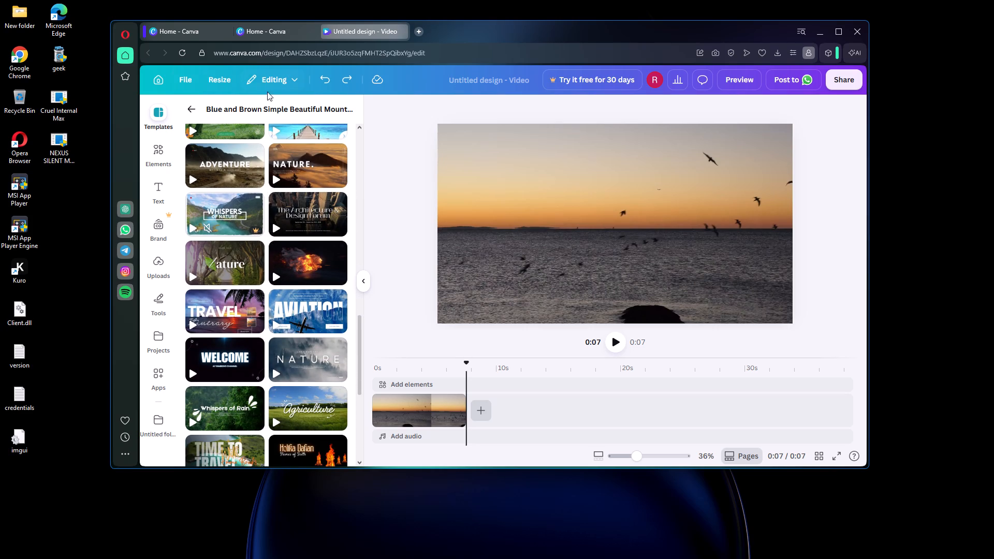
{"action": "left_click", "coordinate": [187, 105]}
Look through the "More templates for you" list again for a text-free nature clip.
{"action": "scroll", "coordinate": [235, 218], "scroll_direction": "down", "scroll_amount": 2}
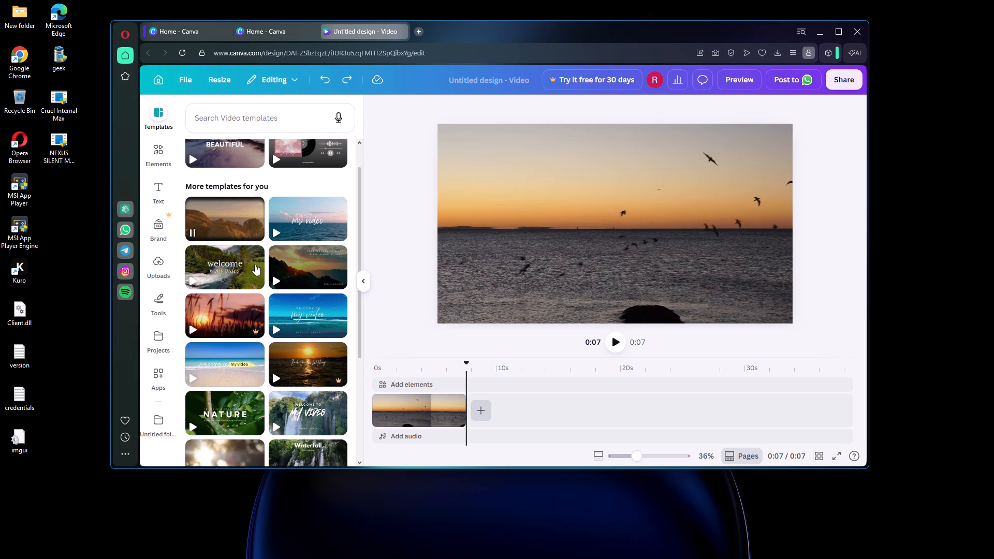
{"action": "scroll", "coordinate": [255, 264], "scroll_direction": "down", "scroll_amount": 6}
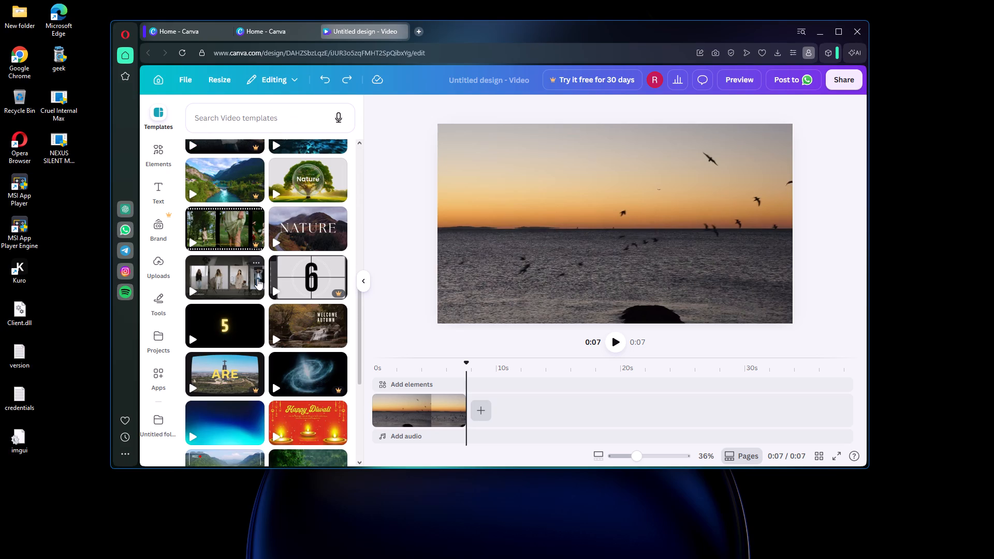
{"action": "scroll", "coordinate": [257, 278], "scroll_direction": "down", "scroll_amount": 8}
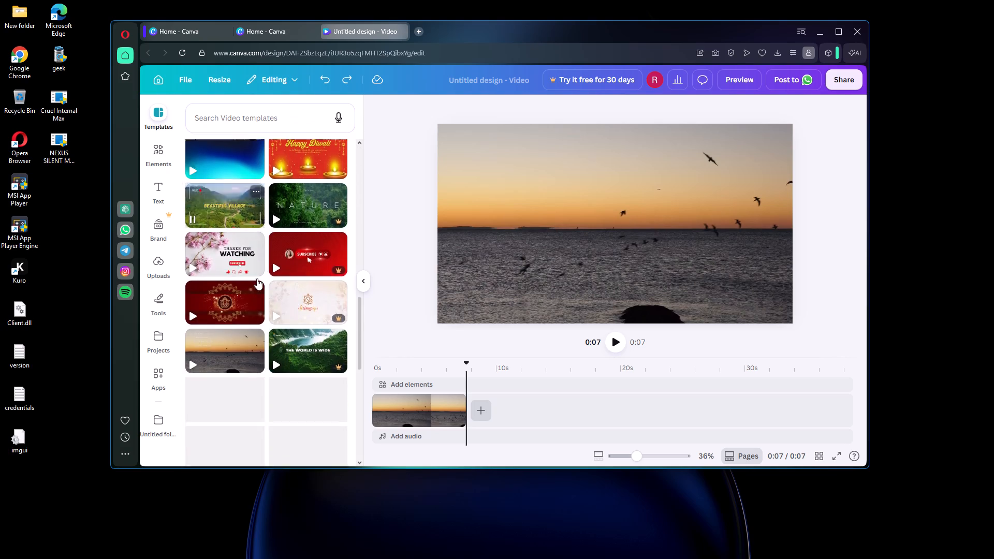
{"action": "scroll", "coordinate": [257, 278], "scroll_direction": "up", "scroll_amount": 4}
{"action": "scroll", "coordinate": [257, 278], "scroll_direction": "down", "scroll_amount": 4}
{"action": "scroll", "coordinate": [257, 278], "scroll_direction": "up", "scroll_amount": 3}
{"action": "scroll", "coordinate": [257, 278], "scroll_direction": "down", "scroll_amount": 3}
{"action": "scroll", "coordinate": [257, 278], "scroll_direction": "up", "scroll_amount": 2}
{"action": "scroll", "coordinate": [257, 278], "scroll_direction": "down", "scroll_amount": 2}
{"action": "scroll", "coordinate": [257, 278], "scroll_direction": "up", "scroll_amount": 2}
{"action": "scroll", "coordinate": [257, 278], "scroll_direction": "down", "scroll_amount": 2}
{"action": "scroll", "coordinate": [257, 278], "scroll_direction": "up", "scroll_amount": 2}
{"action": "scroll", "coordinate": [257, 278], "scroll_direction": "down", "scroll_amount": 2}
{"action": "scroll", "coordinate": [257, 278], "scroll_direction": "up", "scroll_amount": 1}
{"action": "scroll", "coordinate": [257, 278], "scroll_direction": "down", "scroll_amount": 2}
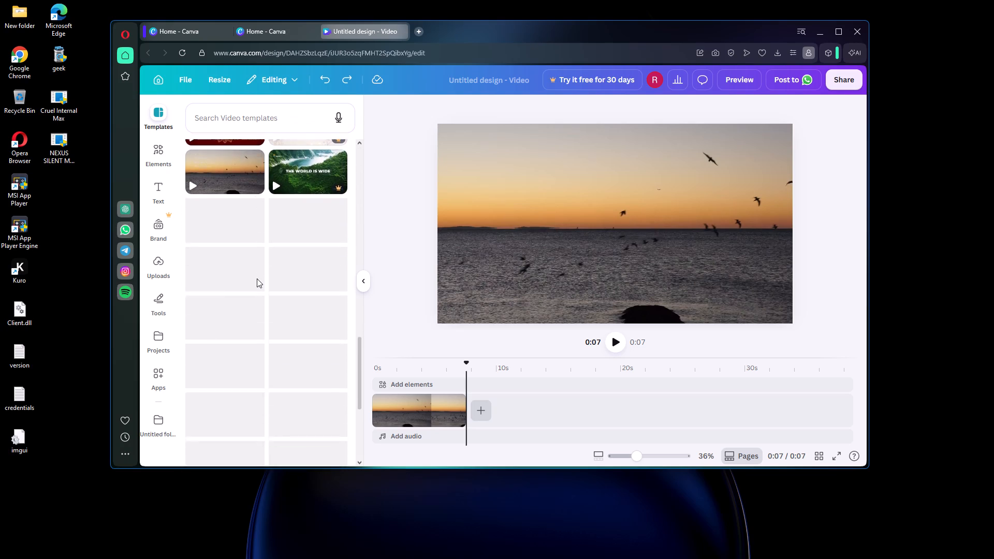
{"action": "scroll", "coordinate": [257, 278], "scroll_direction": "up", "scroll_amount": 3}
{"action": "scroll", "coordinate": [257, 278], "scroll_direction": "down", "scroll_amount": 5}
{"action": "scroll", "coordinate": [254, 291], "scroll_direction": "up", "scroll_amount": 4}
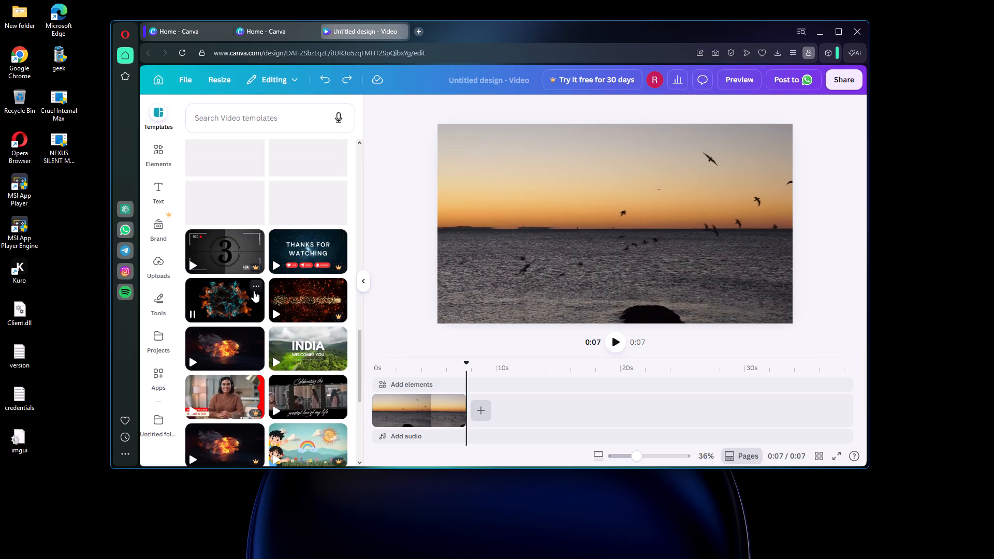
{"action": "scroll", "coordinate": [254, 291], "scroll_direction": "up", "scroll_amount": 2}
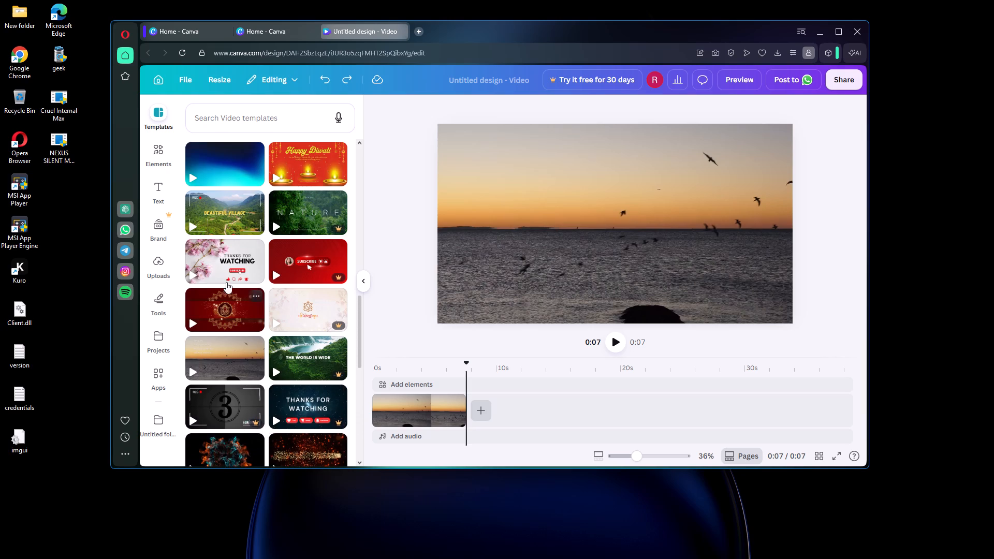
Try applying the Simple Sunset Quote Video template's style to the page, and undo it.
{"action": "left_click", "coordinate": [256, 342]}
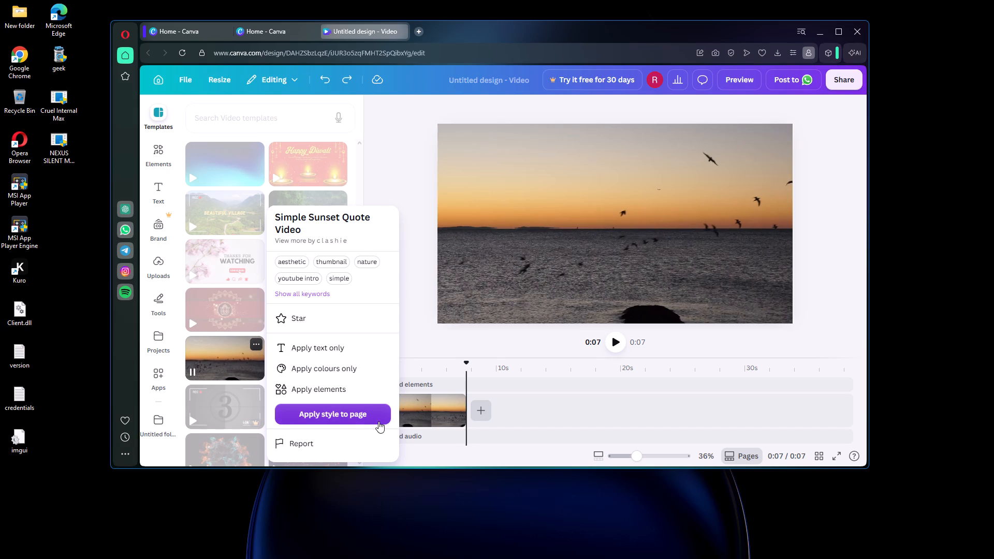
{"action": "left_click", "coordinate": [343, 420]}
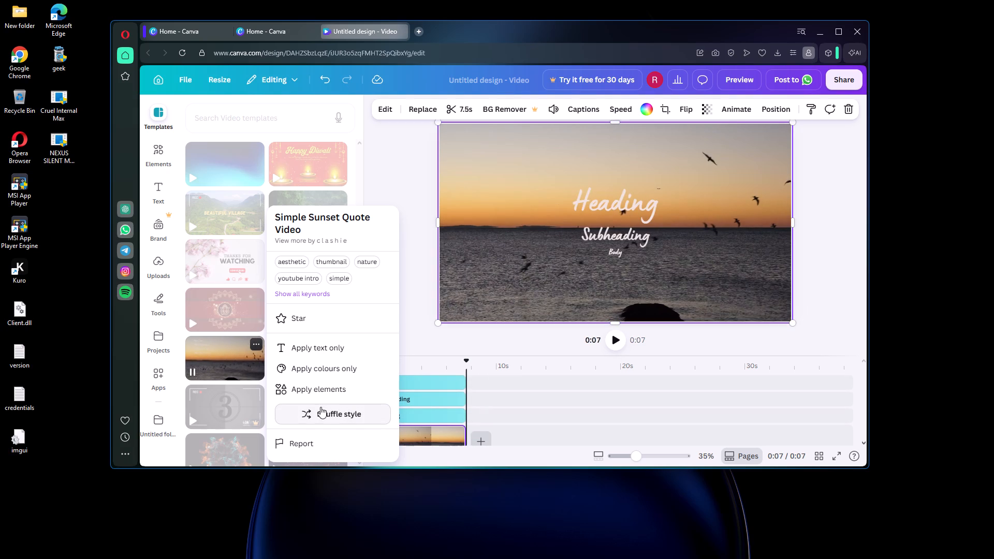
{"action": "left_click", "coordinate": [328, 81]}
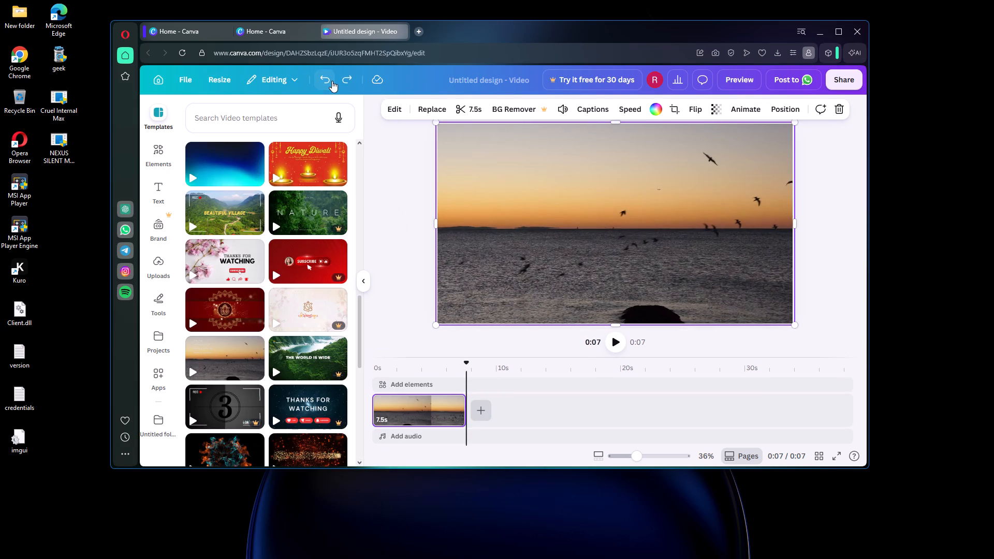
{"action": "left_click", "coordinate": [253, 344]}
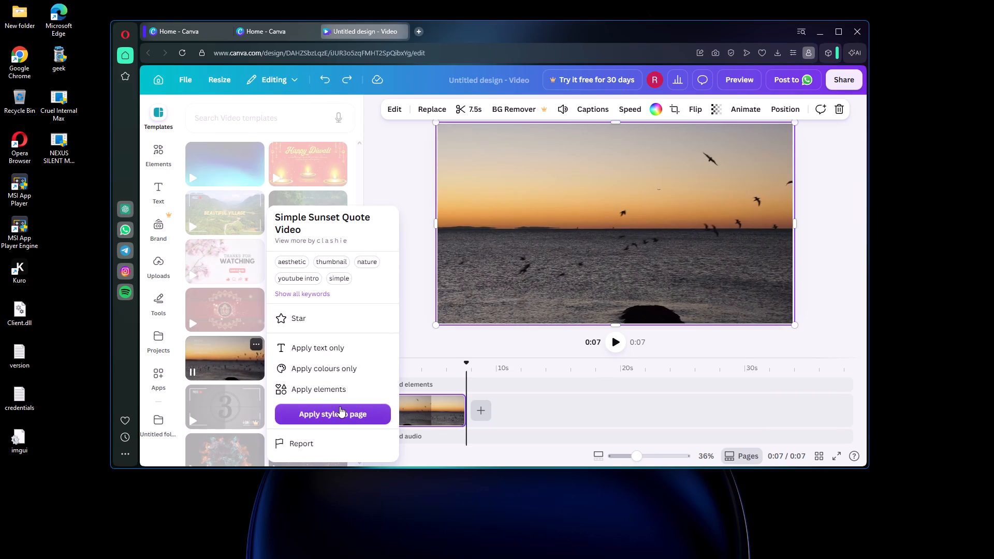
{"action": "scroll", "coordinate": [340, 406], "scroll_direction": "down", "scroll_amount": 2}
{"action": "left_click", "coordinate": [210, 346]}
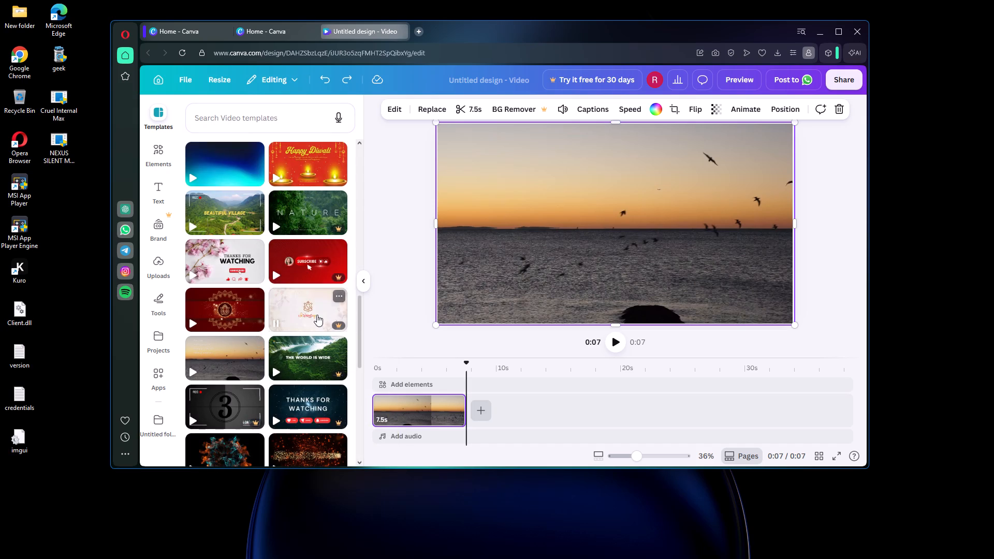
Look further through the "More templates for you" list for a free, text-free nature clip to use as the second clip.
{"action": "scroll", "coordinate": [317, 315], "scroll_direction": "down", "scroll_amount": 4}
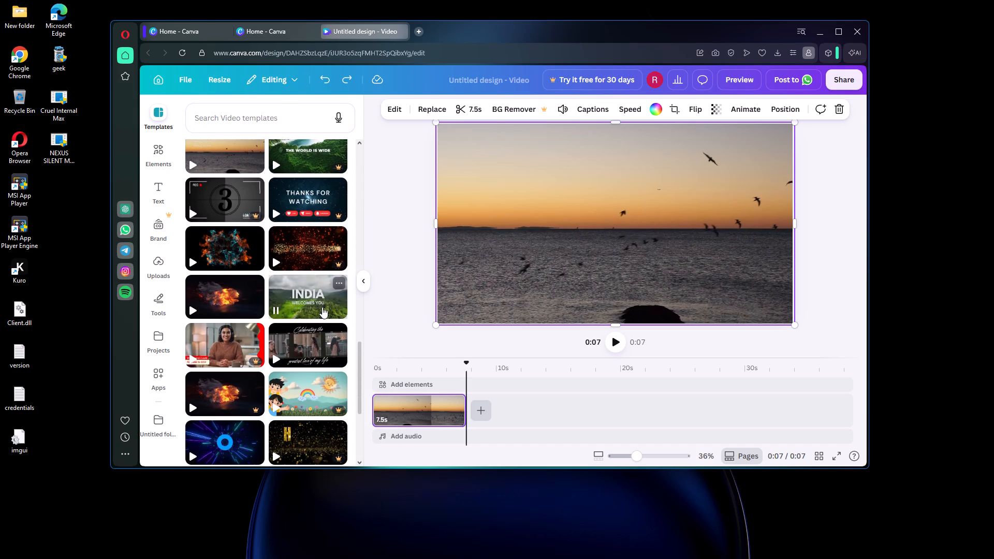
{"action": "scroll", "coordinate": [325, 336], "scroll_direction": "down", "scroll_amount": 3}
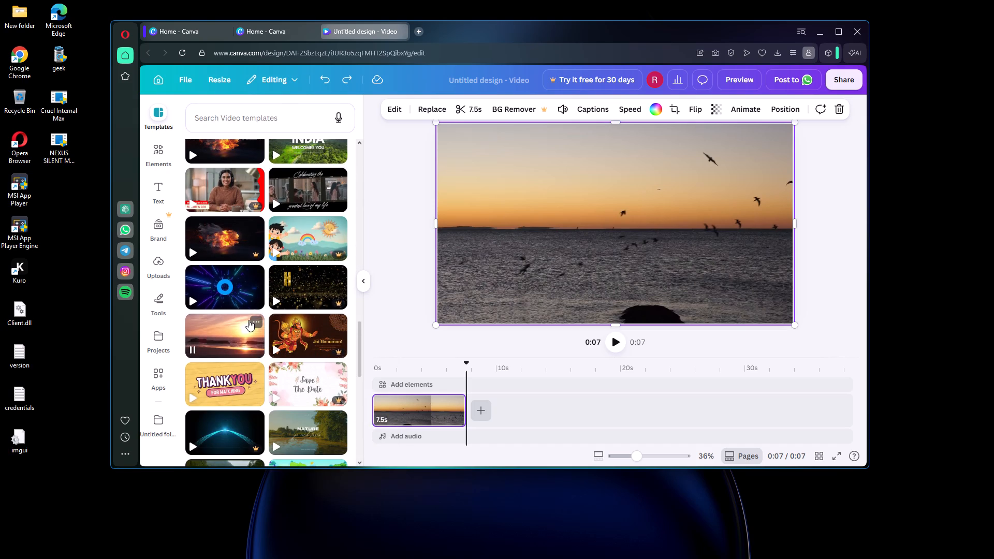
{"action": "scroll", "coordinate": [253, 383], "scroll_direction": "down", "scroll_amount": 4}
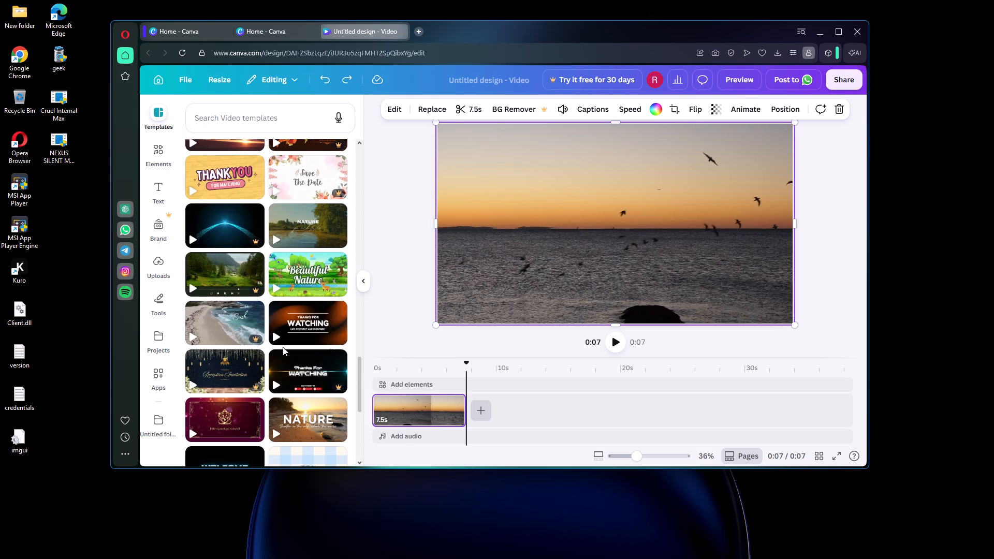
{"action": "scroll", "coordinate": [283, 347], "scroll_direction": "down", "scroll_amount": 8}
{"action": "right_click", "coordinate": [283, 347]}
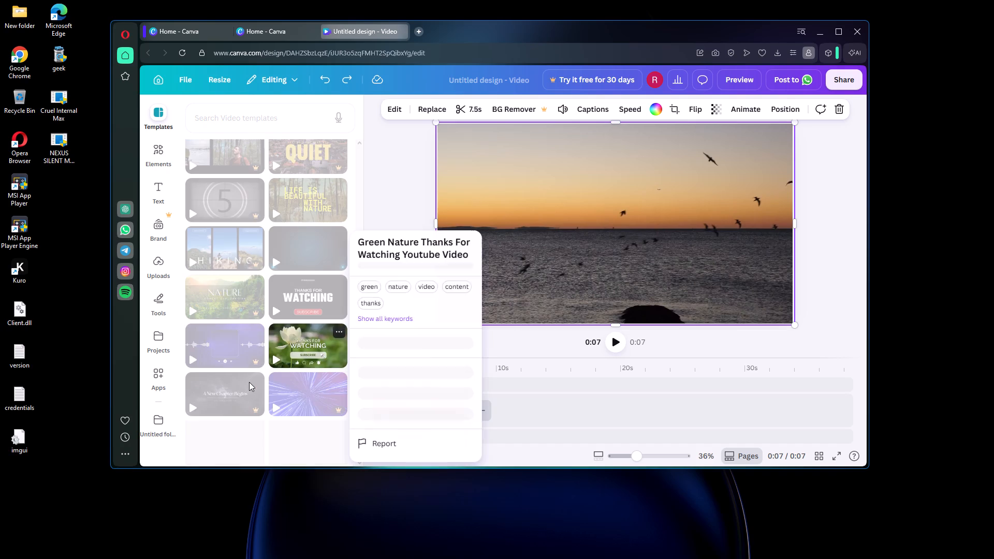
{"action": "left_click", "coordinate": [390, 185]}
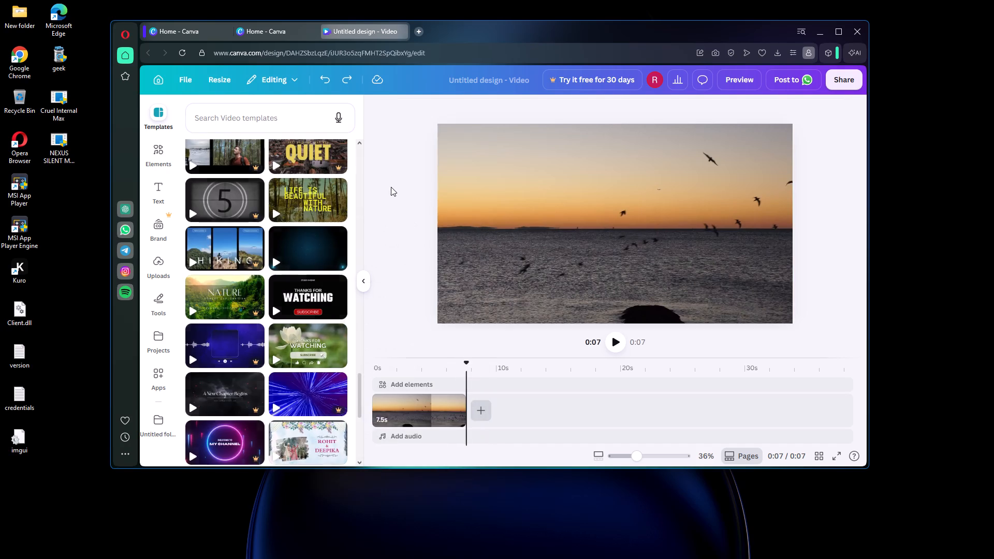
{"action": "scroll", "coordinate": [279, 375], "scroll_direction": "down", "scroll_amount": 7}
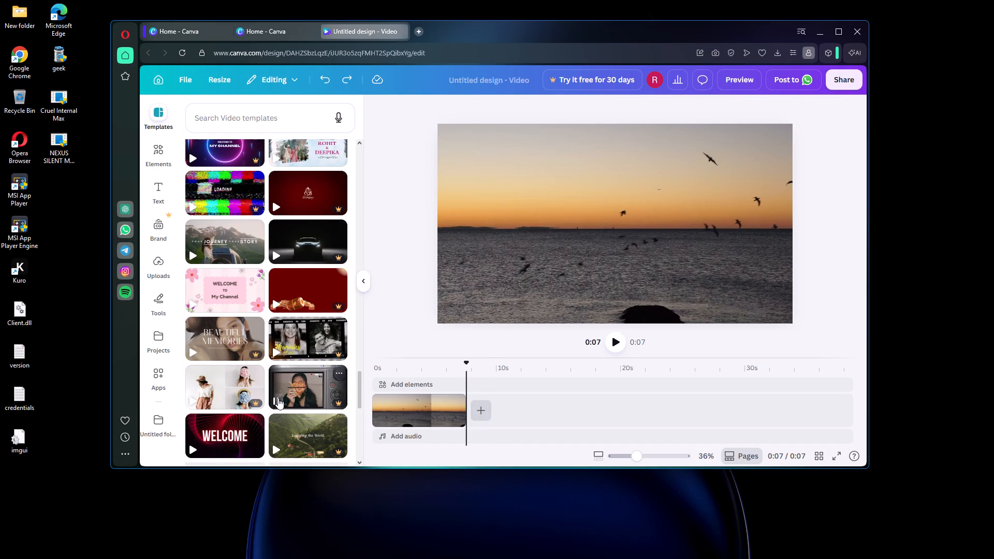
{"action": "scroll", "coordinate": [278, 398], "scroll_direction": "down", "scroll_amount": 6}
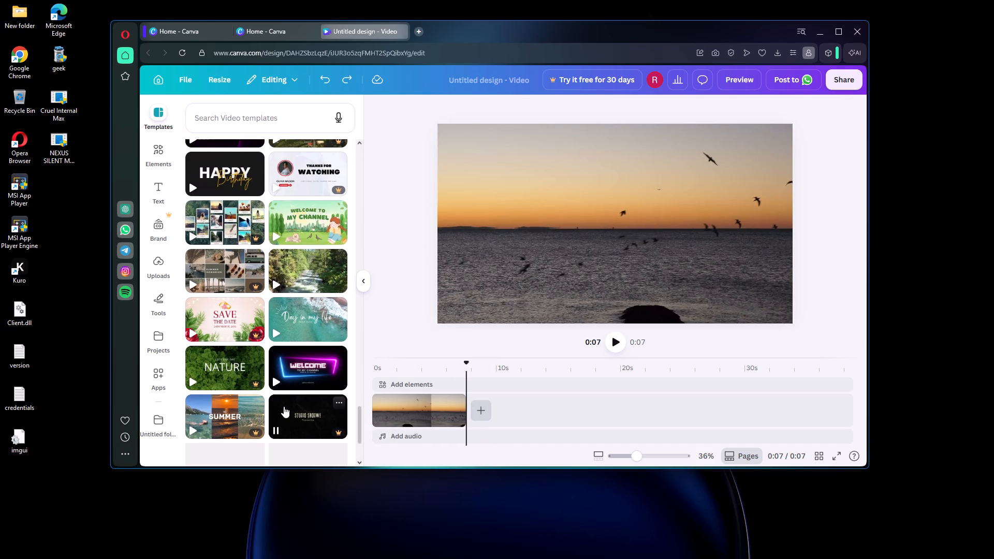
{"action": "scroll", "coordinate": [284, 406], "scroll_direction": "down", "scroll_amount": 2}
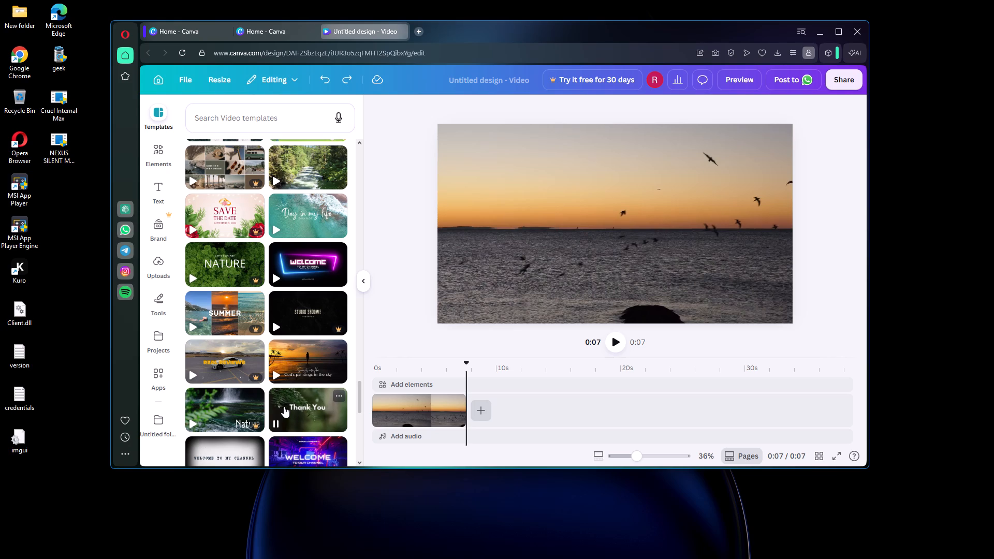
{"action": "scroll", "coordinate": [284, 406], "scroll_direction": "down", "scroll_amount": 3}
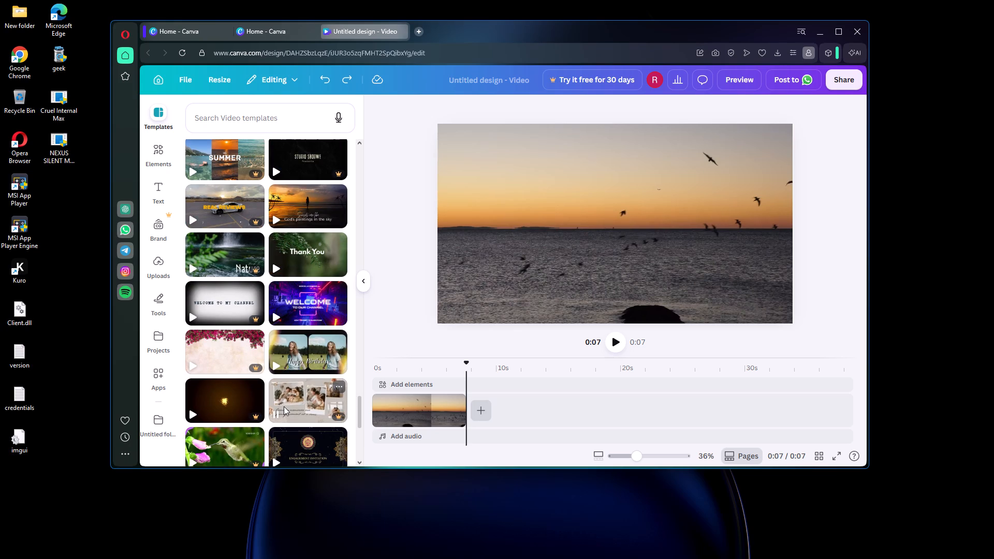
{"action": "scroll", "coordinate": [284, 406], "scroll_direction": "down", "scroll_amount": 3}
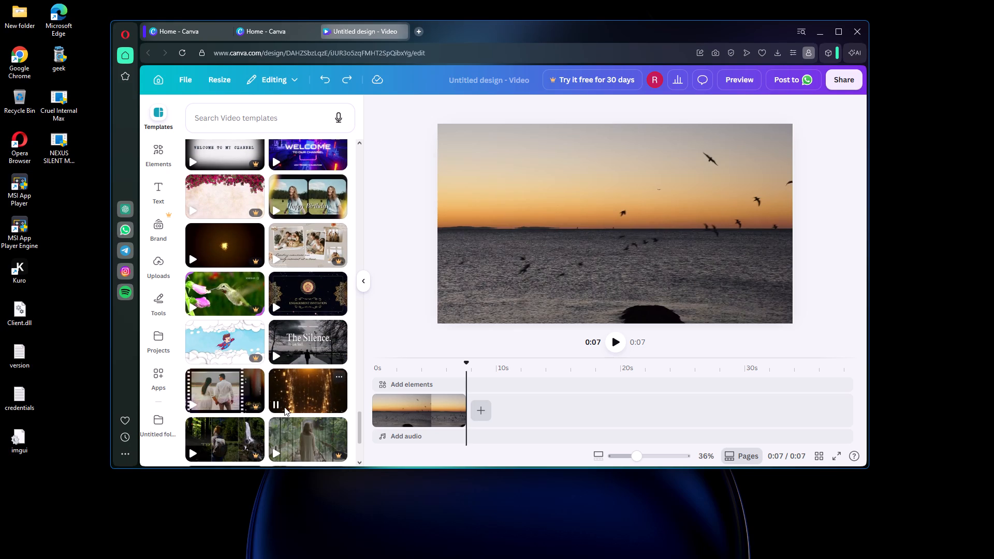
{"action": "scroll", "coordinate": [284, 407], "scroll_direction": "down", "scroll_amount": 3}
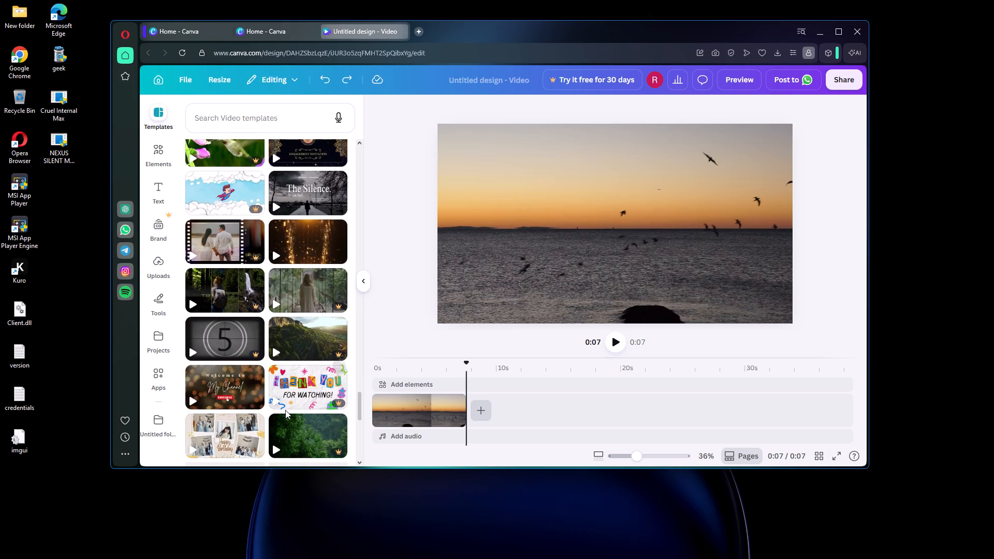
{"action": "scroll", "coordinate": [286, 411], "scroll_direction": "down", "scroll_amount": 3}
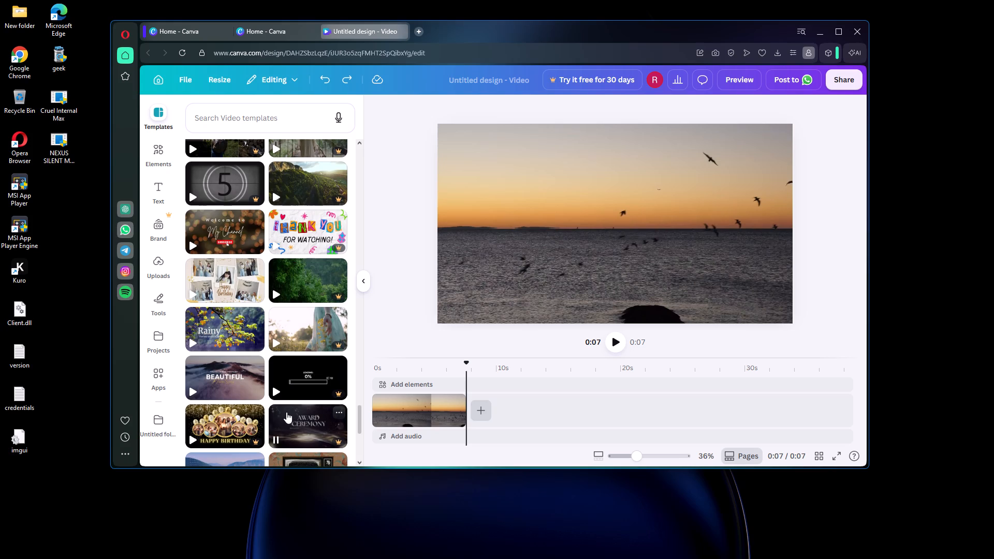
{"action": "scroll", "coordinate": [286, 413], "scroll_direction": "down", "scroll_amount": 3}
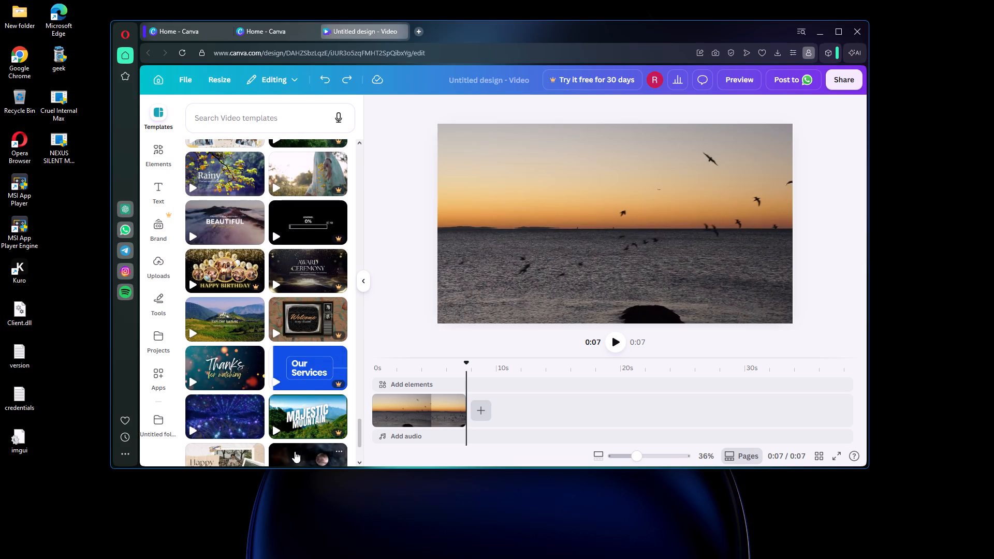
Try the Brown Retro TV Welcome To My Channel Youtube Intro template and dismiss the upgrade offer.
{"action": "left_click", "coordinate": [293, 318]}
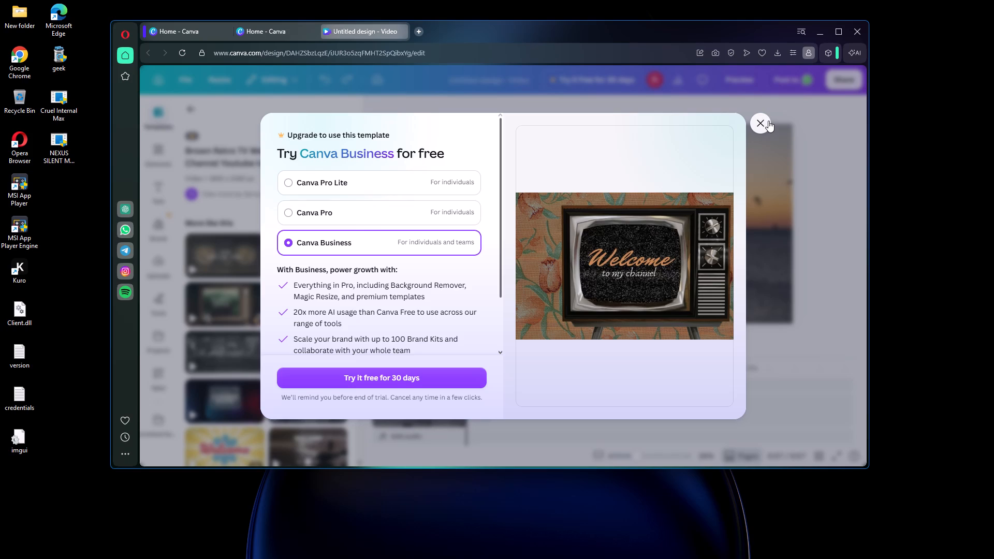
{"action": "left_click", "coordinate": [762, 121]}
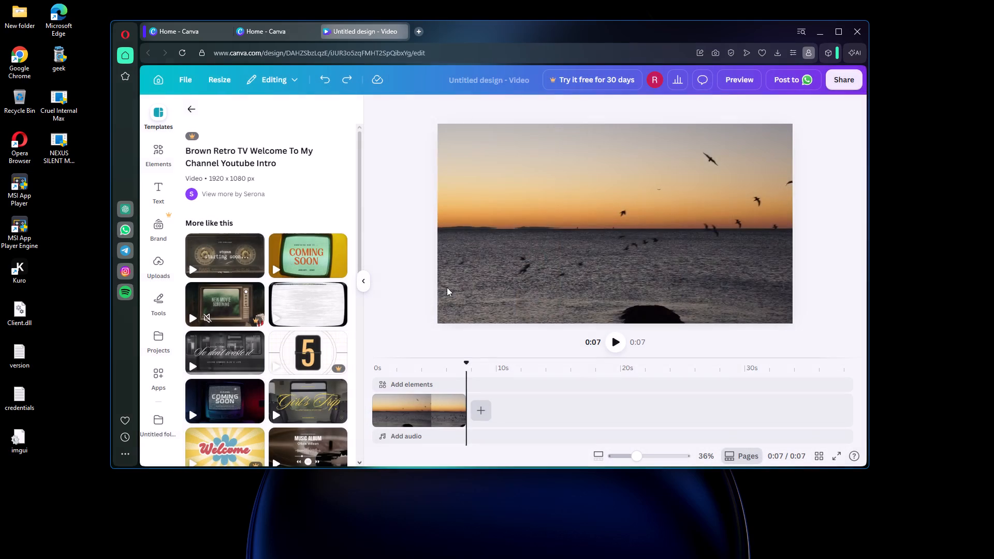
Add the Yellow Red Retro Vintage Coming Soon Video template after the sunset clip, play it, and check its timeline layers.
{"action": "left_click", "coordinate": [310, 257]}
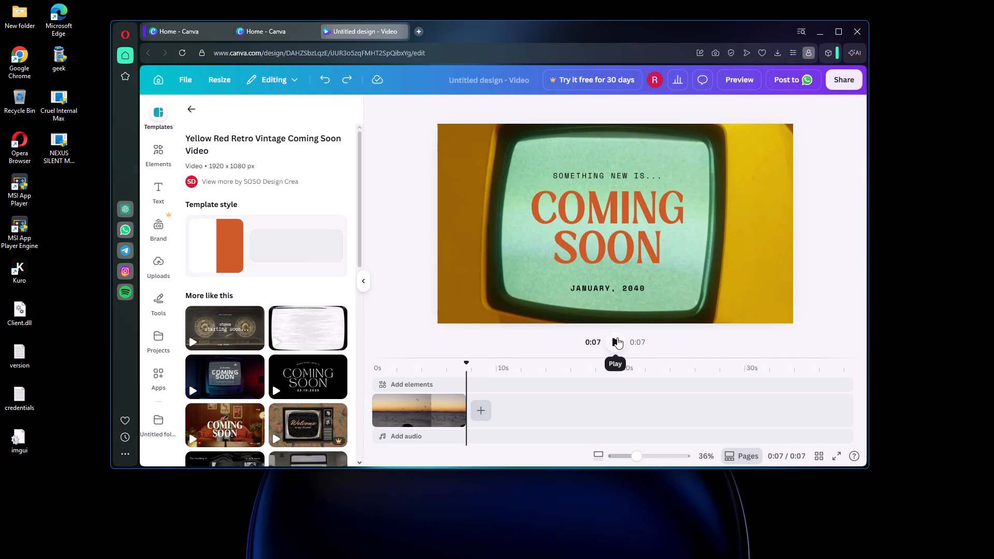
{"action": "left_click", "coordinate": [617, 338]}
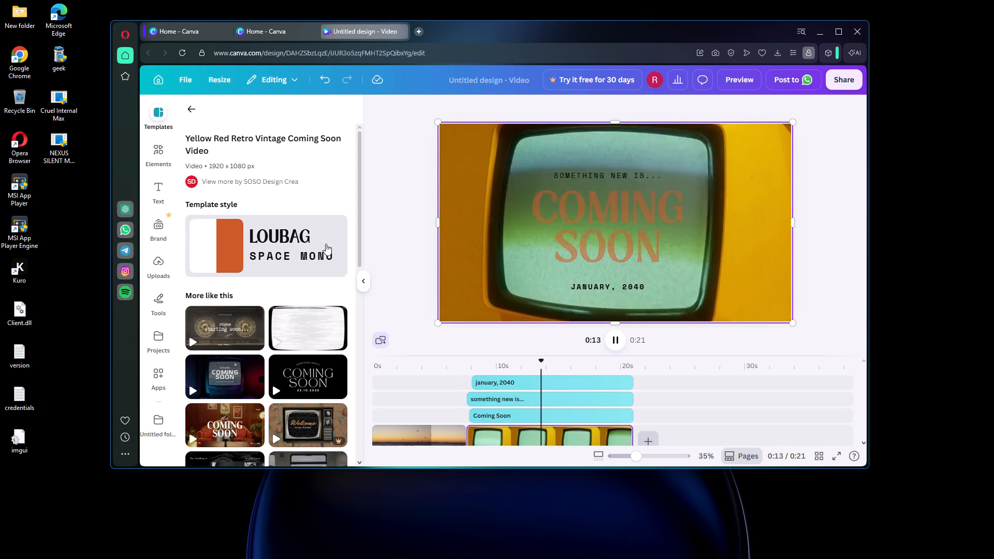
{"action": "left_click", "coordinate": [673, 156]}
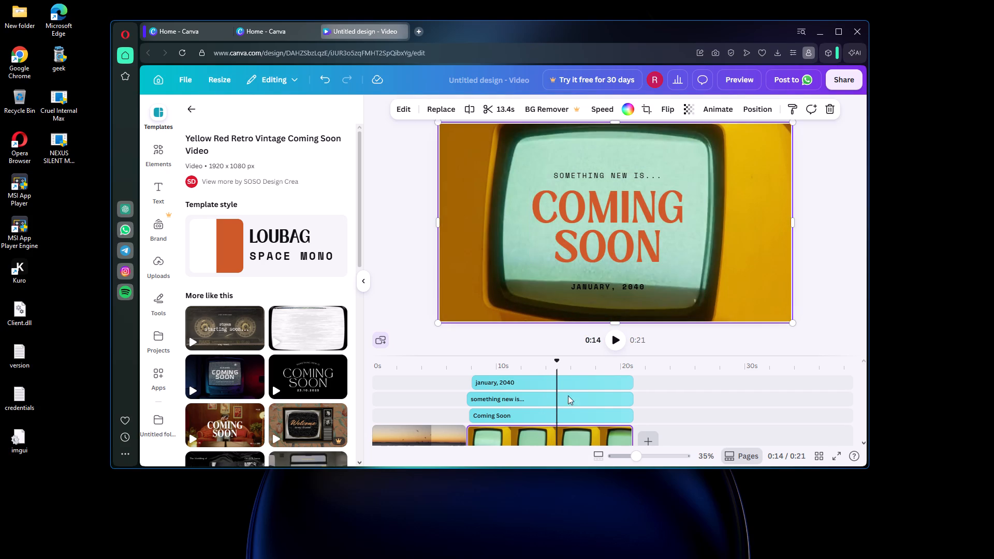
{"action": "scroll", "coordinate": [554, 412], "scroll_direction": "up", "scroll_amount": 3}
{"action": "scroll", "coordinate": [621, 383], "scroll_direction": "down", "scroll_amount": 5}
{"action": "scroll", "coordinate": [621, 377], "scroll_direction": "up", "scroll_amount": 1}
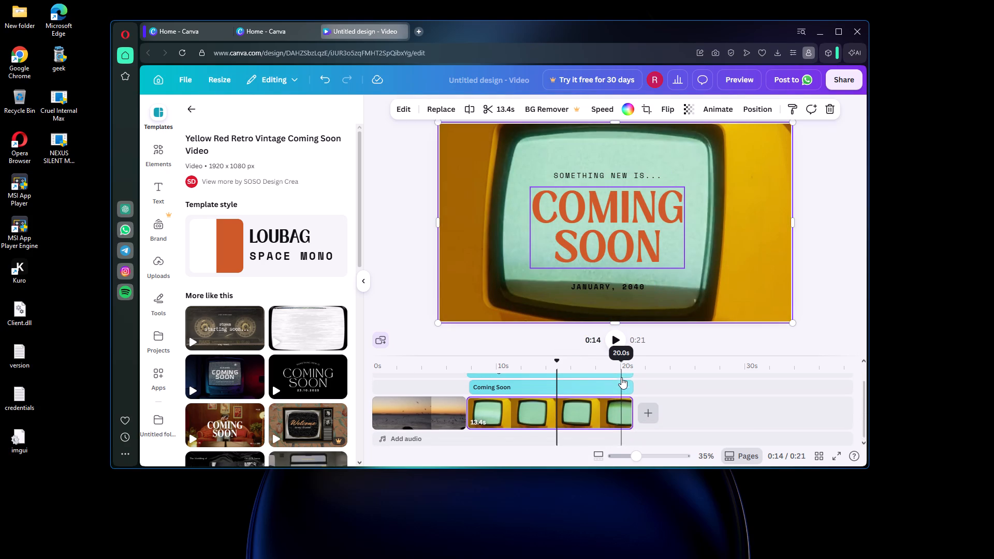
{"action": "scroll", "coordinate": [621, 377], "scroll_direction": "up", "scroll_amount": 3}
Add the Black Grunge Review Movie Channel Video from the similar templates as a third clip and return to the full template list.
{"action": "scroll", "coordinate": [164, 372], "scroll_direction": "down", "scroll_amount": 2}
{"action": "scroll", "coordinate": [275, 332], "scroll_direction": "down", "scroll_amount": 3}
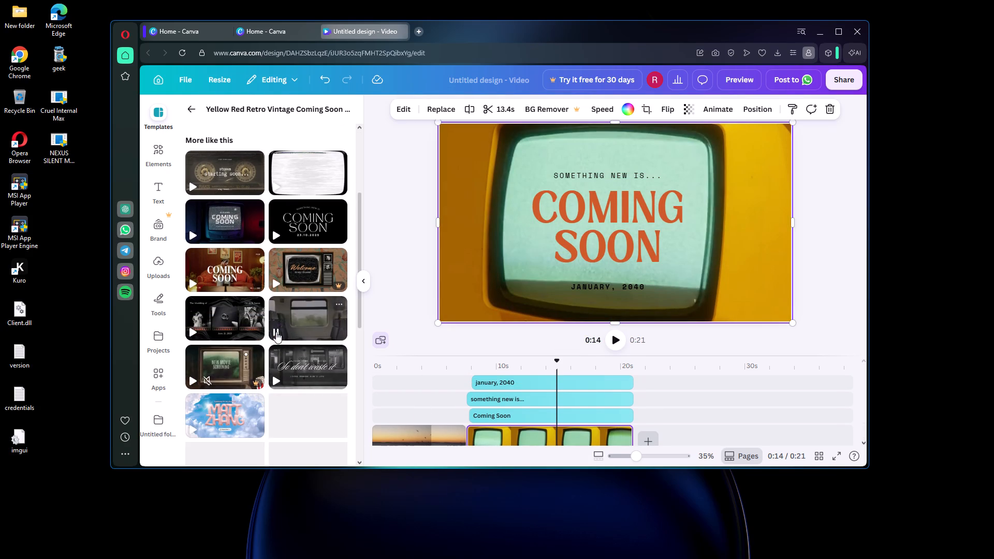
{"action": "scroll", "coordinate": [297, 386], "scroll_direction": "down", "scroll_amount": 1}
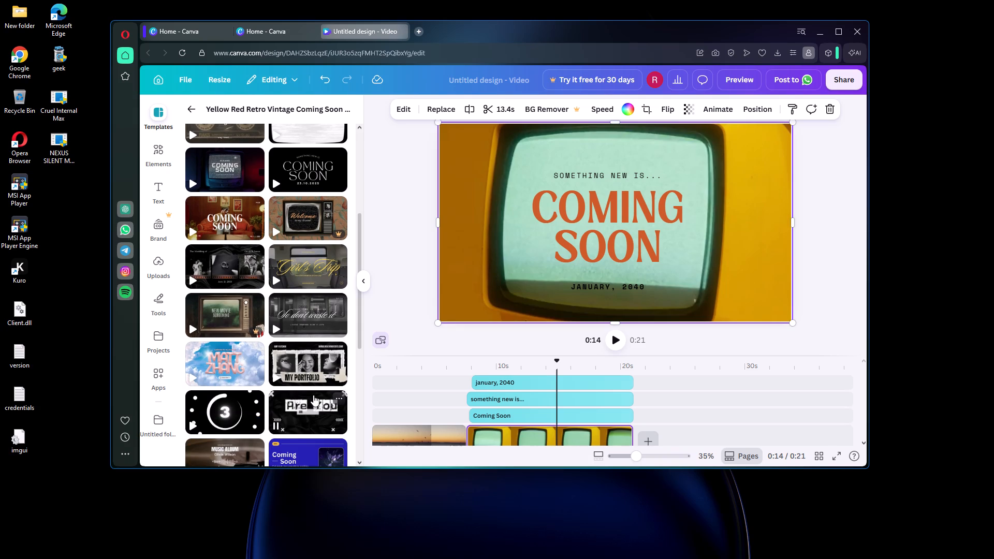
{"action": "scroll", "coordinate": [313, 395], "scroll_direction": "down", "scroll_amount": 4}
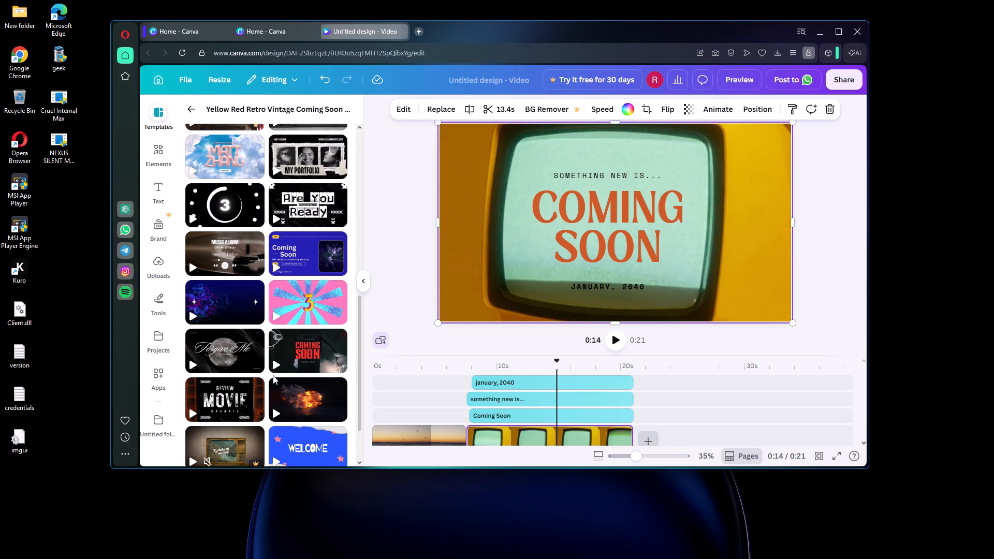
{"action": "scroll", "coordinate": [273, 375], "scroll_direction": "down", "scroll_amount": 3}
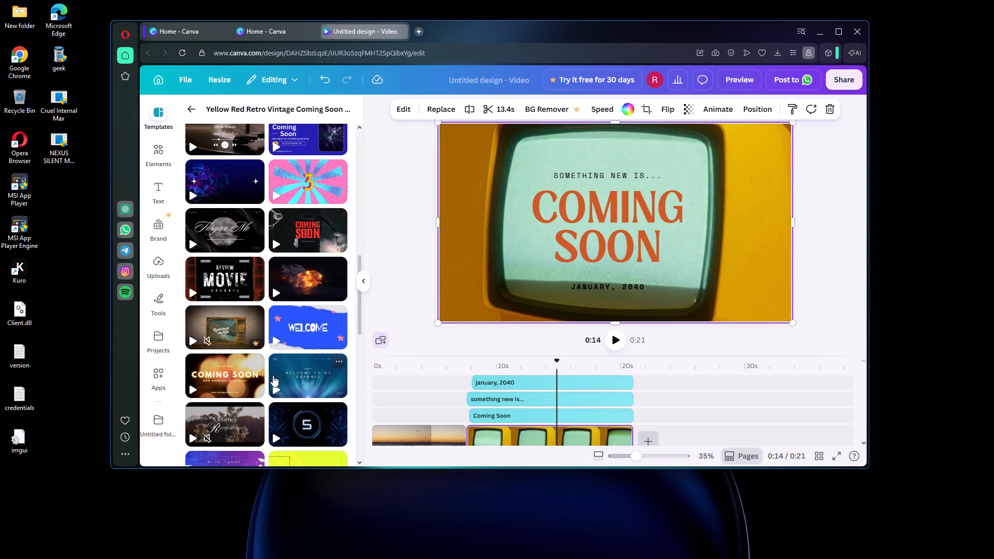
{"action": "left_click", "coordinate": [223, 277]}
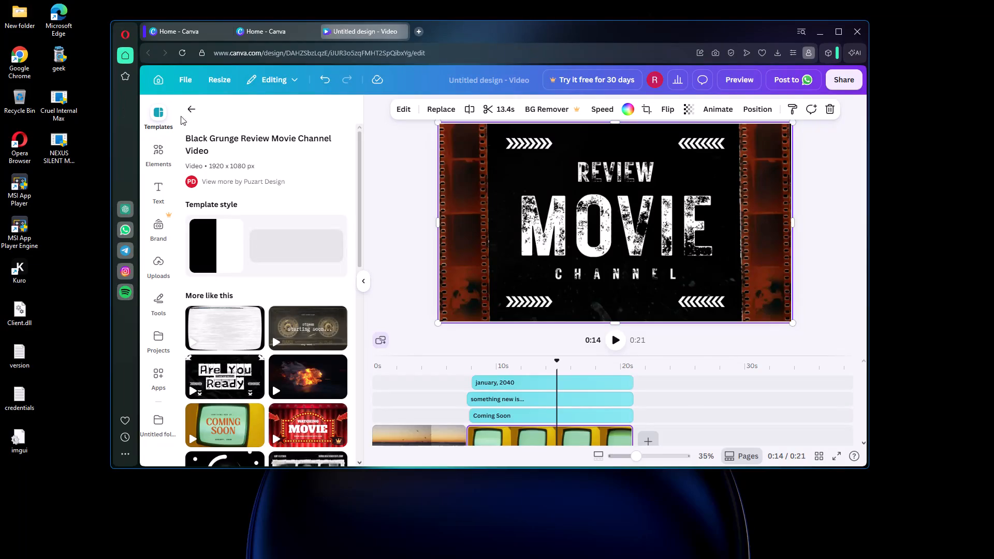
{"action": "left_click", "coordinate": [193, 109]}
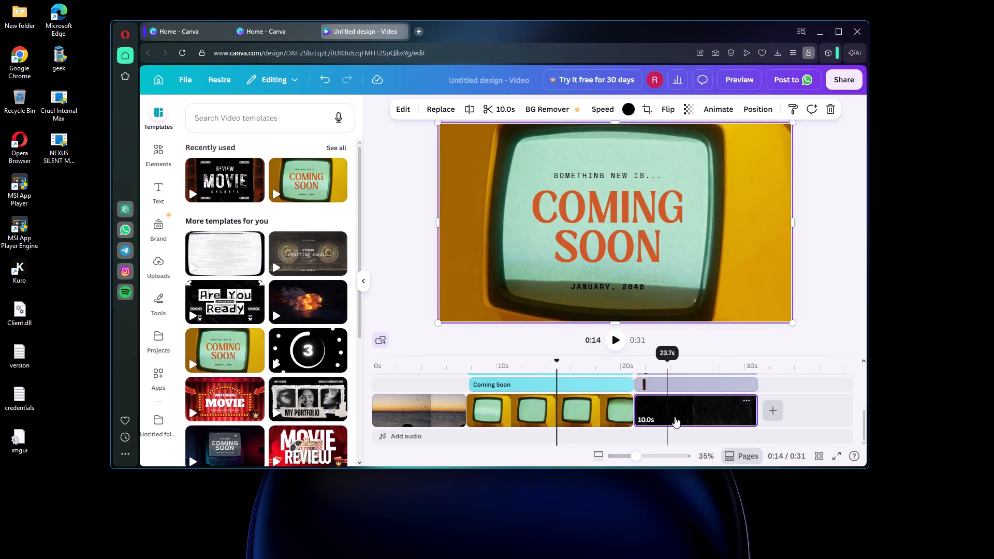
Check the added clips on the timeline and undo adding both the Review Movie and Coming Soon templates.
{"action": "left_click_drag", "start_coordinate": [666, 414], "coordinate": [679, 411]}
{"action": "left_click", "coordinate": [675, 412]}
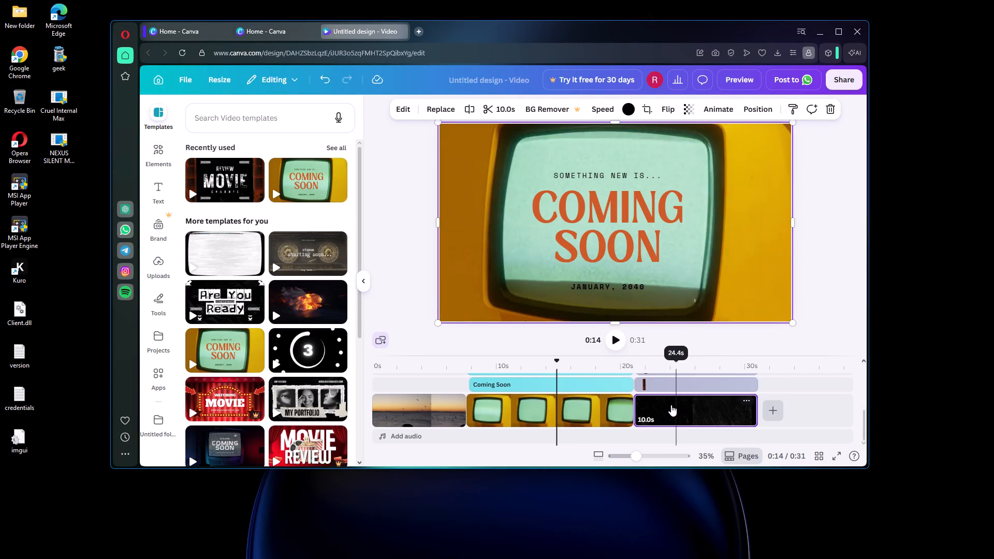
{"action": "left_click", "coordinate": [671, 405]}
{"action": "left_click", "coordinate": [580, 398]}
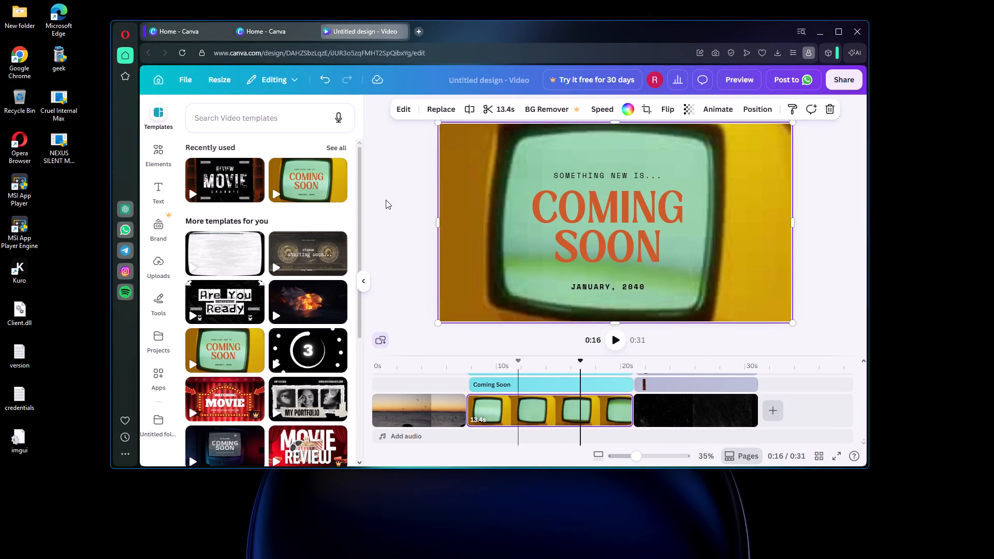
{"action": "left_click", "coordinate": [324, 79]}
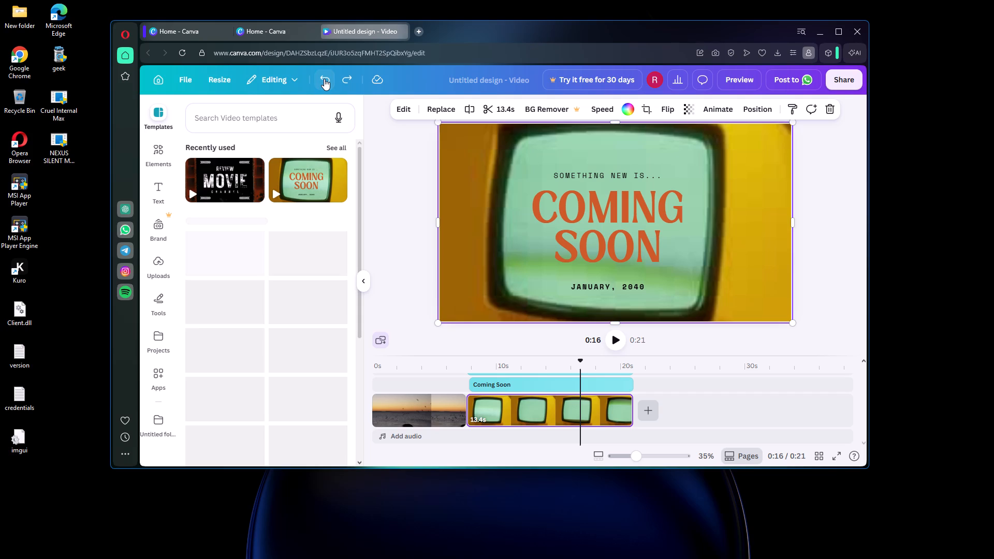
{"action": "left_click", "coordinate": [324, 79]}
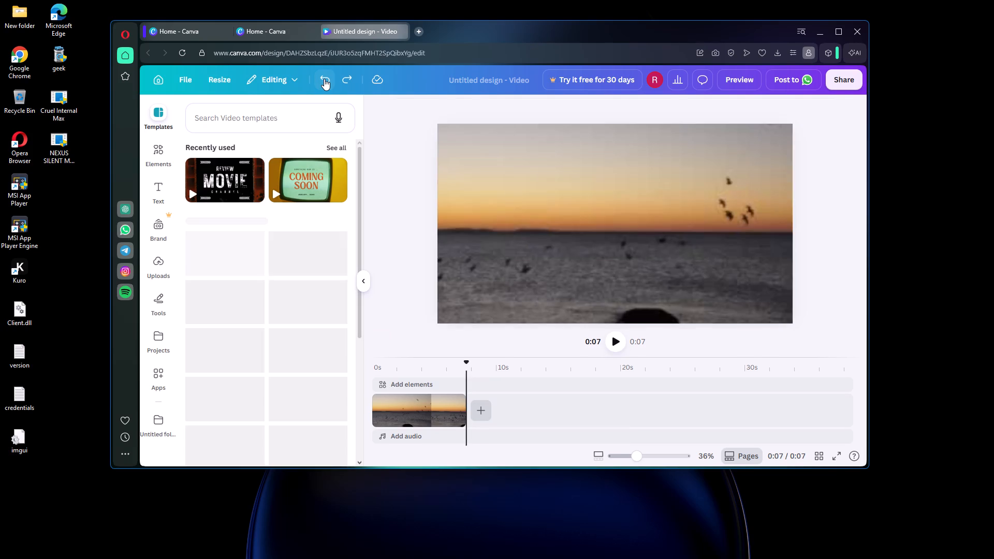
Look through the video template list for a nature clip that could follow the sunset clip.
{"action": "scroll", "coordinate": [224, 375], "scroll_direction": "down", "scroll_amount": 3}
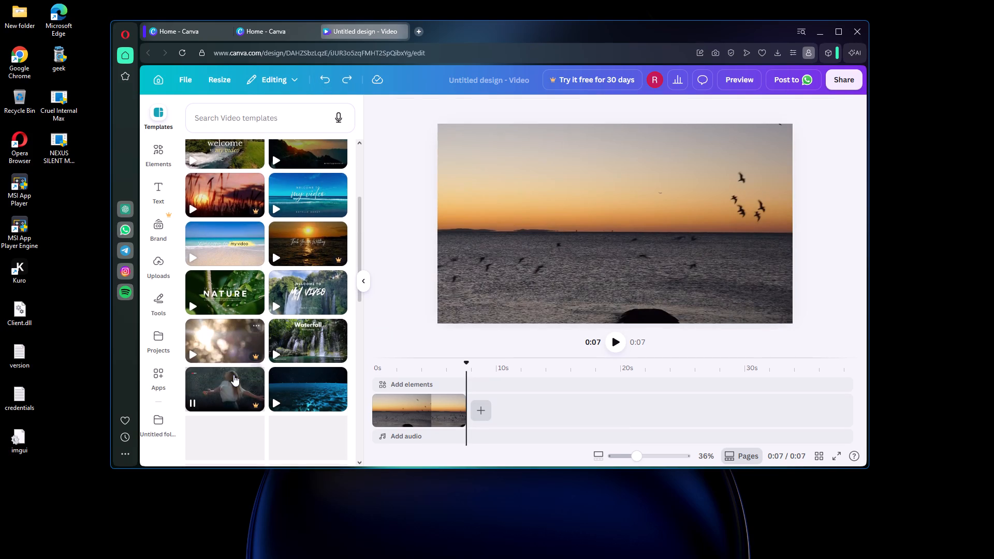
{"action": "scroll", "coordinate": [233, 375], "scroll_direction": "up", "scroll_amount": 11}
{"action": "scroll", "coordinate": [282, 170], "scroll_direction": "down", "scroll_amount": 2}
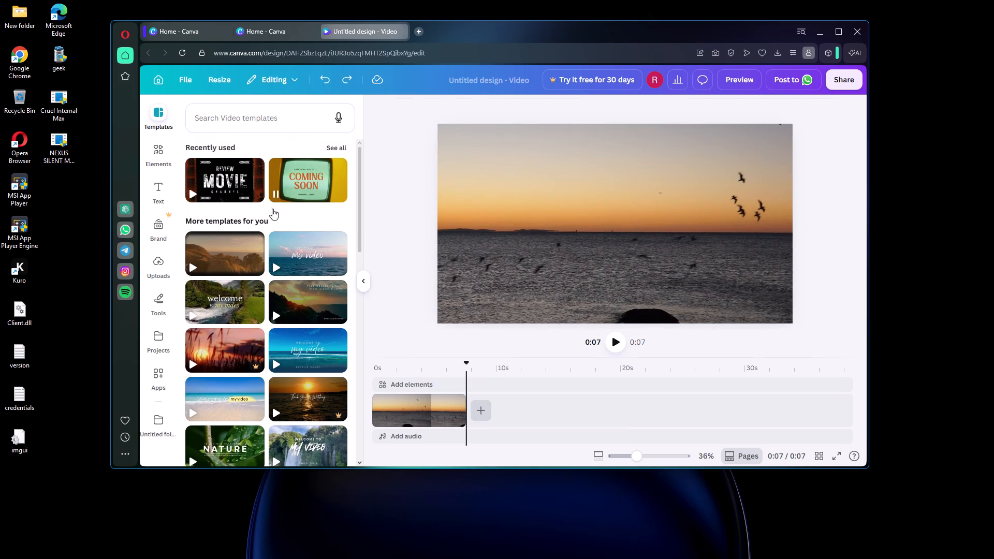
{"action": "scroll", "coordinate": [272, 209], "scroll_direction": "down", "scroll_amount": 3}
{"action": "scroll", "coordinate": [236, 340], "scroll_direction": "down", "scroll_amount": 19}
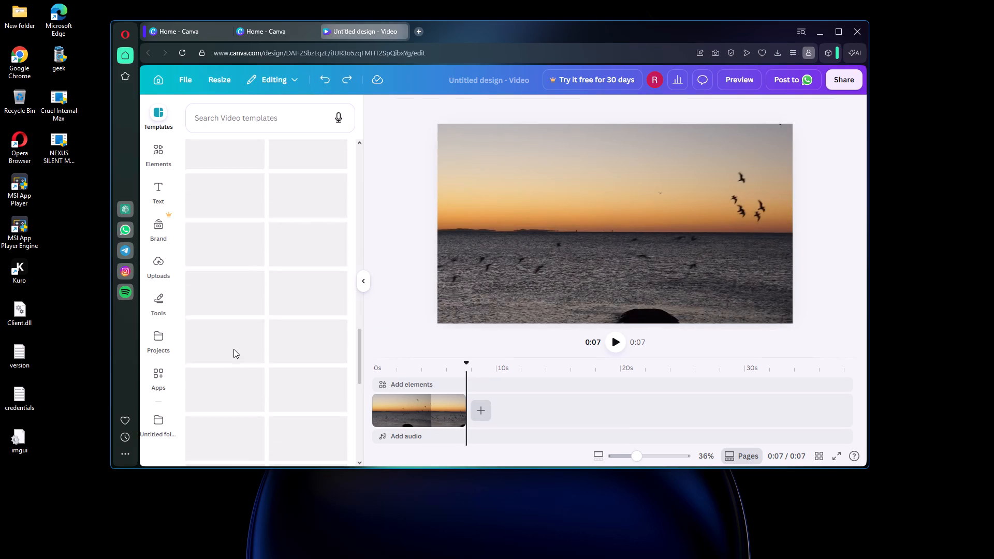
{"action": "scroll", "coordinate": [233, 349], "scroll_direction": "down", "scroll_amount": 5}
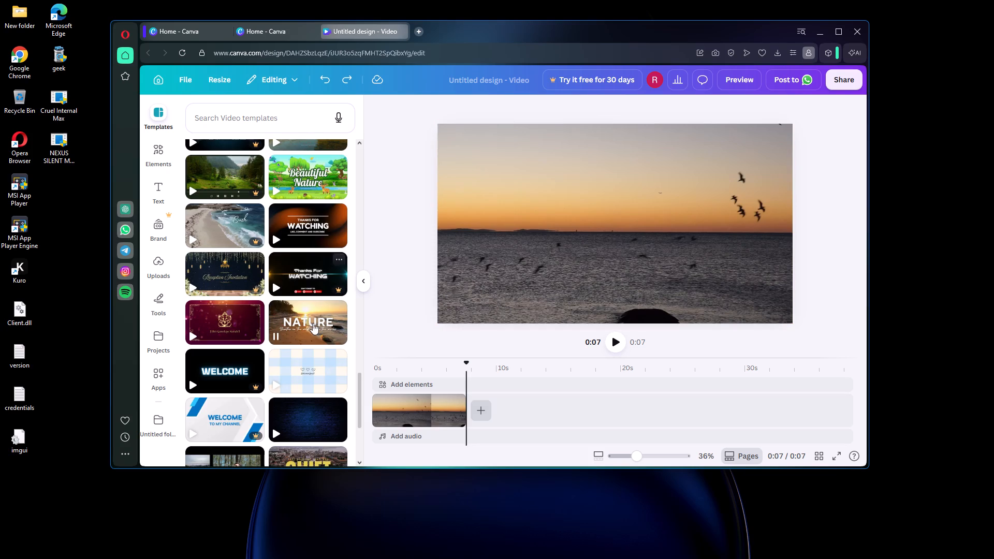
{"action": "scroll", "coordinate": [246, 242], "scroll_direction": "up", "scroll_amount": 2}
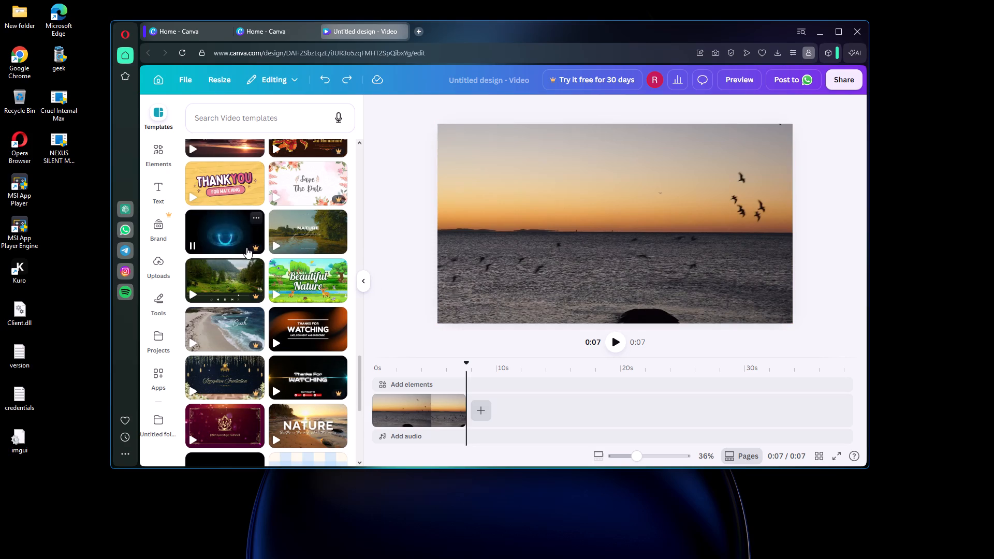
{"action": "scroll", "coordinate": [246, 247], "scroll_direction": "down", "scroll_amount": 9}
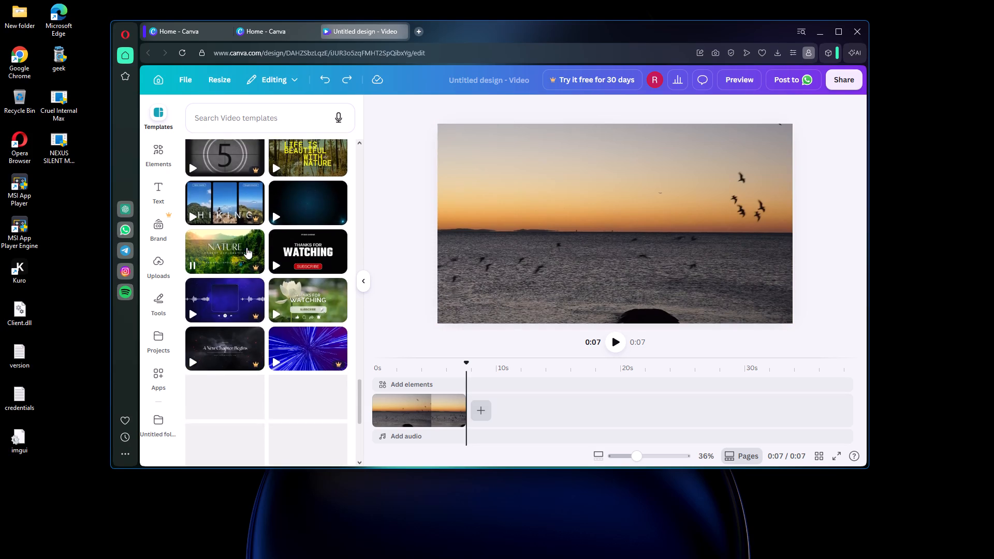
{"action": "scroll", "coordinate": [246, 247], "scroll_direction": "down", "scroll_amount": 8}
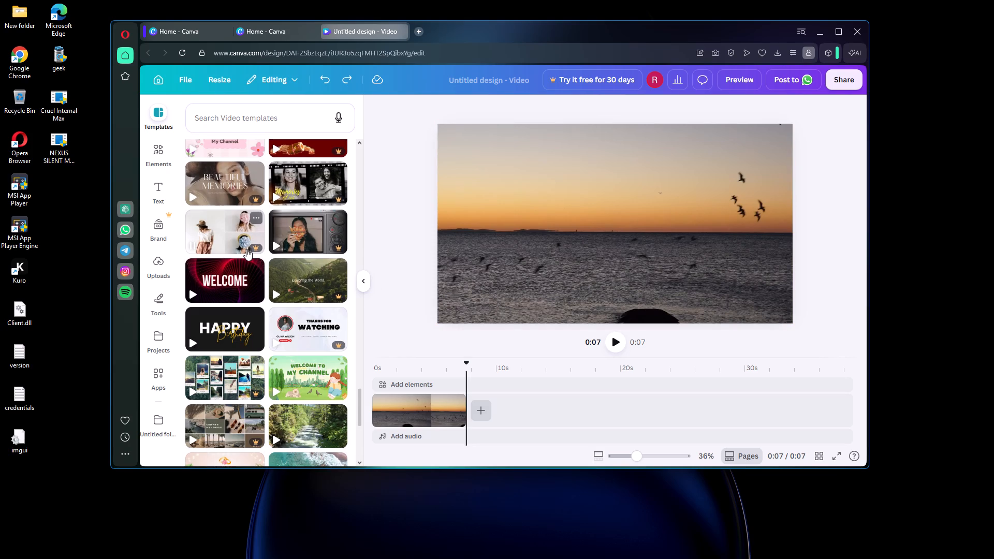
Inspect the Dump Video in Y2K Style template, browse the similar templates, and return to the full template list.
{"action": "left_click", "coordinate": [307, 224]}
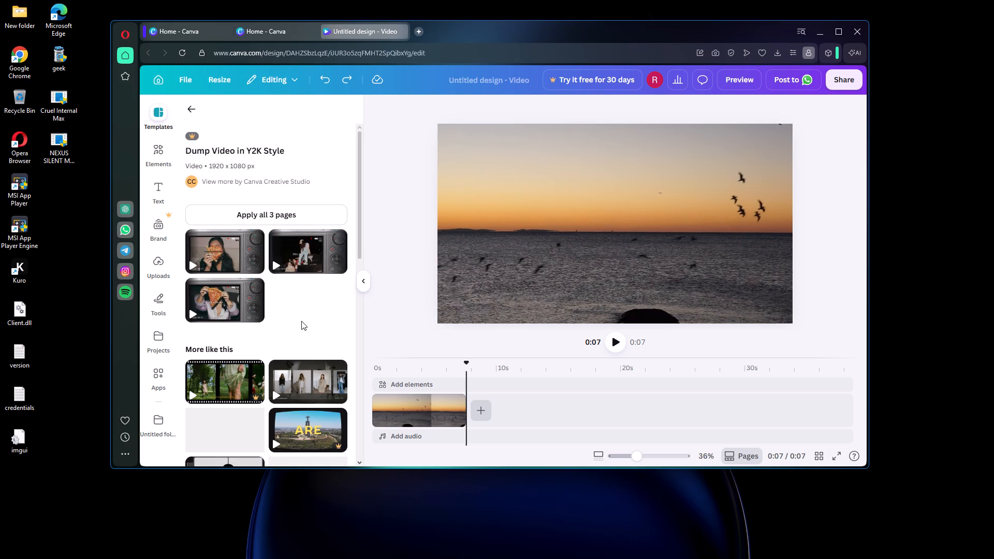
{"action": "scroll", "coordinate": [301, 329], "scroll_direction": "down", "scroll_amount": 1}
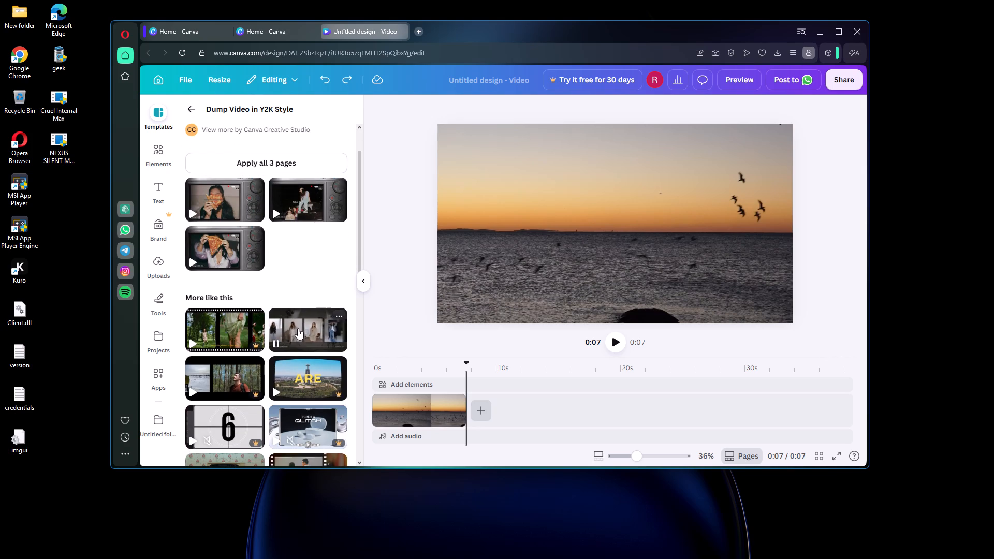
{"action": "scroll", "coordinate": [329, 325], "scroll_direction": "down", "scroll_amount": 3}
{"action": "scroll", "coordinate": [240, 338], "scroll_direction": "down", "scroll_amount": 2}
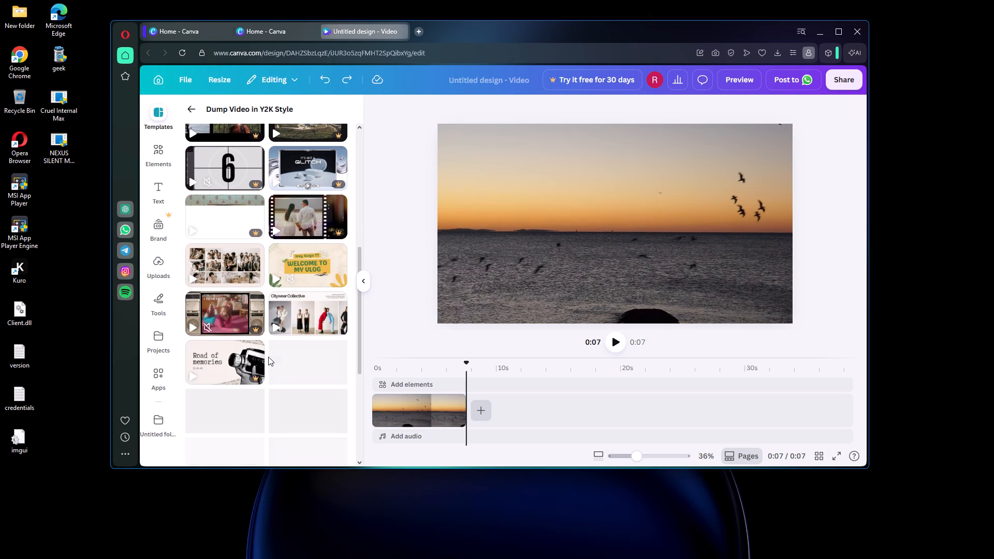
{"action": "scroll", "coordinate": [267, 358], "scroll_direction": "down", "scroll_amount": 6}
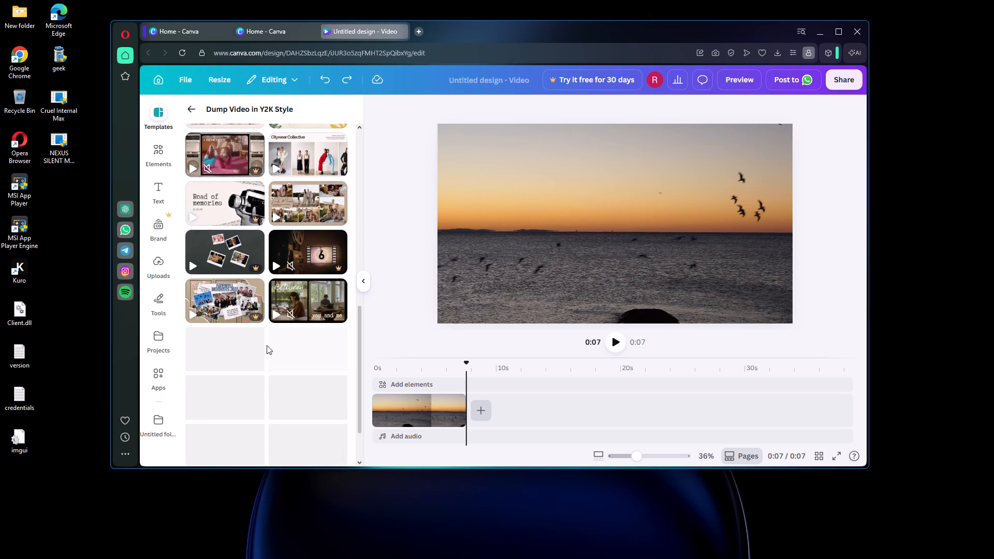
{"action": "scroll", "coordinate": [267, 345], "scroll_direction": "down", "scroll_amount": 1}
{"action": "scroll", "coordinate": [203, 321], "scroll_direction": "up", "scroll_amount": 9}
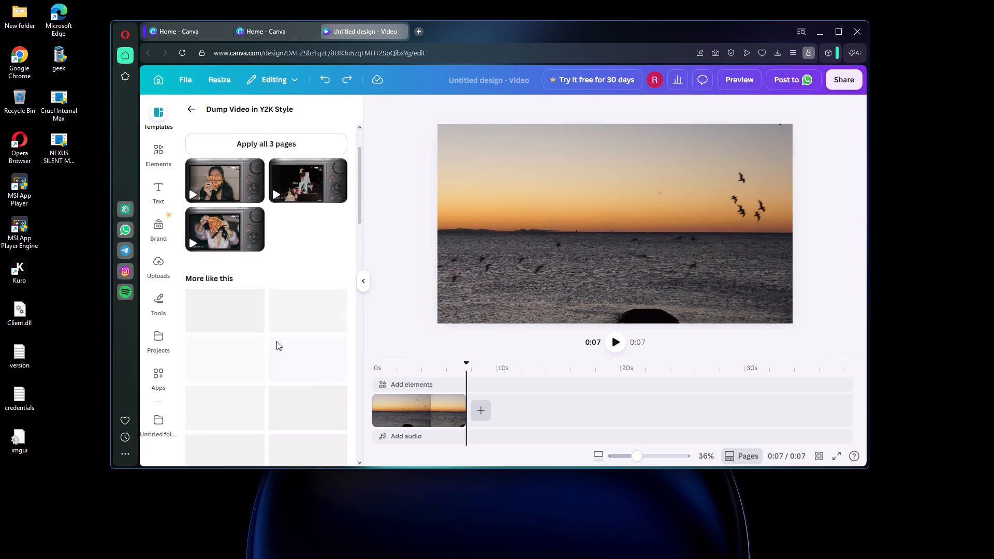
{"action": "scroll", "coordinate": [276, 343], "scroll_direction": "up", "scroll_amount": 8}
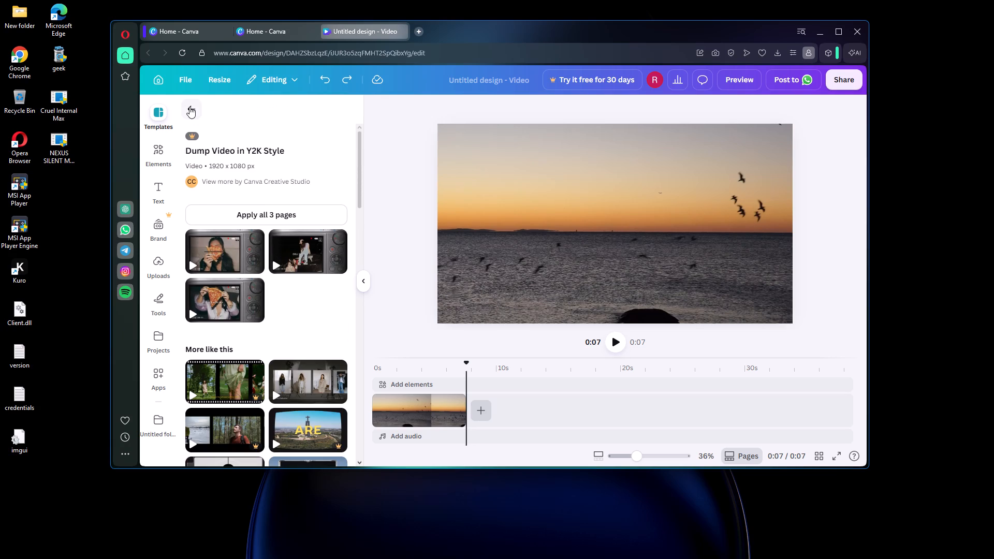
{"action": "left_click", "coordinate": [189, 107]}
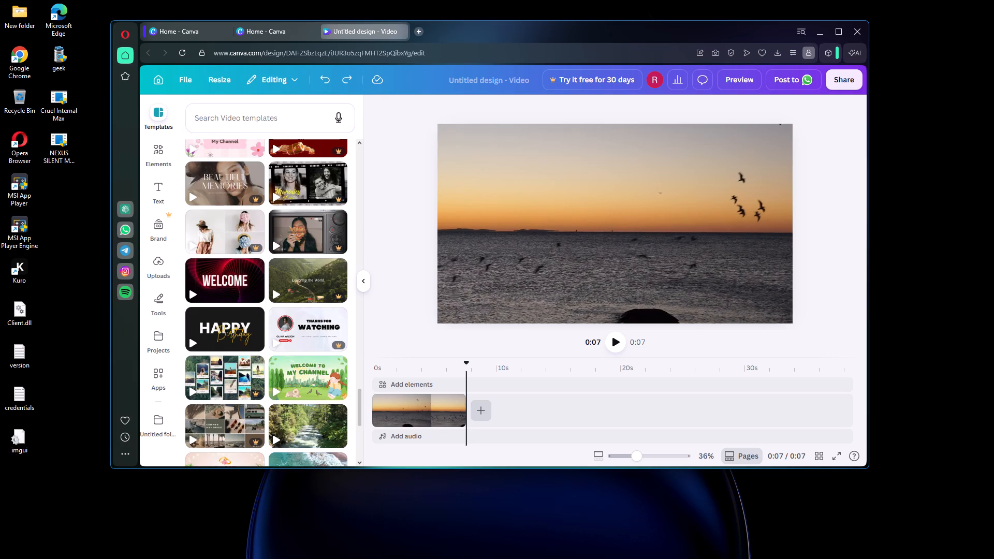
Open Pinterest in a new browser tab as another source of video clips.
{"action": "scroll", "coordinate": [261, 184], "scroll_direction": "up", "scroll_amount": 11}
{"action": "scroll", "coordinate": [304, 222], "scroll_direction": "up", "scroll_amount": 6}
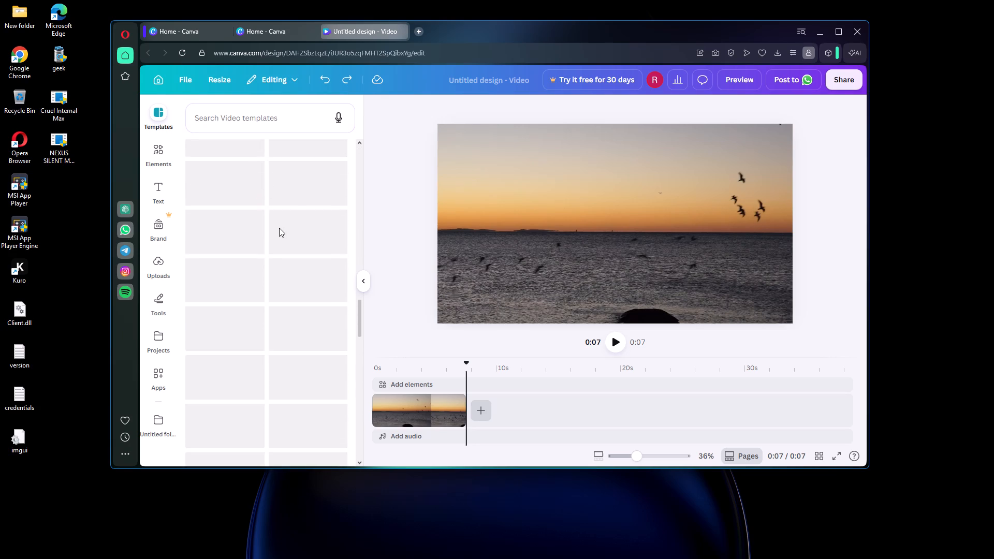
{"action": "scroll", "coordinate": [279, 228], "scroll_direction": "up", "scroll_amount": 1}
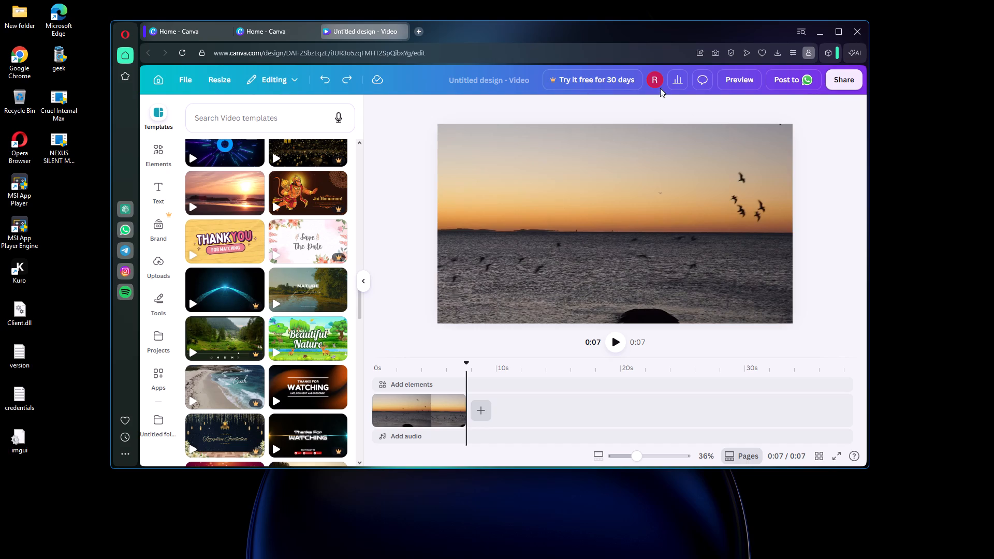
{"action": "left_click", "coordinate": [420, 33]}
{"action": "left_click", "coordinate": [455, 125]}
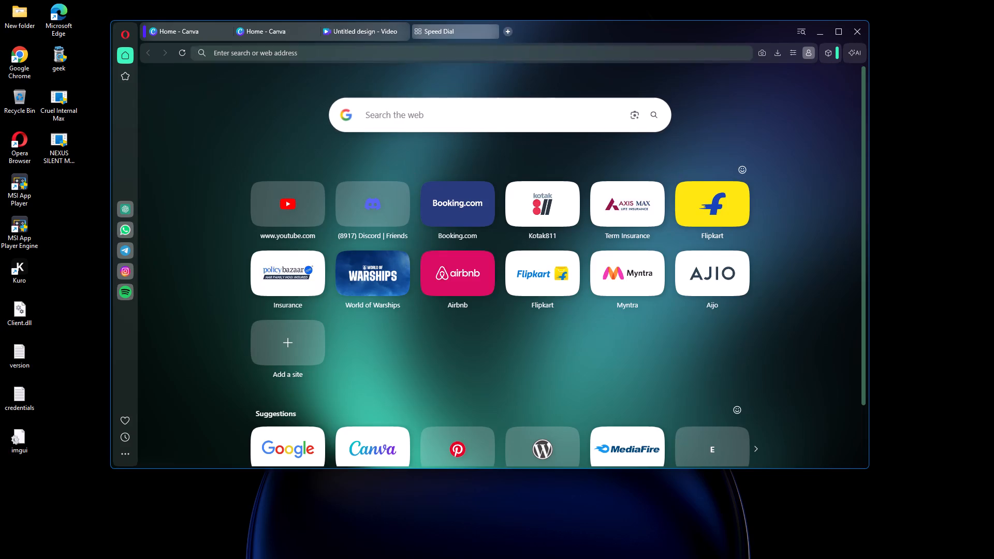
{"action": "left_click", "coordinate": [397, 113]}
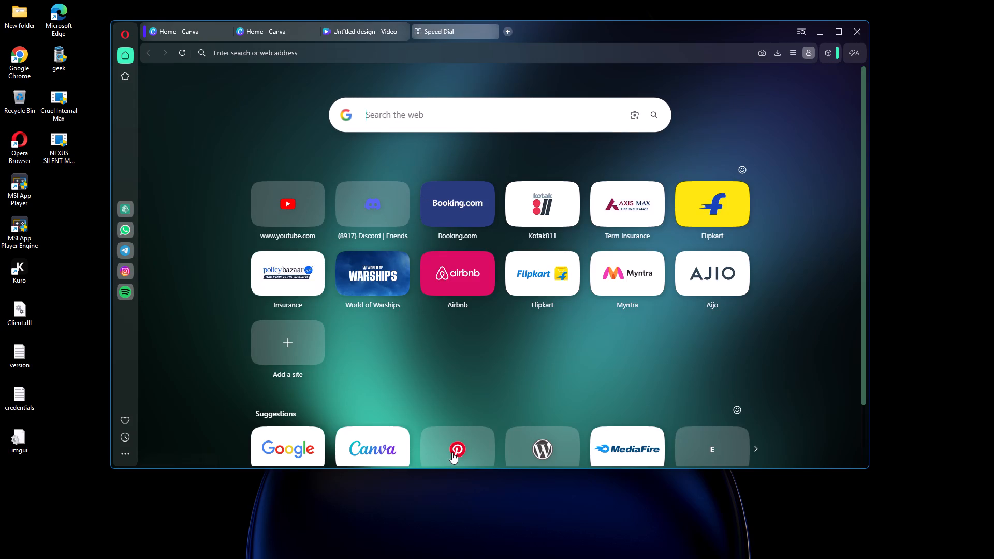
{"action": "left_click", "coordinate": [456, 452]}
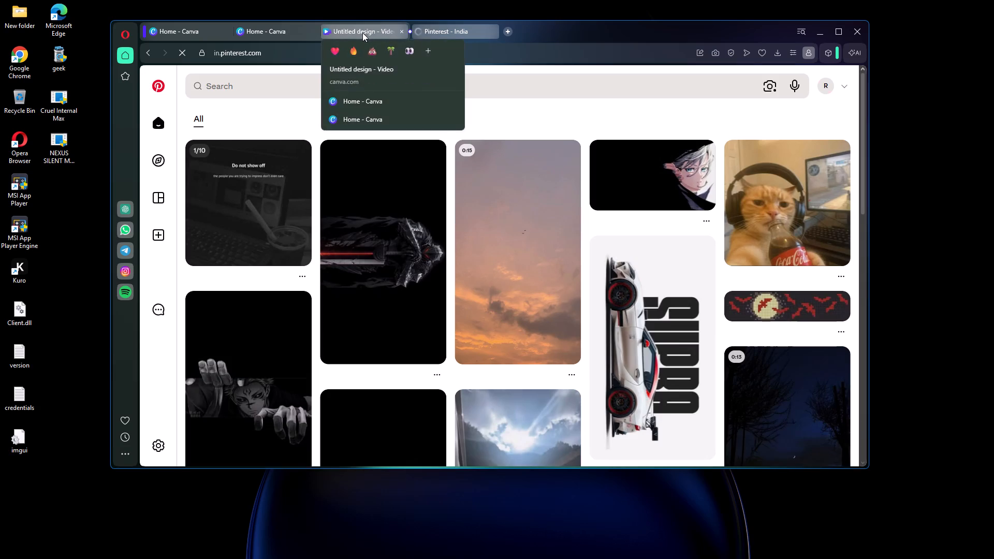
Return to the Canva video design and browse its templates again for a second nature clip.
{"action": "left_click", "coordinate": [362, 33]}
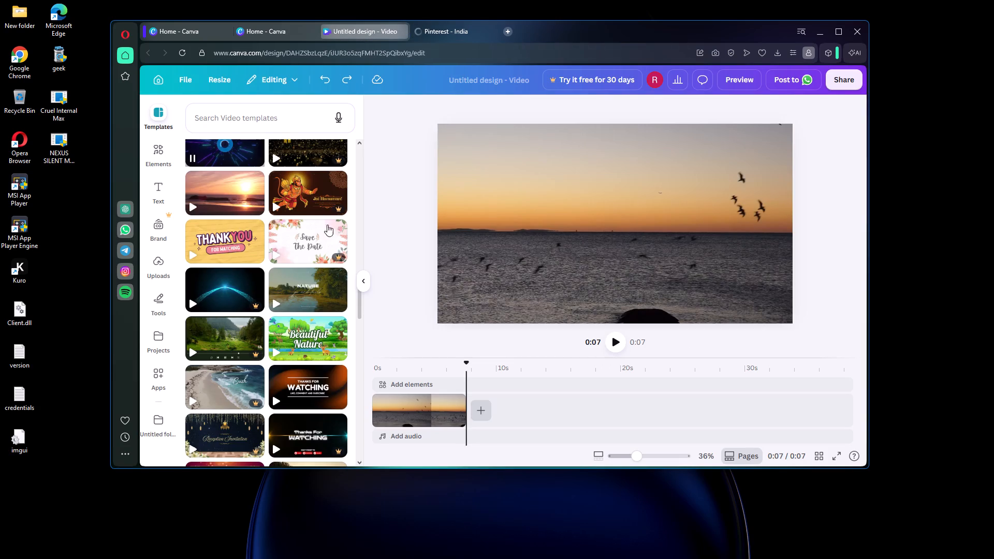
{"action": "scroll", "coordinate": [335, 242], "scroll_direction": "up", "scroll_amount": 6}
{"action": "left_click", "coordinate": [267, 122]}
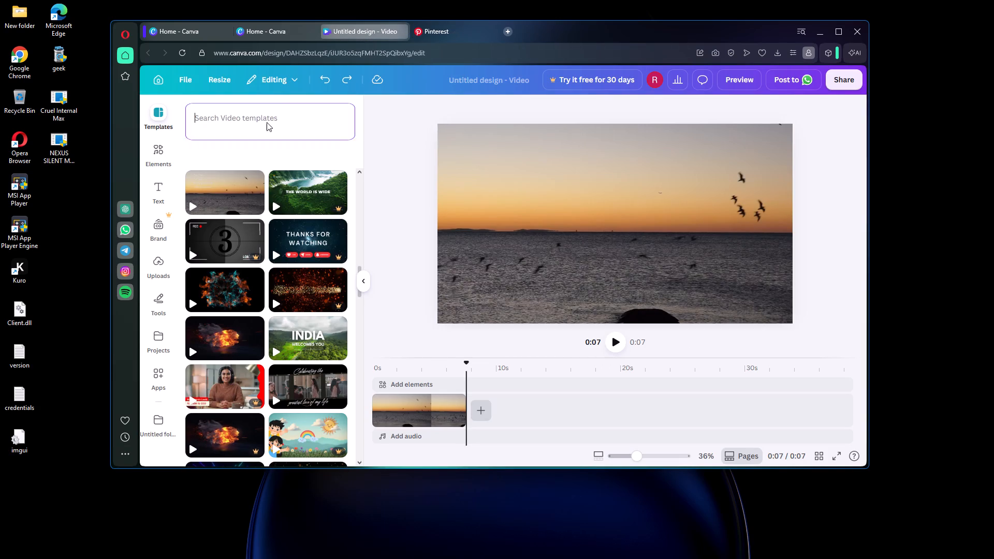
{"action": "left_click", "coordinate": [267, 122]}
{"action": "left_click", "coordinate": [503, 452]}
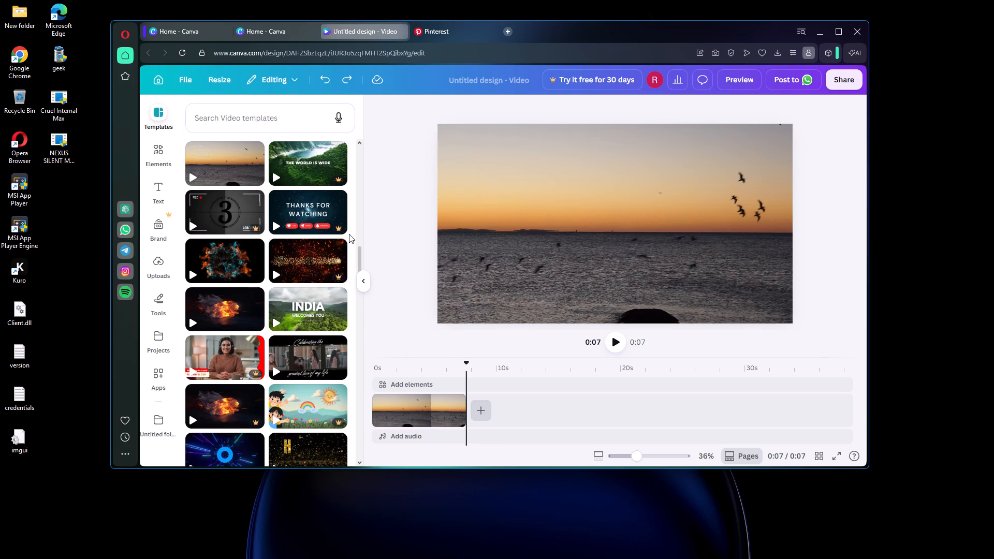
{"action": "scroll", "coordinate": [349, 234], "scroll_direction": "down", "scroll_amount": 4}
{"action": "scroll", "coordinate": [337, 261], "scroll_direction": "up", "scroll_amount": 16}
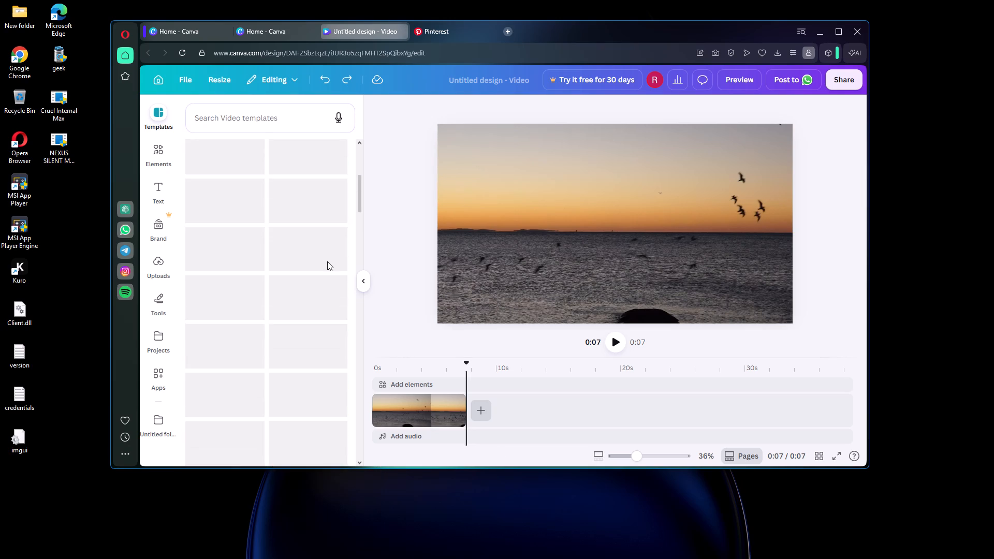
{"action": "scroll", "coordinate": [327, 260], "scroll_direction": "up", "scroll_amount": 12}
{"action": "scroll", "coordinate": [296, 373], "scroll_direction": "down", "scroll_amount": 5}
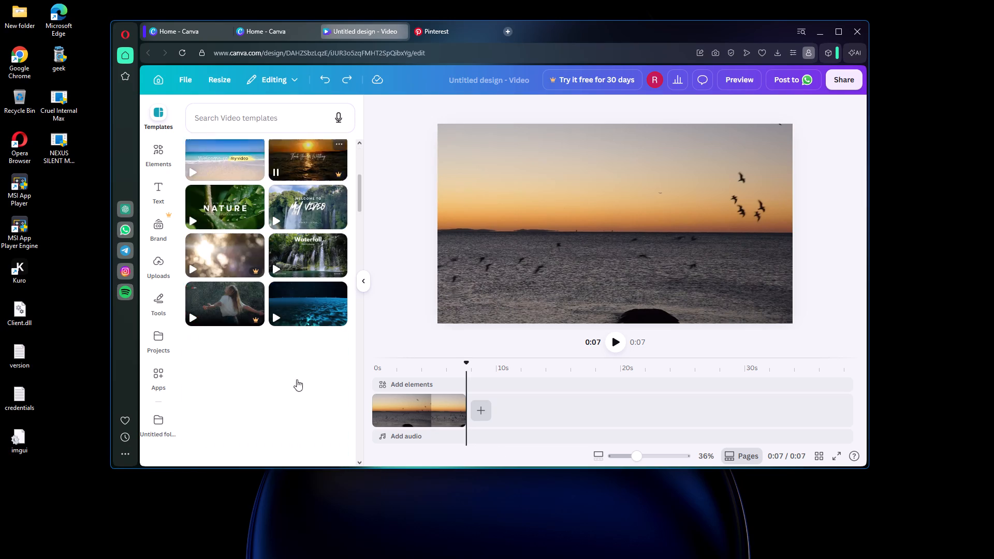
{"action": "scroll", "coordinate": [269, 361], "scroll_direction": "down", "scroll_amount": 10}
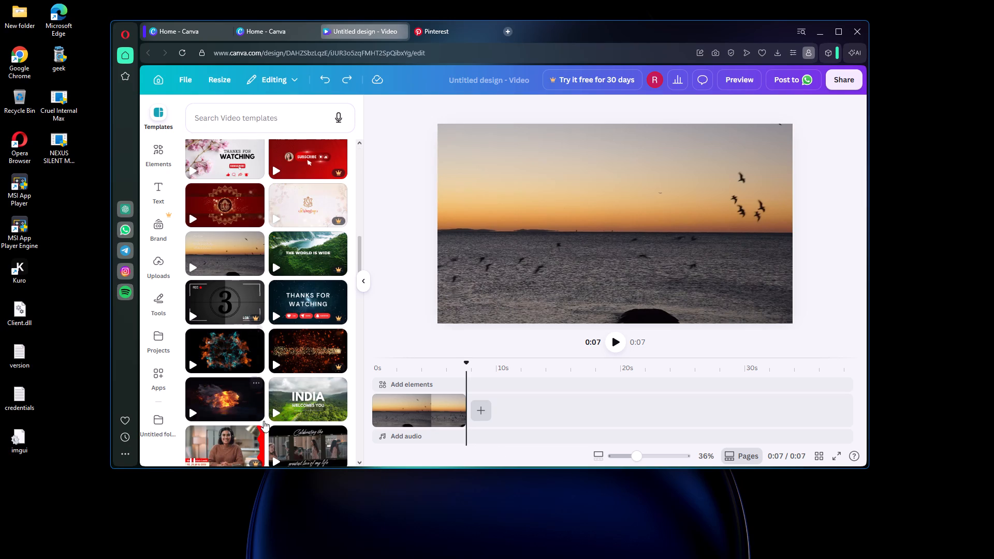
Open the Green and White Clean Videocentric India Travel YouTube Intro template and check its video dimensions.
{"action": "left_click", "coordinate": [304, 399]}
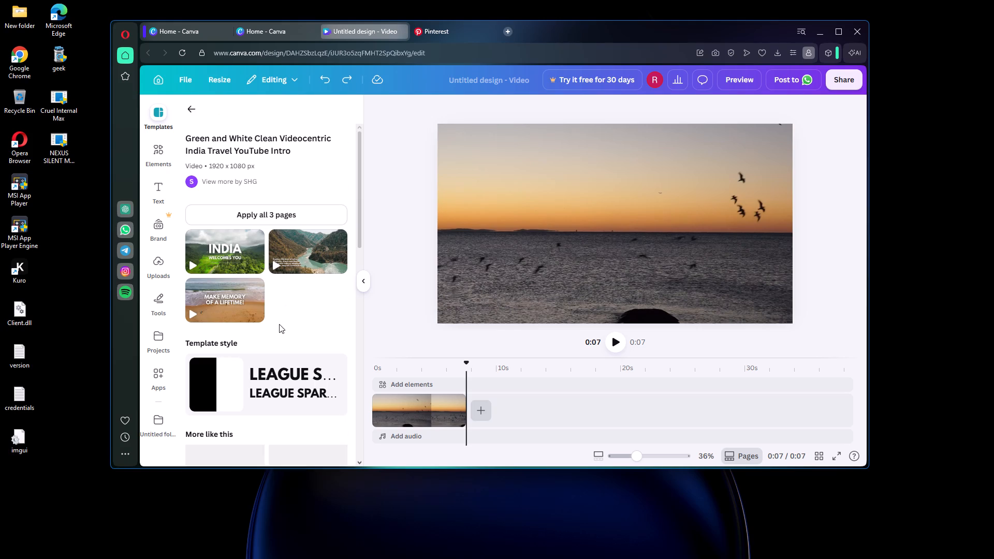
{"action": "left_click", "coordinate": [203, 168]}
{"action": "left_click_drag", "start_coordinate": [206, 165], "coordinate": [244, 169]}
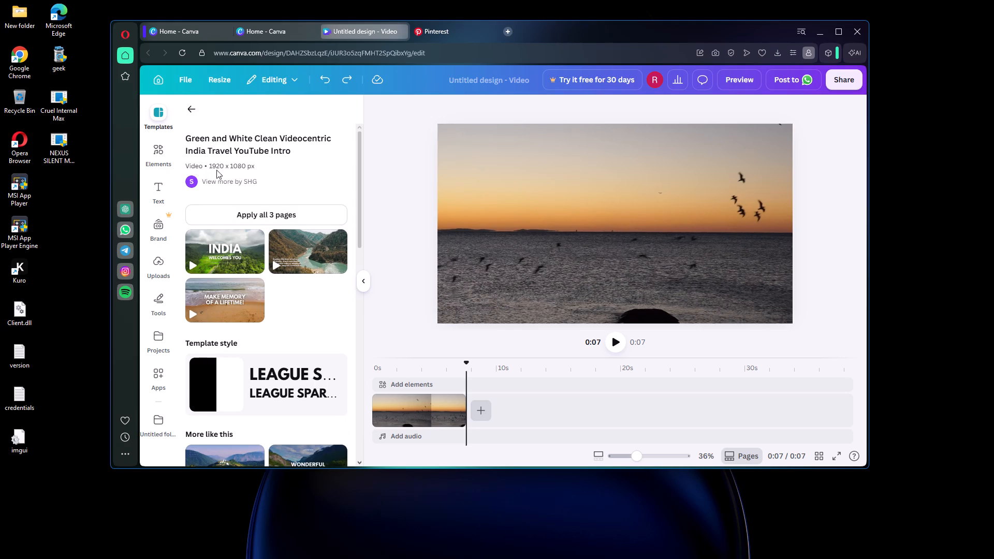
{"action": "left_click_drag", "start_coordinate": [209, 166], "coordinate": [245, 166]}
{"action": "left_click_drag", "start_coordinate": [216, 166], "coordinate": [317, 163]}
Switch to Pinterest and search for "aesthetic videos 1920x1080", rechecking the template's dimensions in the Canva design.
{"action": "left_click", "coordinate": [449, 38]}
{"action": "left_click", "coordinate": [373, 93]}
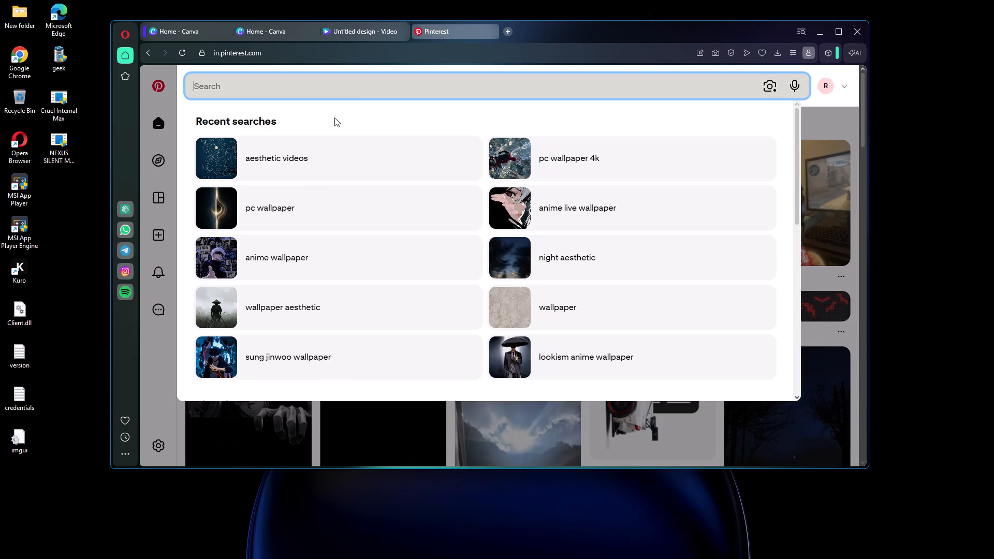
{"action": "left_click", "coordinate": [309, 156]}
{"action": "left_click", "coordinate": [358, 95]}
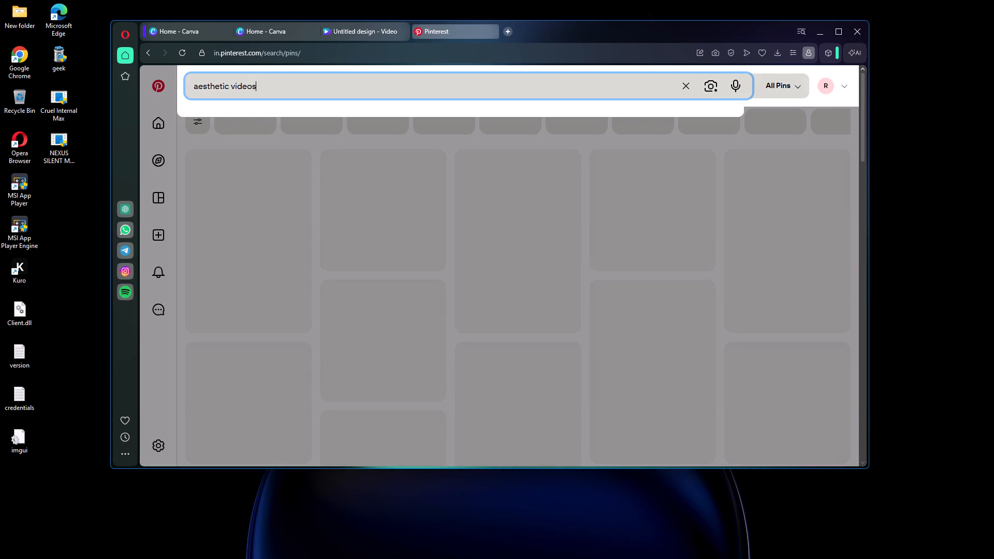
{"action": "key", "text": "space"}
{"action": "key", "text": "1"}
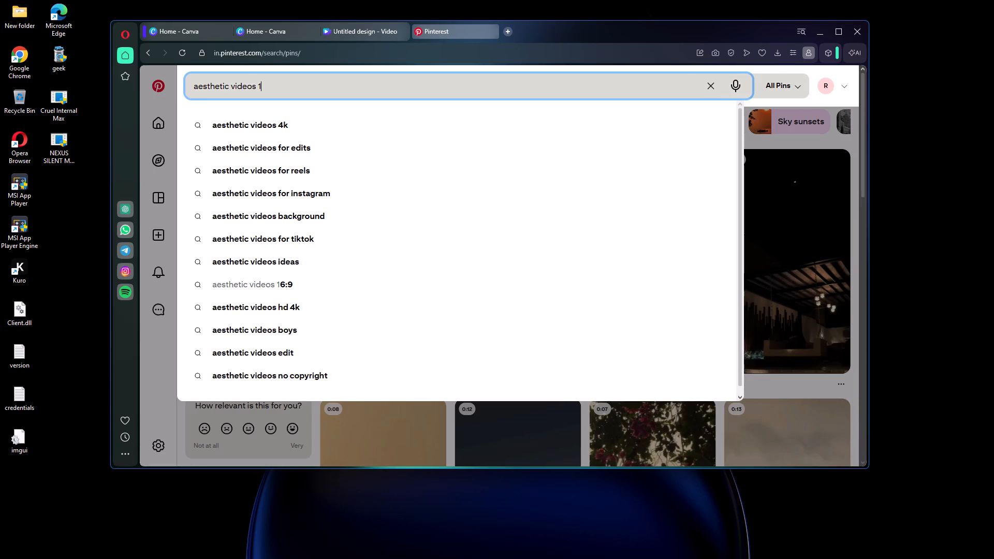
{"action": "type", "text": "929"}
{"action": "key", "text": "BackSpace"}
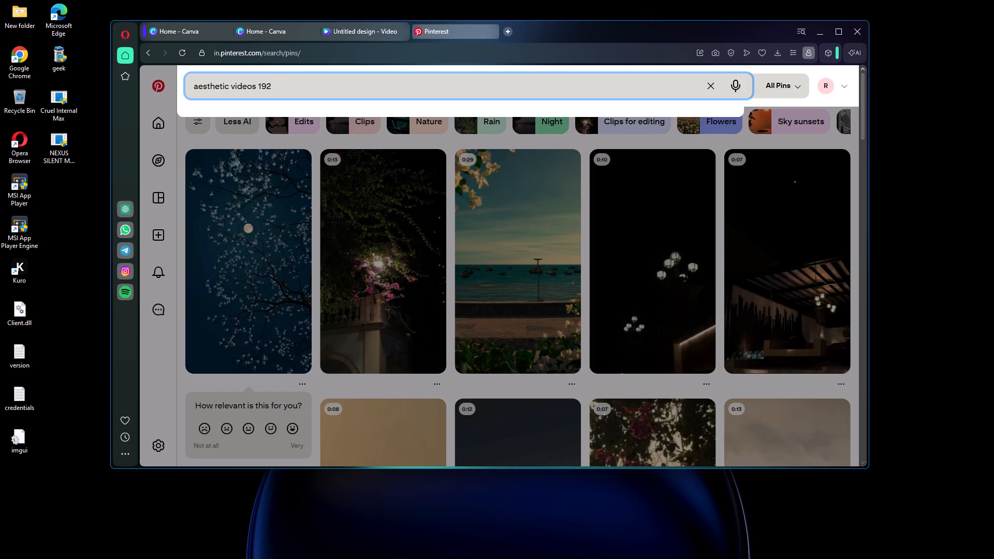
{"action": "left_click", "coordinate": [341, 130]}
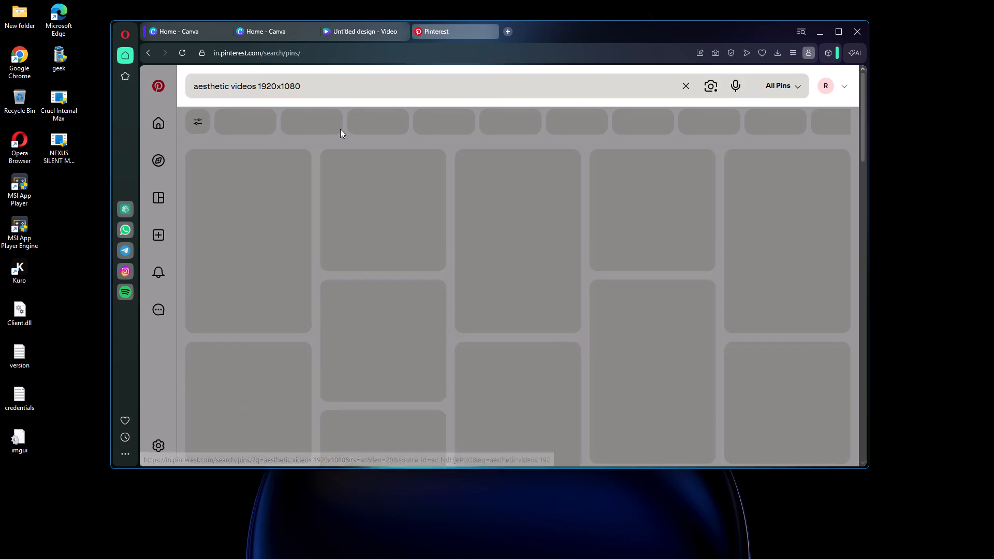
{"action": "left_click", "coordinate": [351, 34]}
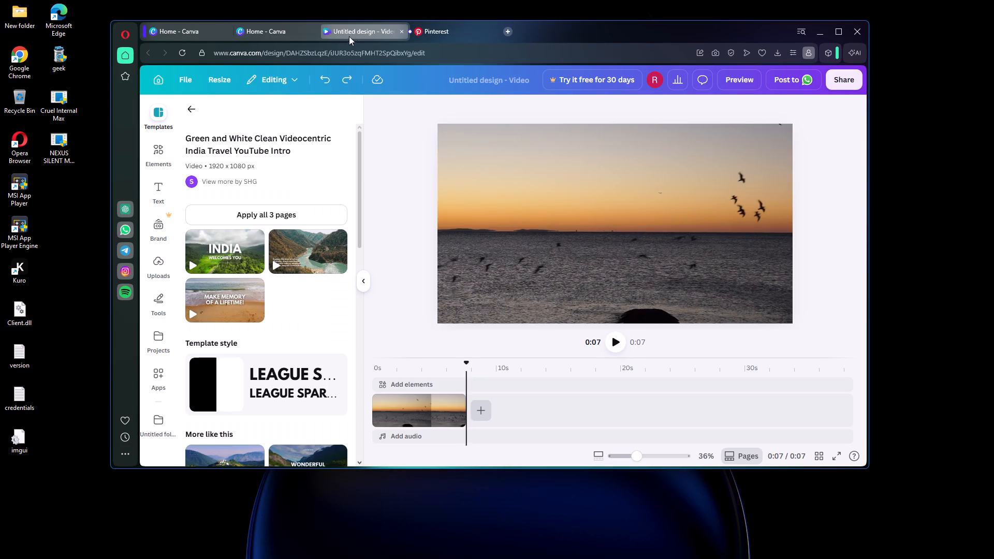
{"action": "left_click", "coordinate": [435, 36]}
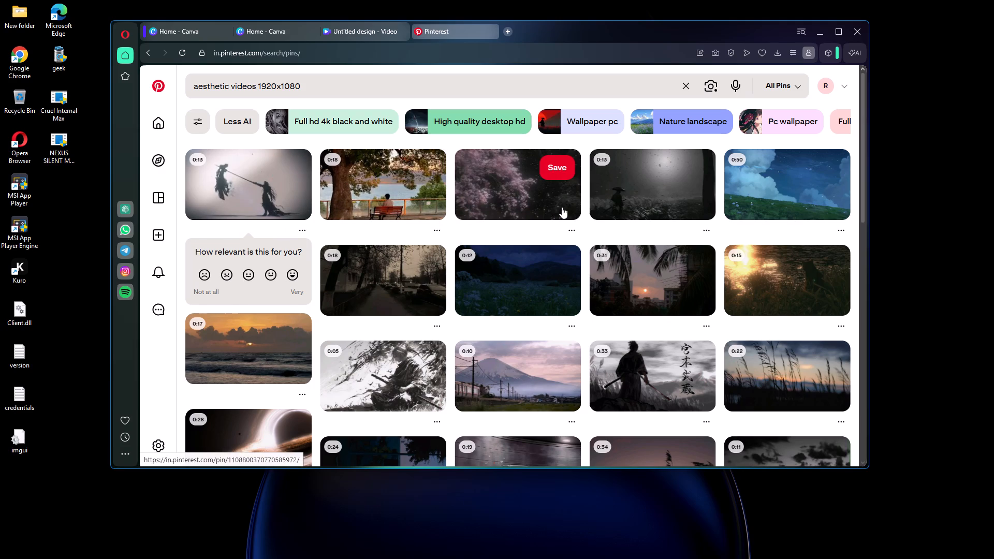
Browse the Pinterest results for "aesthetic videos 1920x1080" for a landscape nature clip that suits the sunset video.
{"action": "scroll", "coordinate": [532, 306], "scroll_direction": "down", "scroll_amount": 2}
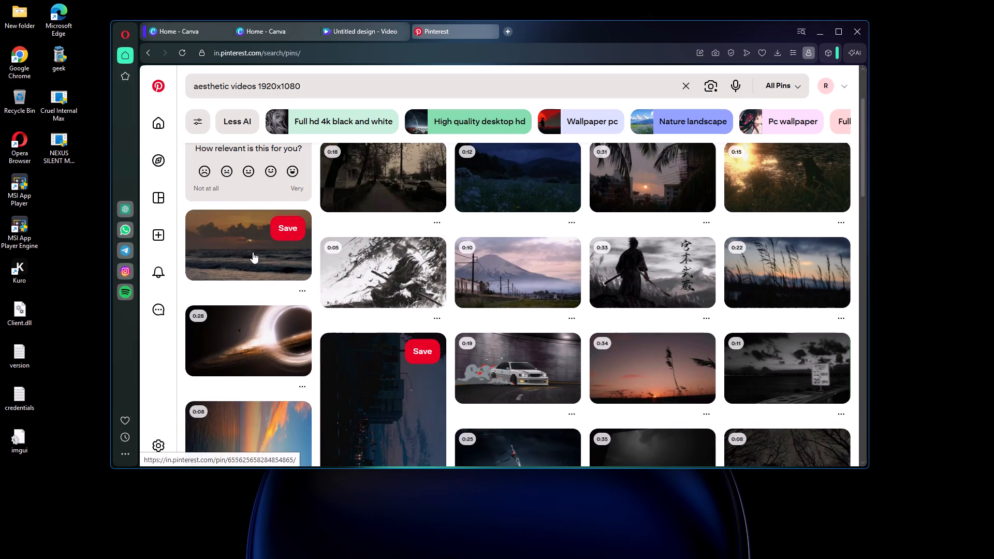
{"action": "scroll", "coordinate": [765, 415], "scroll_direction": "down", "scroll_amount": 4}
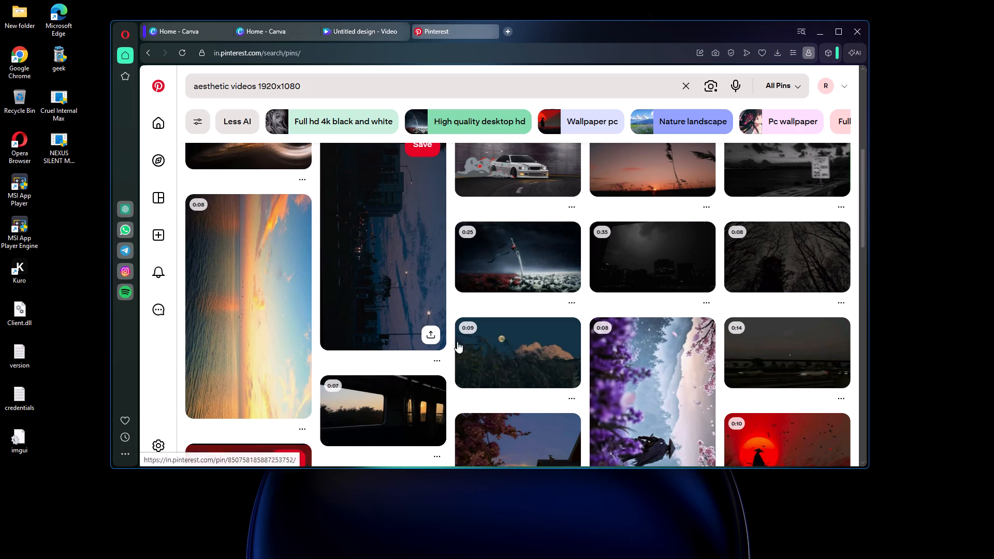
{"action": "scroll", "coordinate": [357, 337], "scroll_direction": "up", "scroll_amount": 2}
{"action": "scroll", "coordinate": [357, 338], "scroll_direction": "down", "scroll_amount": 2}
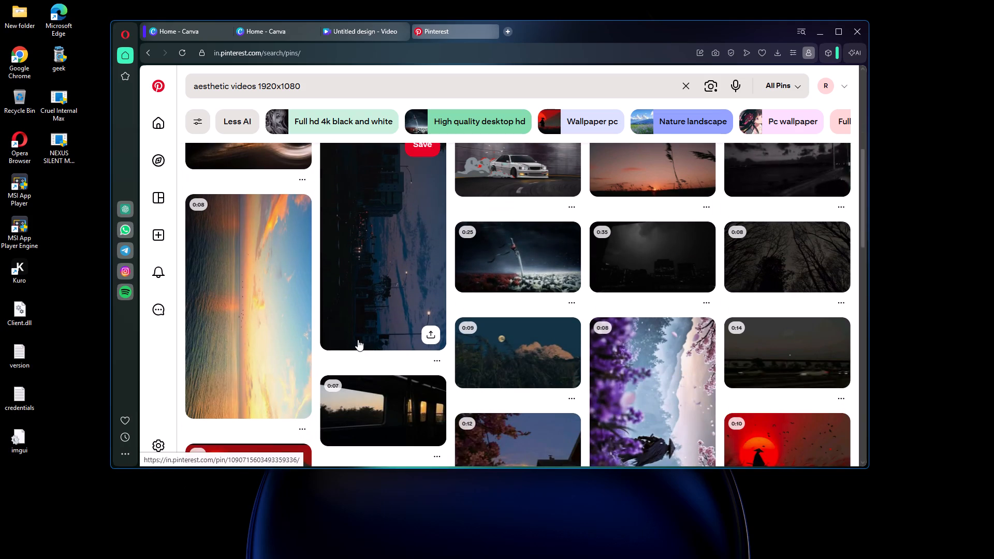
{"action": "scroll", "coordinate": [508, 351], "scroll_direction": "down", "scroll_amount": 3}
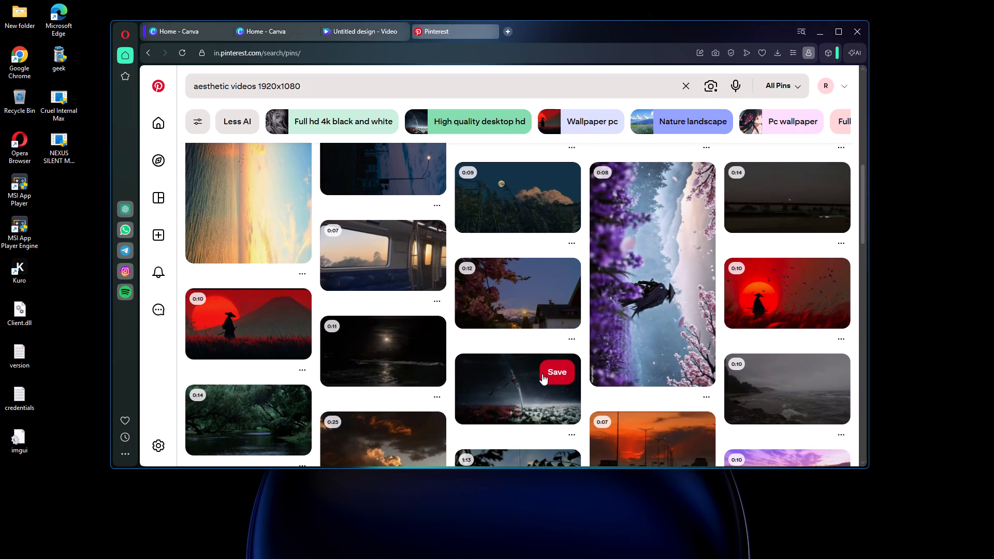
{"action": "scroll", "coordinate": [445, 328], "scroll_direction": "down", "scroll_amount": 4}
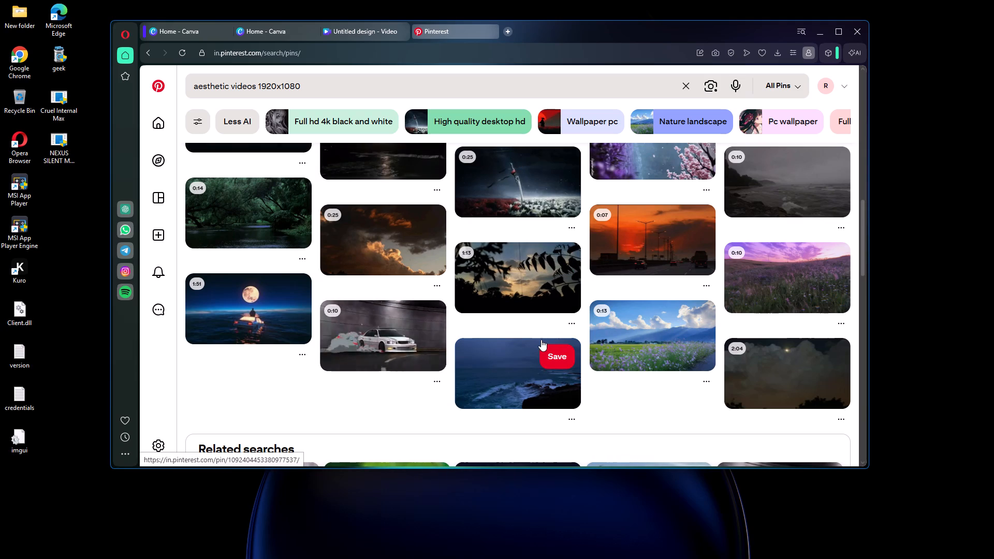
{"action": "scroll", "coordinate": [385, 311], "scroll_direction": "down", "scroll_amount": 4}
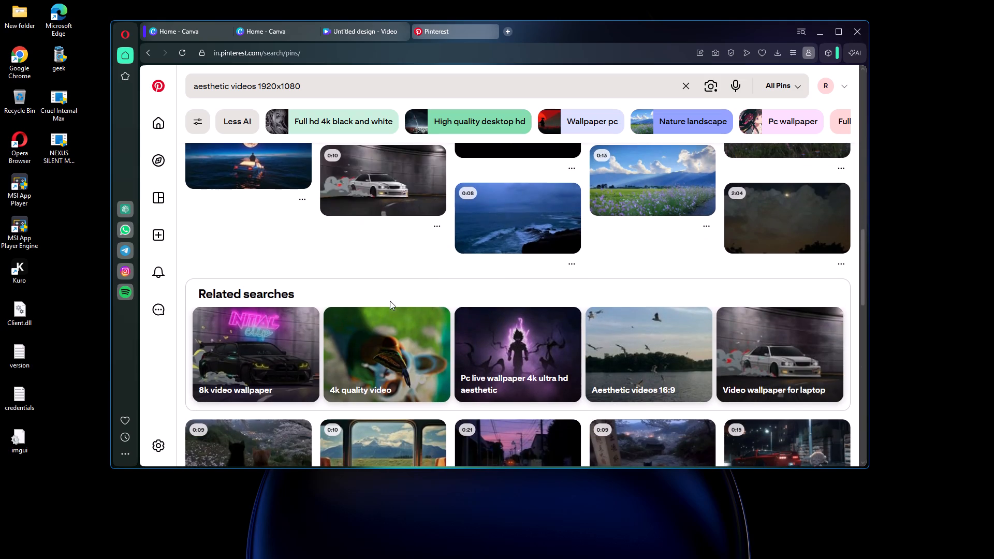
{"action": "scroll", "coordinate": [390, 301], "scroll_direction": "down", "scroll_amount": 6}
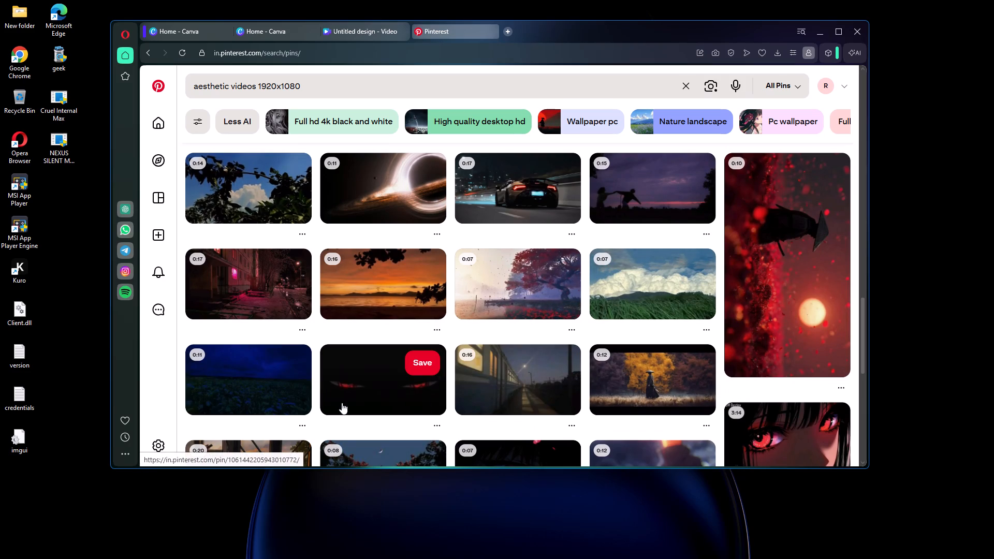
Open the 0:16 video pin of a train beside a path at dusk.
{"action": "left_click", "coordinate": [517, 385]}
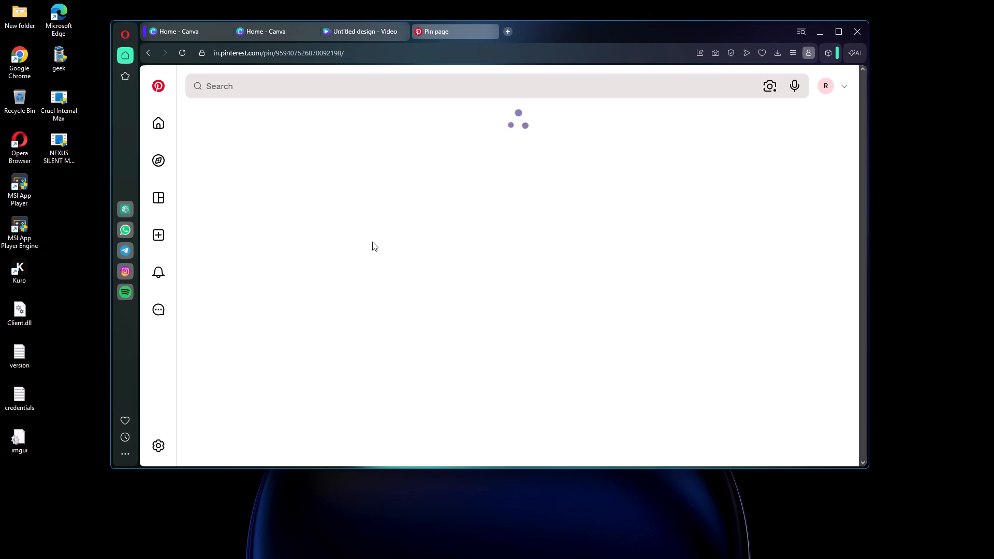
Switch to the Canva video design and look through the templates similar to the India Travel YouTube Intro.
{"action": "left_click", "coordinate": [360, 31]}
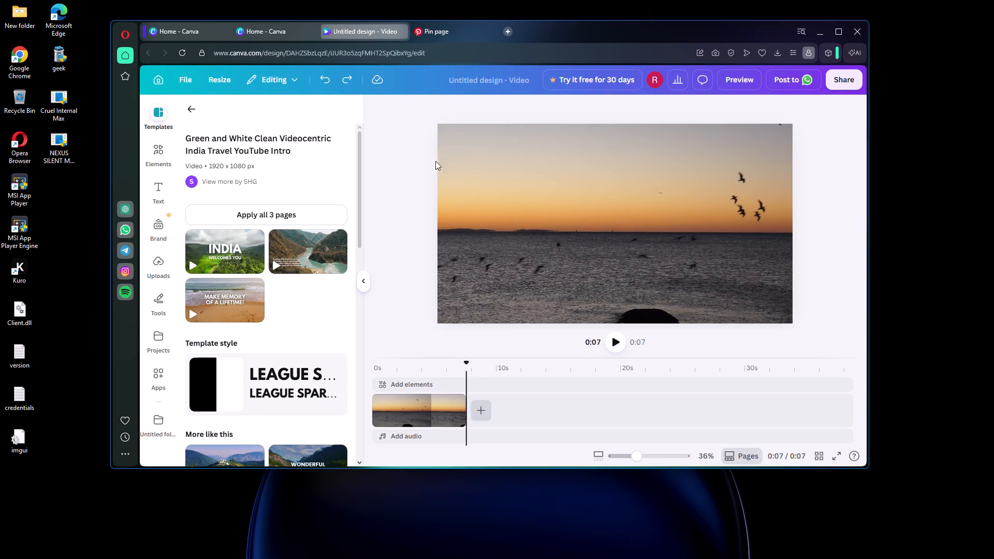
{"action": "scroll", "coordinate": [265, 369], "scroll_direction": "down", "scroll_amount": 5}
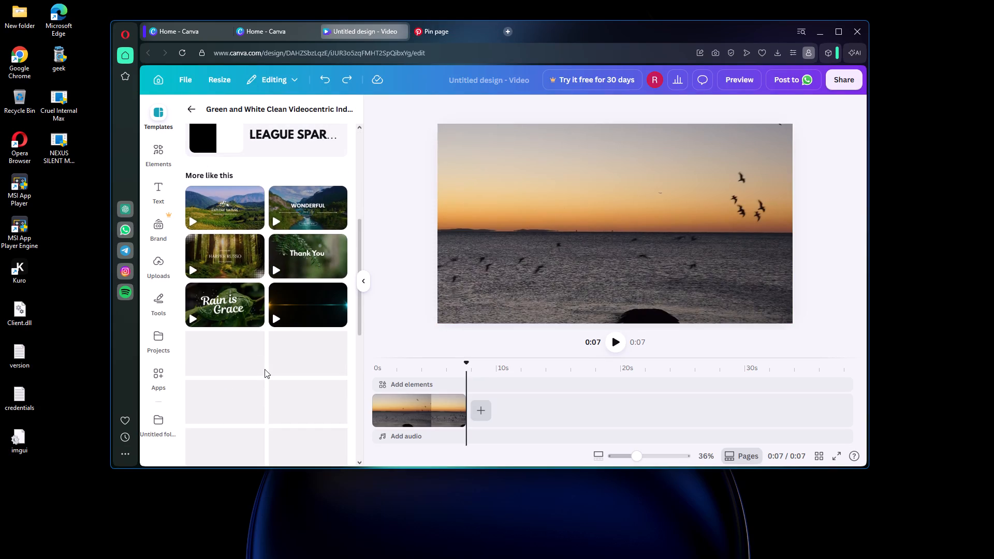
Return to the train pin on Pinterest and examine its related videos for a matching landscape nature clip.
{"action": "left_click", "coordinate": [454, 29]}
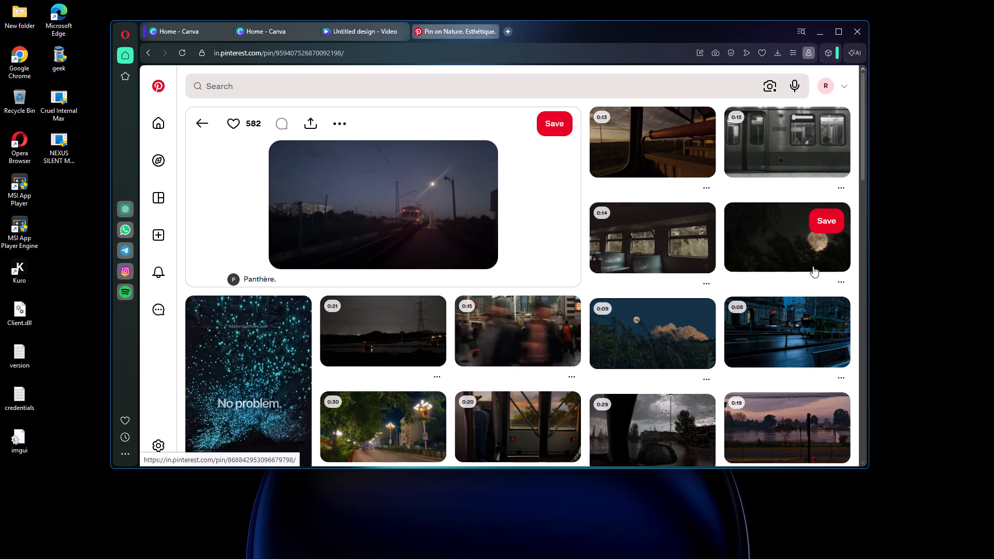
{"action": "scroll", "coordinate": [510, 336], "scroll_direction": "down", "scroll_amount": 3}
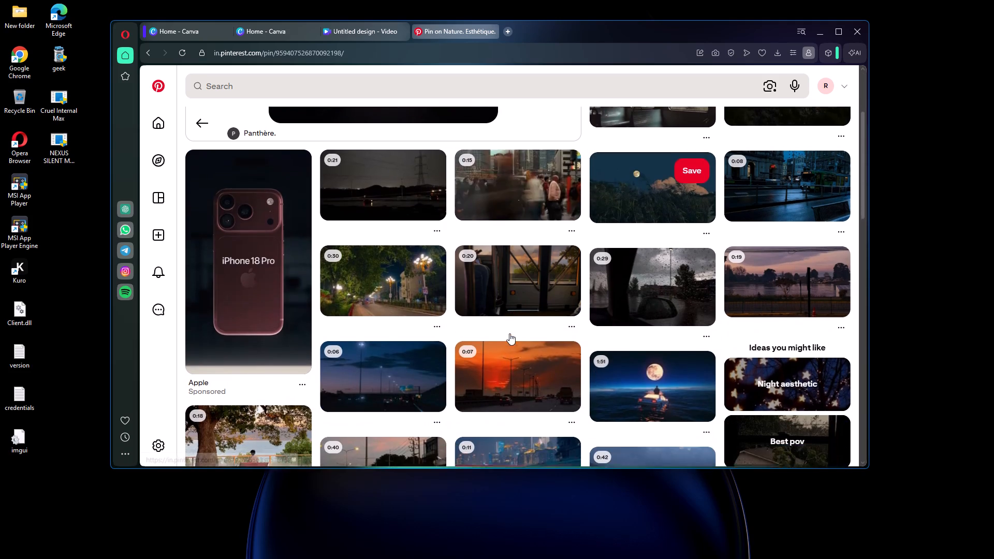
{"action": "scroll", "coordinate": [509, 333], "scroll_direction": "down", "scroll_amount": 1}
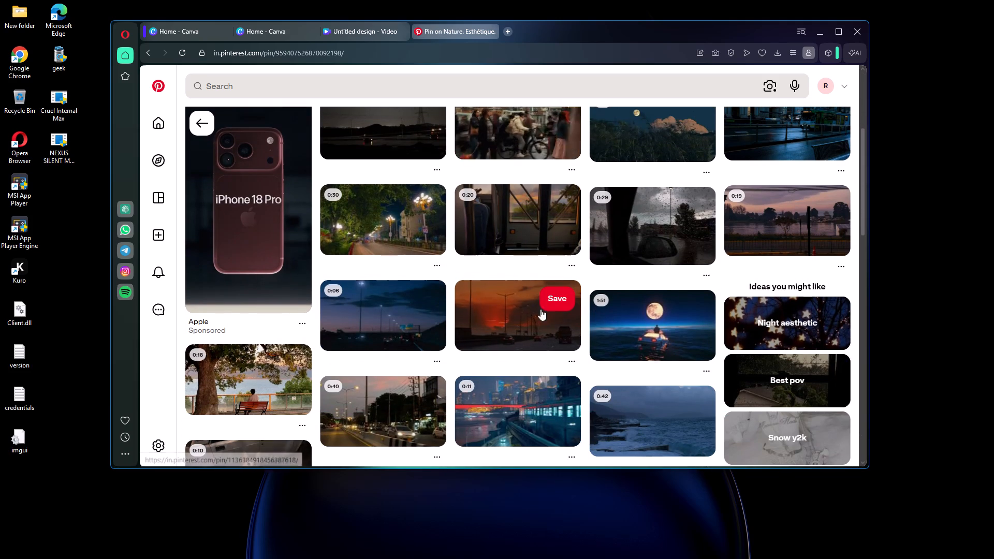
{"action": "scroll", "coordinate": [723, 247], "scroll_direction": "down", "scroll_amount": 4}
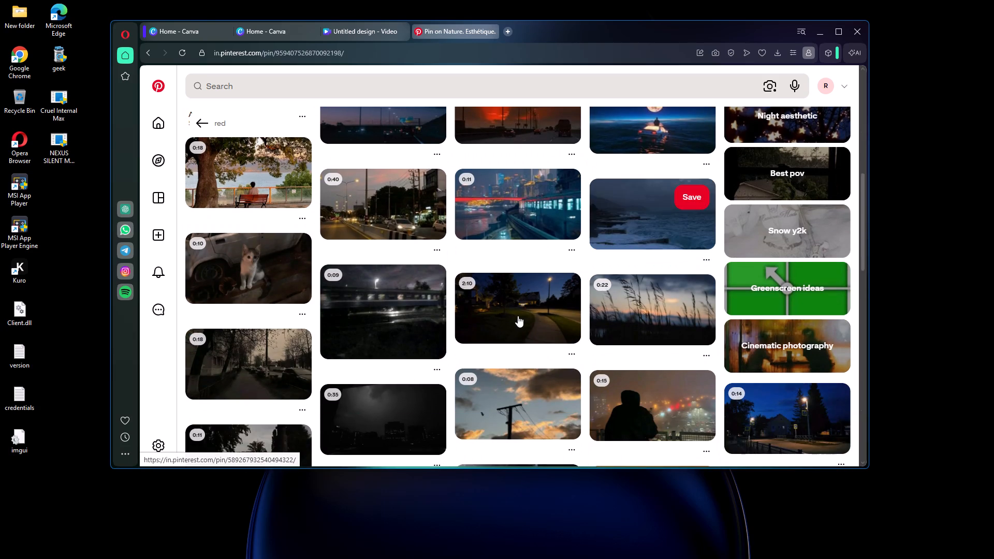
{"action": "scroll", "coordinate": [385, 334], "scroll_direction": "down", "scroll_amount": 3}
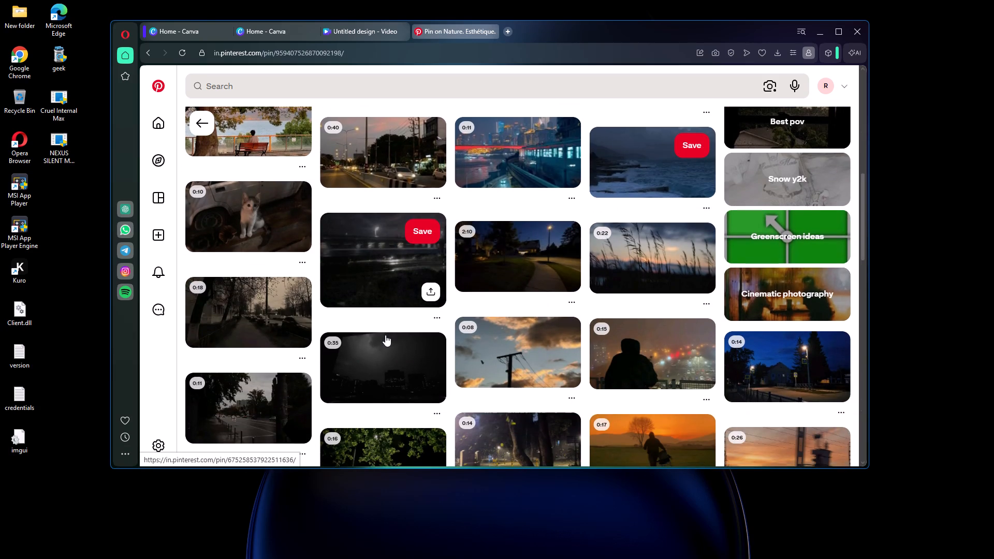
{"action": "scroll", "coordinate": [385, 335], "scroll_direction": "down", "scroll_amount": 2}
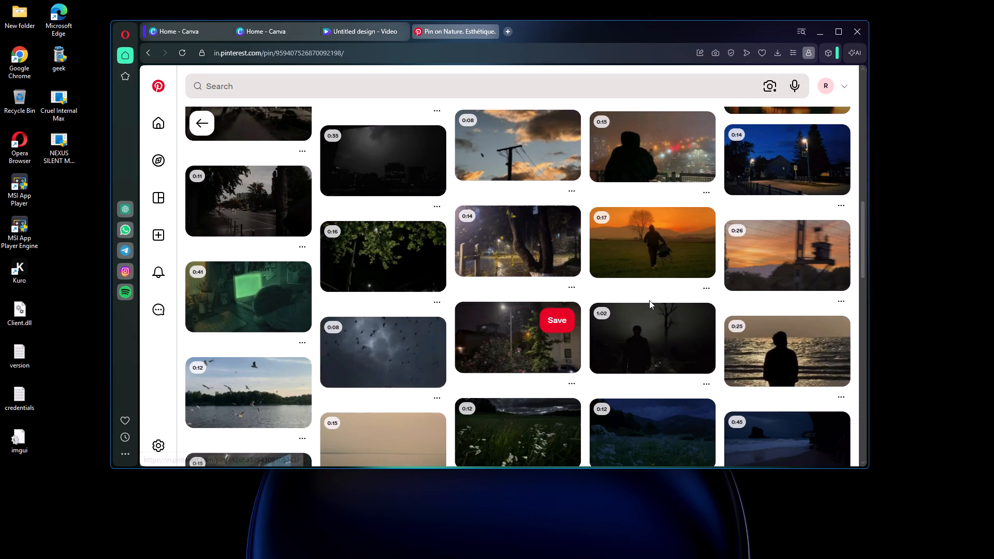
{"action": "scroll", "coordinate": [384, 328], "scroll_direction": "down", "scroll_amount": 2}
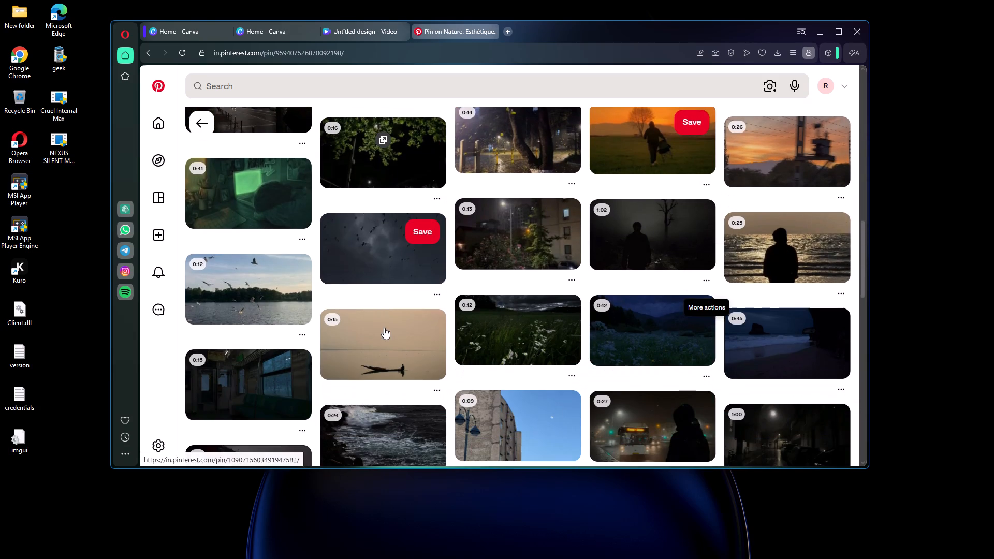
{"action": "scroll", "coordinate": [385, 314], "scroll_direction": "down", "scroll_amount": 2}
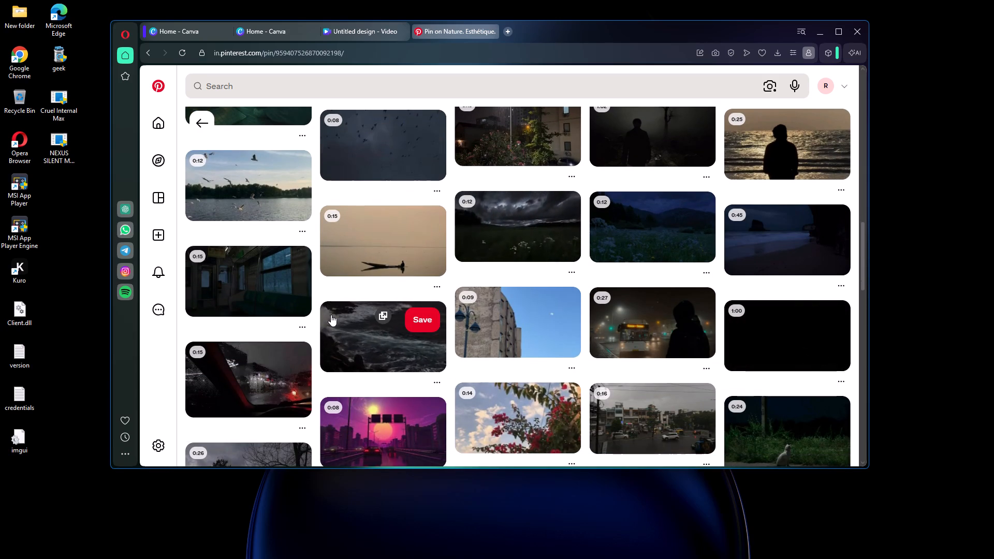
{"action": "scroll", "coordinate": [332, 308], "scroll_direction": "down", "scroll_amount": 3}
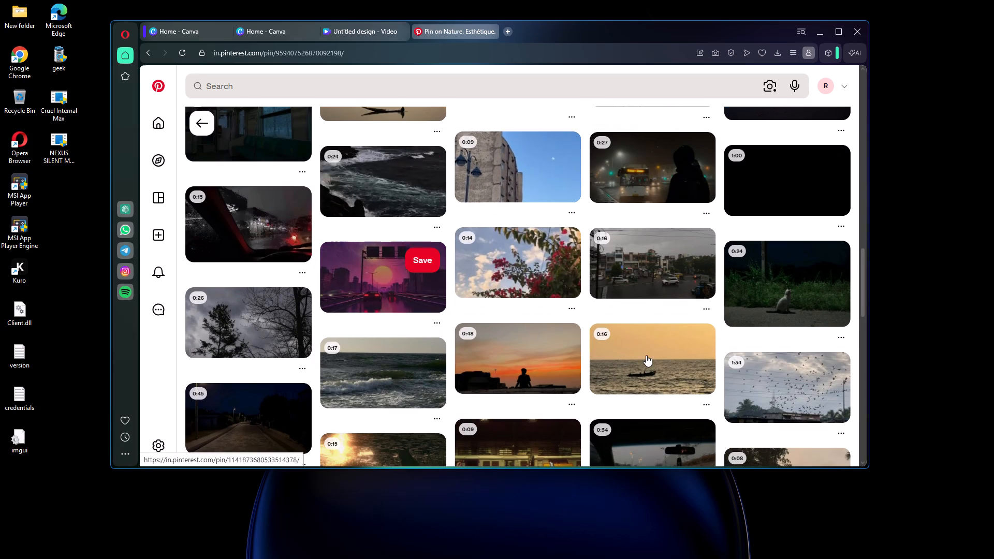
{"action": "scroll", "coordinate": [346, 360], "scroll_direction": "down", "scroll_amount": 4}
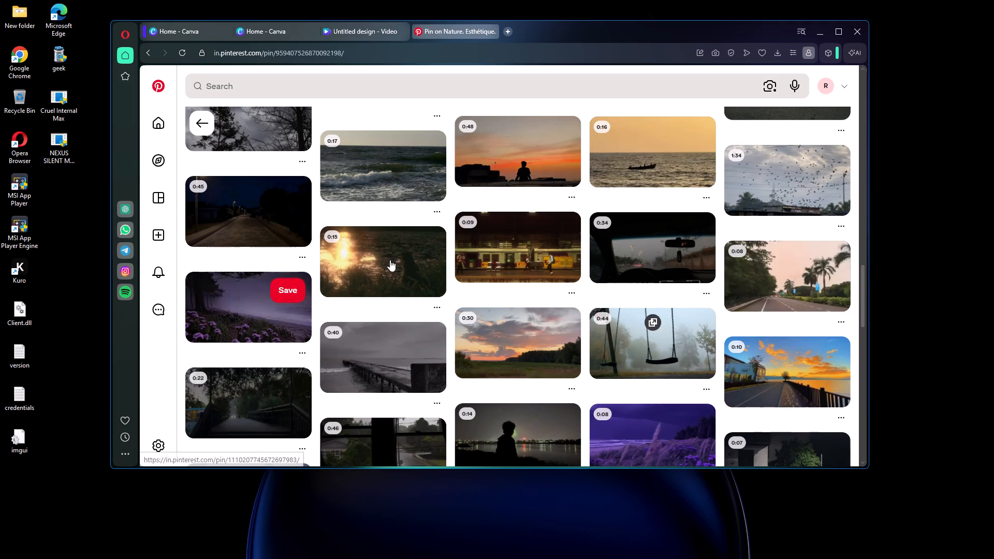
{"action": "scroll", "coordinate": [411, 255], "scroll_direction": "down", "scroll_amount": 5}
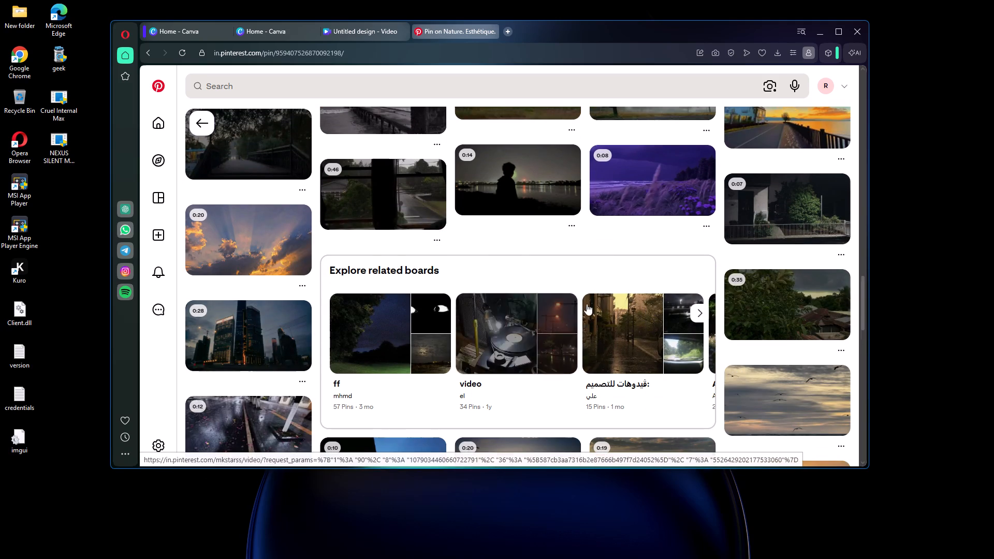
{"action": "scroll", "coordinate": [569, 300], "scroll_direction": "down", "scroll_amount": 4}
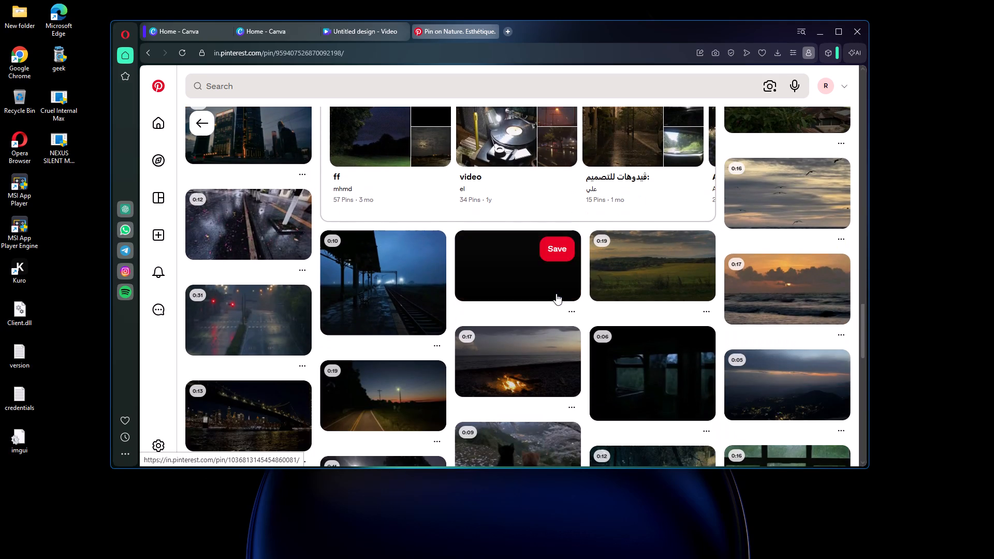
{"action": "scroll", "coordinate": [549, 296], "scroll_direction": "down", "scroll_amount": 4}
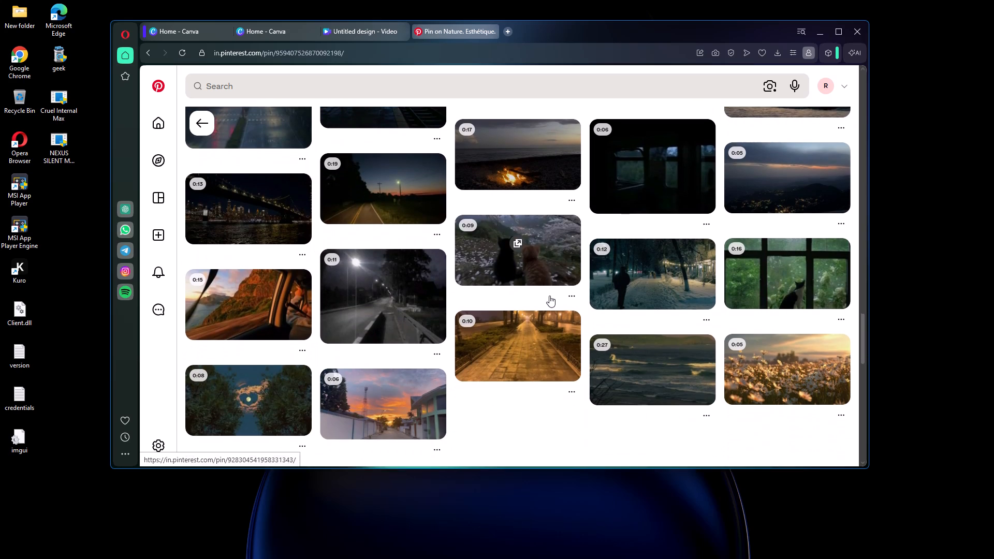
Return to the "aesthetic videos 1920x1080" results and browse further for a landscape nature clip that suits the sunset video.
{"action": "left_click", "coordinate": [196, 123]}
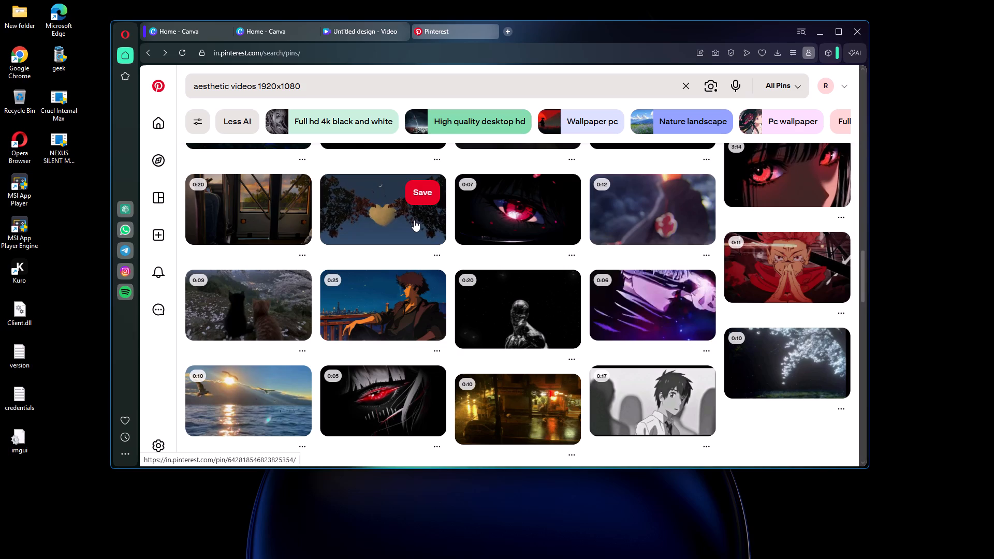
{"action": "scroll", "coordinate": [414, 221], "scroll_direction": "down", "scroll_amount": 10}
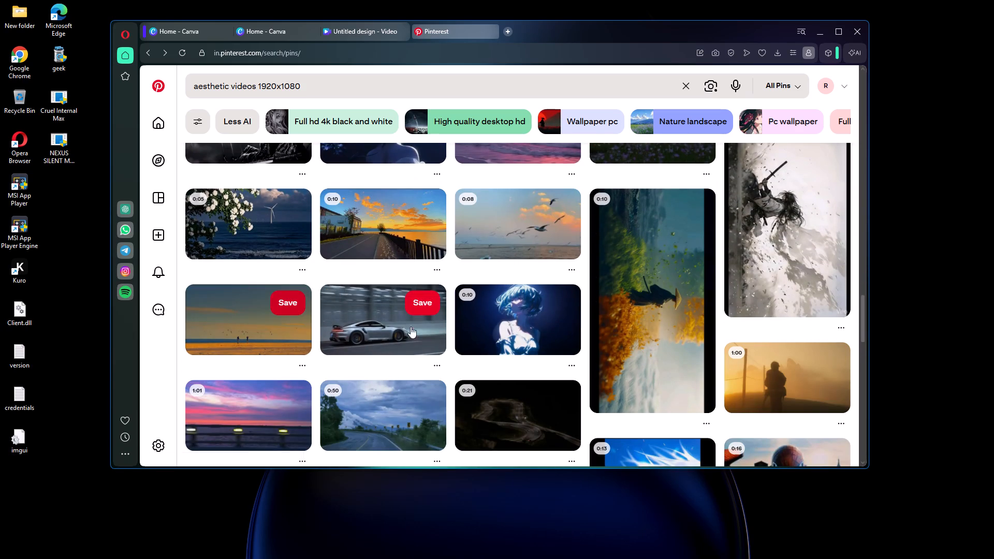
{"action": "scroll", "coordinate": [469, 374], "scroll_direction": "up", "scroll_amount": 4}
{"action": "scroll", "coordinate": [469, 367], "scroll_direction": "down", "scroll_amount": 5}
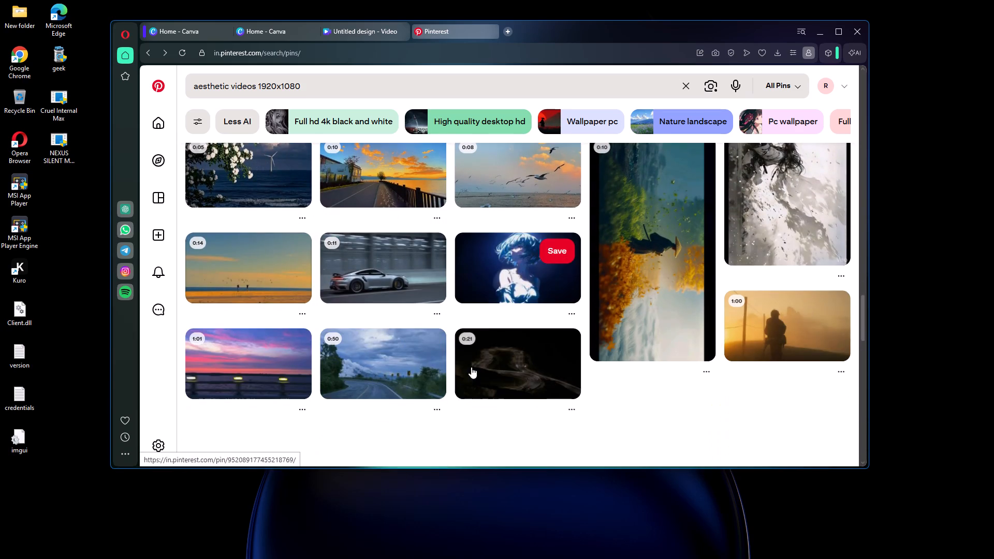
{"action": "scroll", "coordinate": [473, 359], "scroll_direction": "down", "scroll_amount": 1}
{"action": "scroll", "coordinate": [394, 322], "scroll_direction": "down", "scroll_amount": 3}
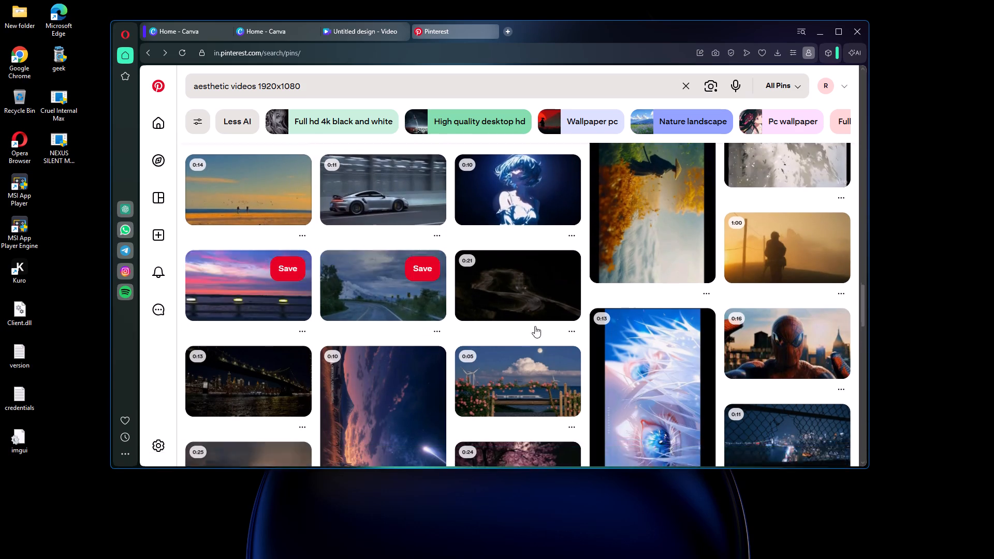
{"action": "scroll", "coordinate": [535, 326], "scroll_direction": "down", "scroll_amount": 1}
{"action": "scroll", "coordinate": [615, 331], "scroll_direction": "down", "scroll_amount": 5}
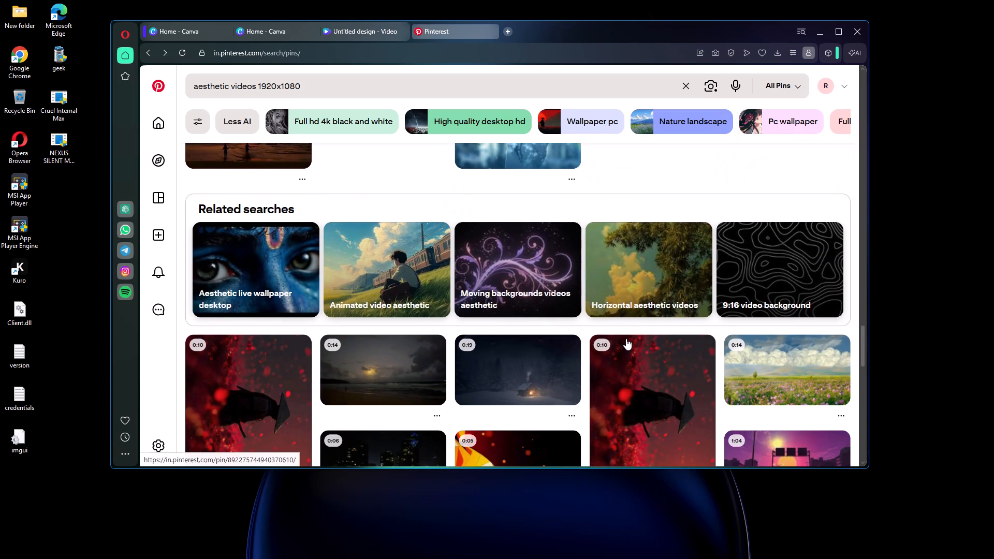
{"action": "scroll", "coordinate": [625, 344], "scroll_direction": "up", "scroll_amount": 3}
{"action": "scroll", "coordinate": [626, 344], "scroll_direction": "down", "scroll_amount": 6}
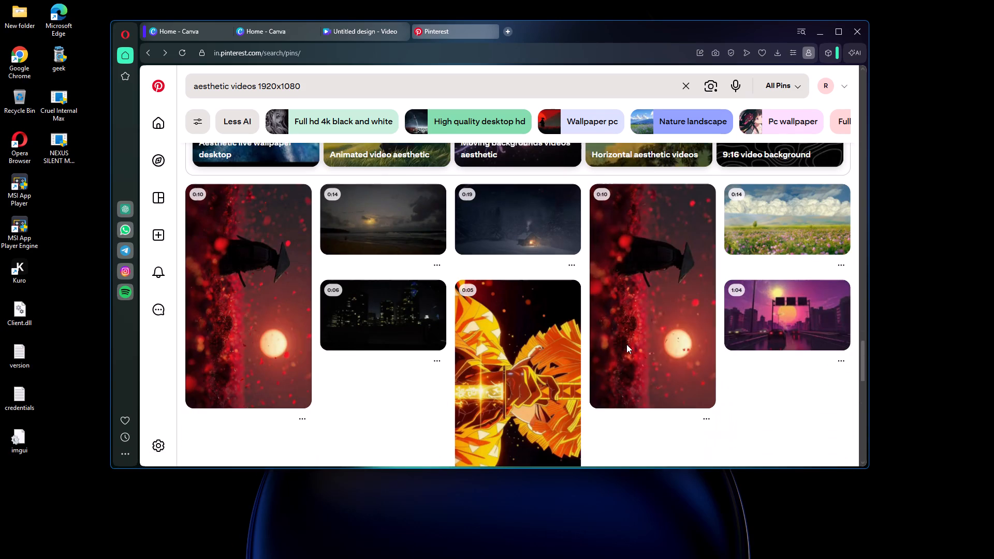
{"action": "scroll", "coordinate": [626, 344], "scroll_direction": "down", "scroll_amount": 4}
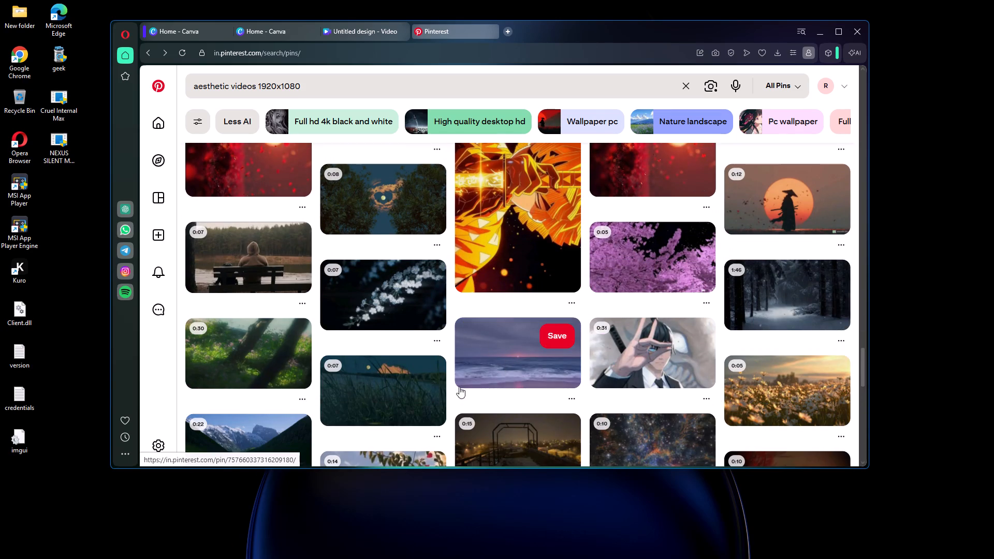
{"action": "scroll", "coordinate": [427, 323], "scroll_direction": "down", "scroll_amount": 3}
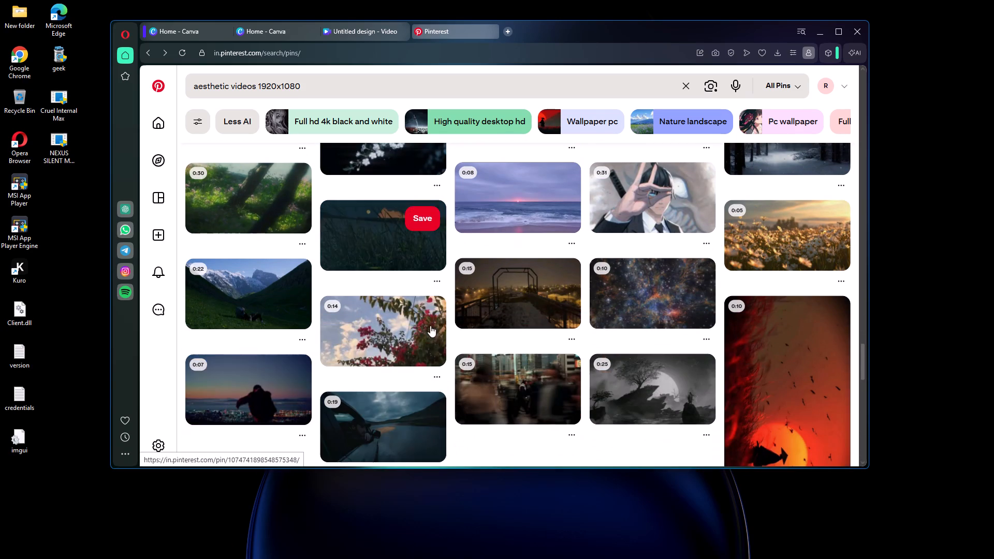
{"action": "scroll", "coordinate": [743, 297], "scroll_direction": "up", "scroll_amount": 3}
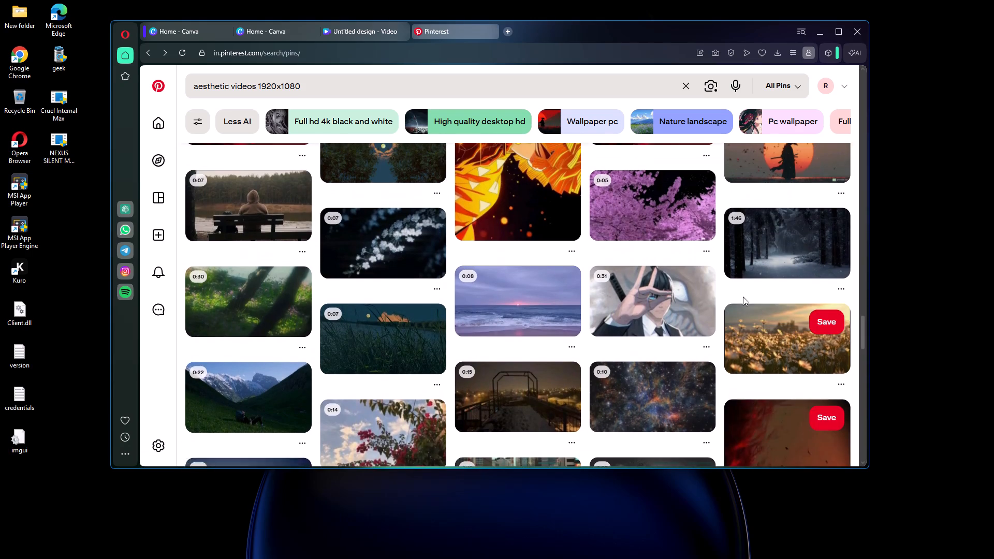
{"action": "scroll", "coordinate": [743, 297], "scroll_direction": "up", "scroll_amount": 3}
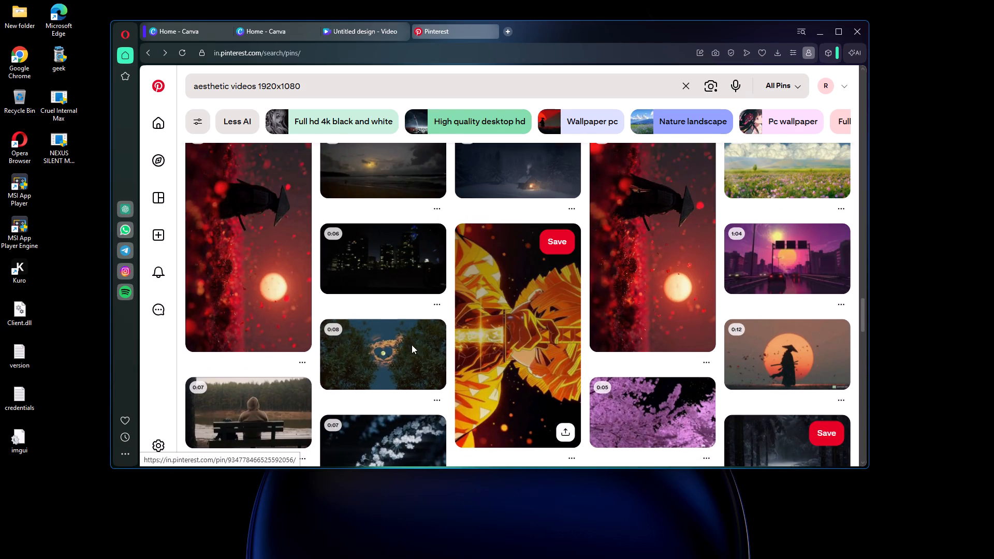
{"action": "scroll", "coordinate": [408, 345], "scroll_direction": "down", "scroll_amount": 7}
{"action": "scroll", "coordinate": [410, 343], "scroll_direction": "up", "scroll_amount": 1}
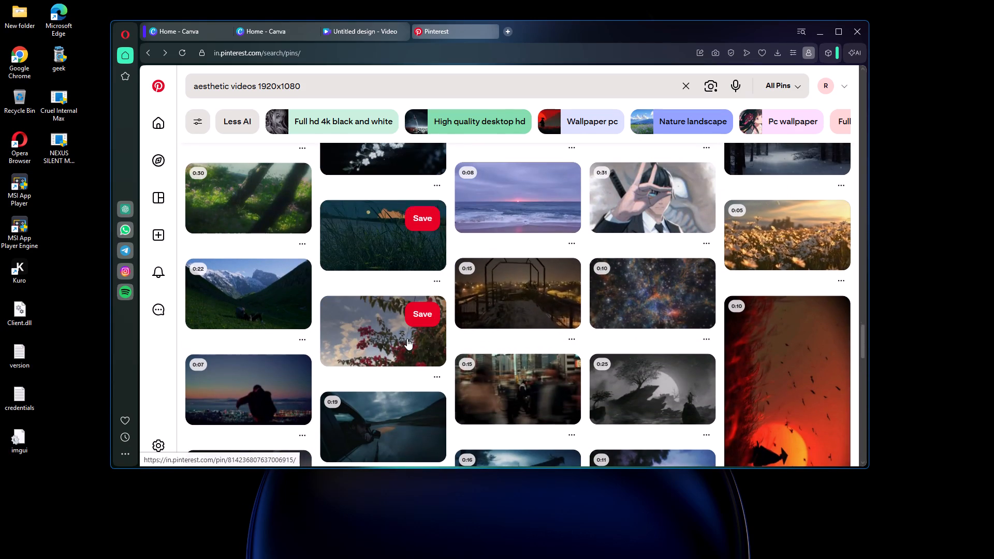
{"action": "scroll", "coordinate": [407, 339], "scroll_direction": "down", "scroll_amount": 4}
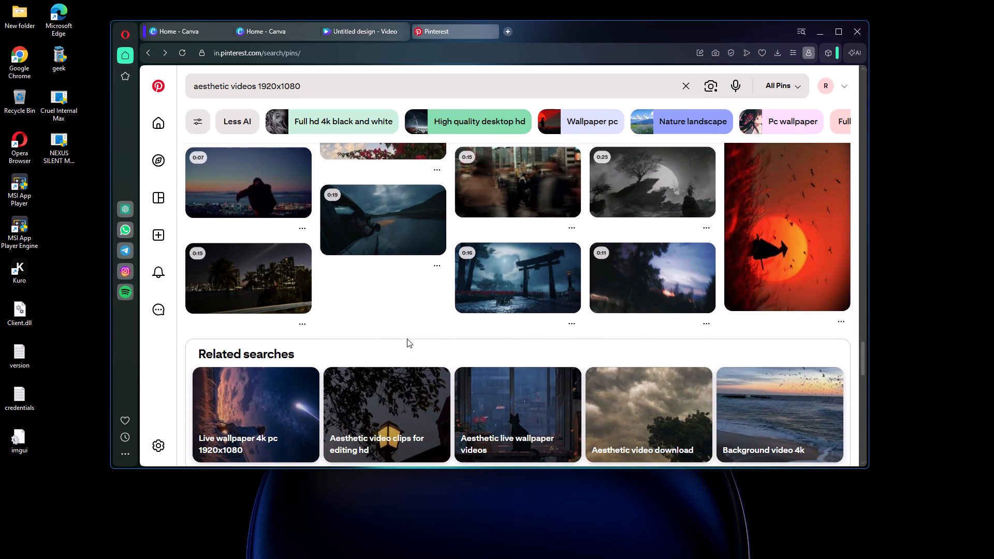
{"action": "scroll", "coordinate": [407, 339], "scroll_direction": "down", "scroll_amount": 6}
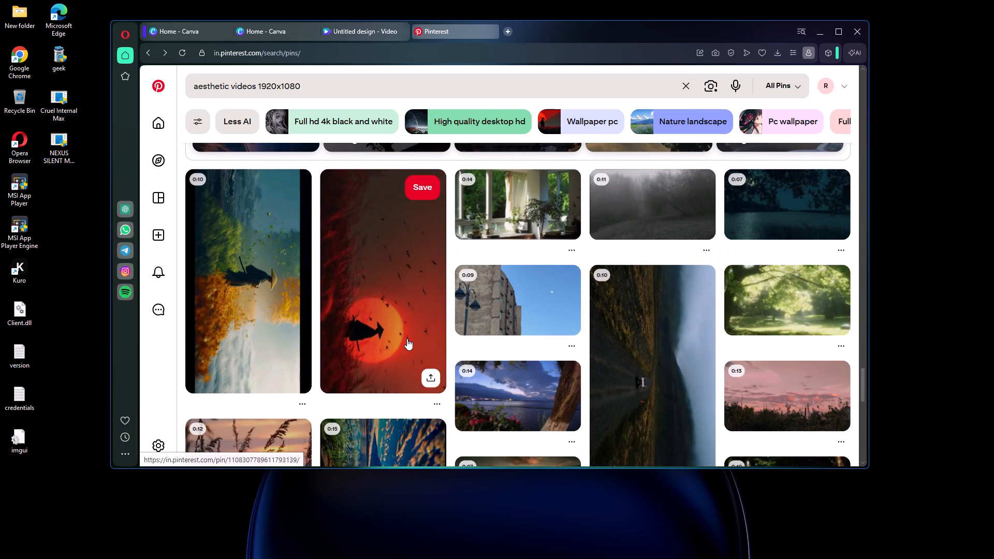
{"action": "scroll", "coordinate": [407, 339], "scroll_direction": "down", "scroll_amount": 8}
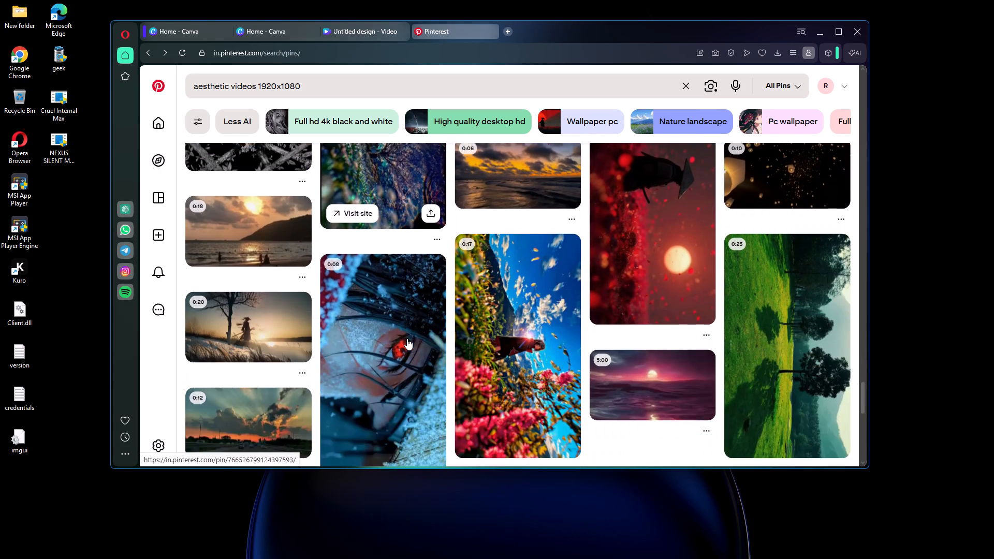
{"action": "scroll", "coordinate": [407, 339], "scroll_direction": "down", "scroll_amount": 10}
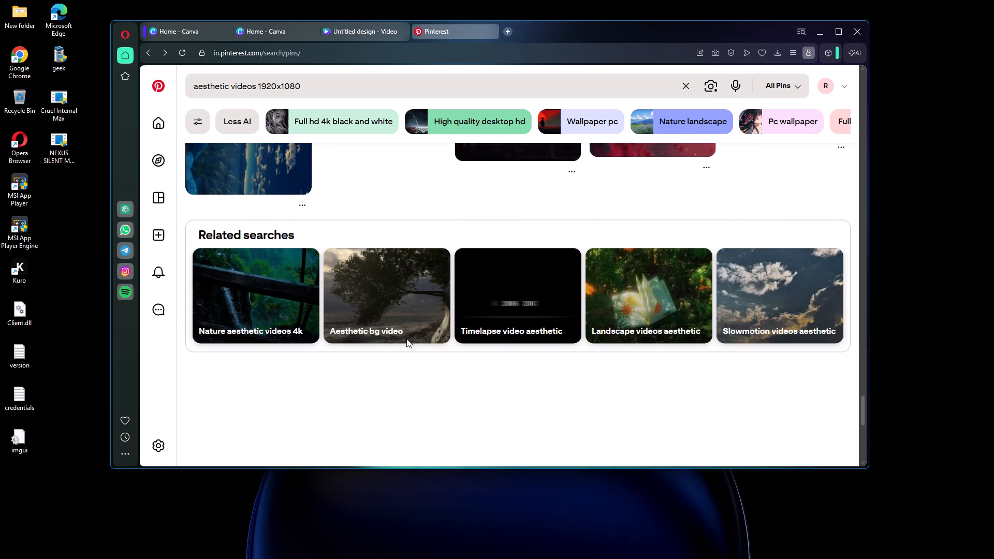
{"action": "scroll", "coordinate": [406, 339], "scroll_direction": "down", "scroll_amount": 1}
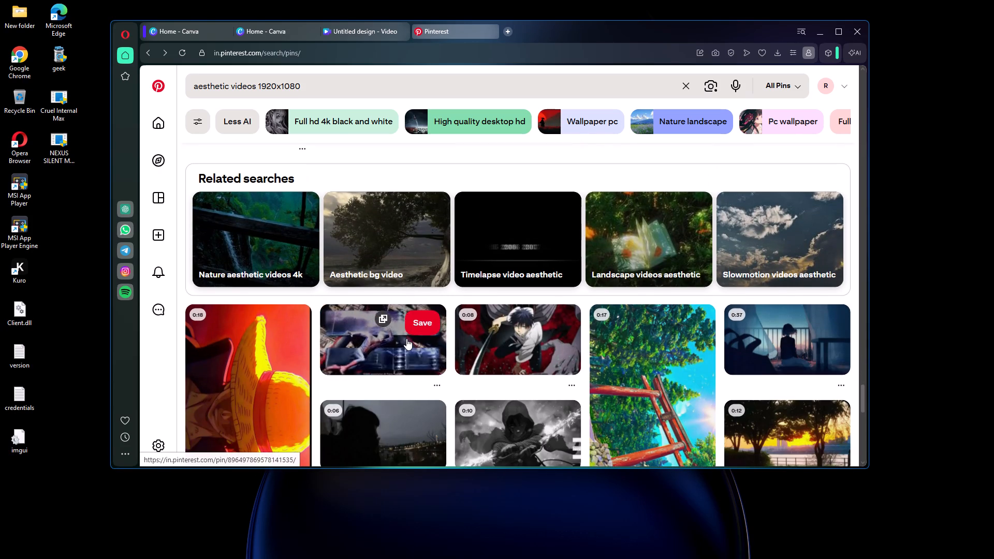
Open the related search "Landscape videos aesthetic".
{"action": "left_click", "coordinate": [634, 239]}
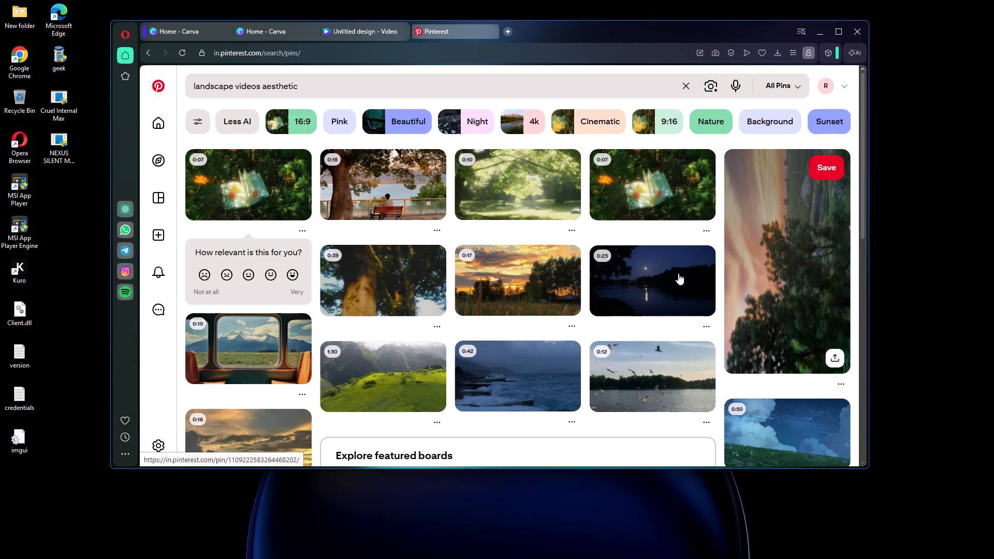
Find and open the 0:30 video pin of hanging green leaves in the rain among the landscape results.
{"action": "scroll", "coordinate": [553, 296], "scroll_direction": "down", "scroll_amount": 2}
{"action": "scroll", "coordinate": [755, 260], "scroll_direction": "down", "scroll_amount": 3}
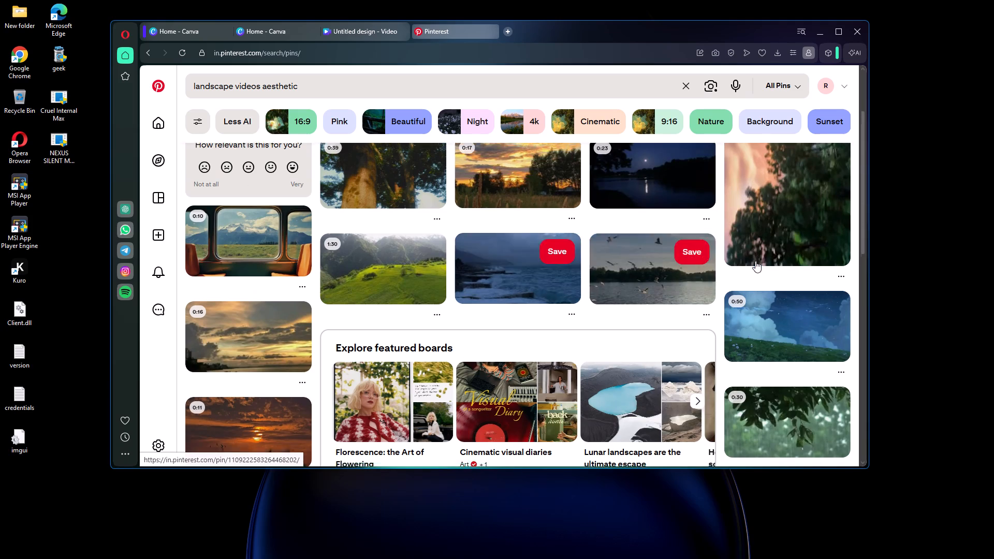
{"action": "scroll", "coordinate": [760, 267], "scroll_direction": "down", "scroll_amount": 1}
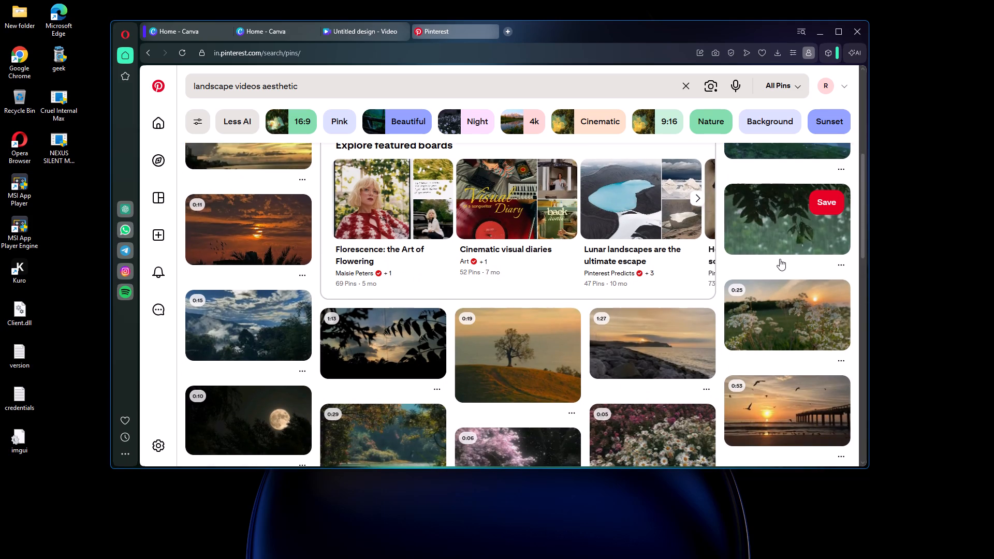
{"action": "left_click", "coordinate": [773, 246]}
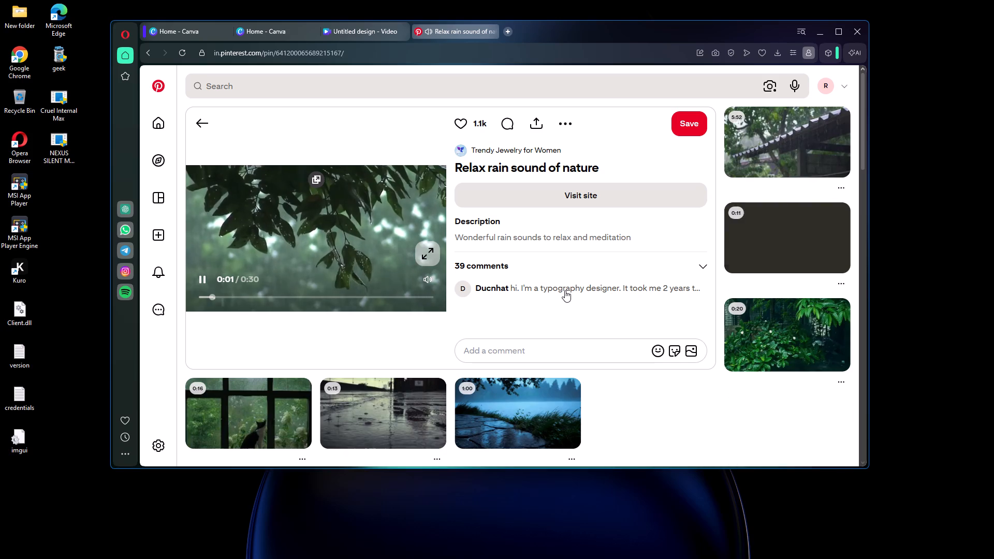
Browse the related videos below the rain-leaves pin for a landscape nature clip that matches the sunset video.
{"action": "scroll", "coordinate": [652, 276], "scroll_direction": "down", "scroll_amount": 2}
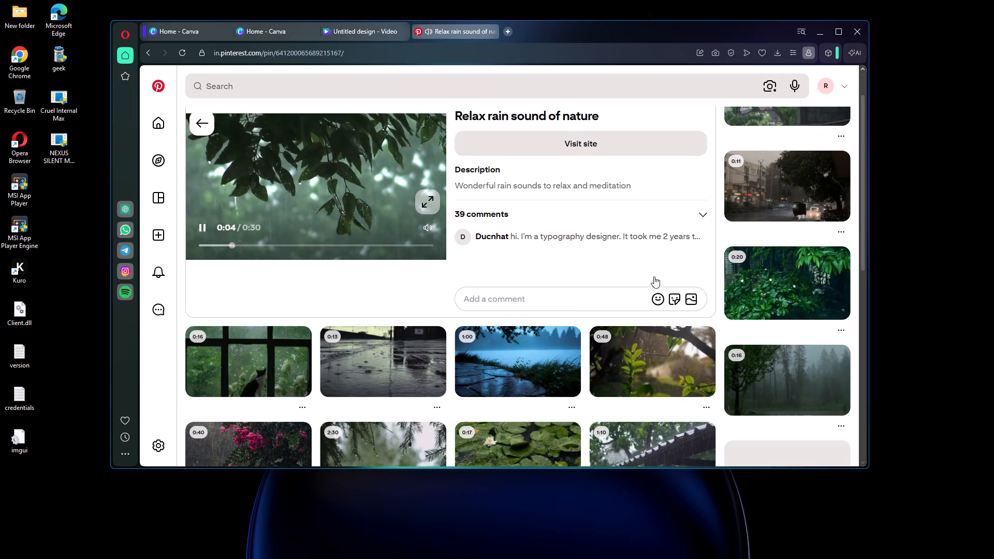
{"action": "scroll", "coordinate": [654, 276], "scroll_direction": "down", "scroll_amount": 5}
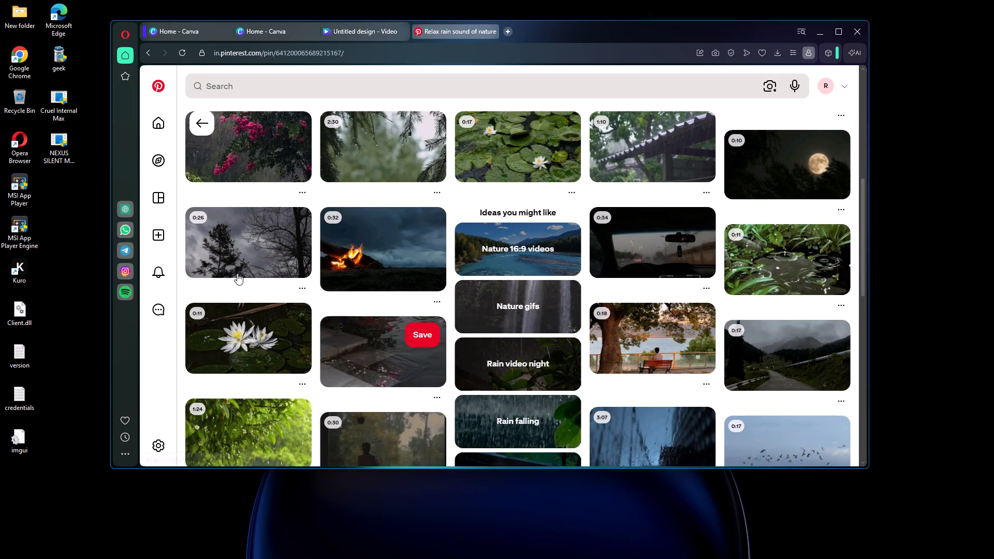
{"action": "left_click", "coordinate": [377, 335]}
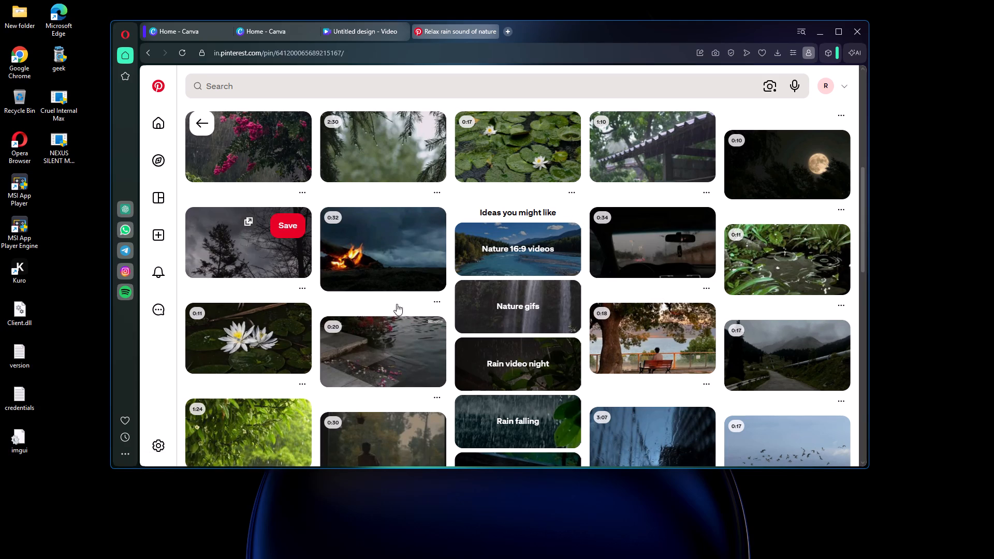
{"action": "scroll", "coordinate": [405, 302], "scroll_direction": "down", "scroll_amount": 6}
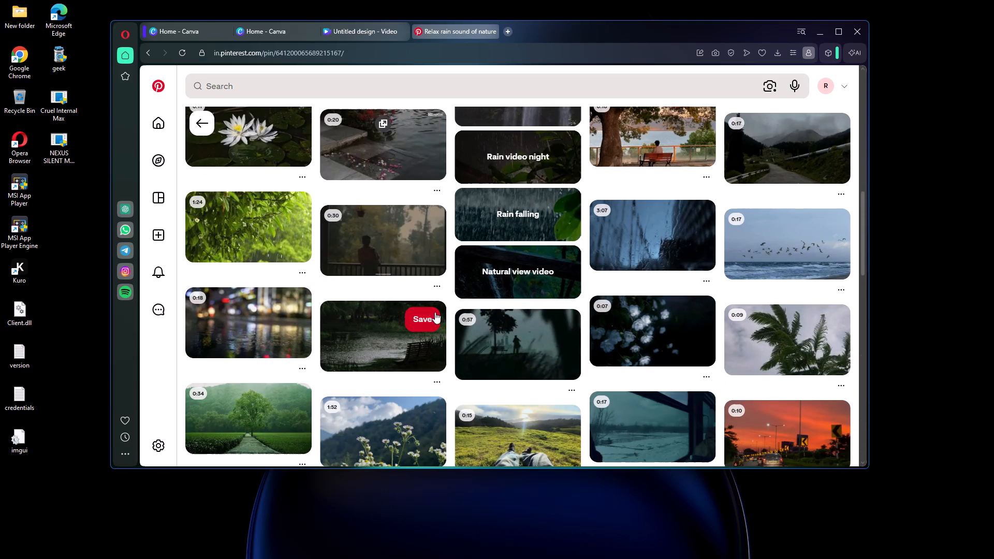
{"action": "scroll", "coordinate": [435, 312], "scroll_direction": "down", "scroll_amount": 2}
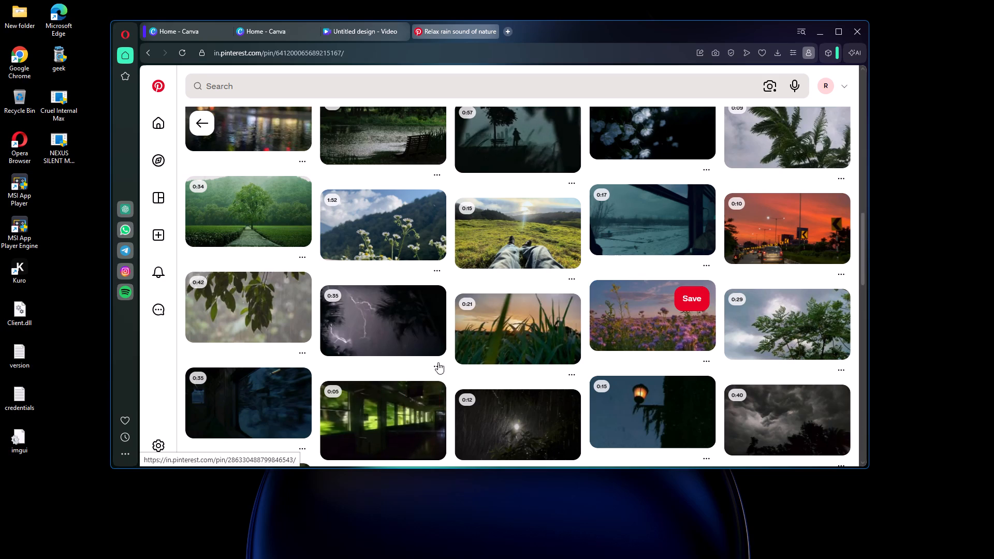
{"action": "scroll", "coordinate": [352, 393], "scroll_direction": "up", "scroll_amount": 3}
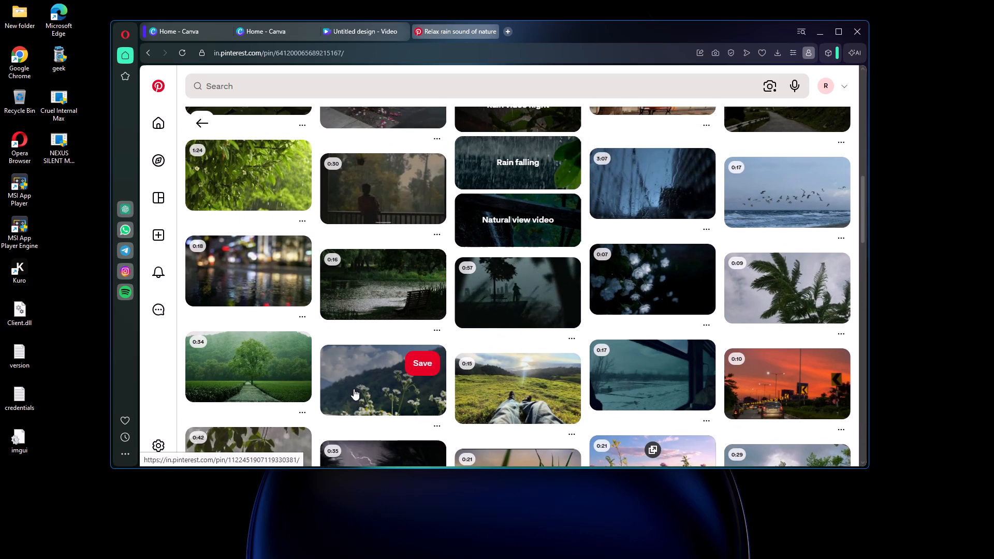
{"action": "scroll", "coordinate": [411, 284], "scroll_direction": "up", "scroll_amount": 2}
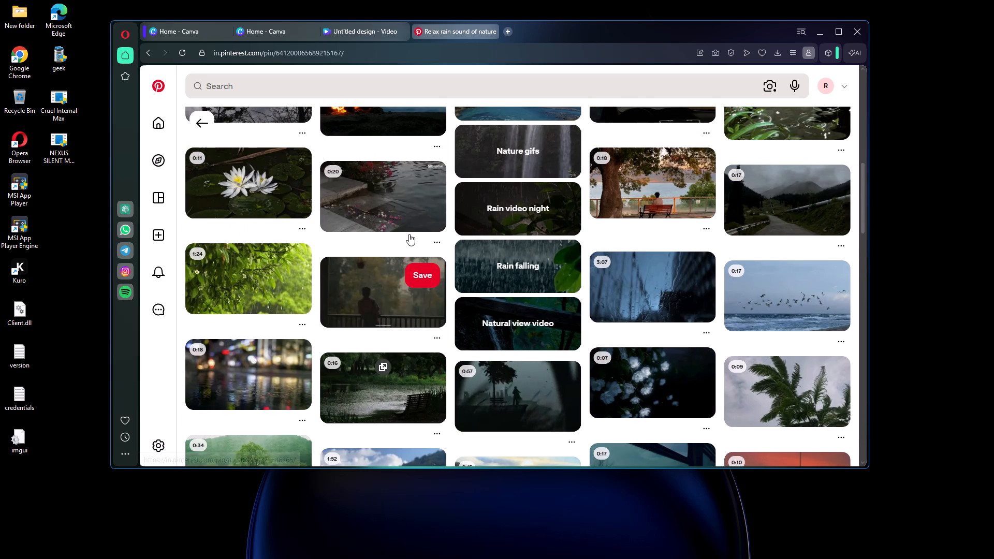
{"action": "scroll", "coordinate": [522, 427], "scroll_direction": "down", "scroll_amount": 5}
{"action": "scroll", "coordinate": [667, 397], "scroll_direction": "down", "scroll_amount": 6}
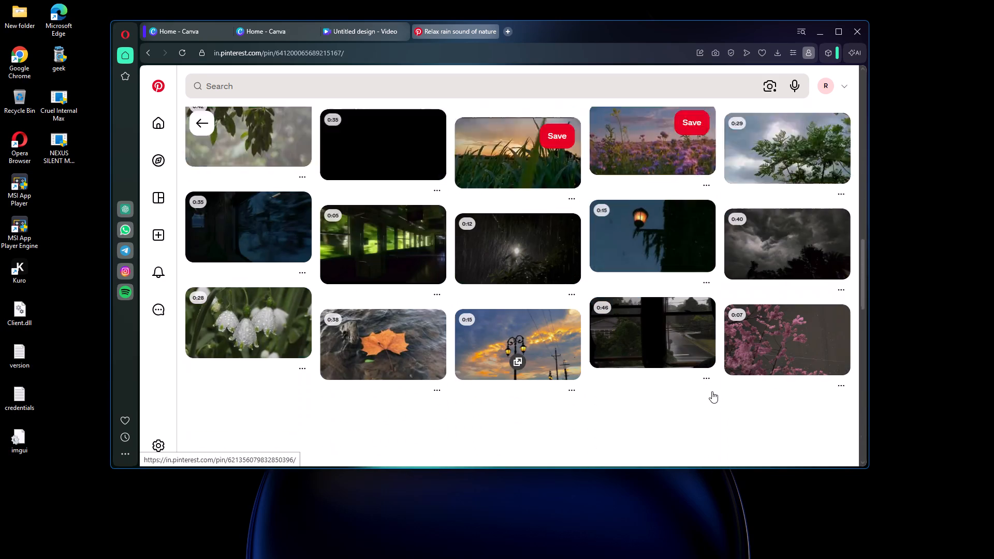
{"action": "scroll", "coordinate": [506, 400], "scroll_direction": "up", "scroll_amount": 2}
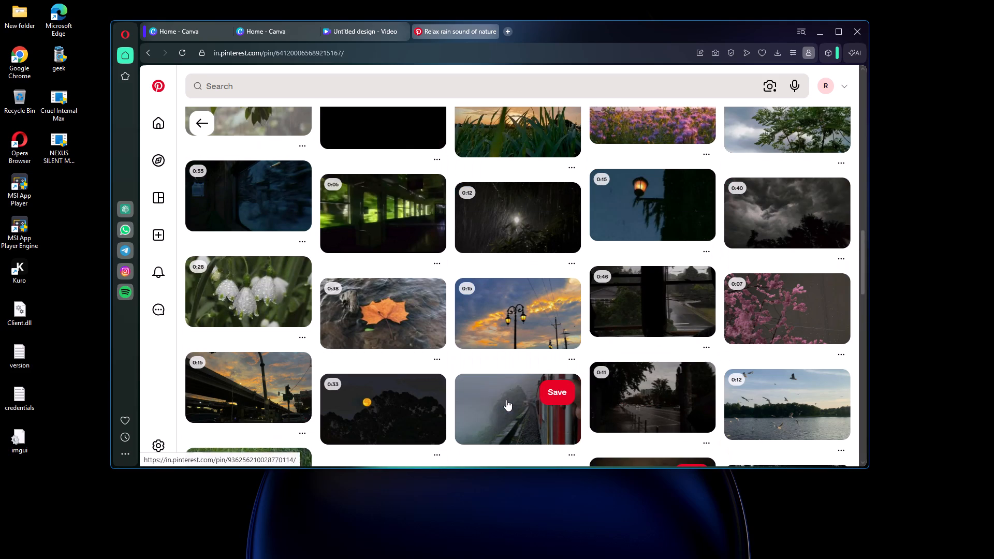
{"action": "scroll", "coordinate": [509, 365], "scroll_direction": "down", "scroll_amount": 4}
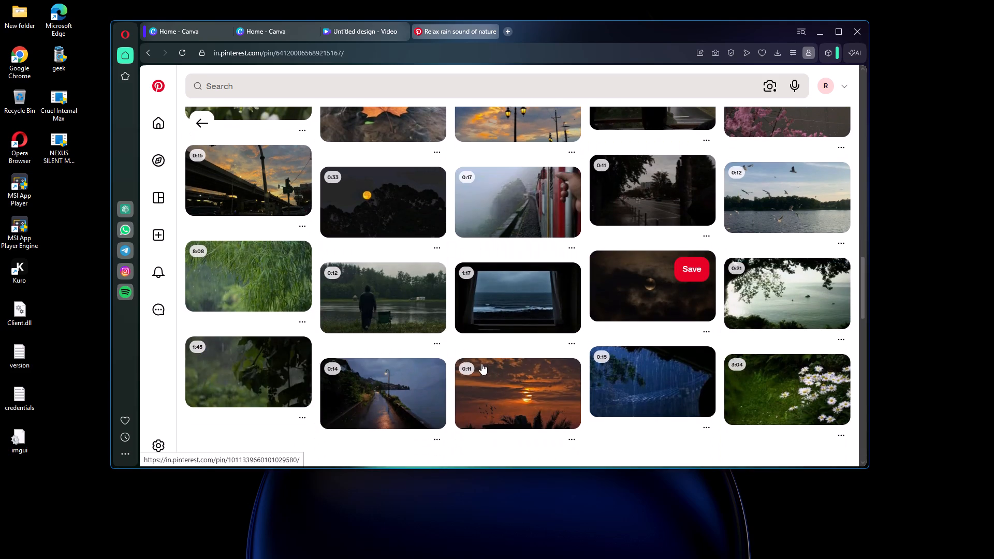
{"action": "scroll", "coordinate": [577, 373], "scroll_direction": "down", "scroll_amount": 3}
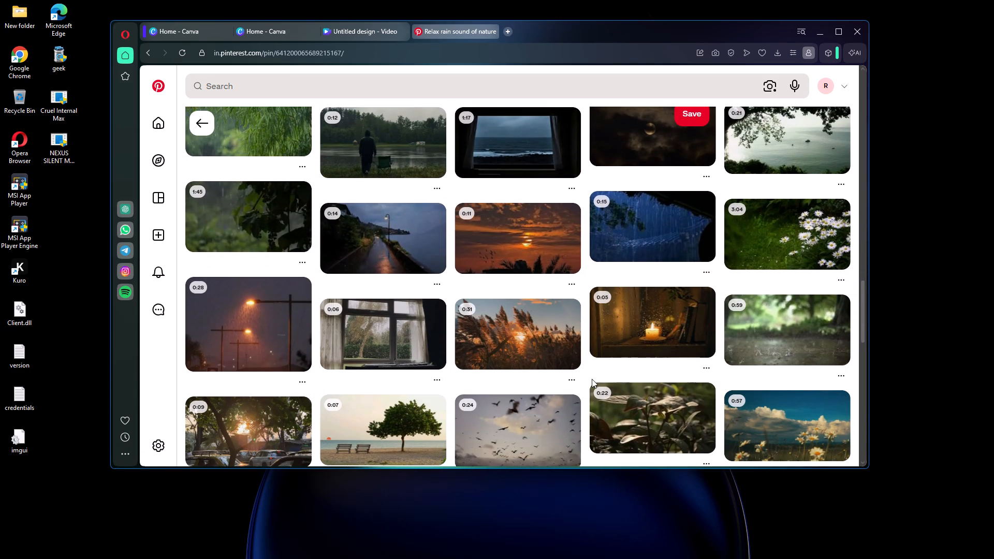
{"action": "scroll", "coordinate": [592, 380], "scroll_direction": "up", "scroll_amount": 7}
{"action": "scroll", "coordinate": [592, 380], "scroll_direction": "down", "scroll_amount": 4}
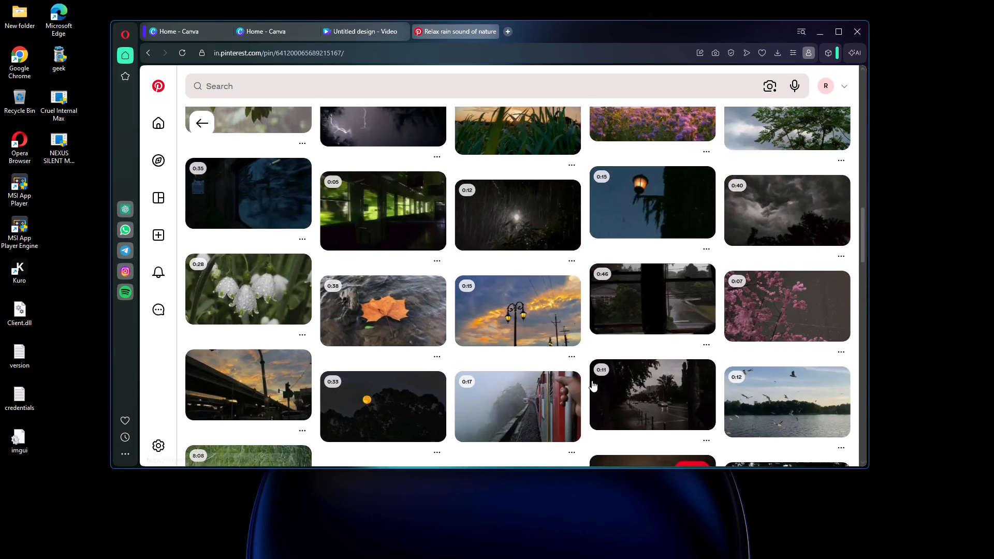
{"action": "scroll", "coordinate": [592, 380], "scroll_direction": "down", "scroll_amount": 5}
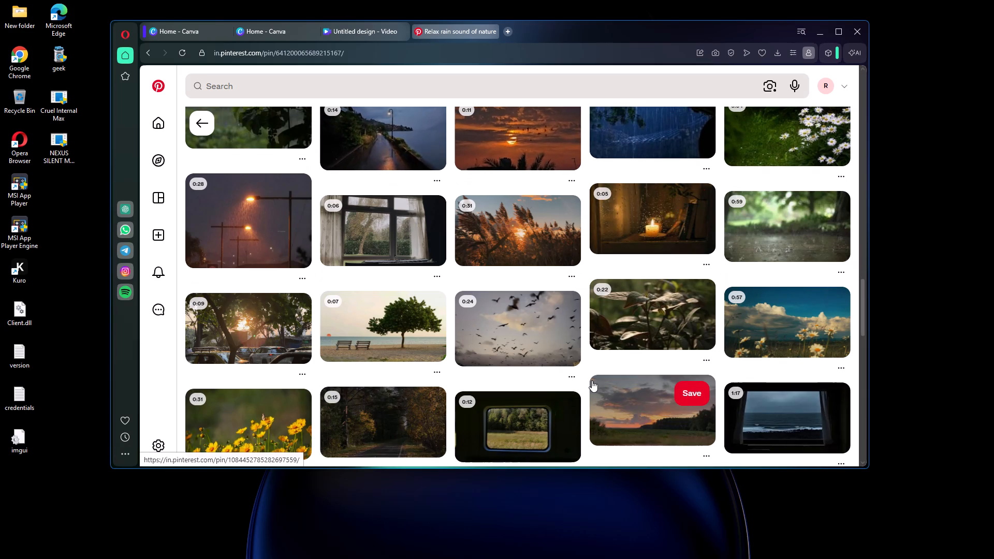
{"action": "scroll", "coordinate": [649, 357], "scroll_direction": "down", "scroll_amount": 1}
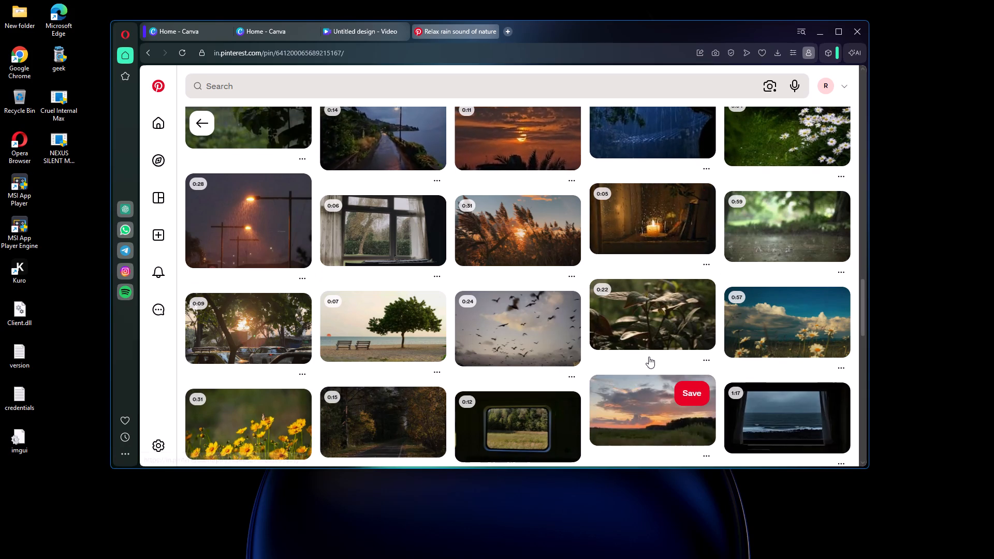
{"action": "scroll", "coordinate": [649, 357], "scroll_direction": "down", "scroll_amount": 4}
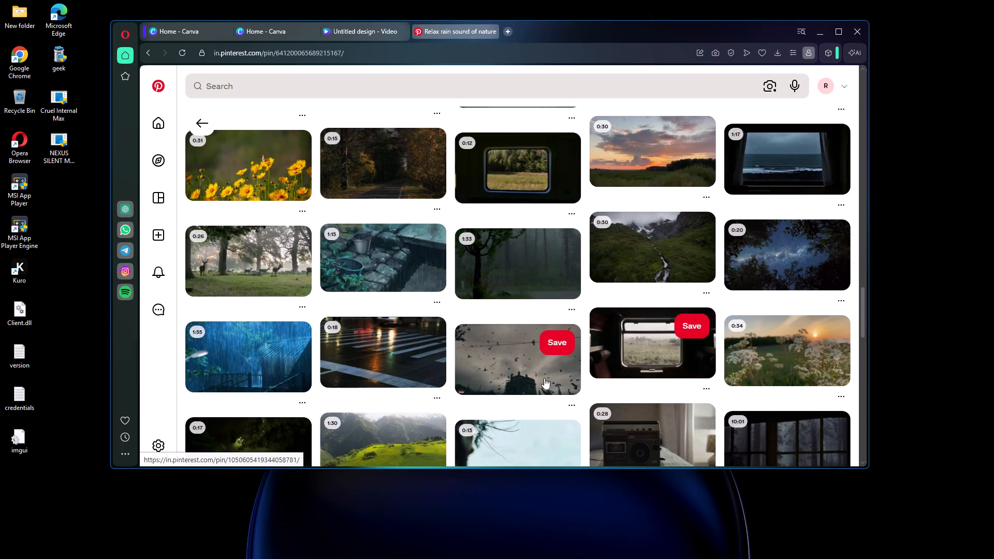
{"action": "scroll", "coordinate": [510, 379], "scroll_direction": "down", "scroll_amount": 3}
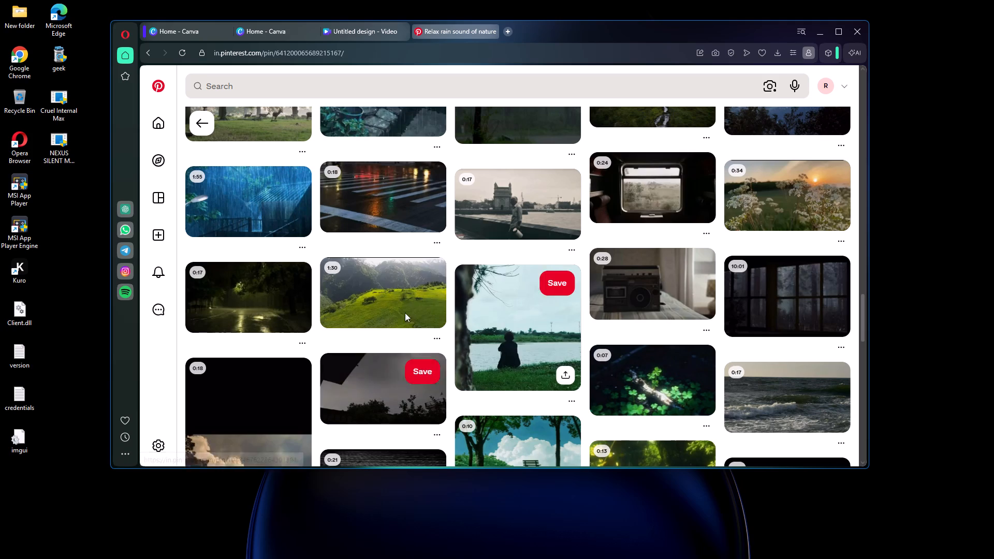
{"action": "scroll", "coordinate": [696, 281], "scroll_direction": "down", "scroll_amount": 2}
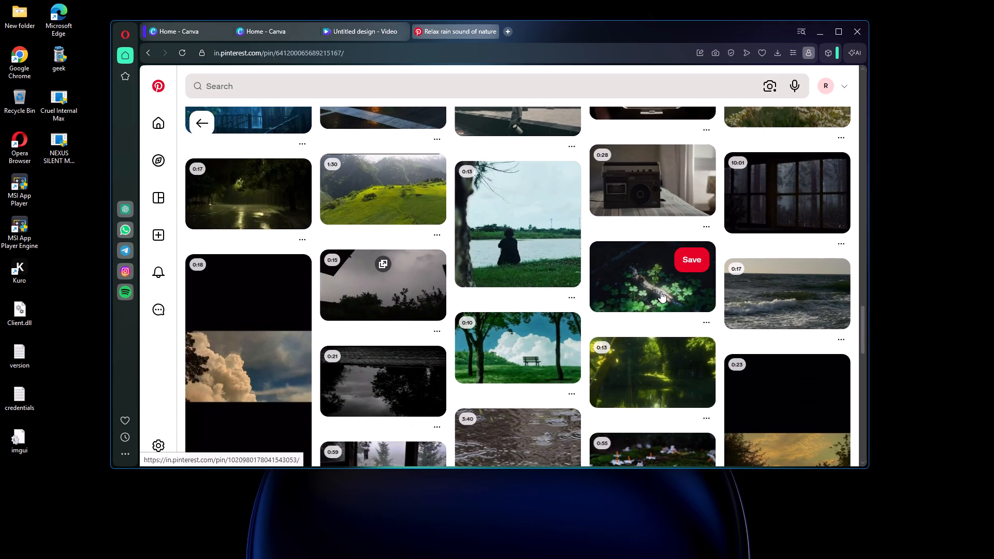
{"action": "scroll", "coordinate": [310, 315], "scroll_direction": "down", "scroll_amount": 5}
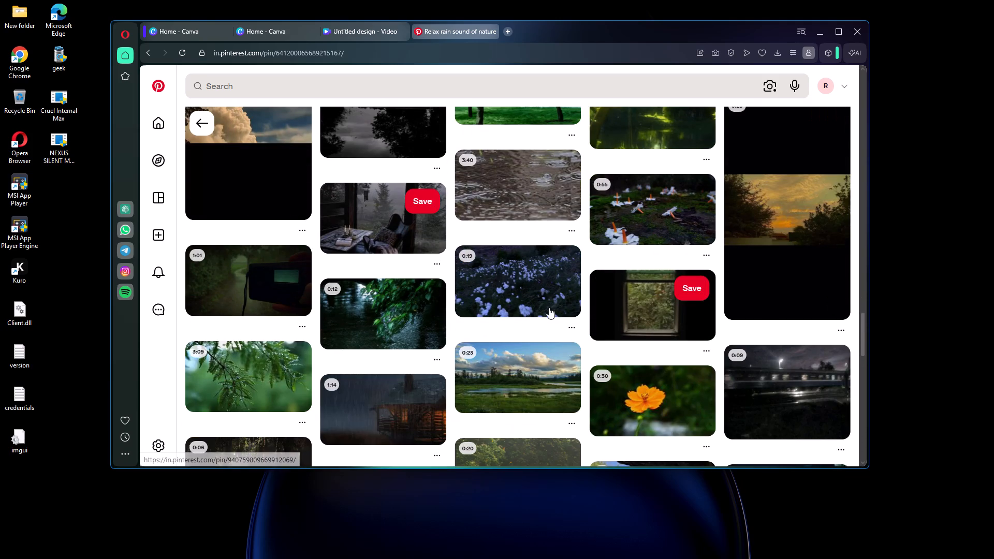
Go back up the related videos and open the 0:07 pin of green clovers around a sunlit log.
{"action": "scroll", "coordinate": [499, 314], "scroll_direction": "up", "scroll_amount": 2}
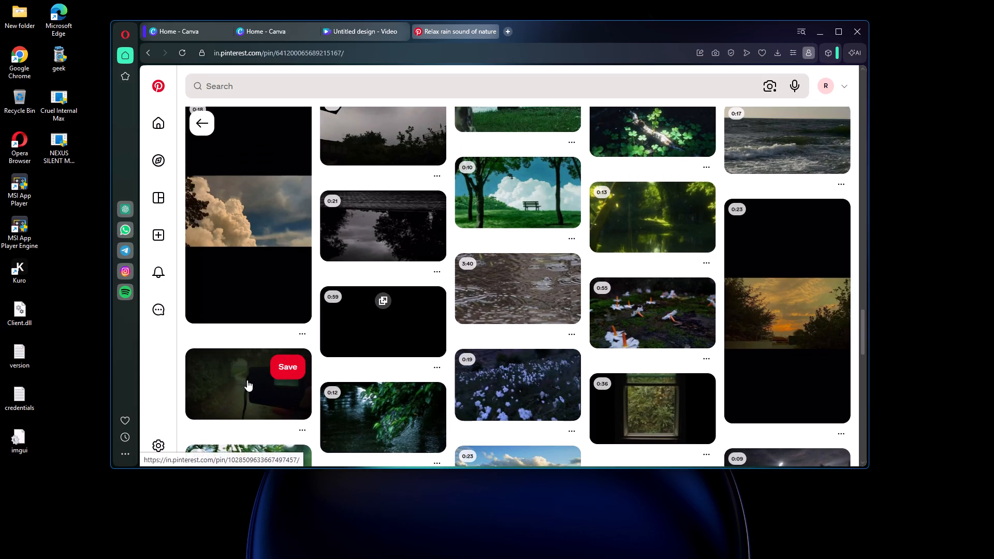
{"action": "scroll", "coordinate": [673, 156], "scroll_direction": "up", "scroll_amount": 2}
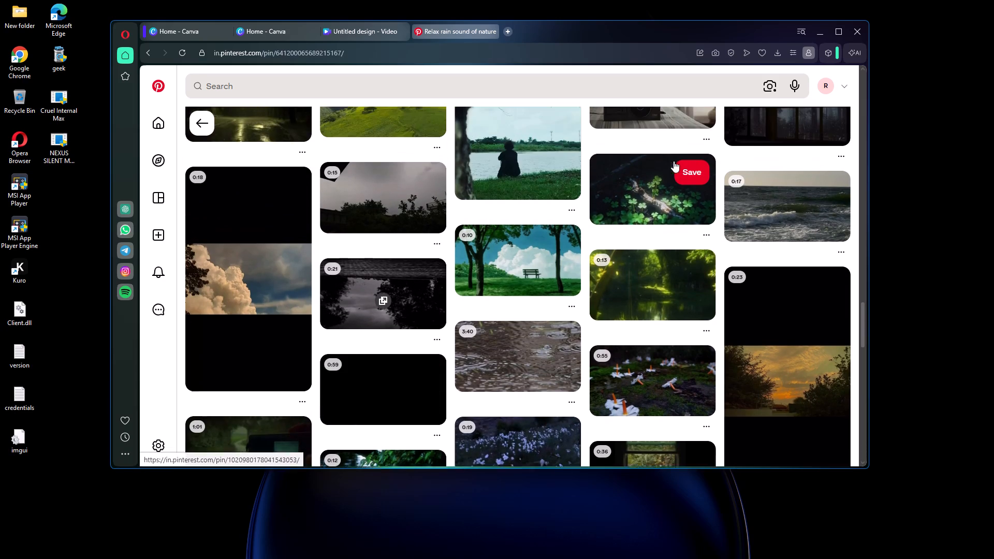
{"action": "left_click", "coordinate": [648, 240]}
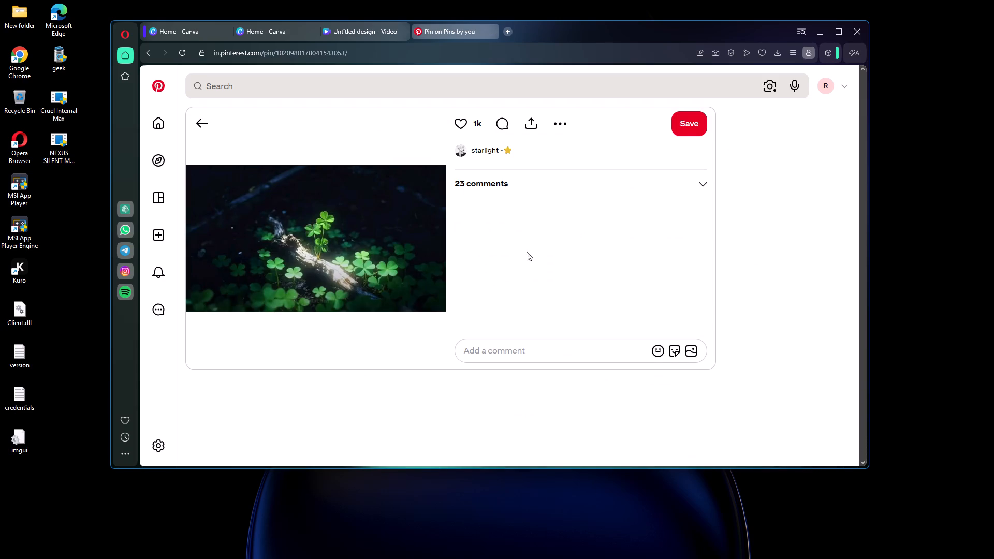
Examine the clover pin's related videos for a matching landscape nature clip, and return to the rain-leaves pin.
{"action": "scroll", "coordinate": [432, 222], "scroll_direction": "down", "scroll_amount": 1}
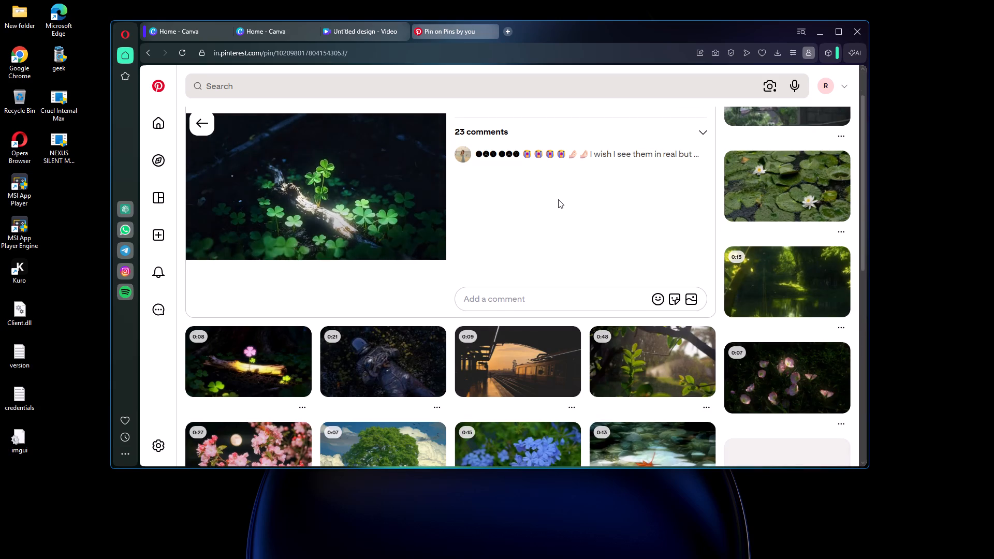
{"action": "scroll", "coordinate": [569, 193], "scroll_direction": "down", "scroll_amount": 5}
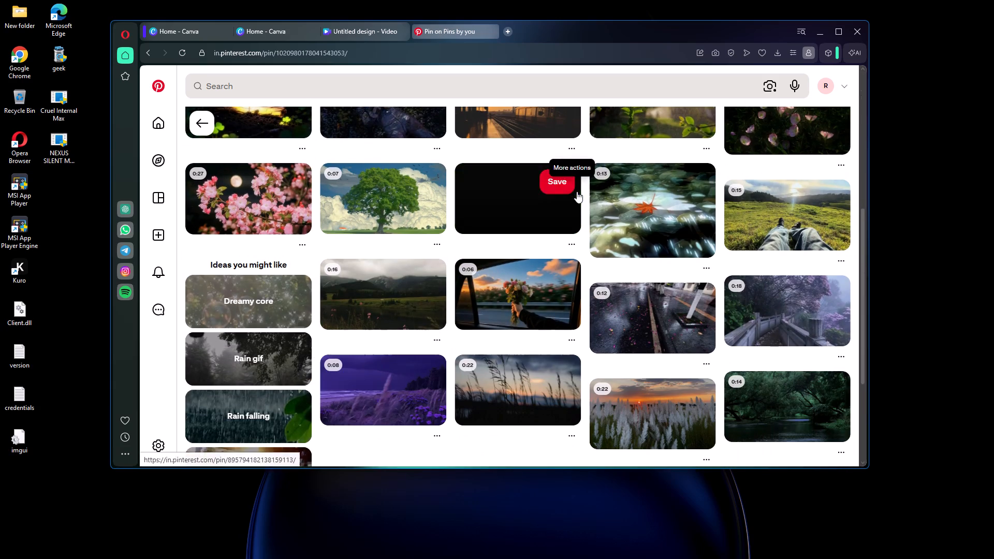
{"action": "scroll", "coordinate": [436, 218], "scroll_direction": "down", "scroll_amount": 1}
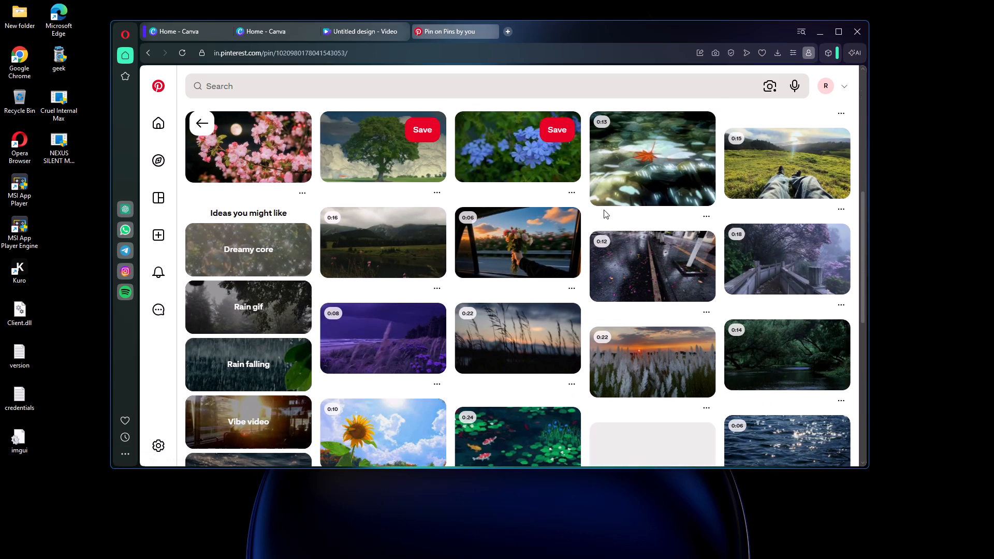
{"action": "scroll", "coordinate": [635, 251], "scroll_direction": "down", "scroll_amount": 6}
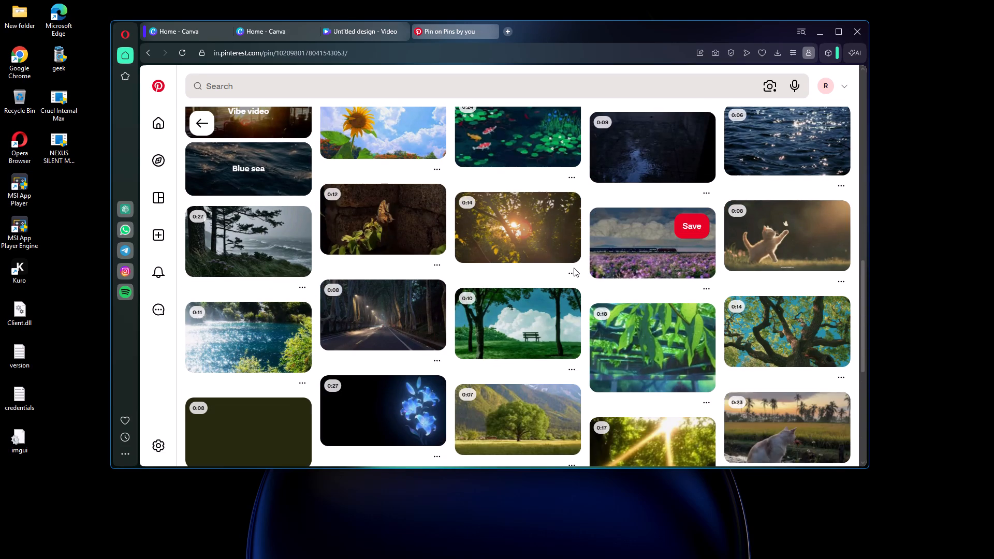
{"action": "scroll", "coordinate": [561, 265], "scroll_direction": "up", "scroll_amount": 3}
{"action": "scroll", "coordinate": [561, 265], "scroll_direction": "down", "scroll_amount": 9}
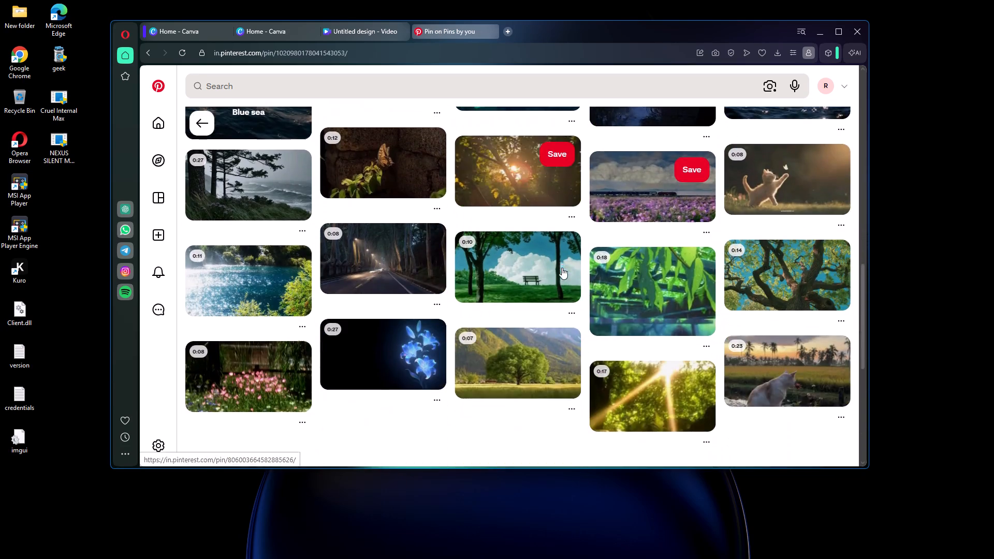
{"action": "scroll", "coordinate": [562, 268], "scroll_direction": "up", "scroll_amount": 3}
{"action": "scroll", "coordinate": [562, 270], "scroll_direction": "down", "scroll_amount": 10}
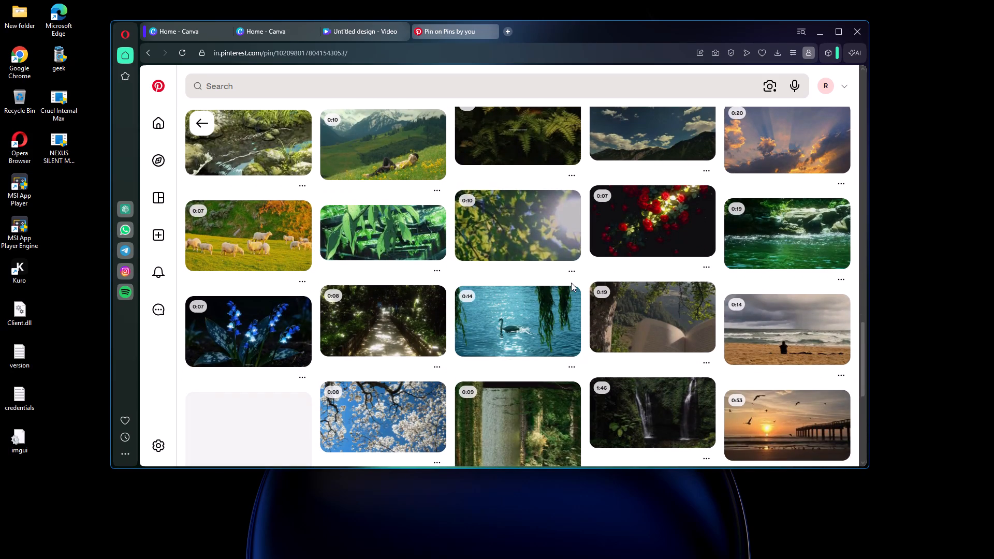
{"action": "scroll", "coordinate": [575, 283], "scroll_direction": "down", "scroll_amount": 2}
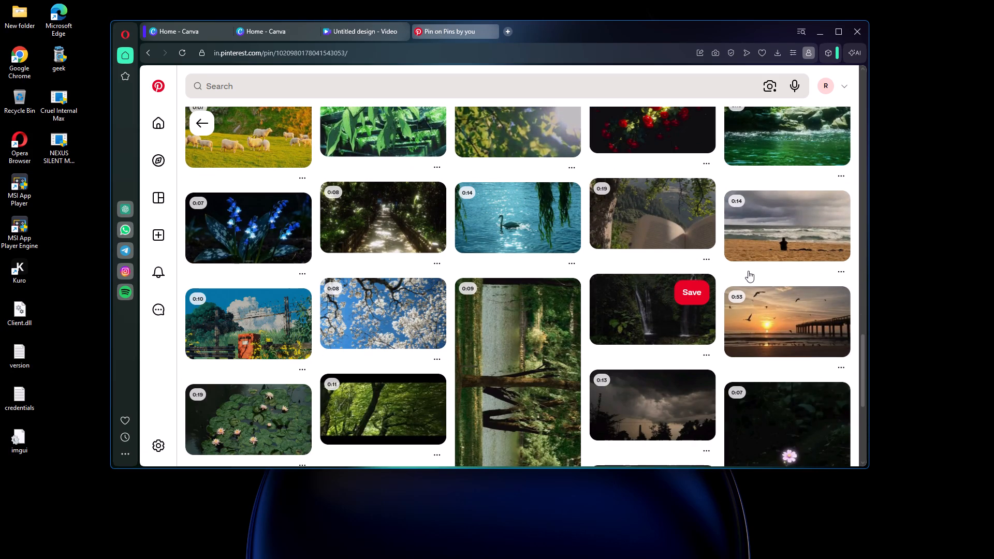
{"action": "scroll", "coordinate": [568, 289], "scroll_direction": "down", "scroll_amount": 5}
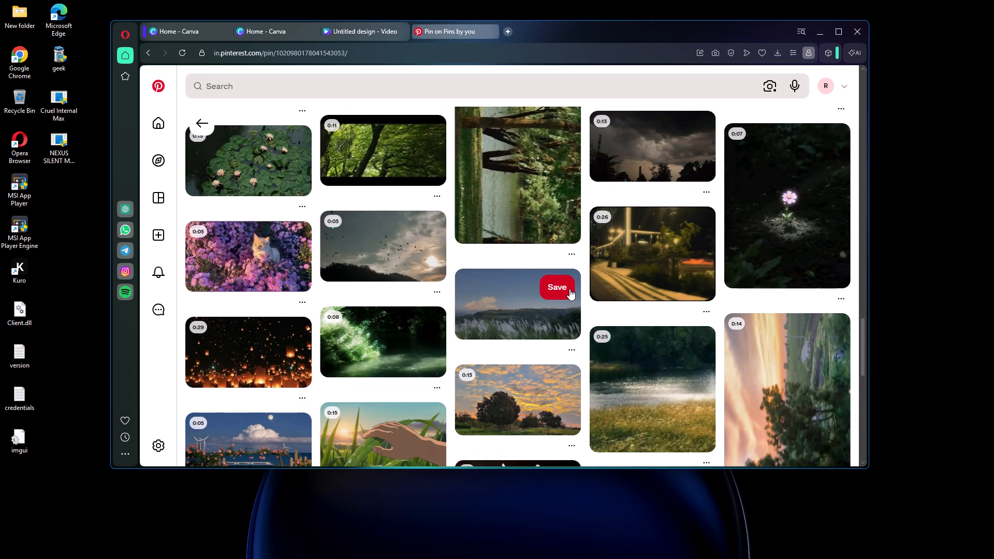
{"action": "scroll", "coordinate": [569, 289], "scroll_direction": "up", "scroll_amount": 14}
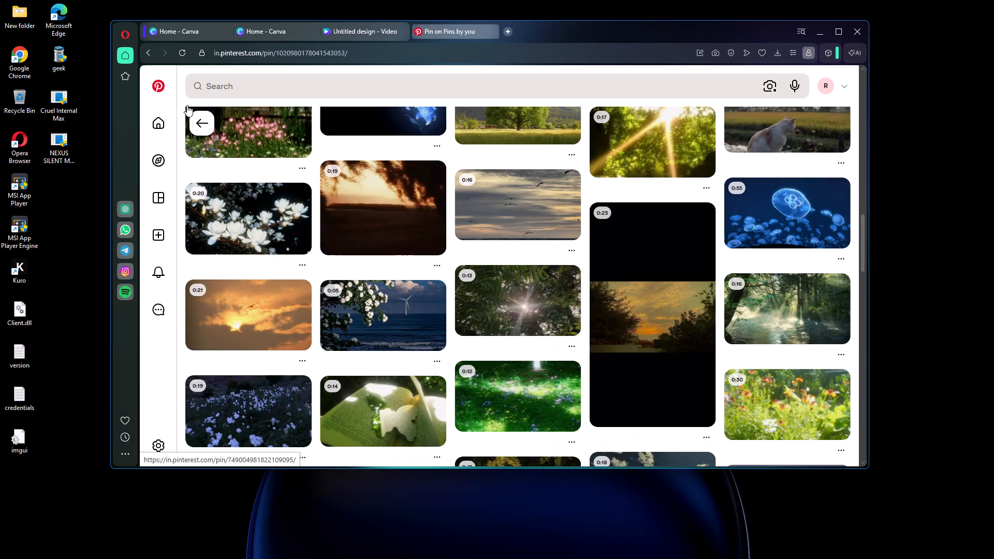
{"action": "left_click", "coordinate": [205, 125]}
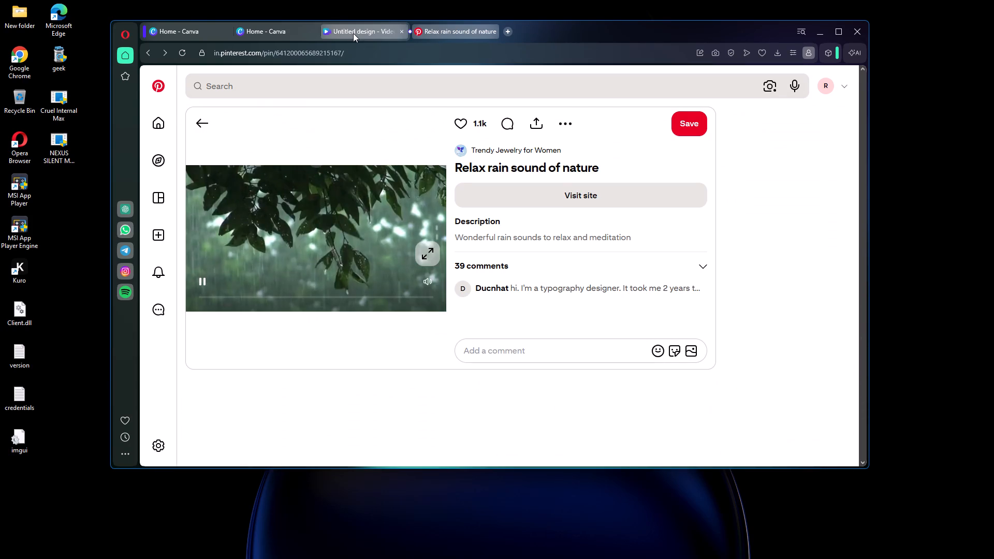
Switch to the Canva video design and play the sunset clip from about the 2-second mark.
{"action": "left_click", "coordinate": [353, 33]}
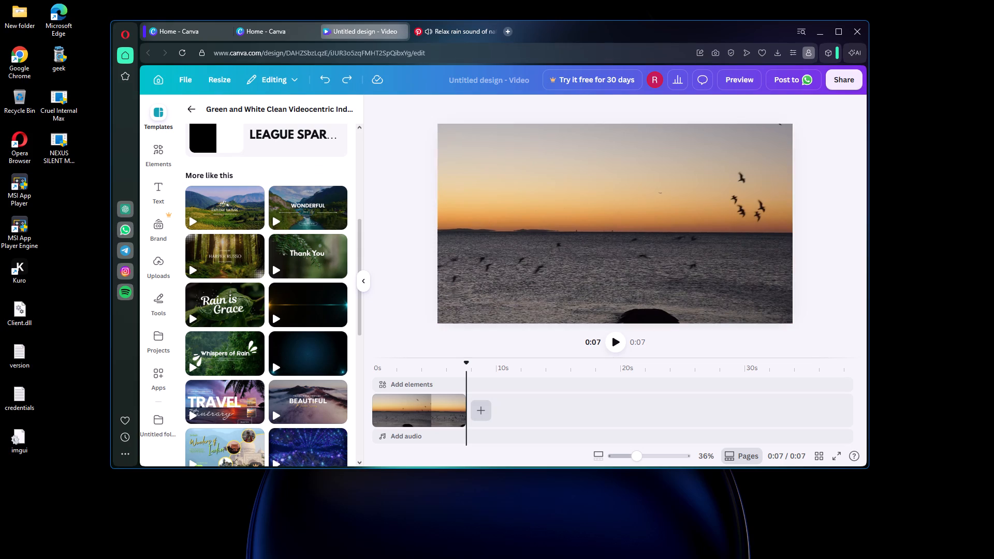
{"action": "left_click_drag", "start_coordinate": [431, 406], "coordinate": [414, 406]}
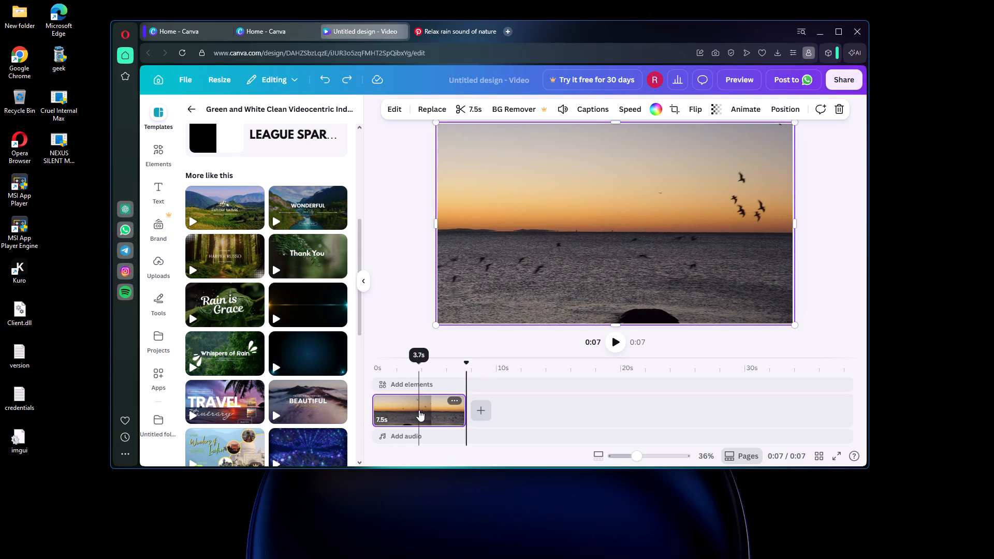
{"action": "left_click", "coordinate": [419, 410]}
{"action": "left_click", "coordinate": [406, 407]}
{"action": "left_click", "coordinate": [399, 406]}
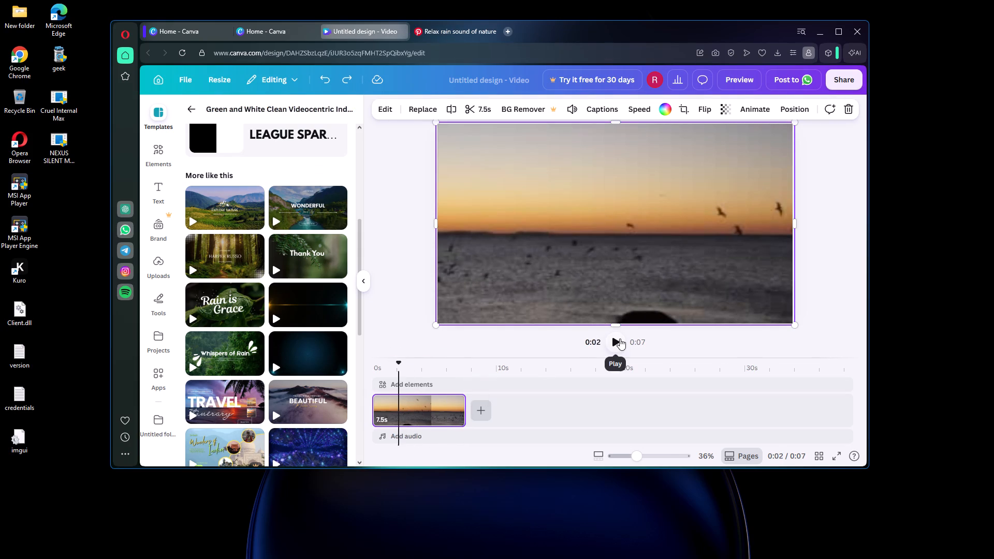
{"action": "left_click", "coordinate": [608, 344]}
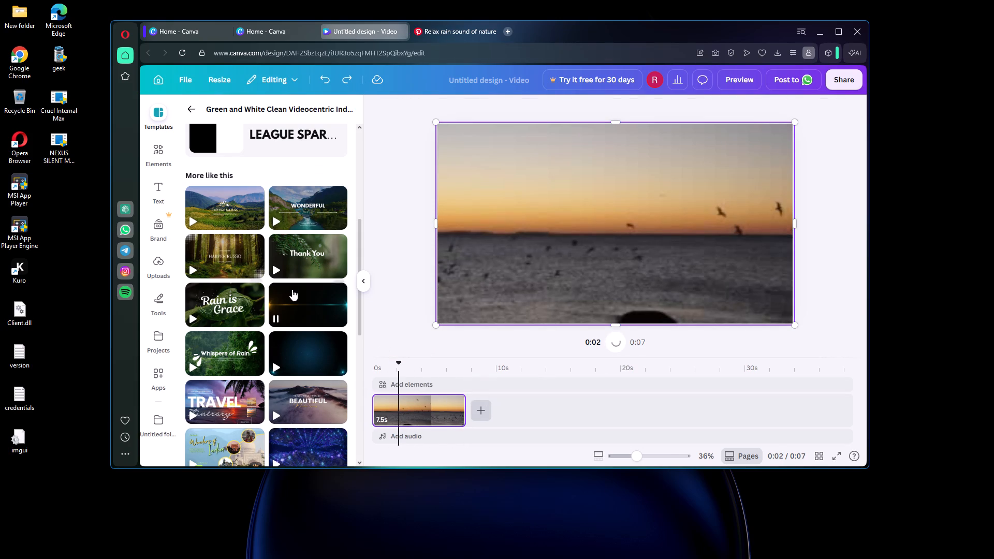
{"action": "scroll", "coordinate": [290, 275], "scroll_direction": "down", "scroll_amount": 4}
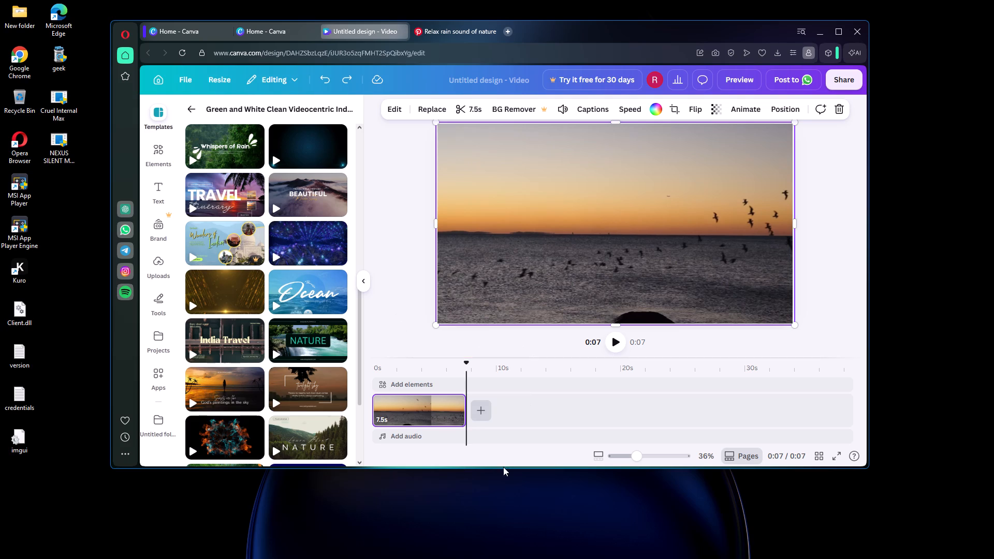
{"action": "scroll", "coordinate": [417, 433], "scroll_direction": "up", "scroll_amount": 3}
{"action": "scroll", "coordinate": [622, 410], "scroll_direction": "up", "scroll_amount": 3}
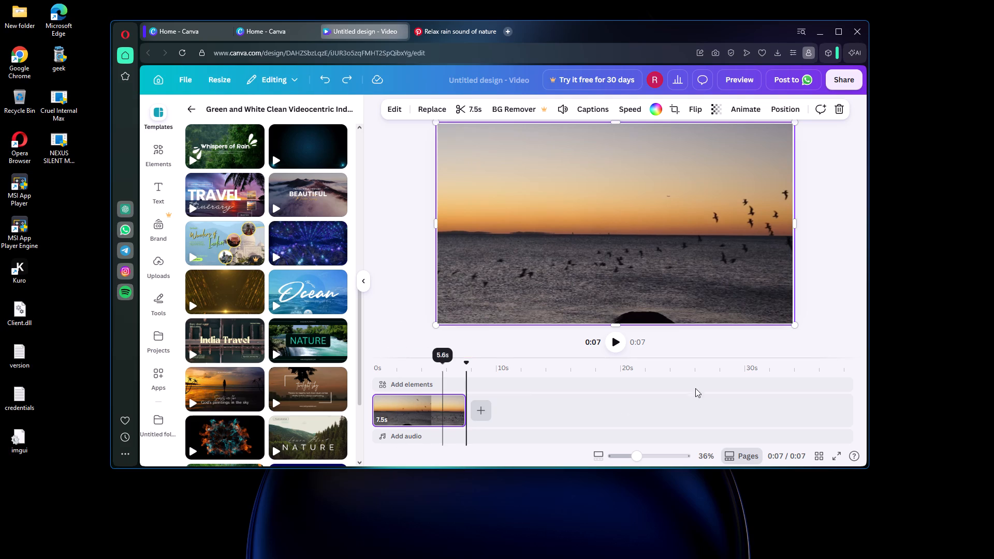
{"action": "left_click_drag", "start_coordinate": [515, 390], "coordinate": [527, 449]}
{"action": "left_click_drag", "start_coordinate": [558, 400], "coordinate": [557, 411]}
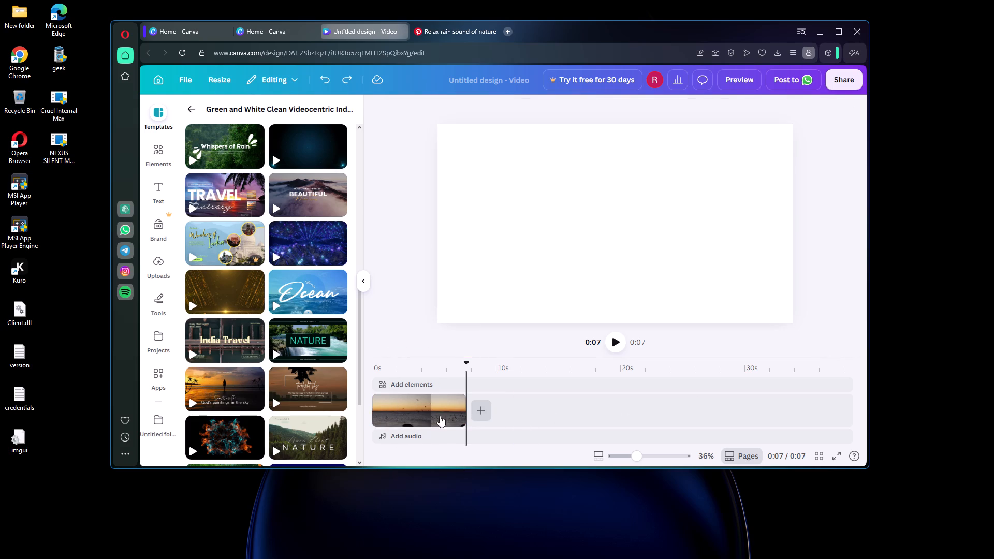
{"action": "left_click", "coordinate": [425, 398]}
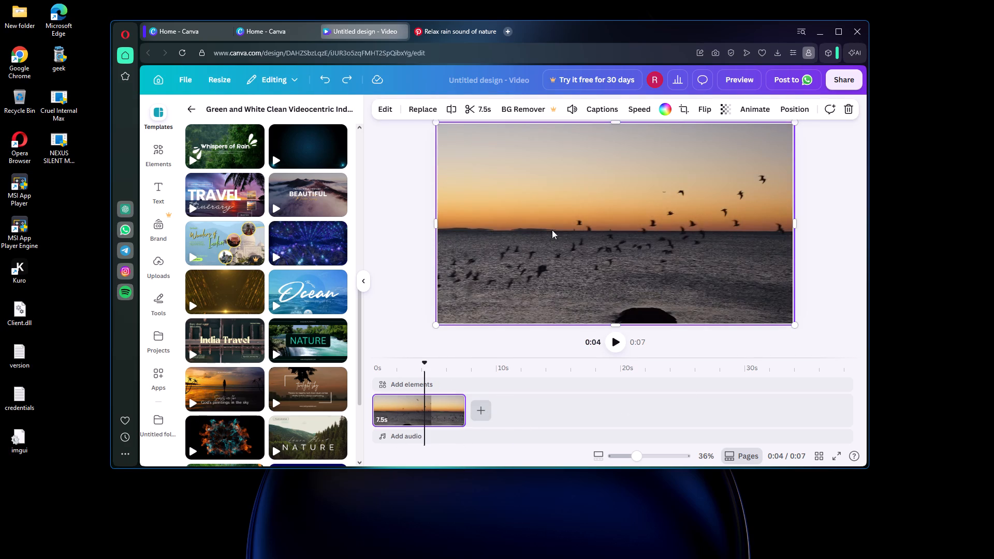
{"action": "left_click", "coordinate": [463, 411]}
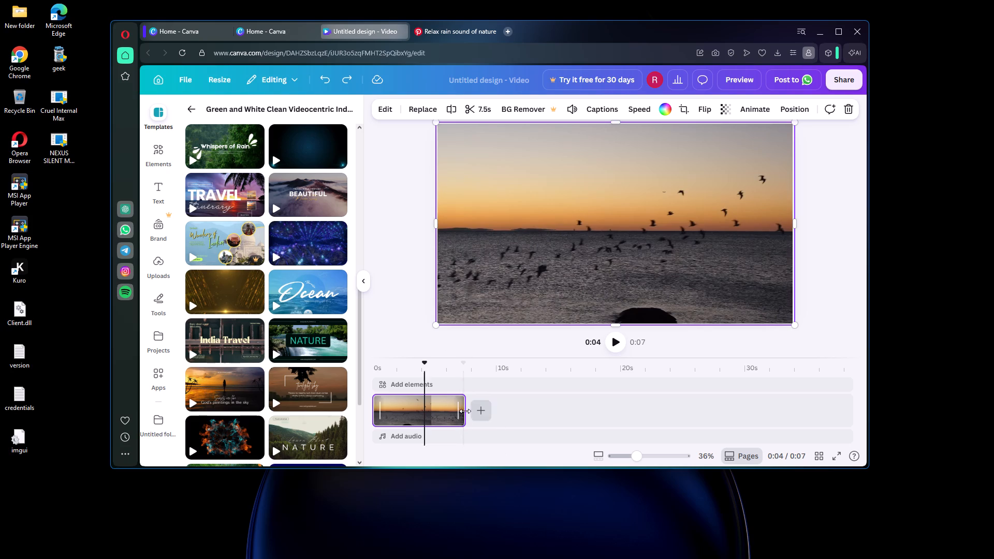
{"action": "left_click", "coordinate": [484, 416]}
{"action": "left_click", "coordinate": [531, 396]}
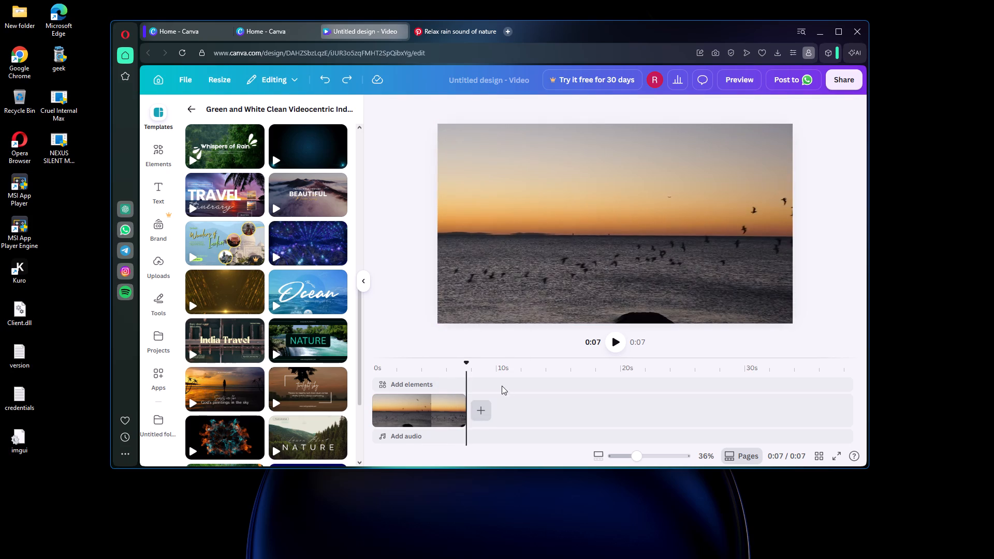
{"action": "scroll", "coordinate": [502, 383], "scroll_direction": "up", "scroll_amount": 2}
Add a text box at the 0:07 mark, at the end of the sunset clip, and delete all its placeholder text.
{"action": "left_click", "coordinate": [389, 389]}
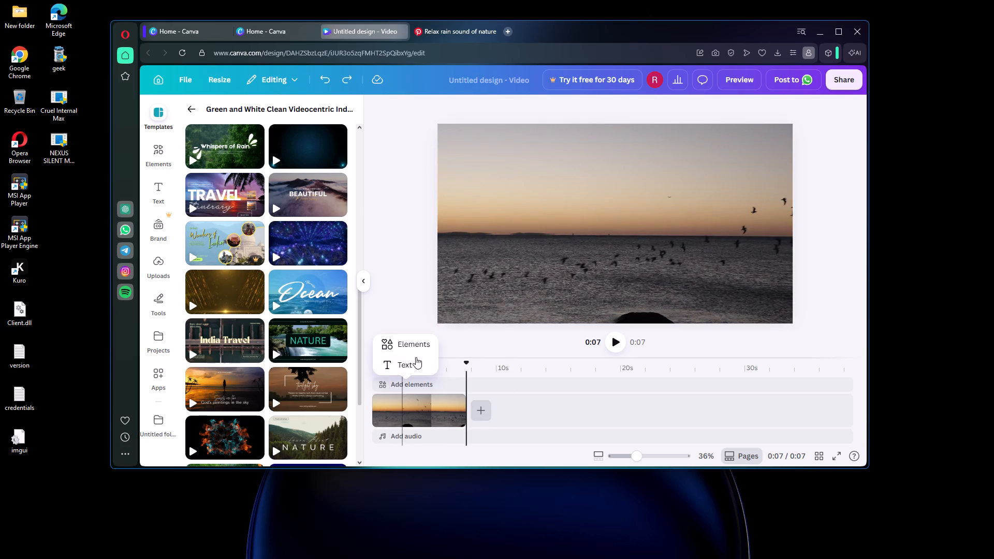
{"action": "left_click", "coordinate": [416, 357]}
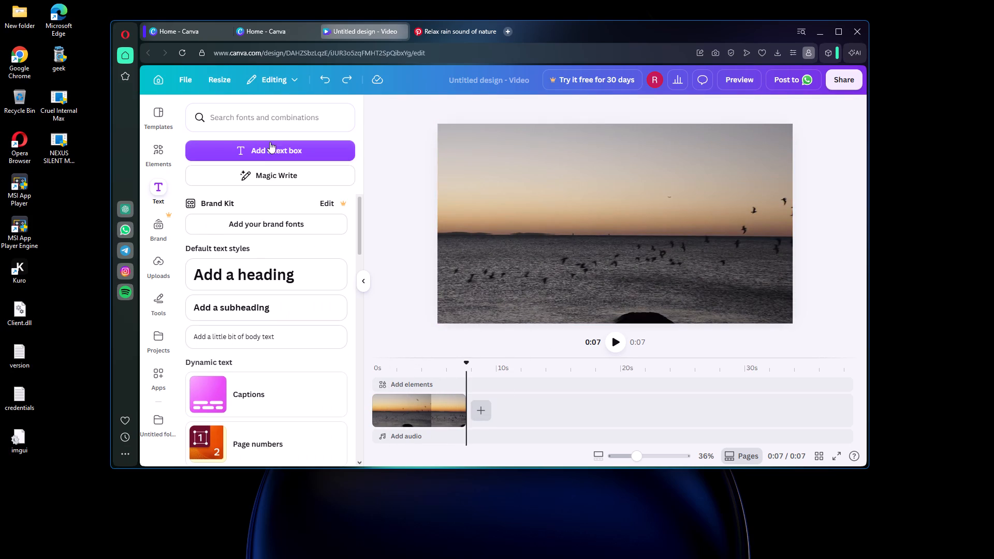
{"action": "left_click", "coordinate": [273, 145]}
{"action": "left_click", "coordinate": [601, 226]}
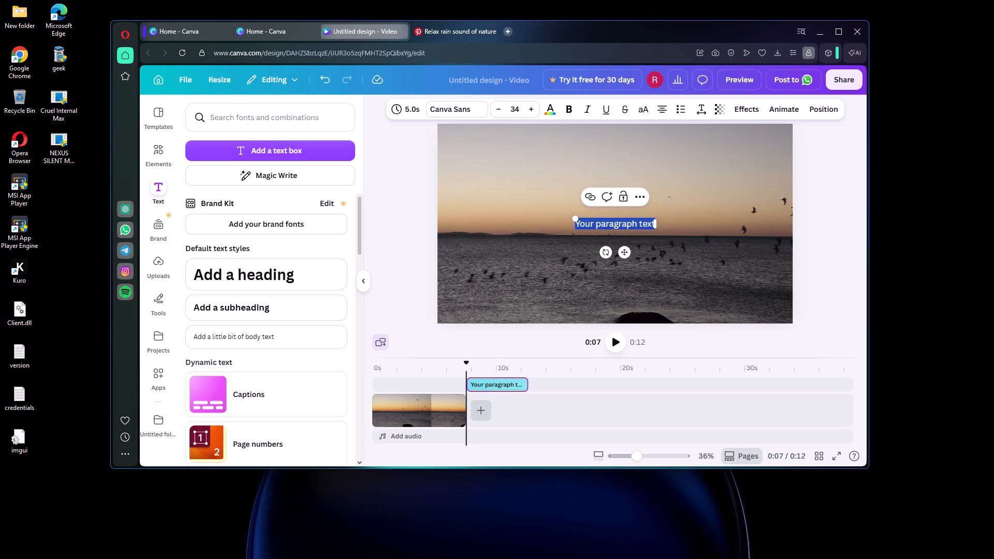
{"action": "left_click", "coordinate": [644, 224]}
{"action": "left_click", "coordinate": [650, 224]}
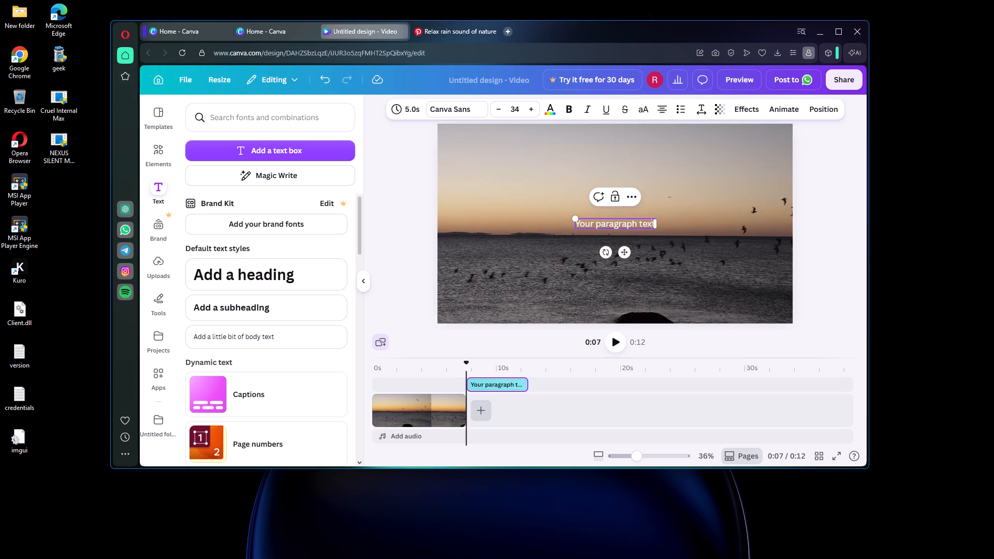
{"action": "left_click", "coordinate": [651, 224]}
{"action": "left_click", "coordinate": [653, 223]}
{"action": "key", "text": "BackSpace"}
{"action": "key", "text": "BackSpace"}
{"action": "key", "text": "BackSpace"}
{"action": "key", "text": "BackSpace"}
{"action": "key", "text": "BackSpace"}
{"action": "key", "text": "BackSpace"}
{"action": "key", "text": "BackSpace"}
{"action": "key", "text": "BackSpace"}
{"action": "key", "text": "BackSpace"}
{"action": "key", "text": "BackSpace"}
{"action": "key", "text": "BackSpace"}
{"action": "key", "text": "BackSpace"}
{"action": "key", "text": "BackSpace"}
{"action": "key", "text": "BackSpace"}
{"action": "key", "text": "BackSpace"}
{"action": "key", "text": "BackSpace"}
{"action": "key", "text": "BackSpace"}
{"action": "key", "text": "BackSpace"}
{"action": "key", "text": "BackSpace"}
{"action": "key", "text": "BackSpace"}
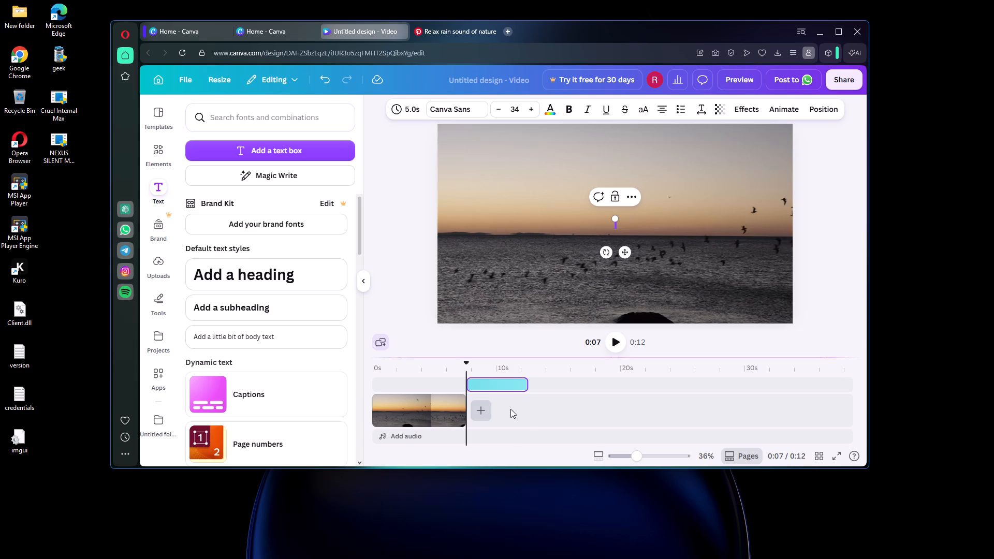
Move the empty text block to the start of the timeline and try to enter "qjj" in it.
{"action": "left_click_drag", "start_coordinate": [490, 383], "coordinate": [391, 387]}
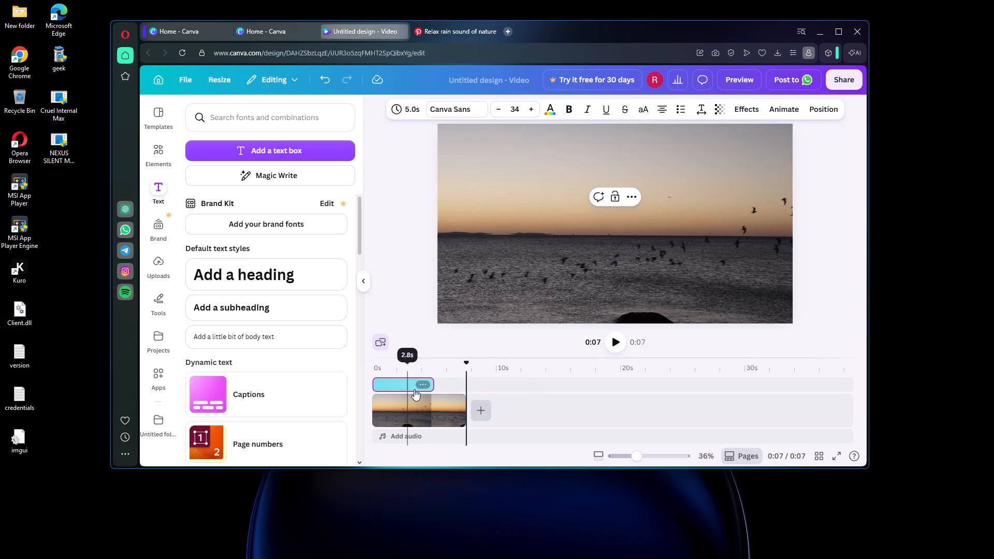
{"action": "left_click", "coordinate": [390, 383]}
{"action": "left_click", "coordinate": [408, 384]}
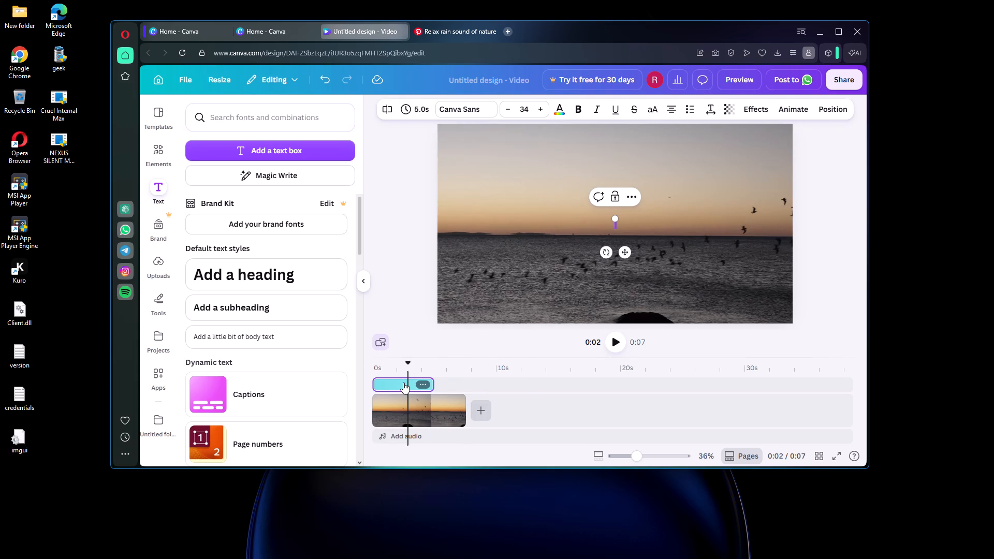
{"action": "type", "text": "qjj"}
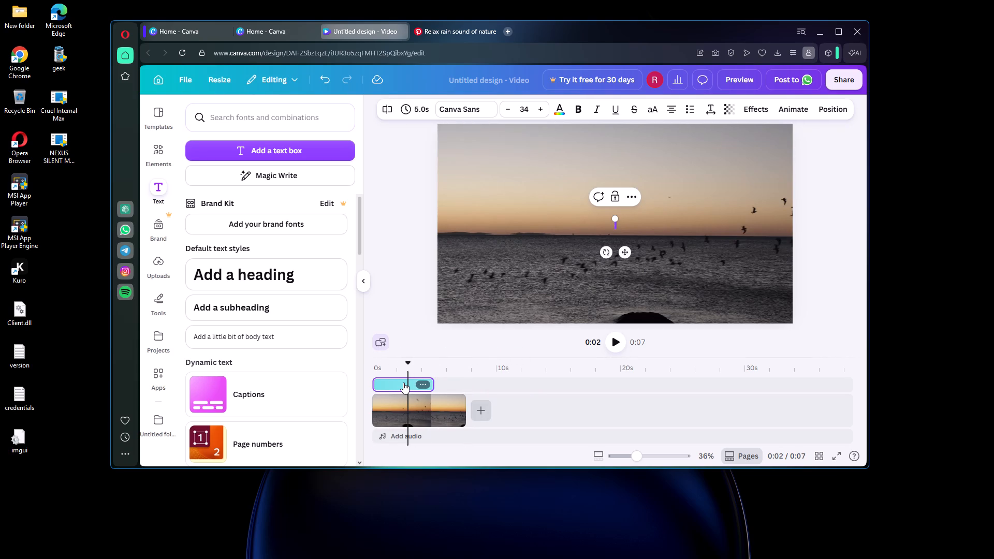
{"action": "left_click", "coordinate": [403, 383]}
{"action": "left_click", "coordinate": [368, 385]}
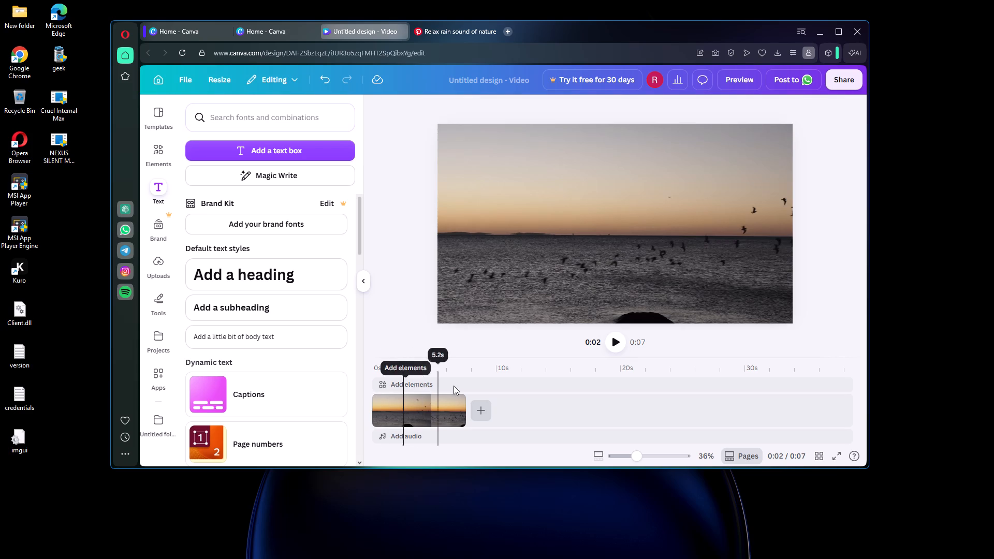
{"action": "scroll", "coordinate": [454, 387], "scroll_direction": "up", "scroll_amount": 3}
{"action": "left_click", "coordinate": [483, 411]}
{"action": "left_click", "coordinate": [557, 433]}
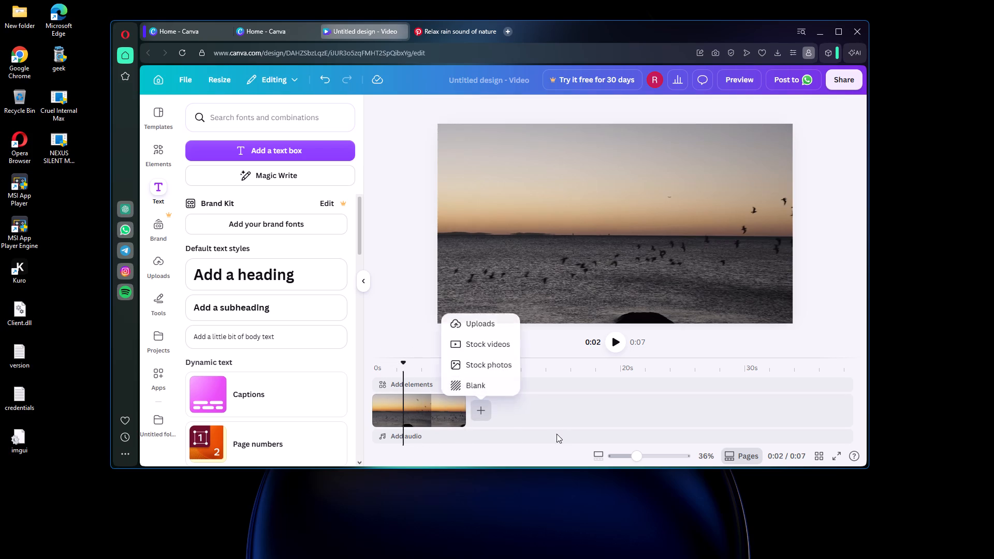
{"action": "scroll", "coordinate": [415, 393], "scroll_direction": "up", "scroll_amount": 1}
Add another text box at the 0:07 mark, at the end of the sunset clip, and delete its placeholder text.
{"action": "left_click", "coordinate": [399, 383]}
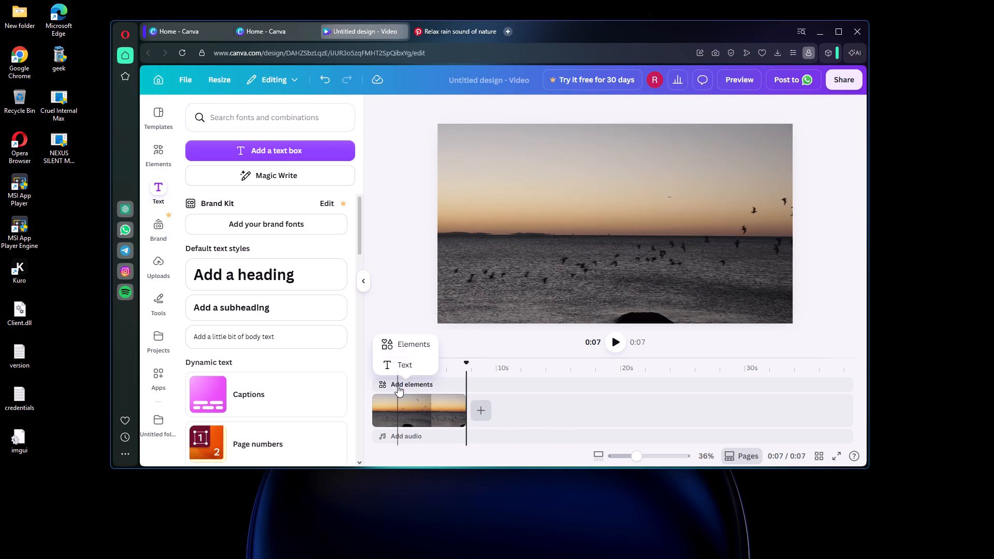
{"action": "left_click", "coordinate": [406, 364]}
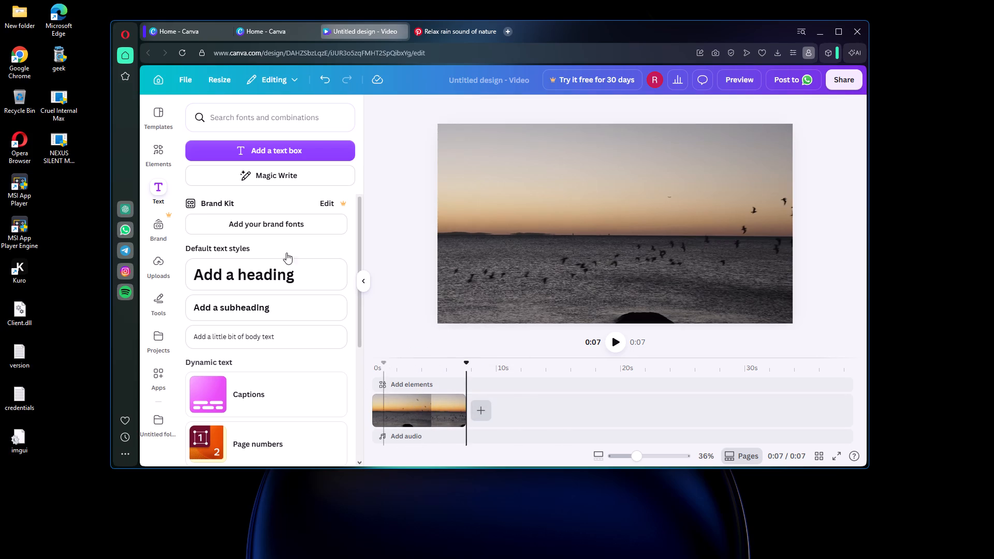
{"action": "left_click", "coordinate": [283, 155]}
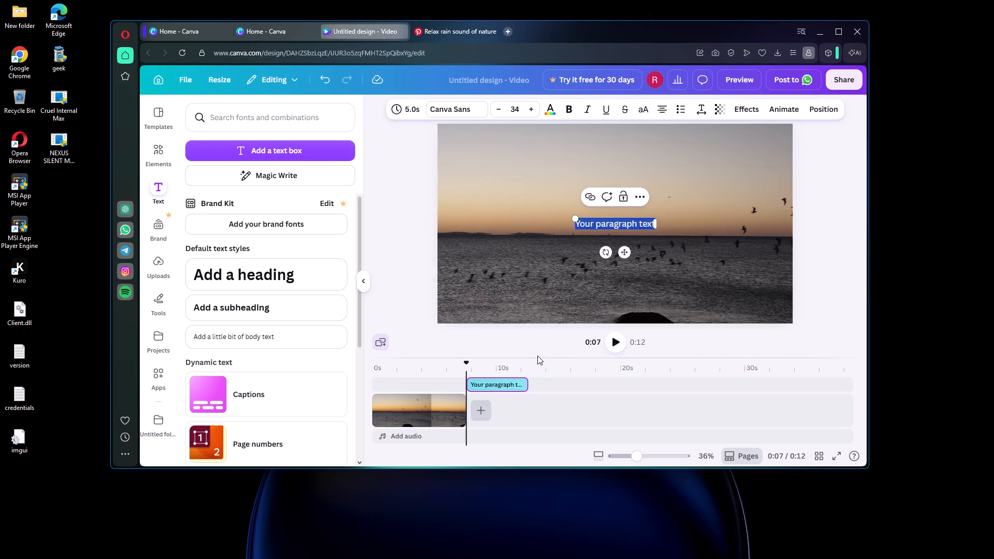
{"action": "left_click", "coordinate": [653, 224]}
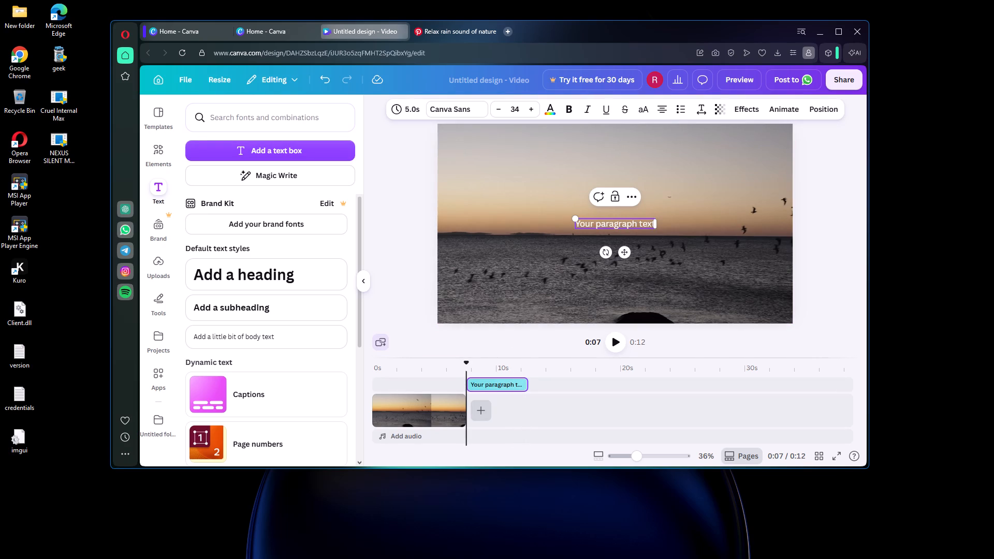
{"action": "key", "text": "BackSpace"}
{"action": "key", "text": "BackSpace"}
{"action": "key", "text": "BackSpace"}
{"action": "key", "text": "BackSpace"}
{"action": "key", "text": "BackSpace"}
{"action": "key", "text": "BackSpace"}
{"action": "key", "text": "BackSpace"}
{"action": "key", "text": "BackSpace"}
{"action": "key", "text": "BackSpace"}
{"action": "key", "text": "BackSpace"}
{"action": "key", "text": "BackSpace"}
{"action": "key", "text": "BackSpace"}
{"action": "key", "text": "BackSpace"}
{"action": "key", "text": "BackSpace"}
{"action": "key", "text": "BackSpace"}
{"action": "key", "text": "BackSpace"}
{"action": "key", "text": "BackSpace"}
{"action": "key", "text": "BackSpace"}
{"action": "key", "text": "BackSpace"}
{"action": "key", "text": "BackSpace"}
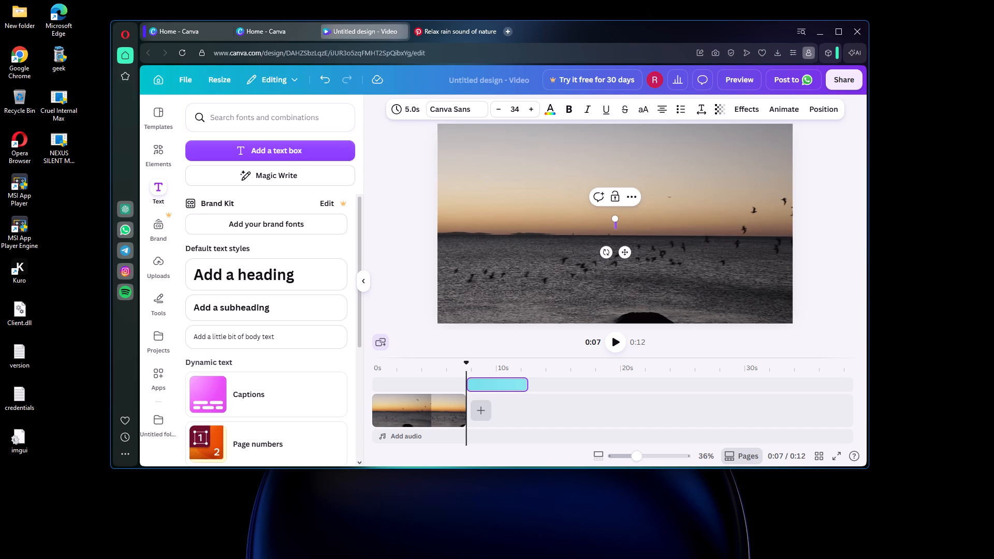
Add audio to the design from uploads and start choosing a file to upload.
{"action": "left_click", "coordinate": [401, 440]}
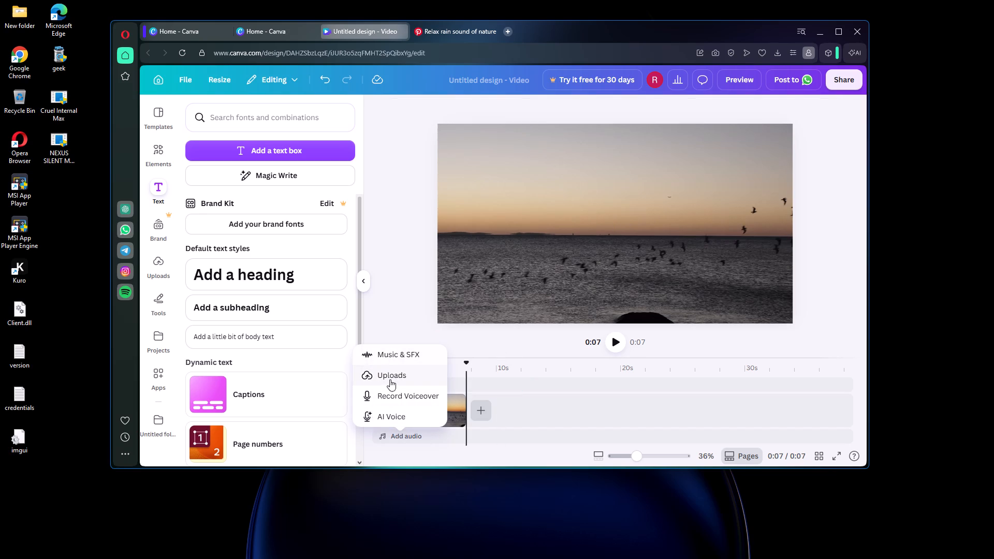
{"action": "left_click", "coordinate": [393, 379]}
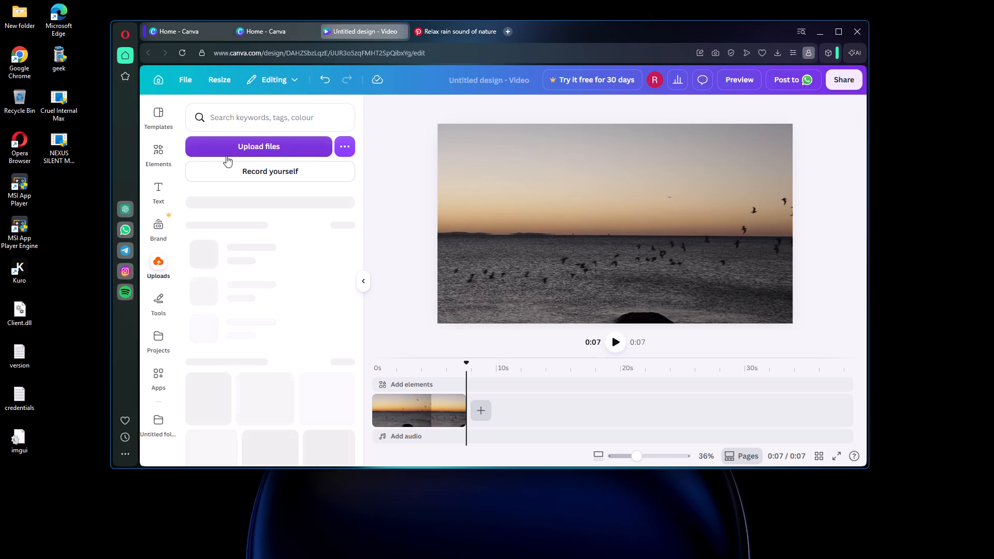
{"action": "left_click", "coordinate": [226, 156]}
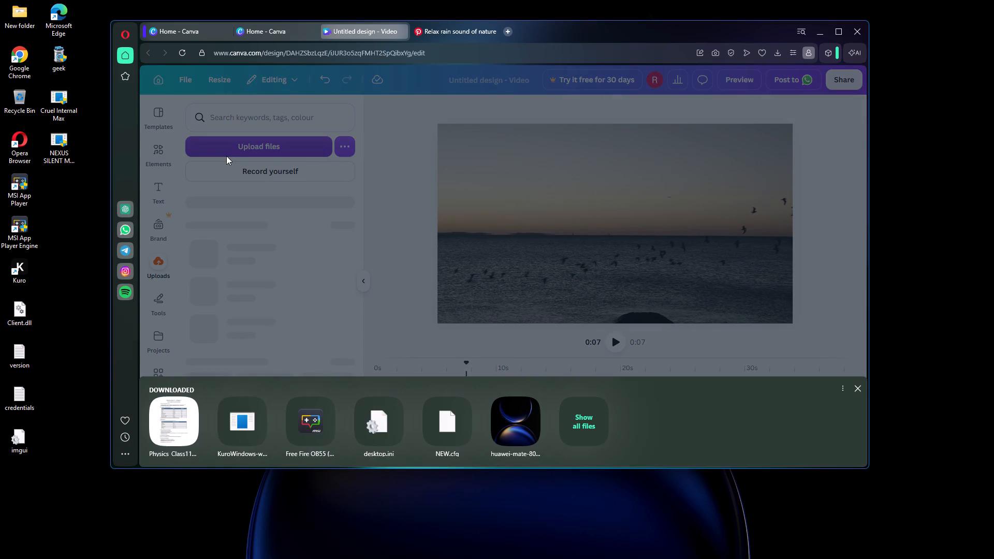
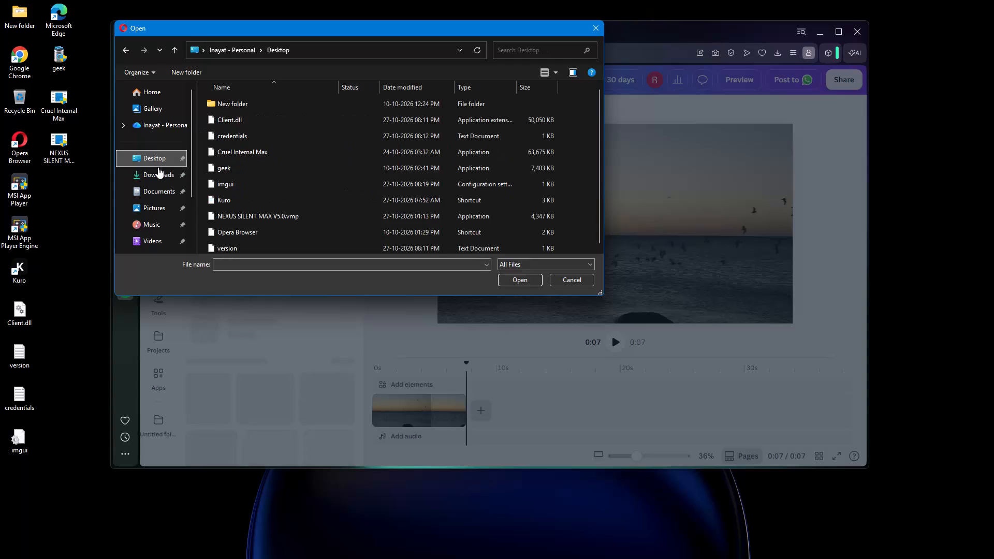
Look through the Pictures, Music, Videos and other computer folders for a file to upload, and close the file chooser.
{"action": "left_click", "coordinate": [152, 209]}
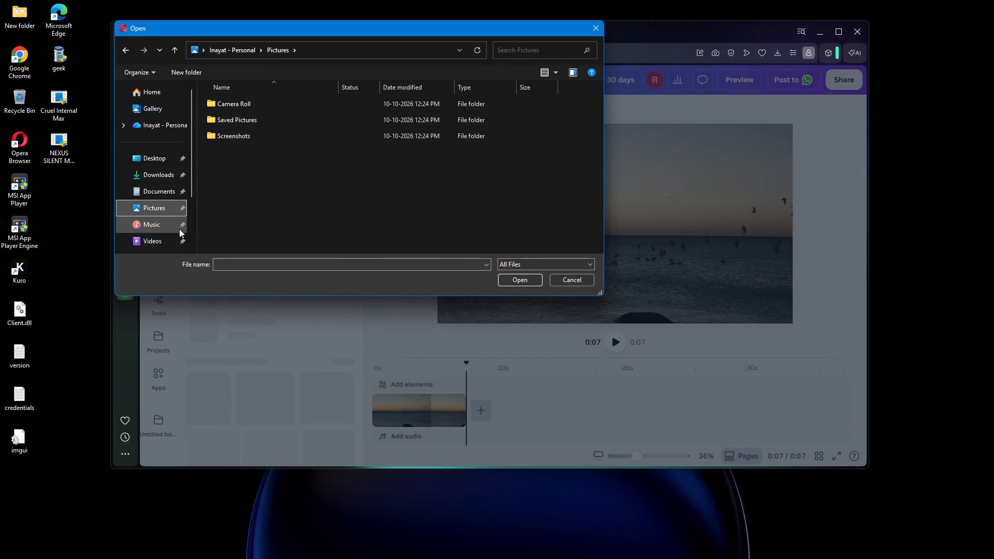
{"action": "left_click", "coordinate": [172, 226]}
{"action": "left_click", "coordinate": [166, 241]}
{"action": "scroll", "coordinate": [141, 180], "scroll_direction": "down", "scroll_amount": 3}
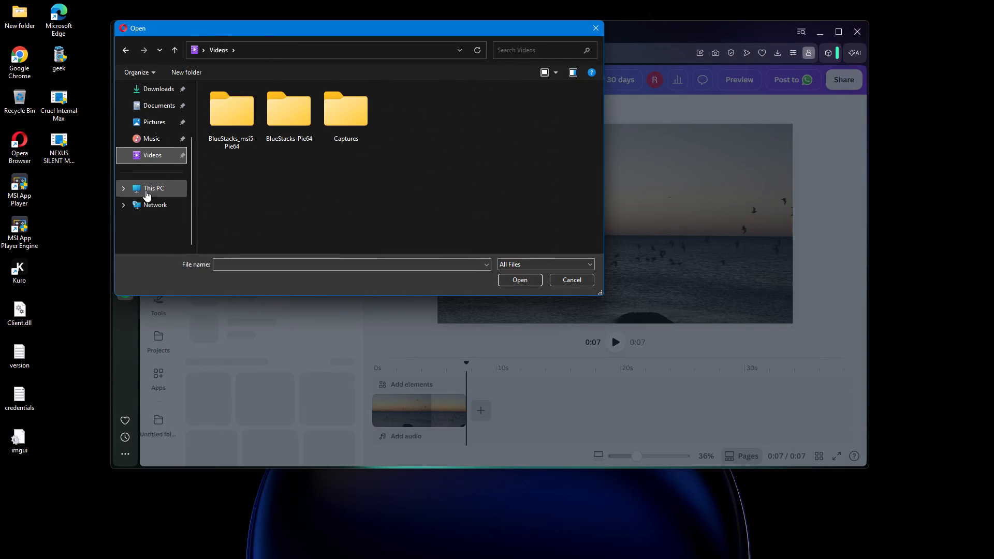
{"action": "left_click", "coordinate": [138, 195]}
{"action": "left_click", "coordinate": [138, 189]}
{"action": "left_click", "coordinate": [157, 131]}
{"action": "scroll", "coordinate": [144, 145], "scroll_direction": "up", "scroll_amount": 6}
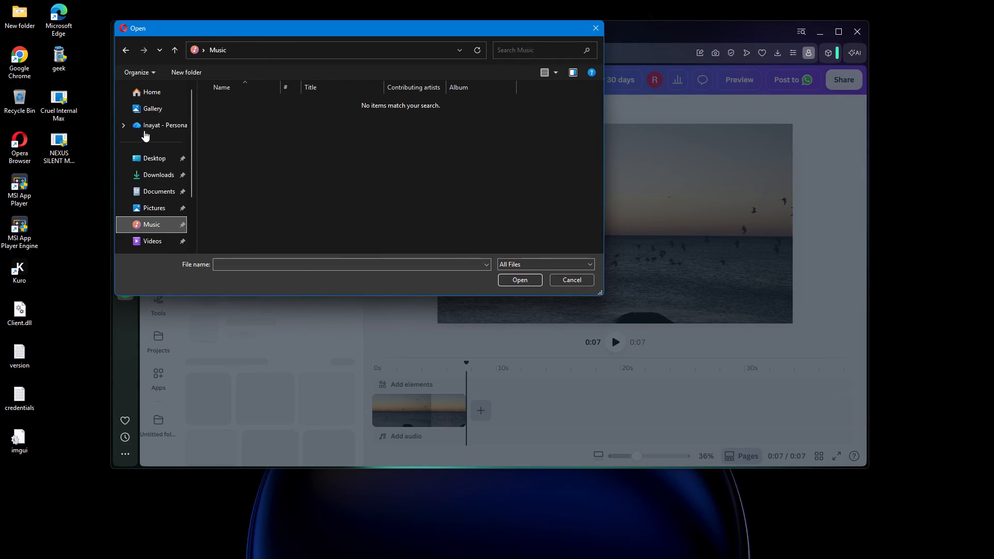
{"action": "left_click", "coordinate": [144, 128]}
{"action": "left_click", "coordinate": [155, 102]}
{"action": "left_click", "coordinate": [158, 95]}
{"action": "left_click", "coordinate": [589, 31]}
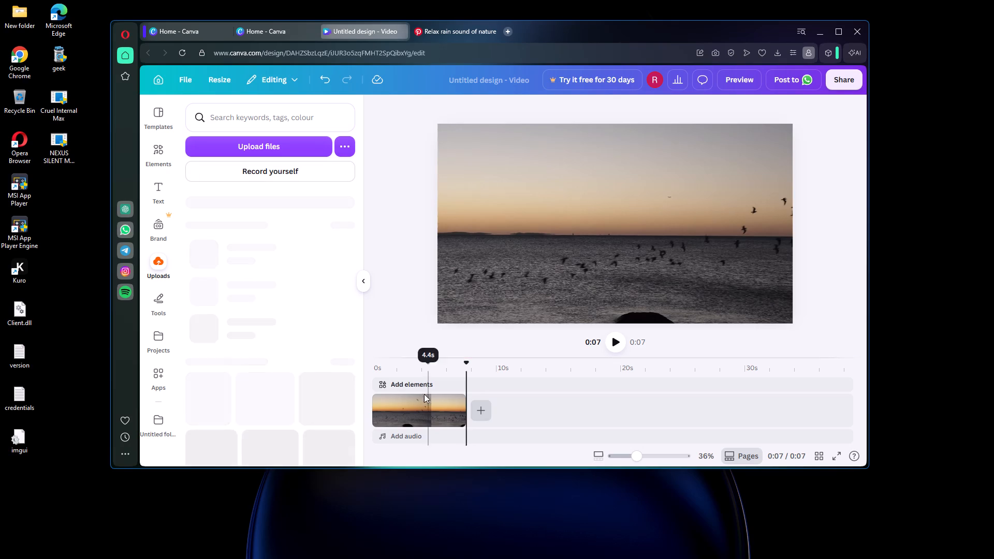
Select the sunset clip, browse the import apps in the upload options, and open the YouTube app.
{"action": "left_click", "coordinate": [406, 413]}
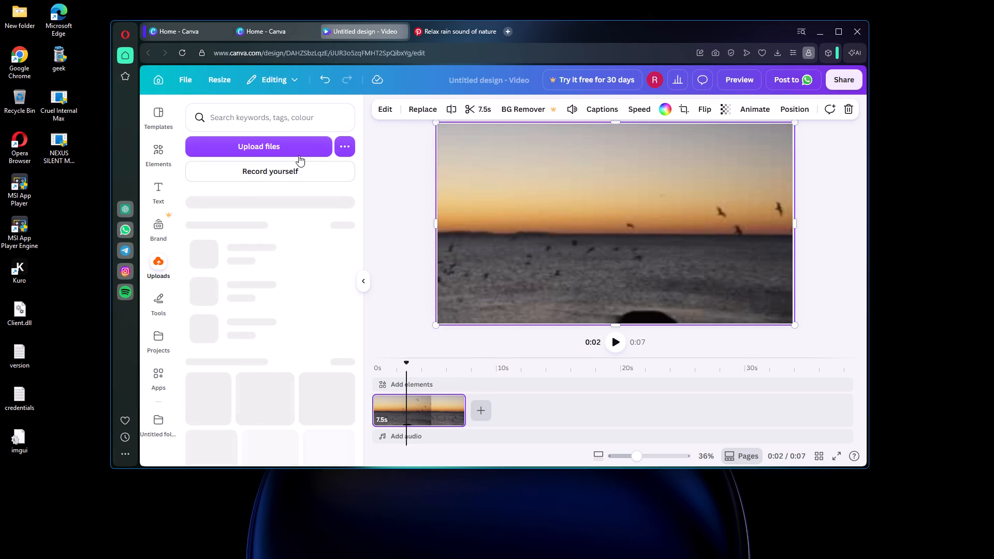
{"action": "left_click", "coordinate": [343, 149]}
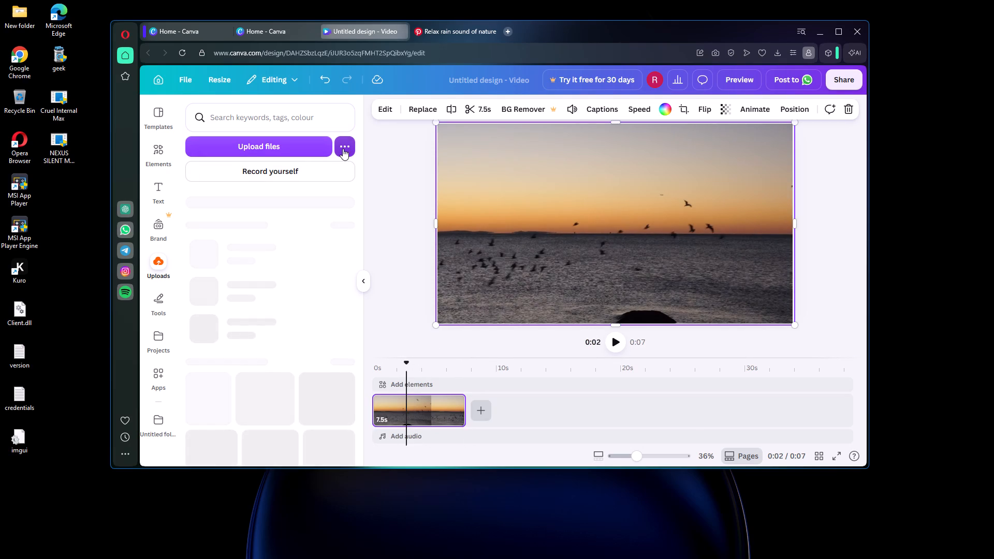
{"action": "left_click", "coordinate": [275, 288]}
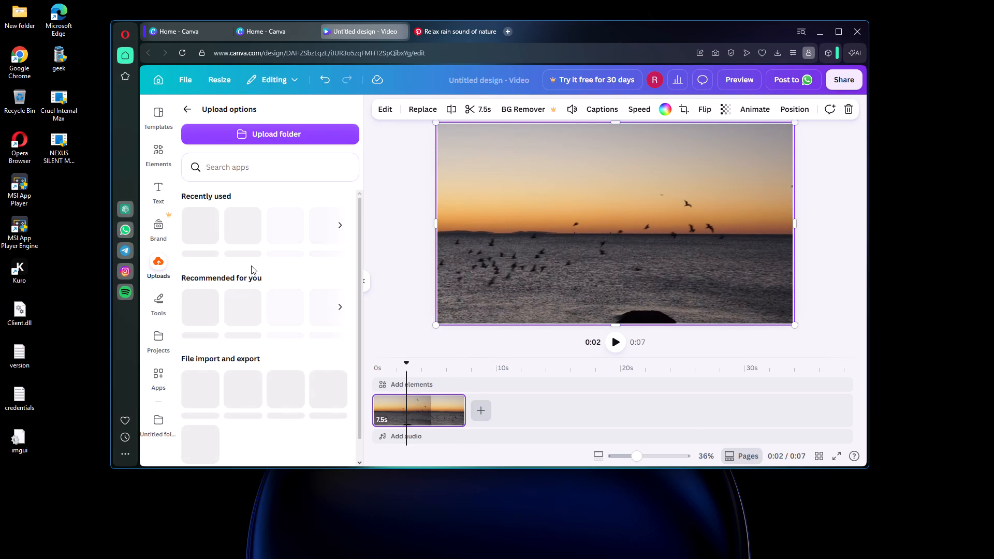
{"action": "scroll", "coordinate": [272, 259], "scroll_direction": "up", "scroll_amount": 3}
{"action": "scroll", "coordinate": [273, 259], "scroll_direction": "down", "scroll_amount": 5}
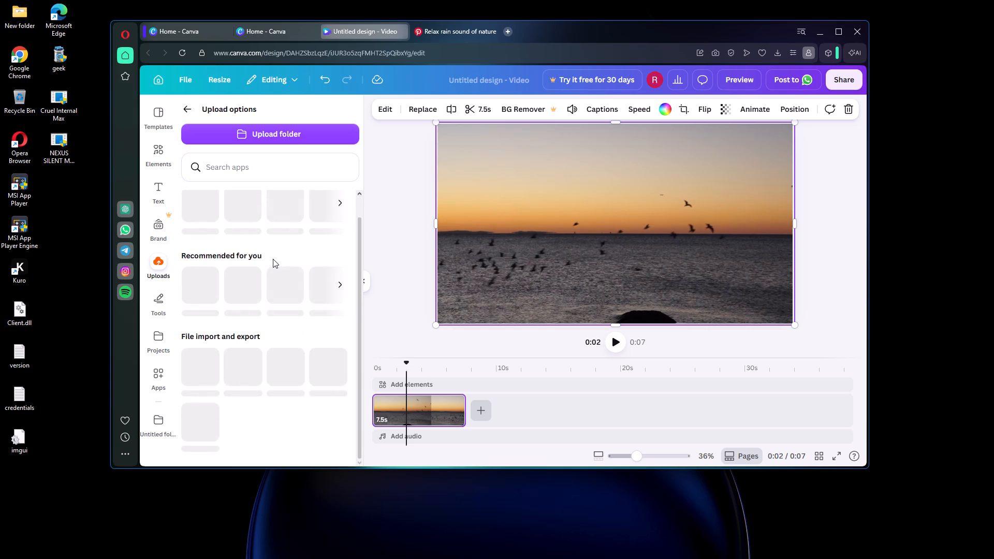
{"action": "scroll", "coordinate": [273, 259], "scroll_direction": "up", "scroll_amount": 5}
{"action": "scroll", "coordinate": [273, 259], "scroll_direction": "down", "scroll_amount": 3}
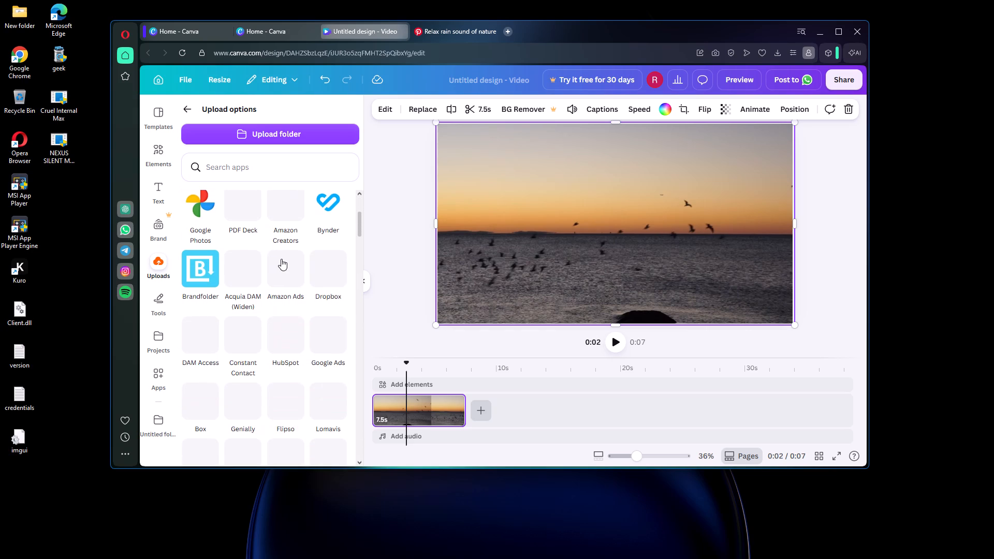
{"action": "scroll", "coordinate": [291, 279], "scroll_direction": "up", "scroll_amount": 4}
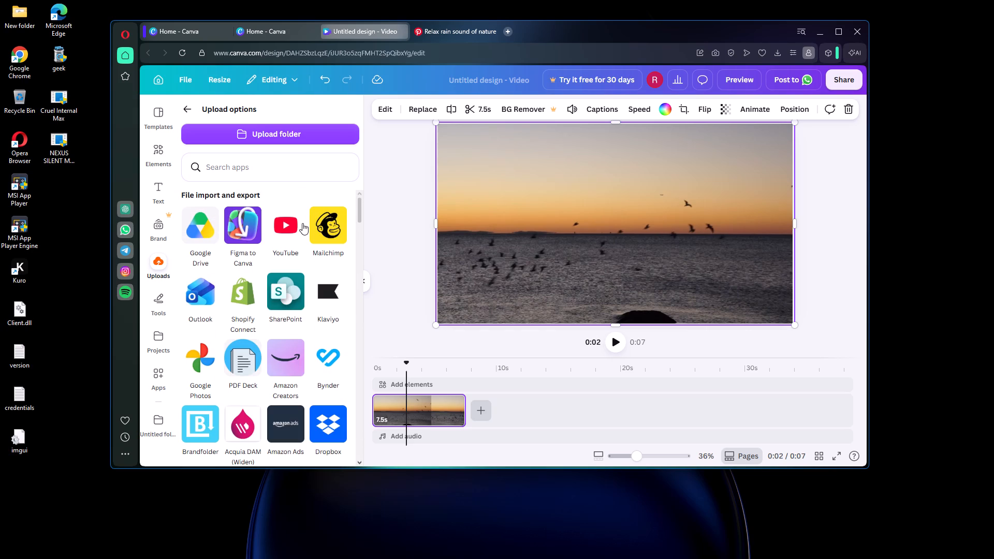
{"action": "left_click", "coordinate": [300, 223]}
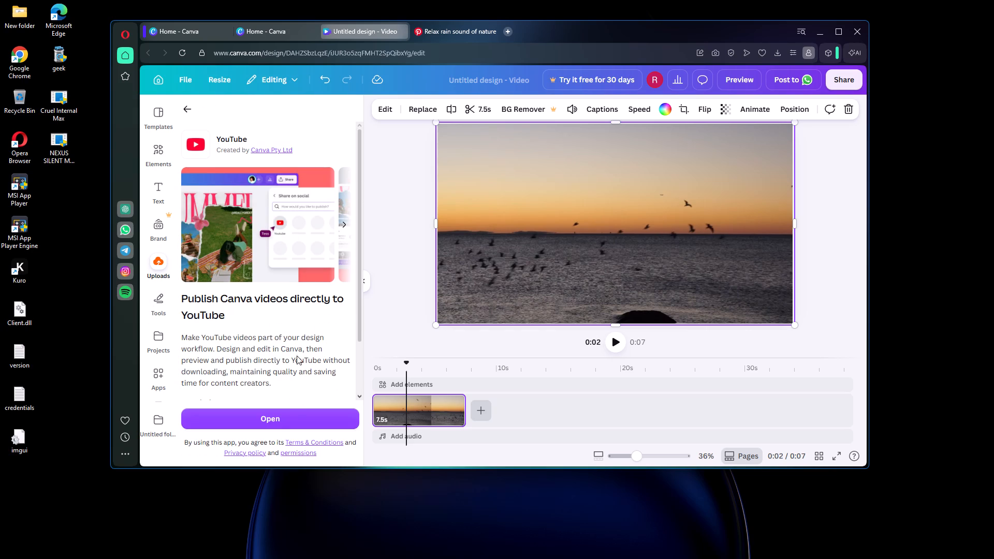
{"action": "left_click", "coordinate": [274, 416]}
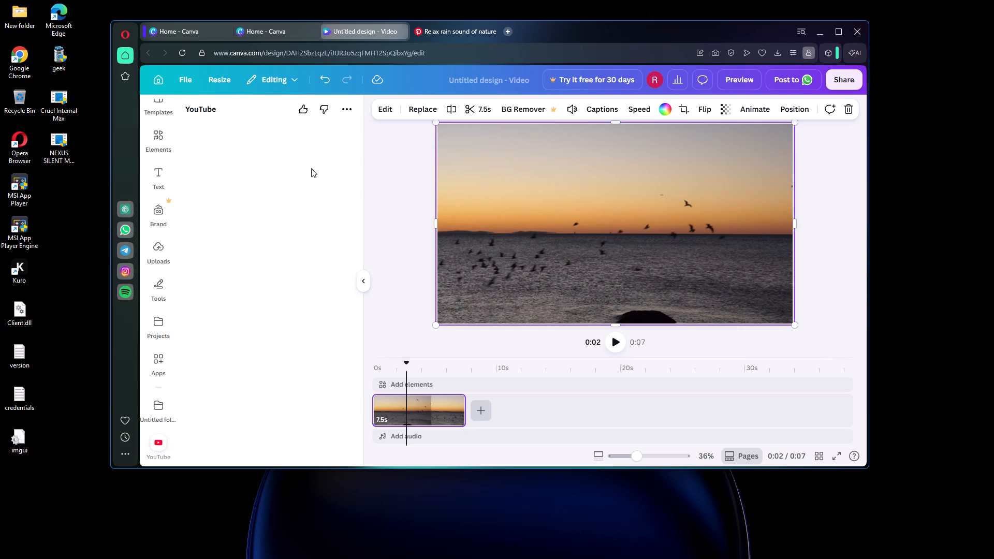
Close and reopen the YouTube app, and check the options available for it.
{"action": "scroll", "coordinate": [264, 226], "scroll_direction": "up", "scroll_amount": 3}
{"action": "left_click", "coordinate": [163, 449]}
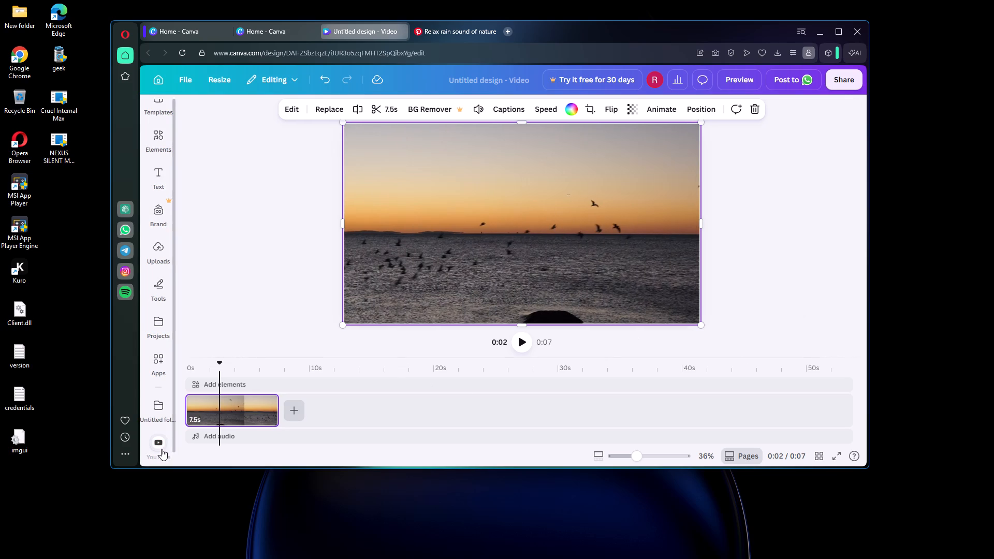
{"action": "left_click", "coordinate": [162, 449]}
{"action": "scroll", "coordinate": [314, 278], "scroll_direction": "up", "scroll_amount": 3}
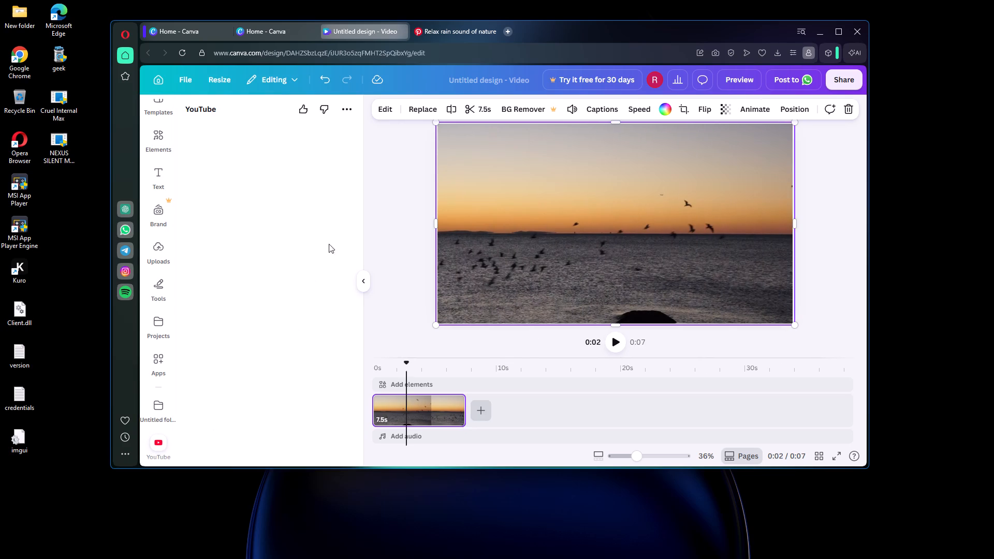
{"action": "left_click", "coordinate": [344, 112]}
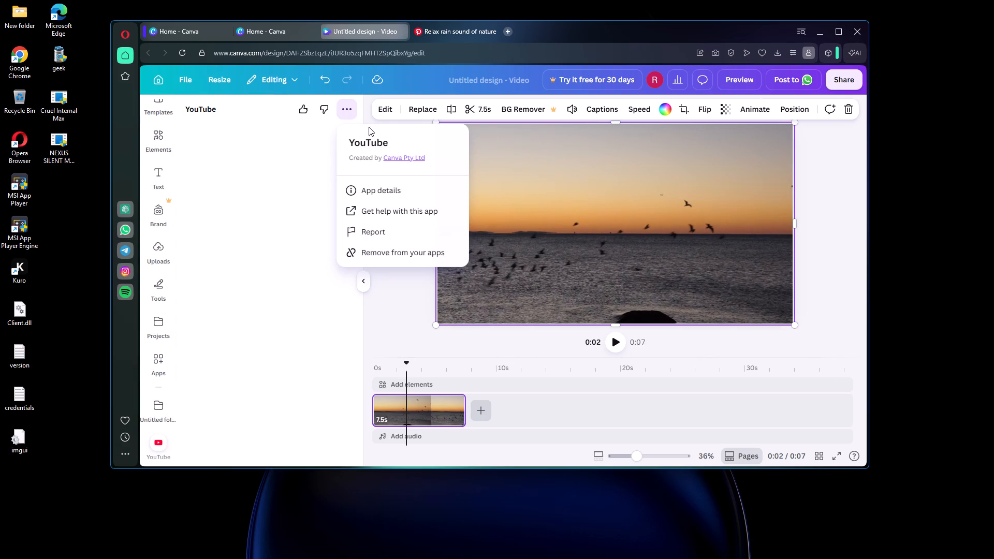
{"action": "left_click", "coordinate": [256, 270]}
{"action": "left_click", "coordinate": [343, 107]}
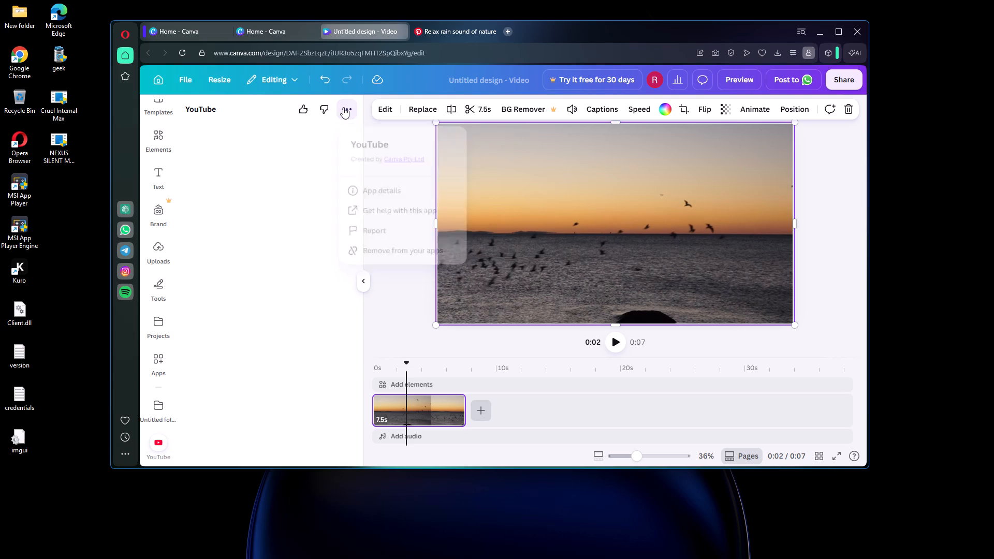
{"action": "scroll", "coordinate": [279, 354], "scroll_direction": "up", "scroll_amount": 2}
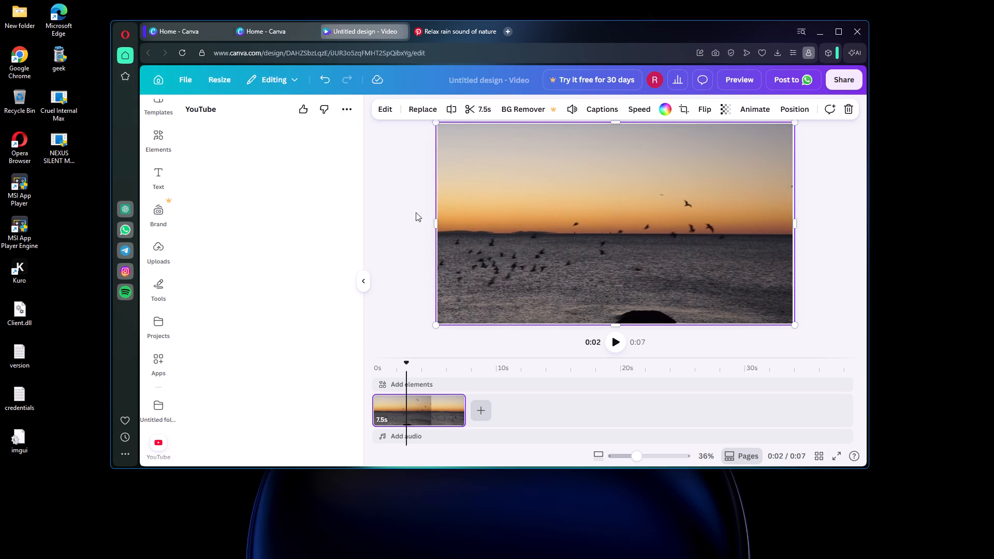
Reload the video design page.
{"action": "left_click", "coordinate": [184, 54]}
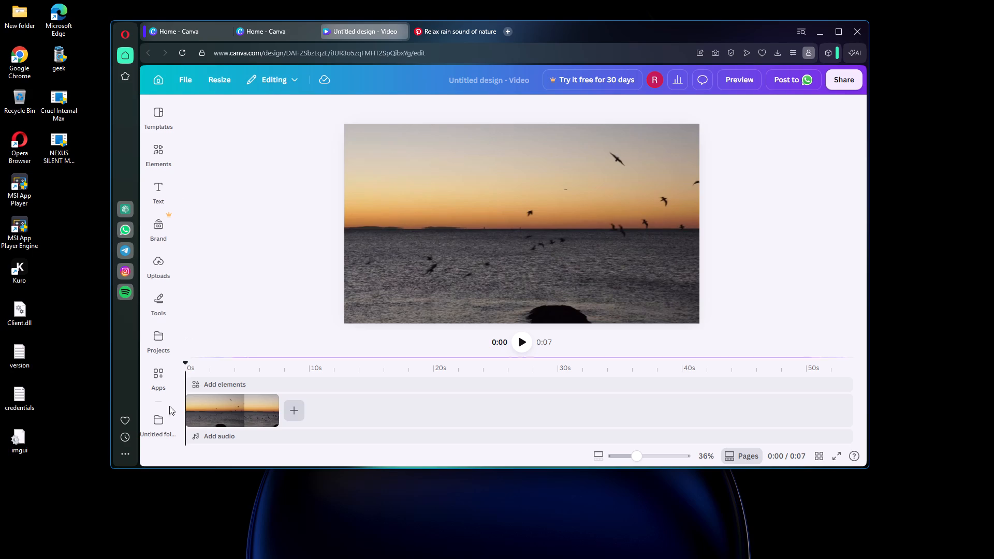
Place the playhead at about 0:04 and start adding audio to the timeline from uploads.
{"action": "left_click", "coordinate": [163, 386]}
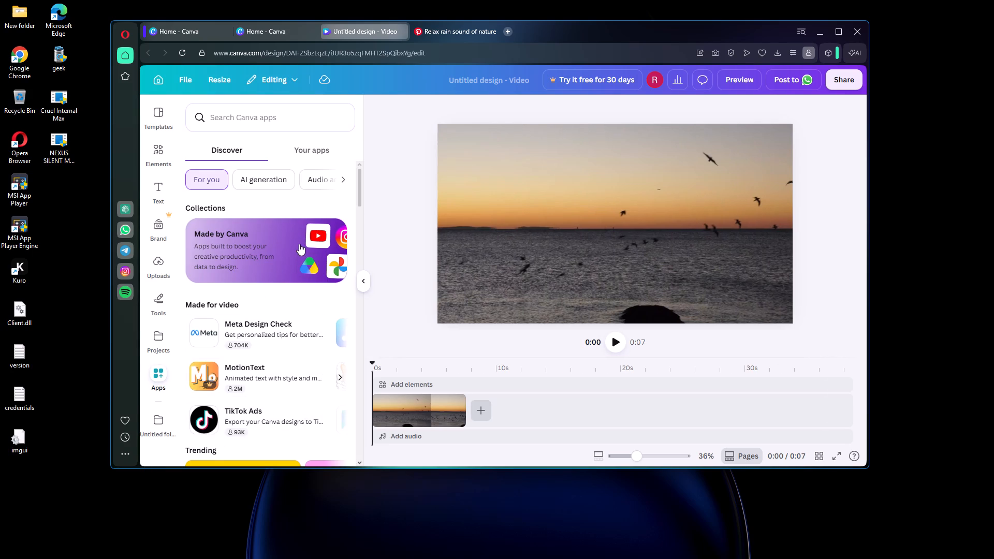
{"action": "left_click", "coordinate": [425, 439]}
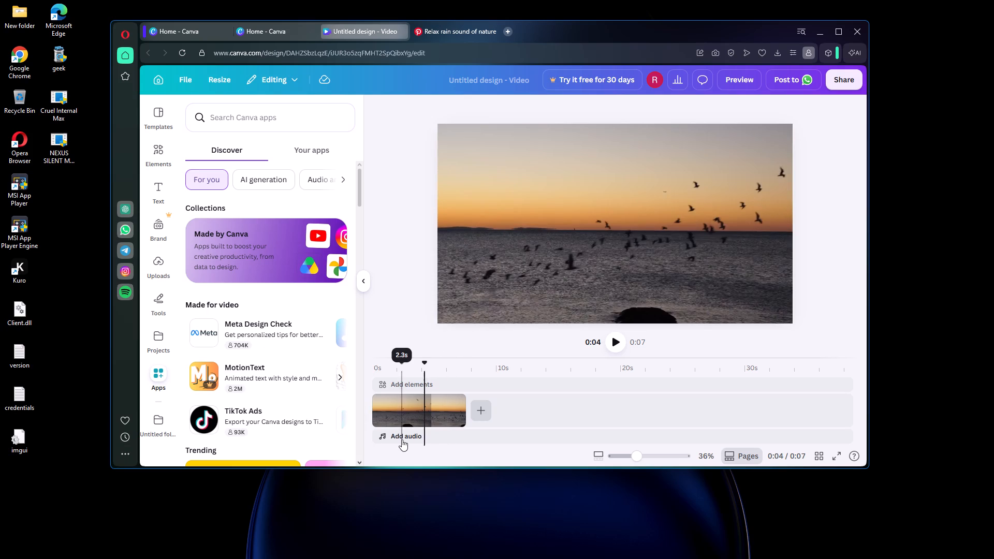
{"action": "left_click", "coordinate": [401, 438]}
{"action": "left_click", "coordinate": [386, 368]}
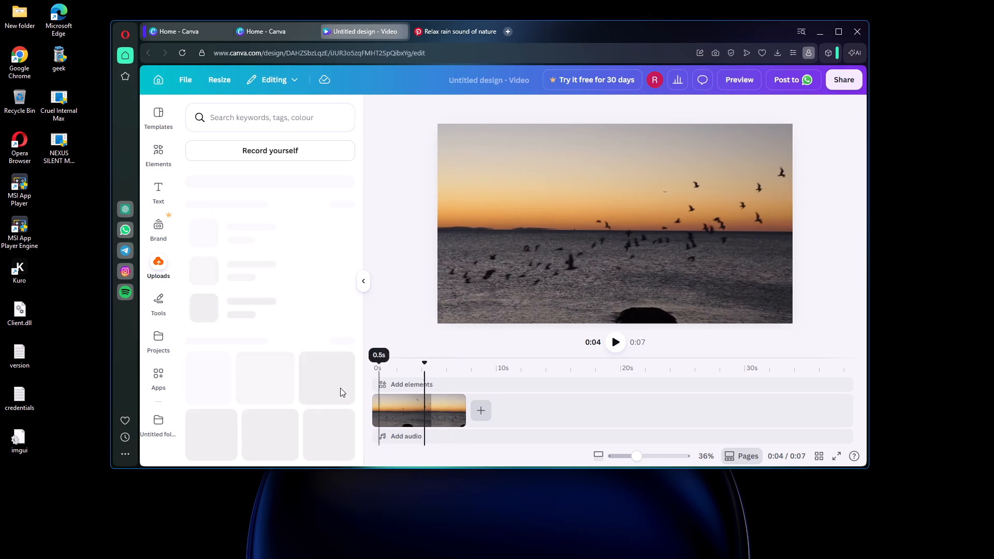
{"action": "scroll", "coordinate": [285, 217], "scroll_direction": "down", "scroll_amount": 1}
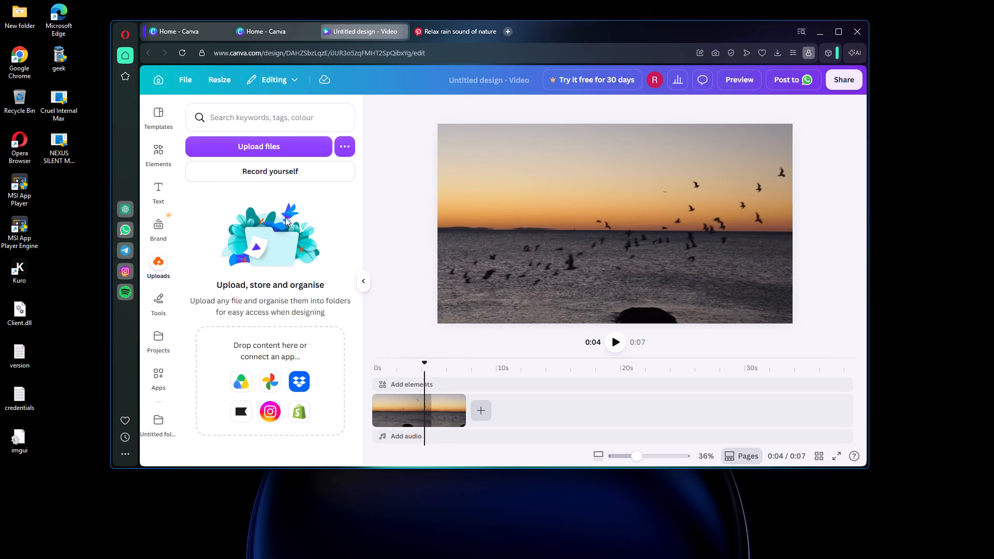
{"action": "scroll", "coordinate": [285, 217], "scroll_direction": "down", "scroll_amount": 2}
Browse the import apps in the upload options and open the YouTube app again.
{"action": "left_click", "coordinate": [342, 149]}
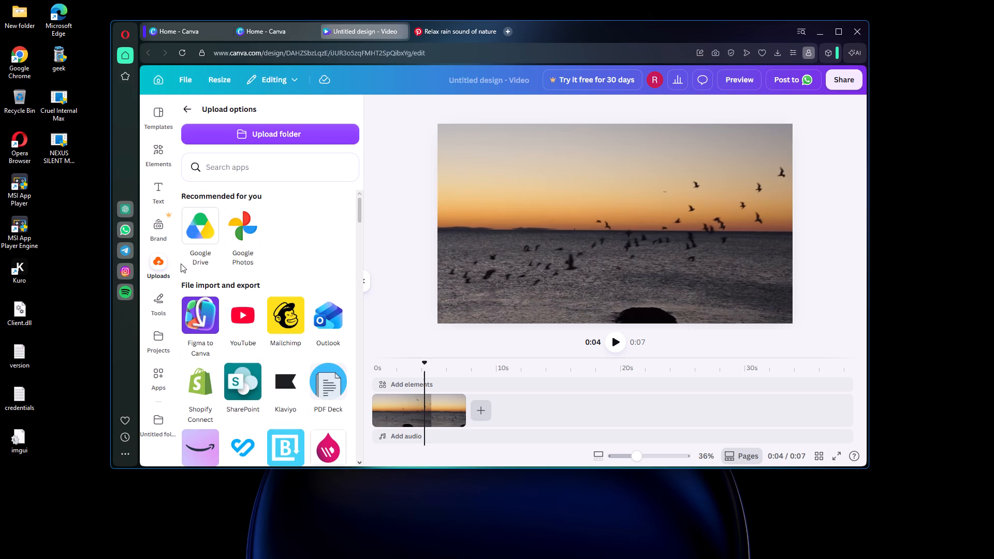
{"action": "scroll", "coordinate": [285, 250], "scroll_direction": "down", "scroll_amount": 6}
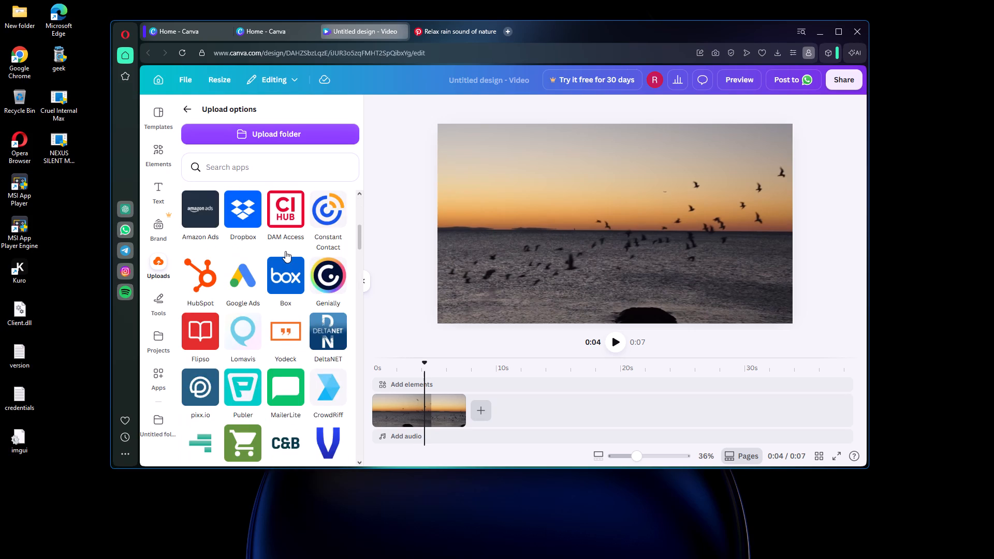
{"action": "scroll", "coordinate": [285, 251], "scroll_direction": "down", "scroll_amount": 5}
{"action": "scroll", "coordinate": [285, 251], "scroll_direction": "up", "scroll_amount": 12}
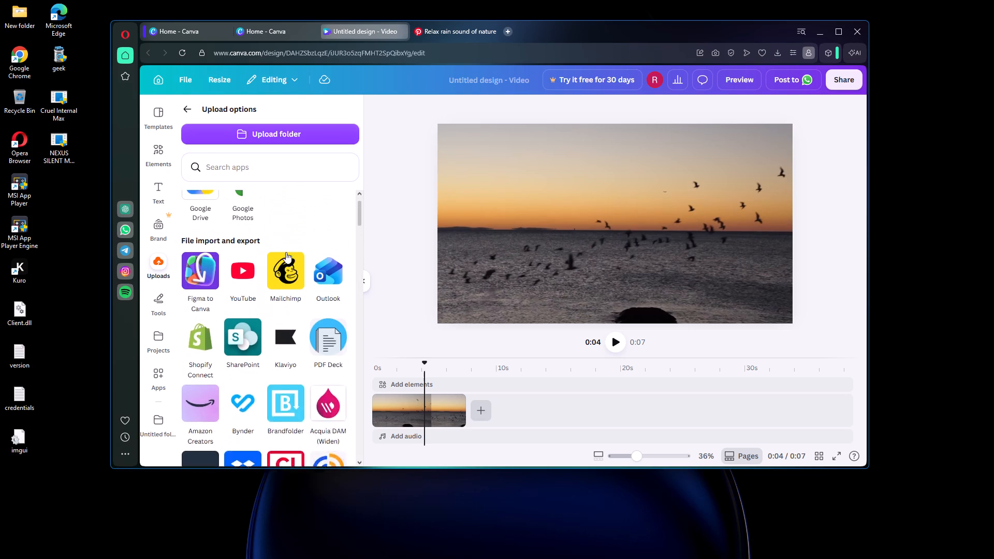
{"action": "scroll", "coordinate": [286, 252], "scroll_direction": "up", "scroll_amount": 4}
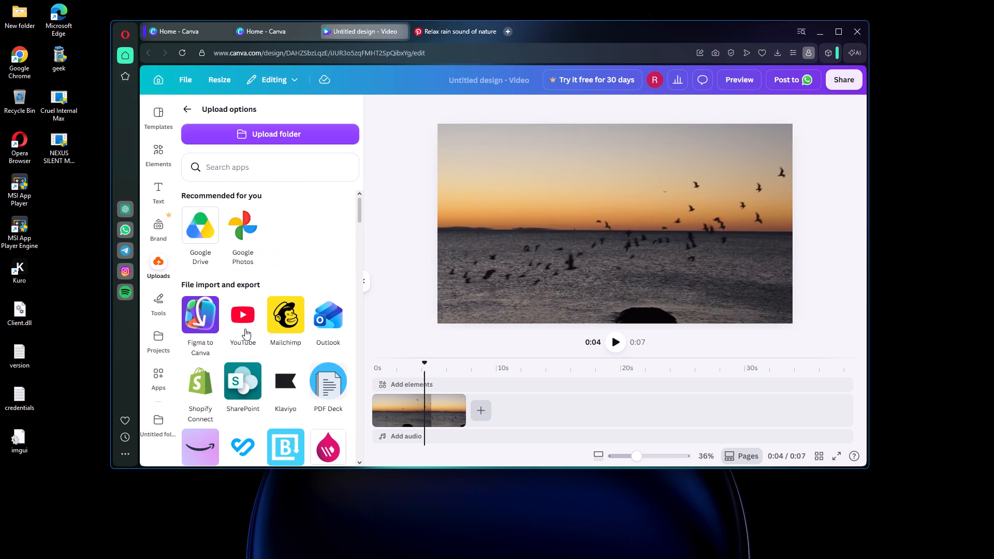
{"action": "left_click", "coordinate": [245, 329]}
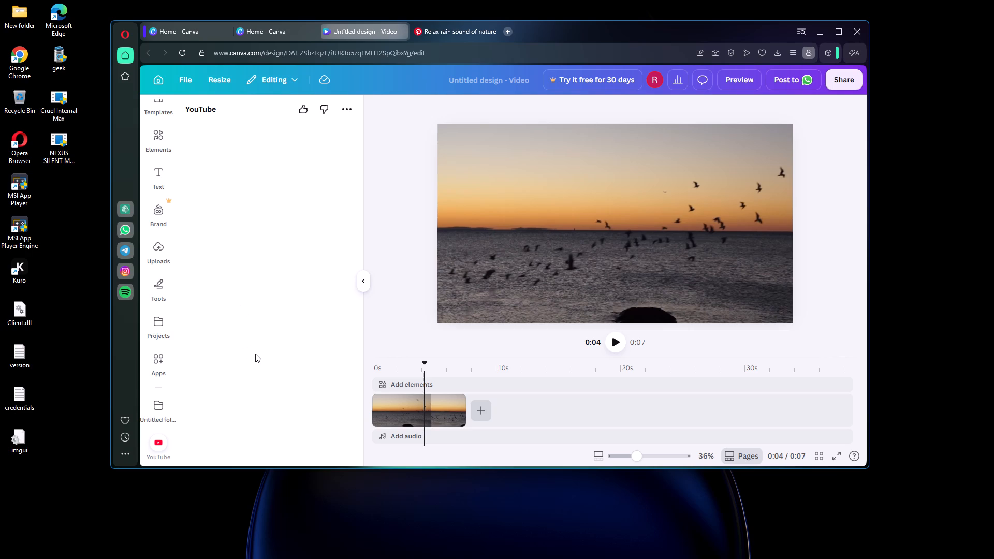
Check the YouTube app's options, rate the app with a like, and change the rating to a dislike.
{"action": "left_click", "coordinate": [340, 112]}
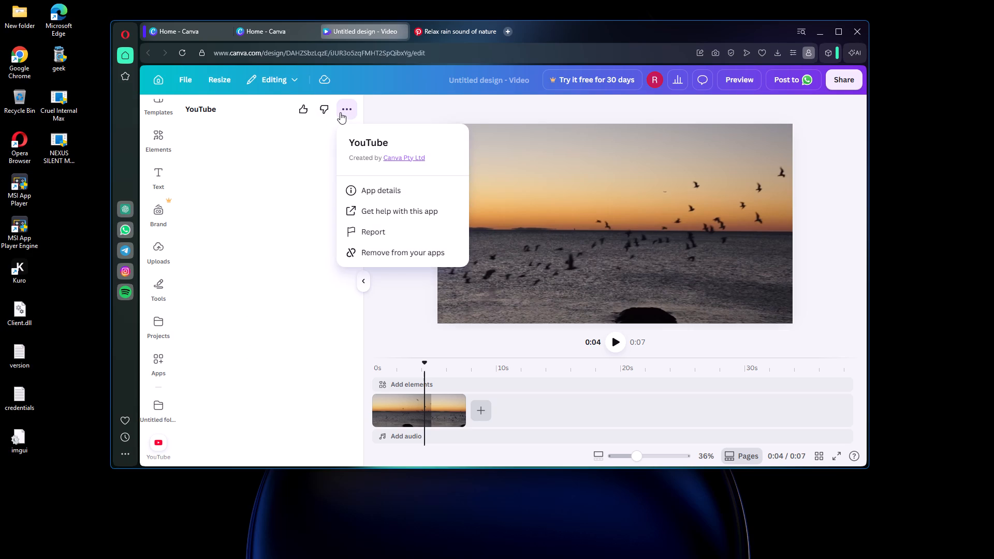
{"action": "left_click", "coordinate": [341, 116]}
{"action": "left_click", "coordinate": [310, 107]}
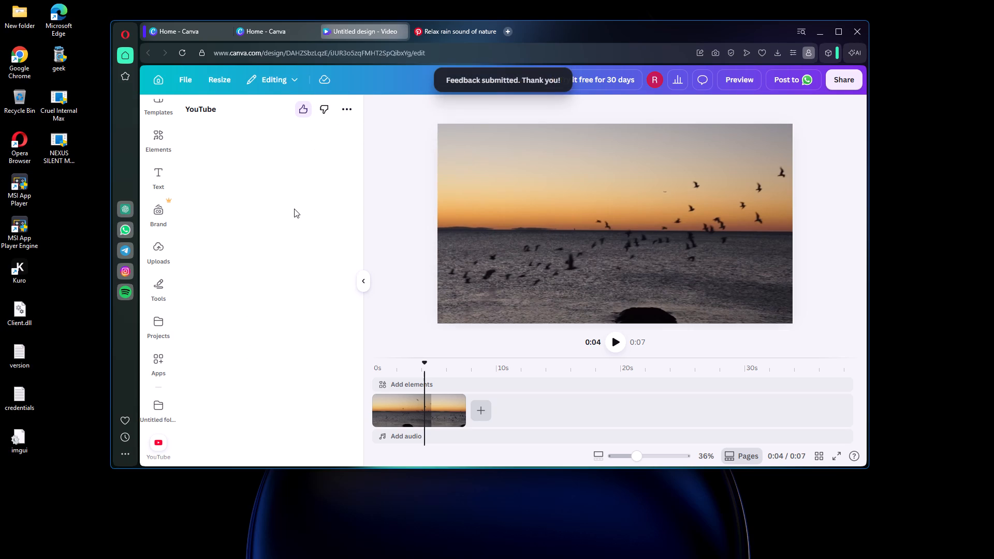
{"action": "scroll", "coordinate": [270, 171], "scroll_direction": "up", "scroll_amount": 2}
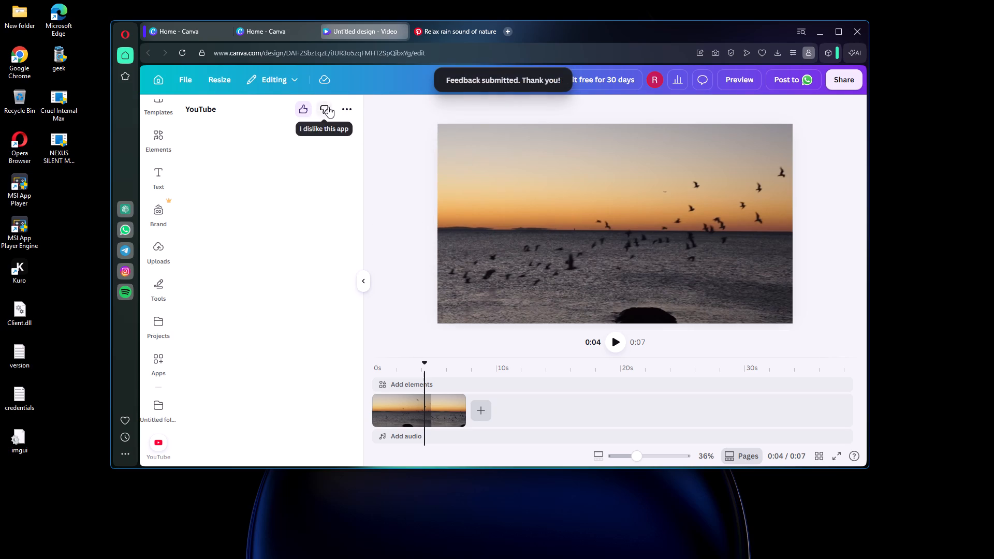
{"action": "left_click", "coordinate": [328, 107]}
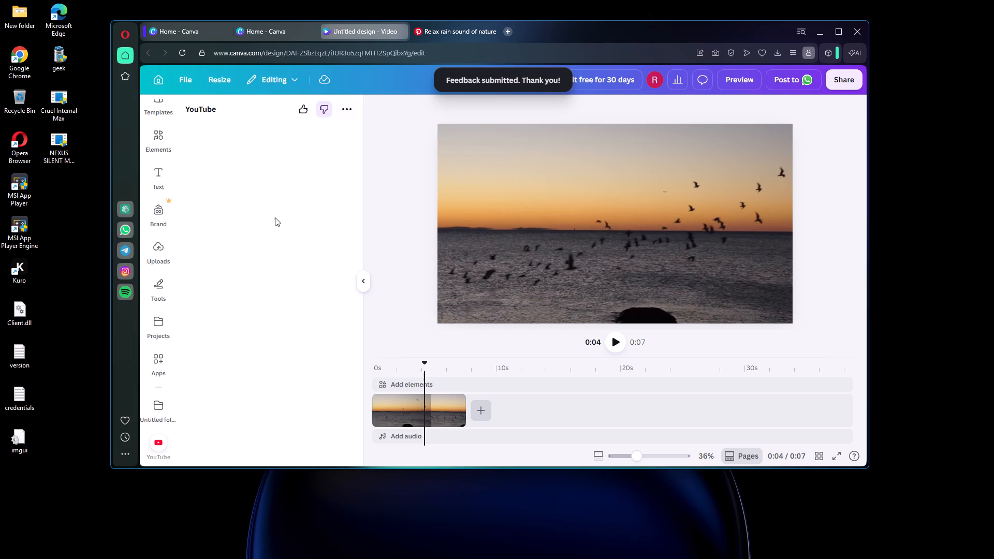
Remove the YouTube app from the saved Canva apps.
{"action": "scroll", "coordinate": [251, 226], "scroll_direction": "up", "scroll_amount": 3}
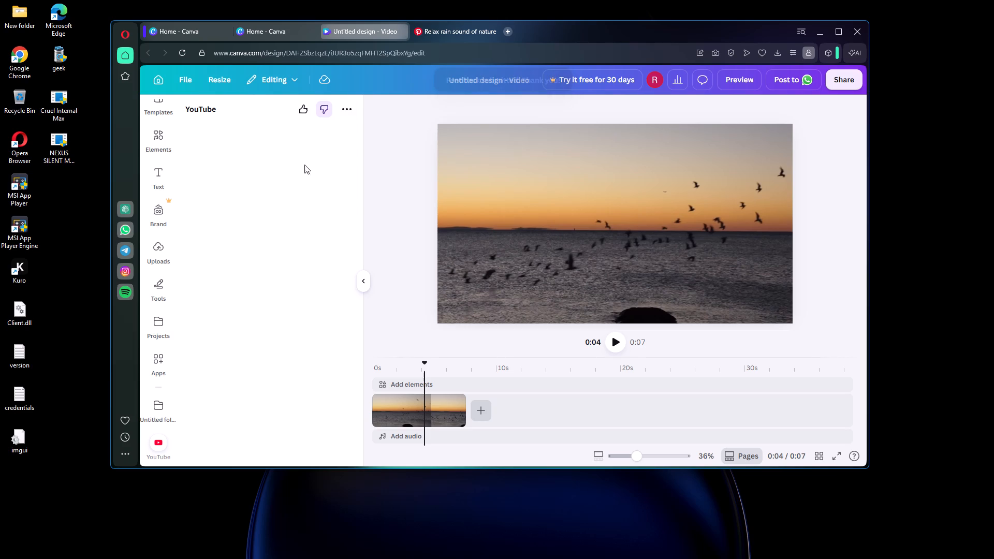
{"action": "left_click", "coordinate": [341, 108]}
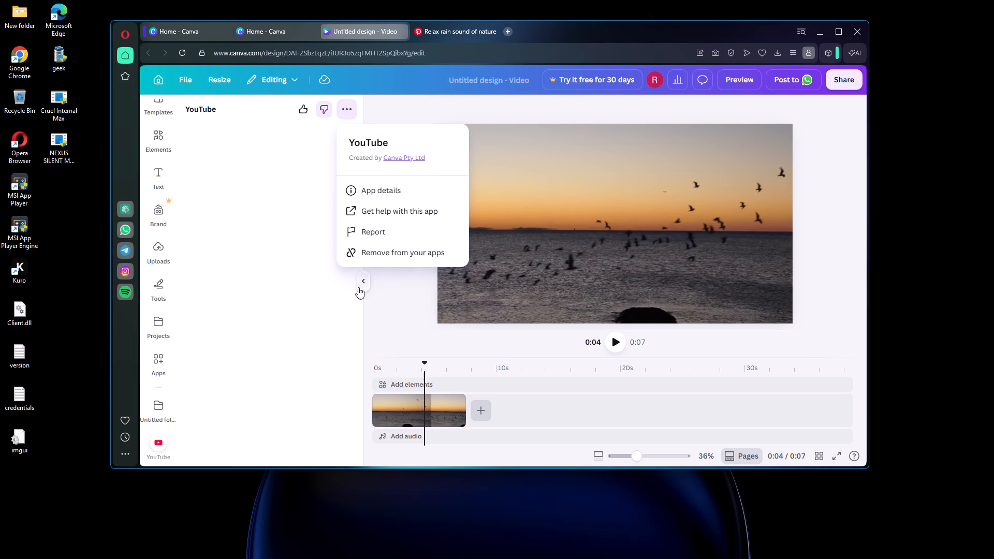
{"action": "left_click", "coordinate": [369, 256]}
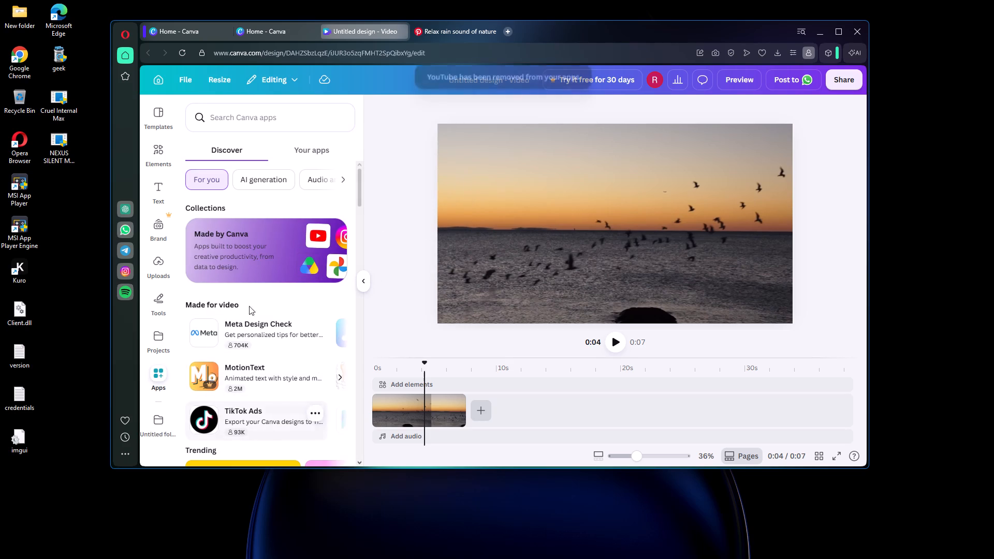
{"action": "scroll", "coordinate": [136, 375], "scroll_direction": "down", "scroll_amount": 4}
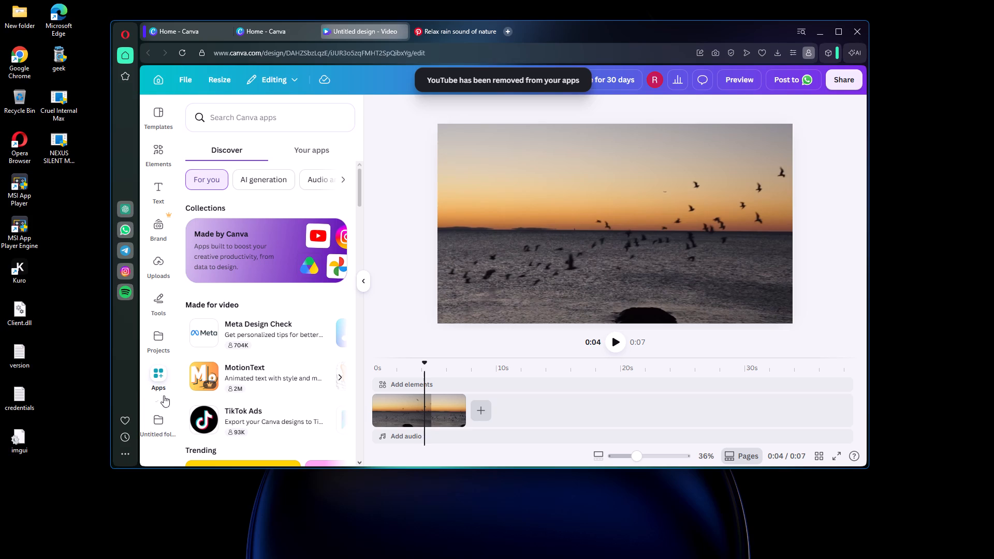
{"action": "scroll", "coordinate": [160, 389], "scroll_direction": "down", "scroll_amount": 4}
Start adding audio to the timeline from uploads.
{"action": "left_click", "coordinate": [401, 432]}
{"action": "left_click", "coordinate": [403, 376]}
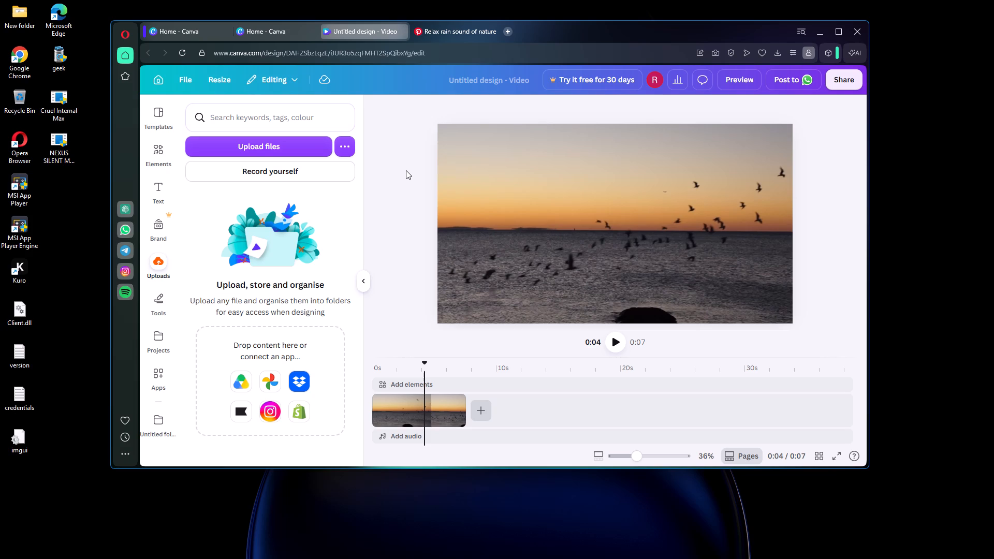
Add YouTube to the browser's sidebar from its social media services and close the sidebar setup.
{"action": "left_click", "coordinate": [127, 449]}
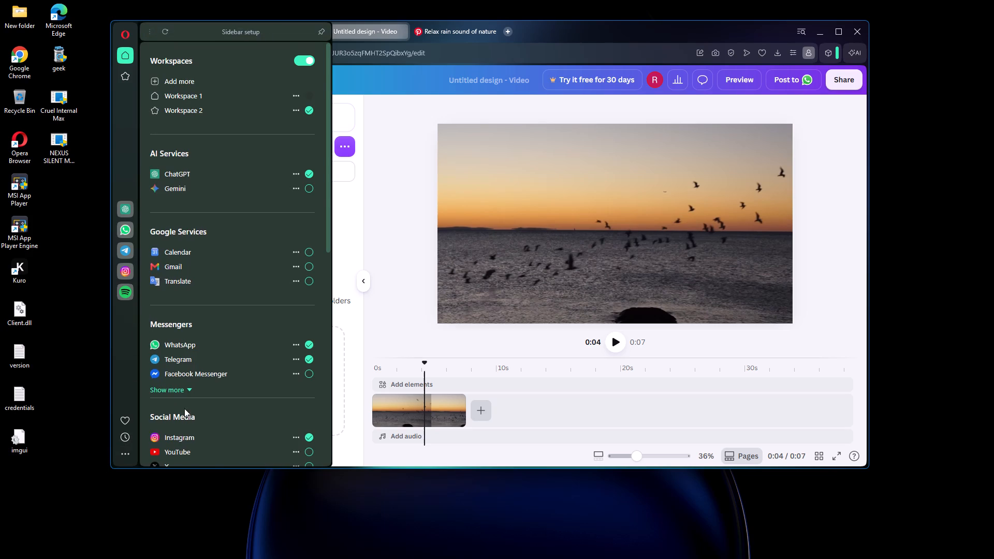
{"action": "scroll", "coordinate": [184, 408], "scroll_direction": "down", "scroll_amount": 3}
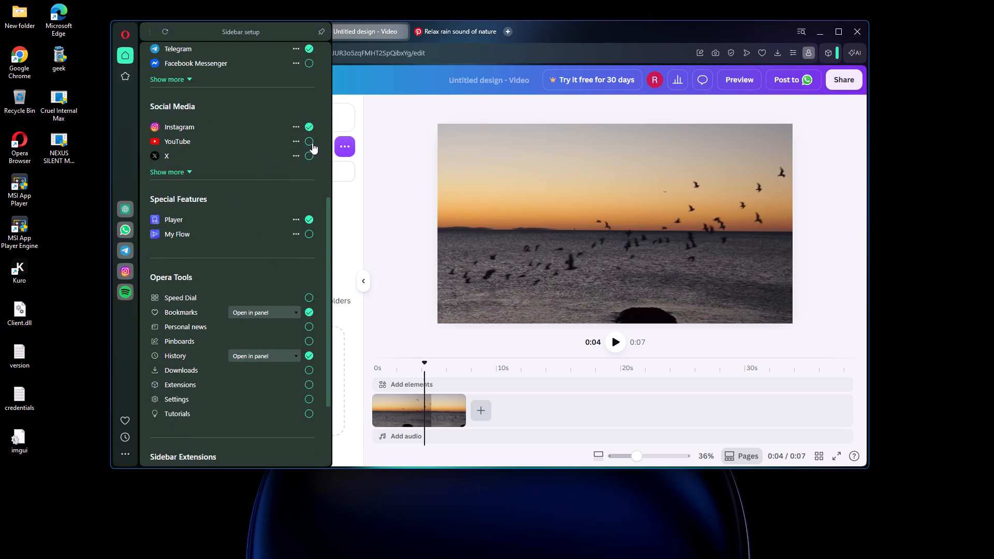
{"action": "left_click", "coordinate": [312, 143]}
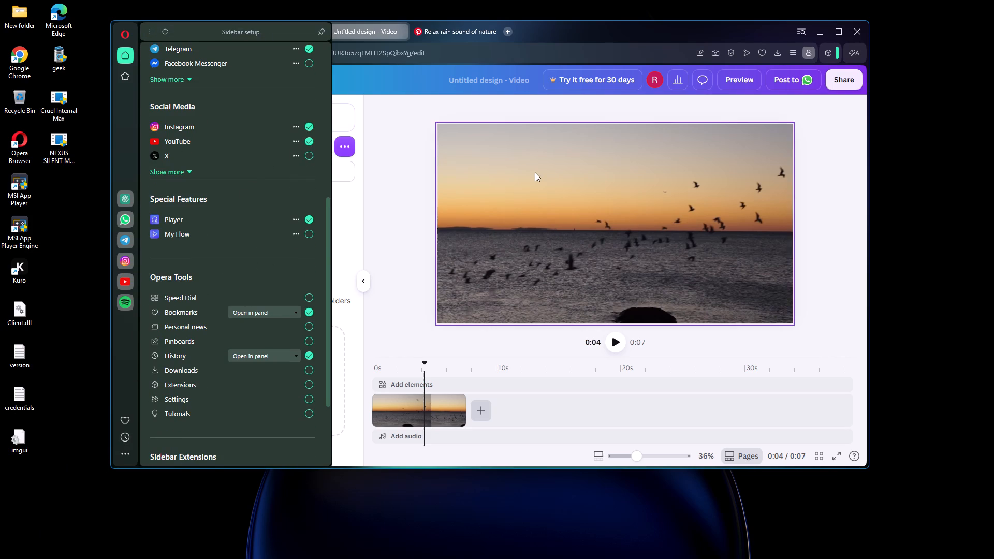
{"action": "left_click", "coordinate": [535, 172]}
Open YouTube in the browser sidebar and look through its Music recommendations for a song.
{"action": "left_click", "coordinate": [126, 282]}
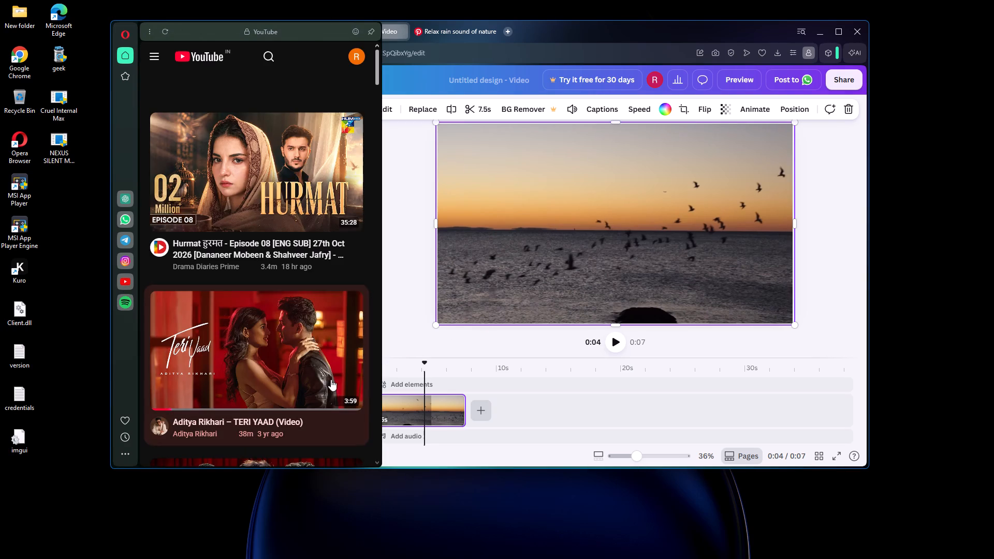
{"action": "left_click", "coordinate": [285, 63]}
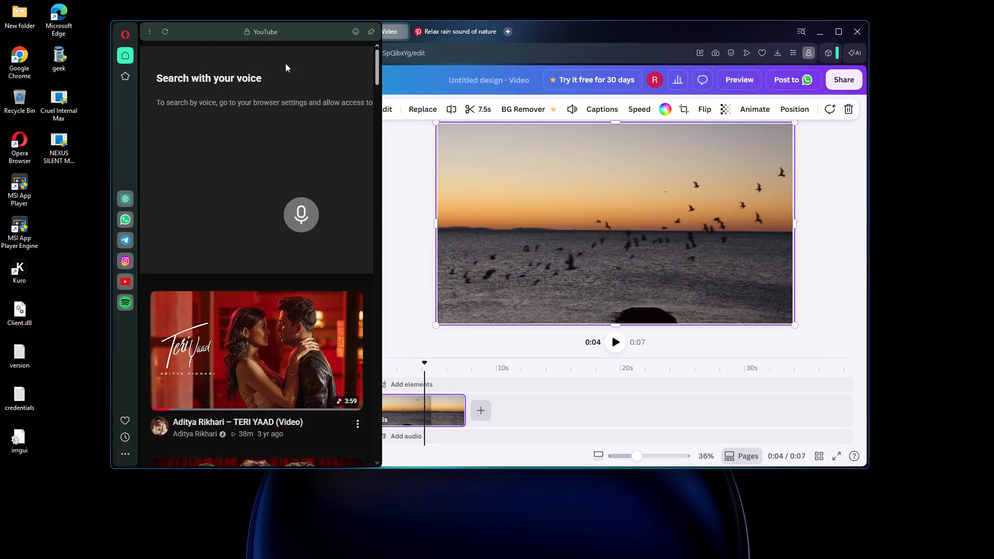
{"action": "left_click", "coordinate": [324, 338]}
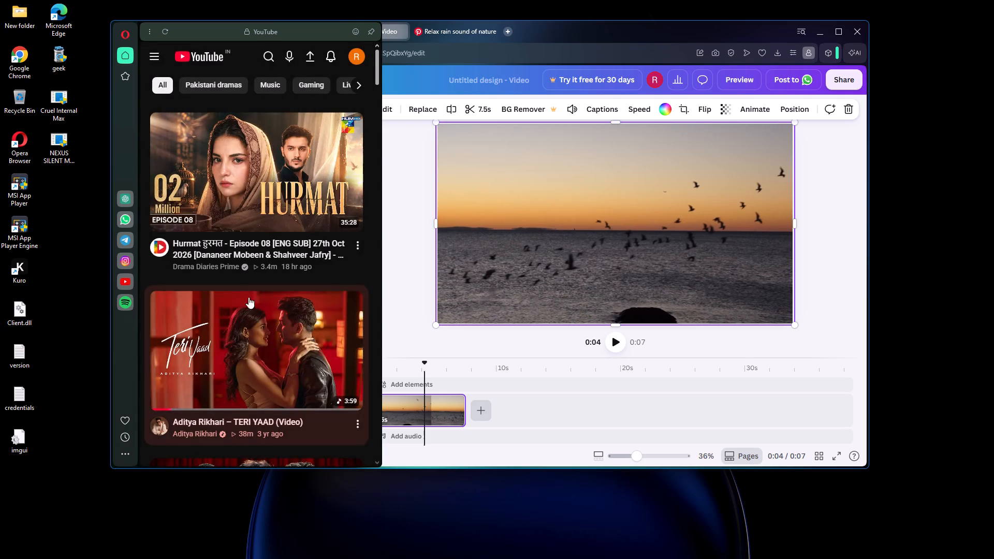
{"action": "scroll", "coordinate": [110, 308], "scroll_direction": "down", "scroll_amount": 5}
{"action": "scroll", "coordinate": [297, 414], "scroll_direction": "up", "scroll_amount": 7}
{"action": "left_click", "coordinate": [272, 87]}
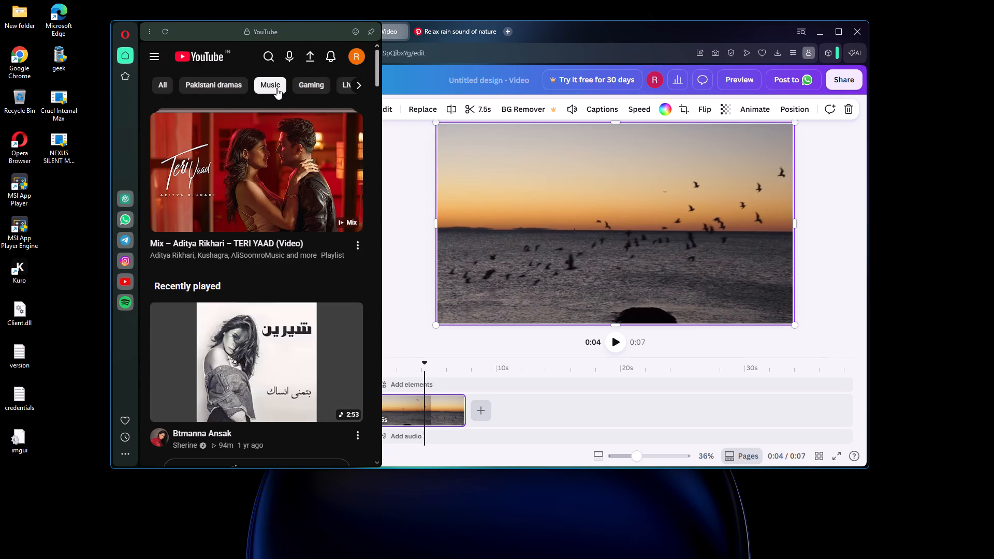
{"action": "scroll", "coordinate": [276, 123], "scroll_direction": "down", "scroll_amount": 6}
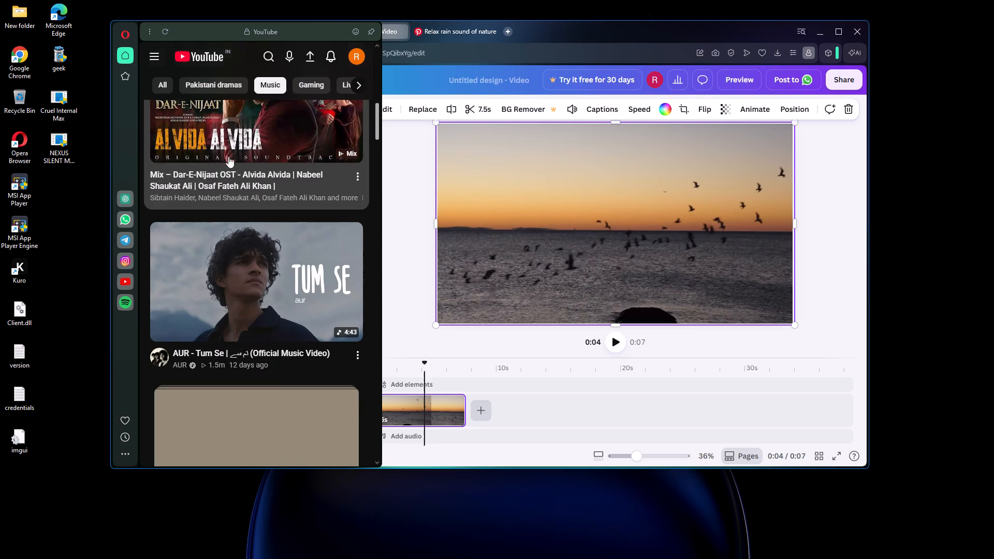
{"action": "scroll", "coordinate": [255, 243], "scroll_direction": "up", "scroll_amount": 4}
{"action": "scroll", "coordinate": [255, 243], "scroll_direction": "down", "scroll_amount": 7}
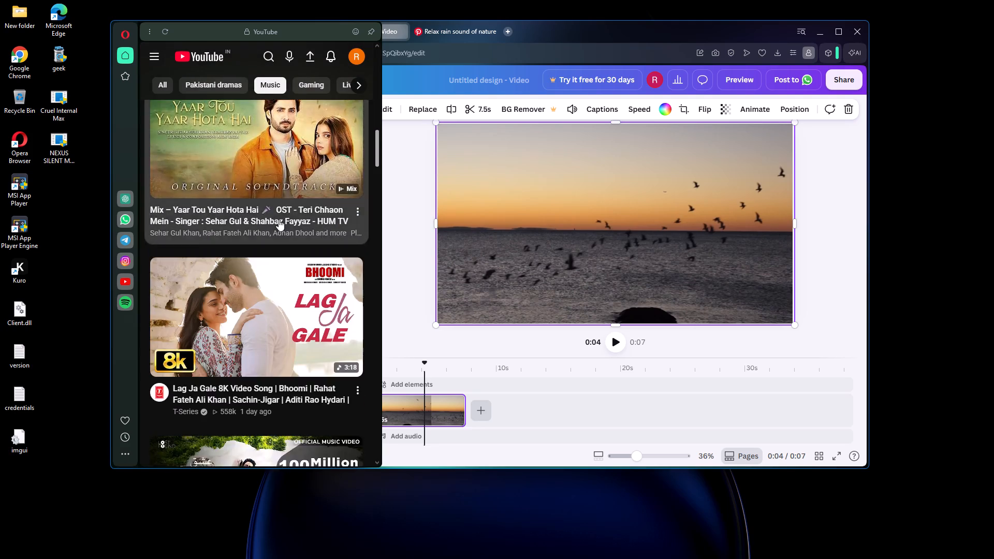
{"action": "scroll", "coordinate": [279, 219], "scroll_direction": "up", "scroll_amount": 5}
{"action": "scroll", "coordinate": [279, 219], "scroll_direction": "down", "scroll_amount": 3}
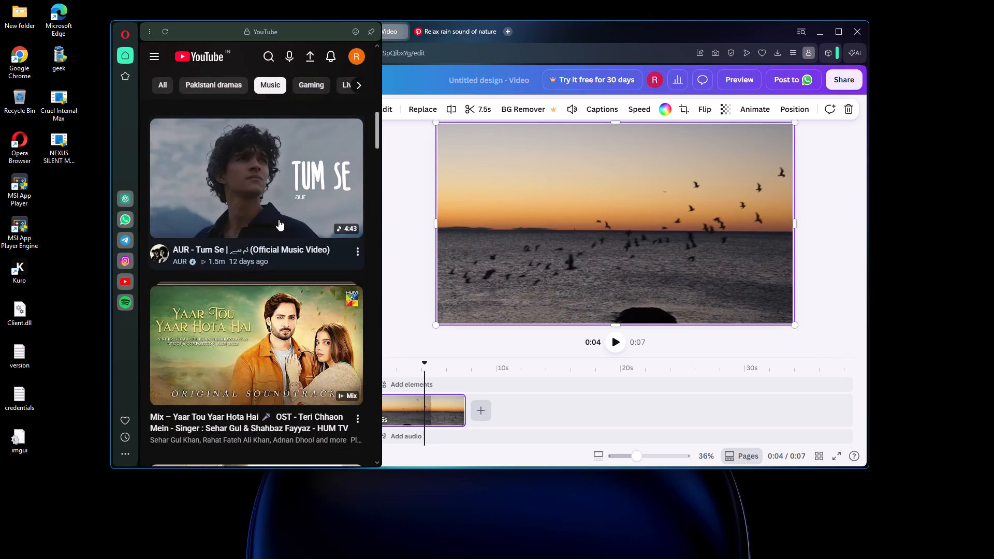
{"action": "scroll", "coordinate": [279, 219], "scroll_direction": "down", "scroll_amount": 6}
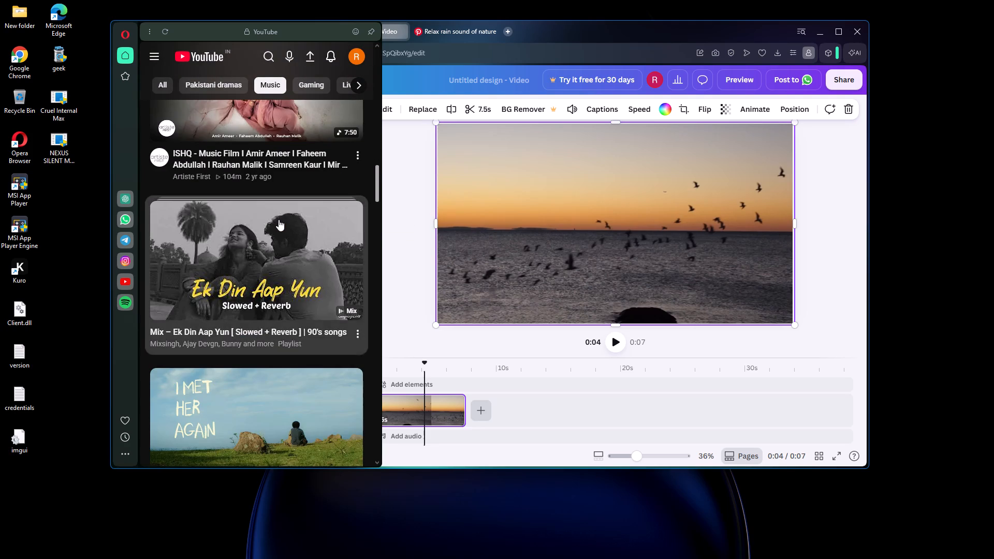
{"action": "scroll", "coordinate": [279, 219], "scroll_direction": "down", "scroll_amount": 3}
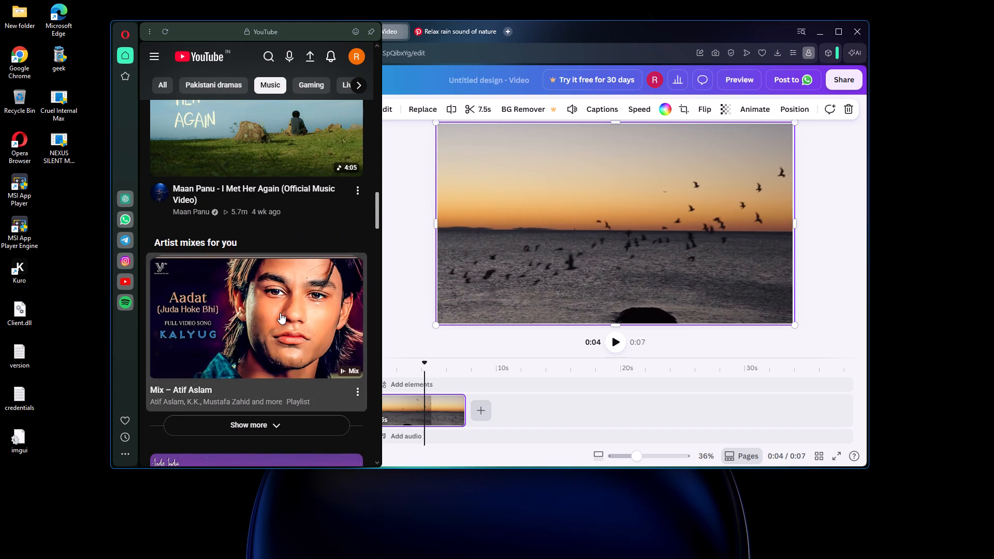
Search YouTube for "kal raat aaya mere ghar ek chor song", using the matching suggestion.
{"action": "left_click", "coordinate": [268, 55]}
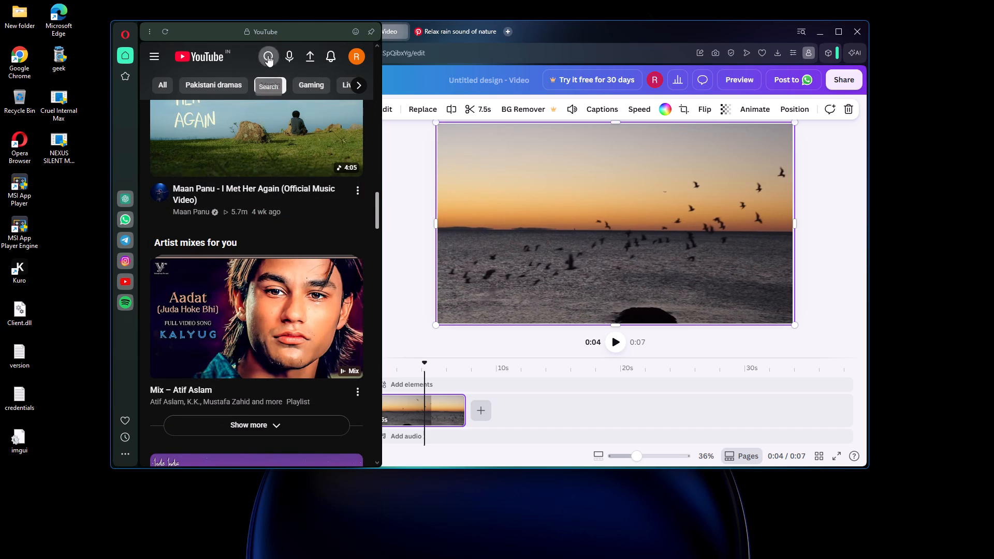
{"action": "left_click", "coordinate": [248, 56]}
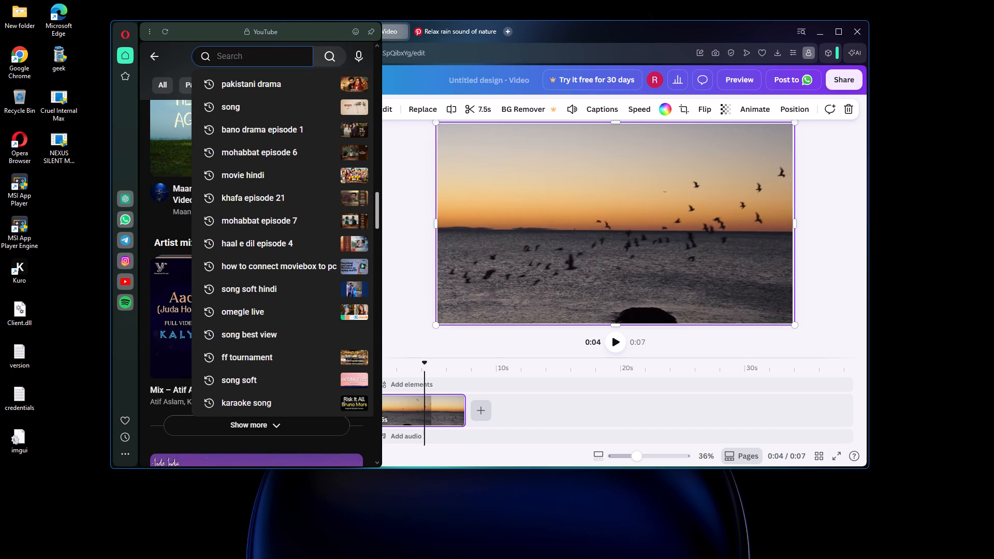
{"action": "type", "text": "kal"}
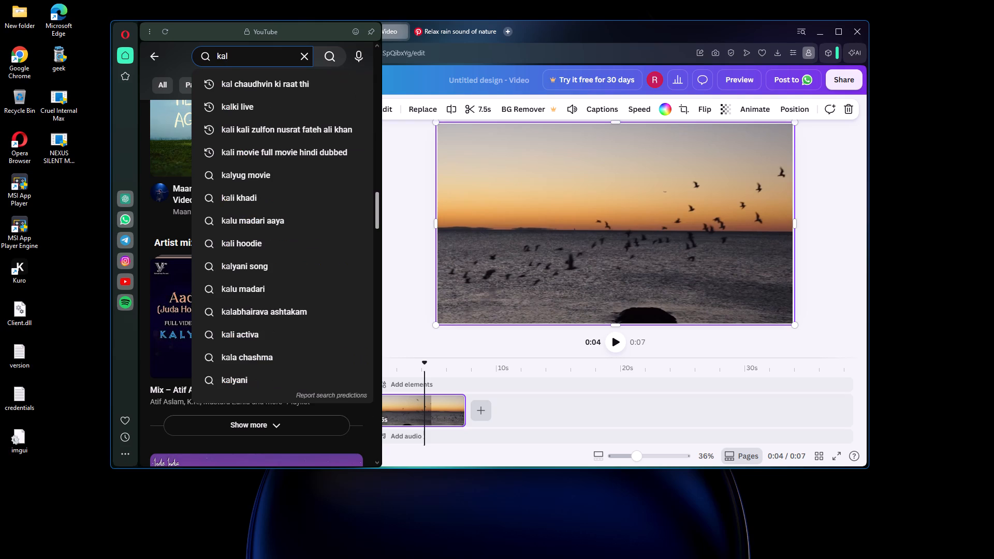
{"action": "key", "text": "space"}
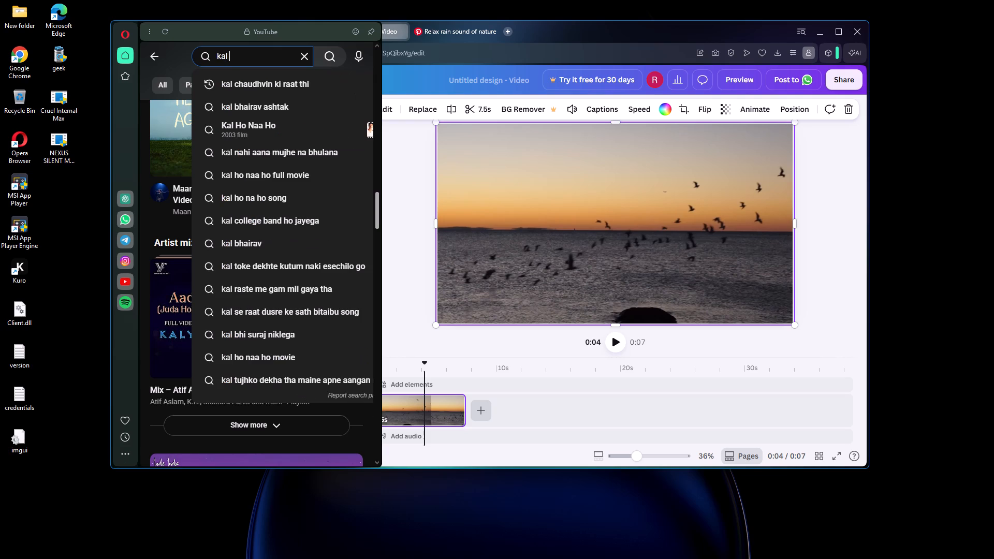
{"action": "type", "text": "raat"}
{"action": "key", "text": "space"}
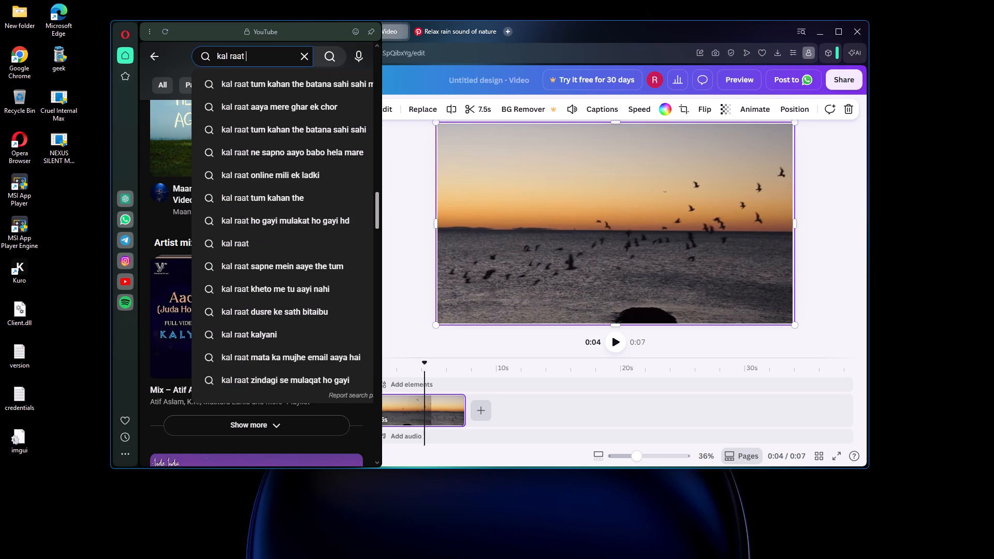
{"action": "type", "text": "aaya"}
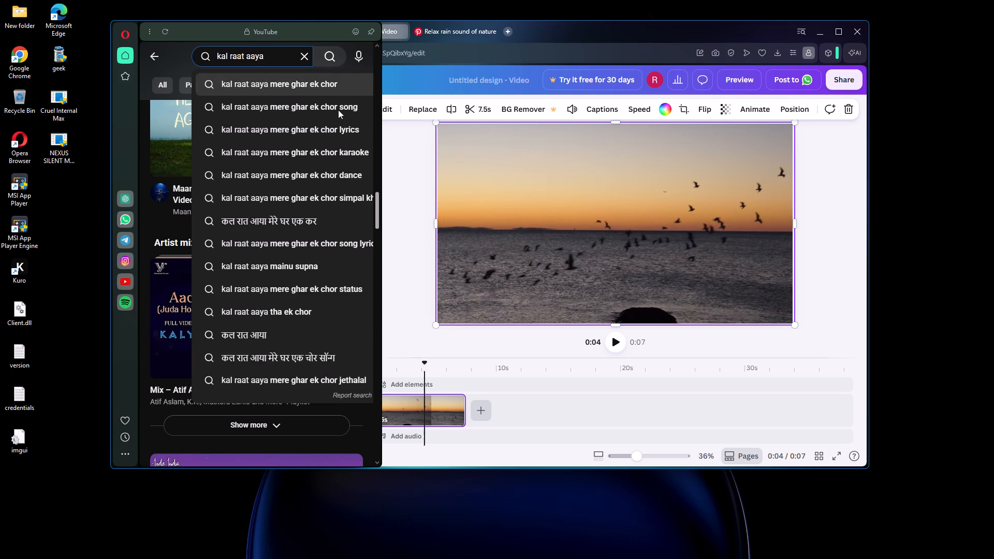
{"action": "left_click", "coordinate": [339, 110]}
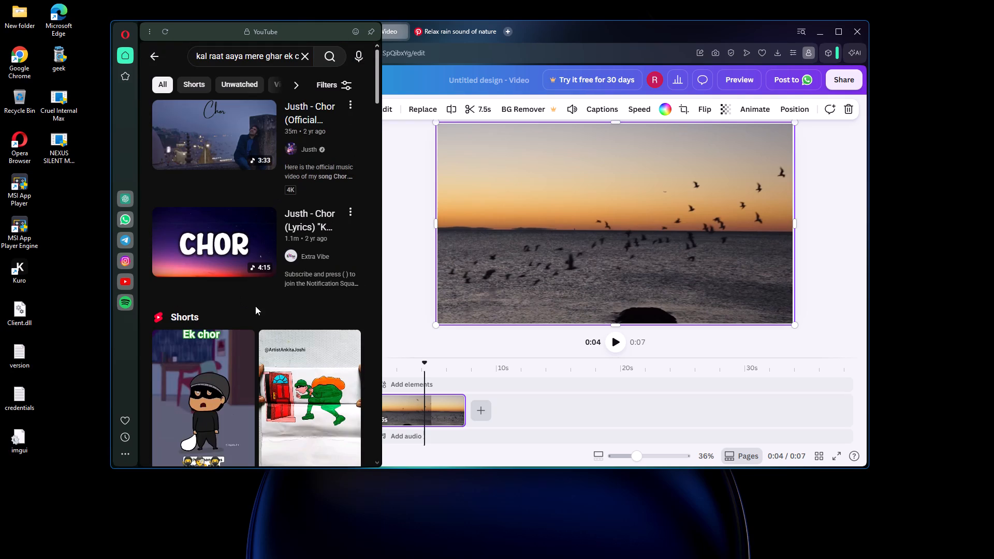
Copy the share link of the official Justh - Chor video and close the YouTube sidebar panel.
{"action": "left_click", "coordinate": [346, 101]}
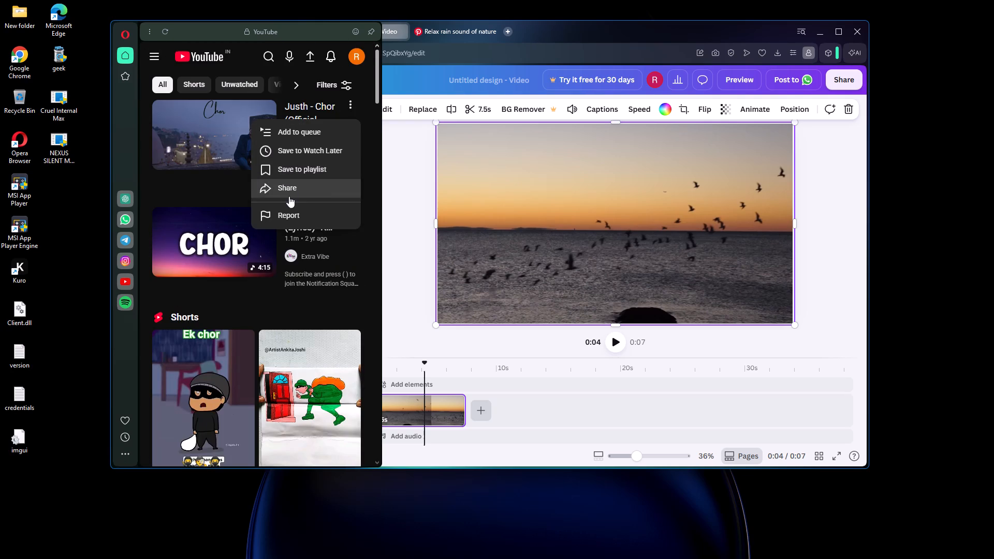
{"action": "left_click", "coordinate": [289, 196]}
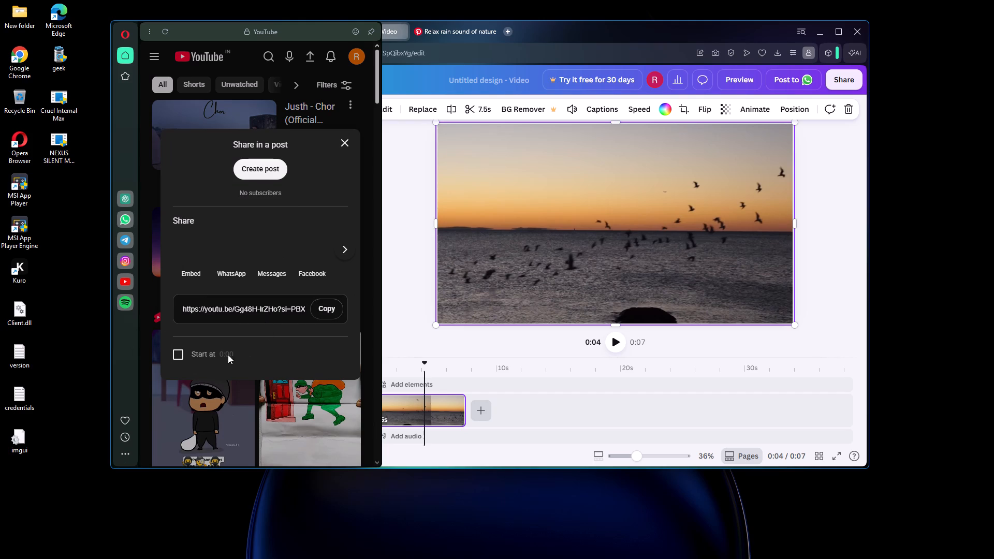
{"action": "left_click", "coordinate": [318, 308]}
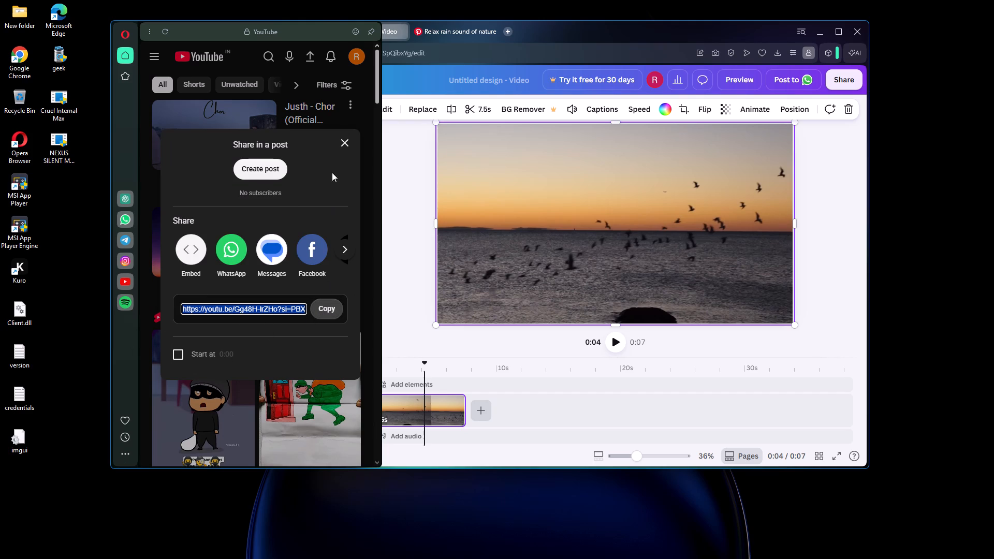
{"action": "left_click", "coordinate": [342, 145]}
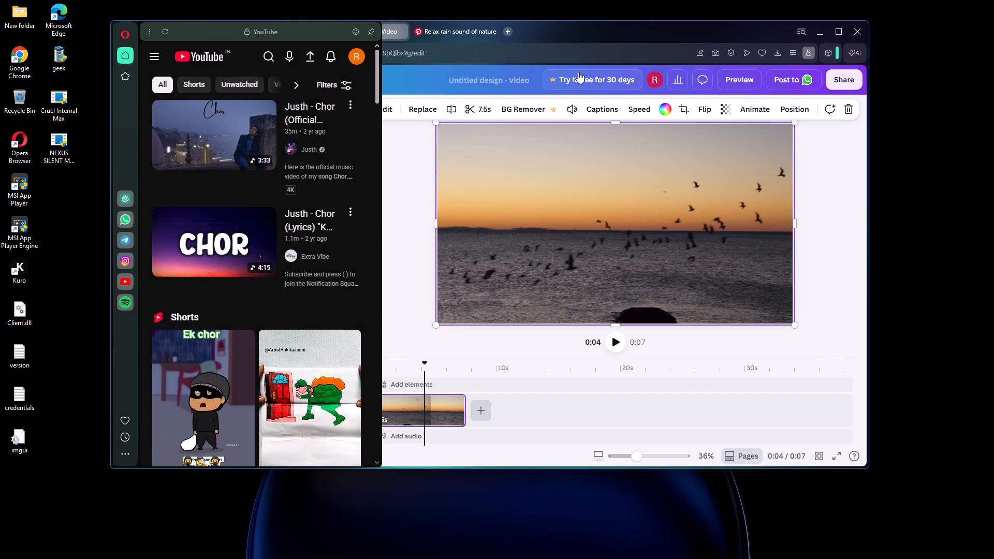
{"action": "left_click", "coordinate": [542, 34]}
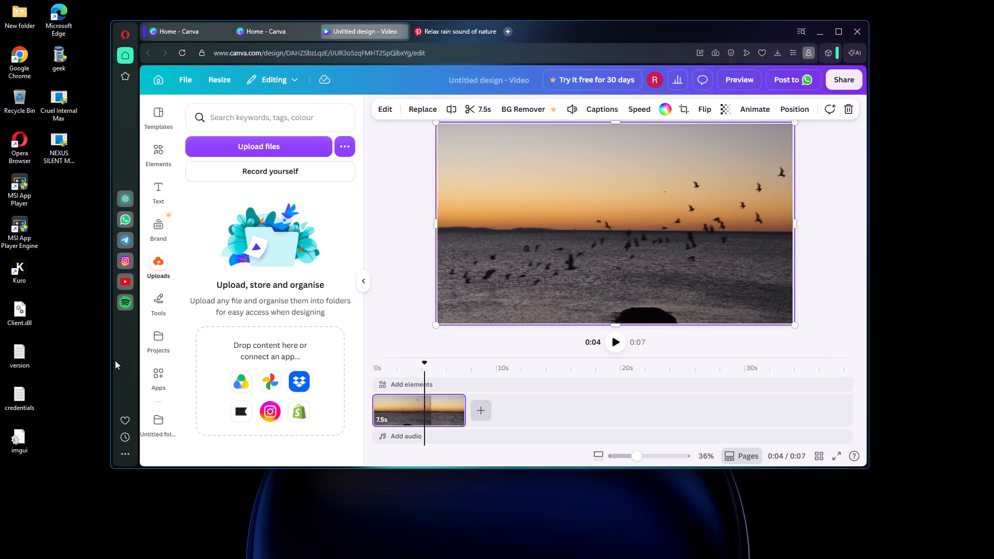
Search the web in a new tab for "download video from link" and open the VidsSave downloader site.
{"action": "left_click", "coordinate": [507, 30]}
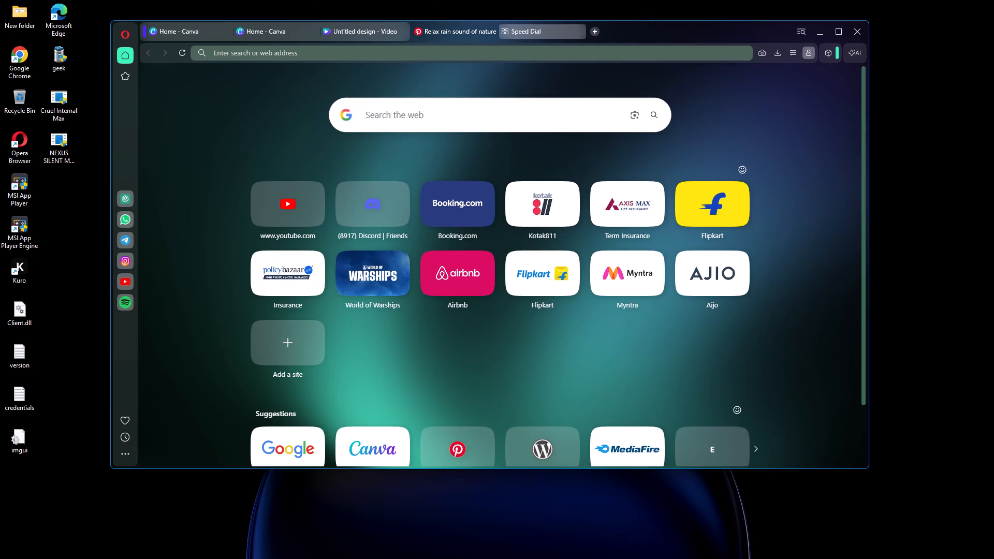
{"action": "left_click", "coordinate": [437, 117]}
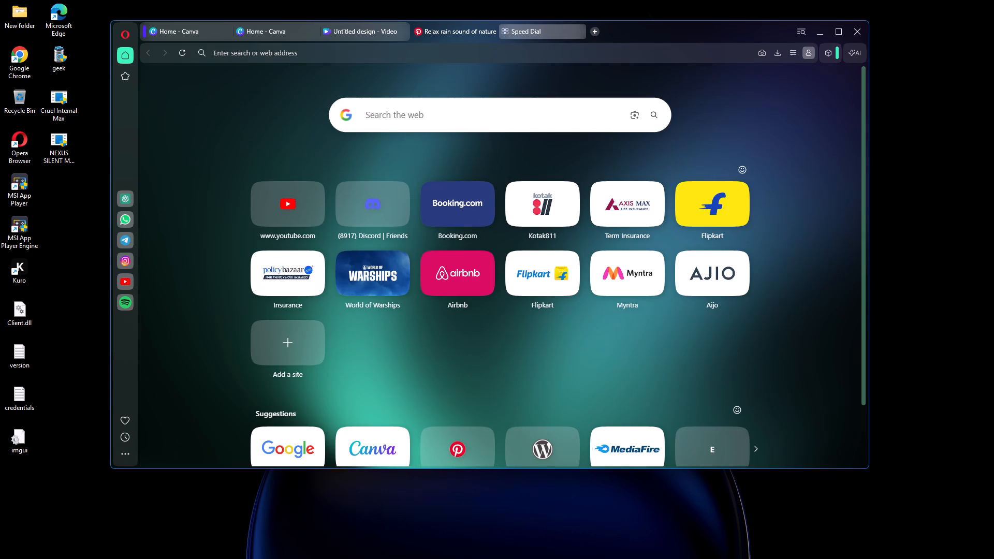
{"action": "type", "text": "downlo"}
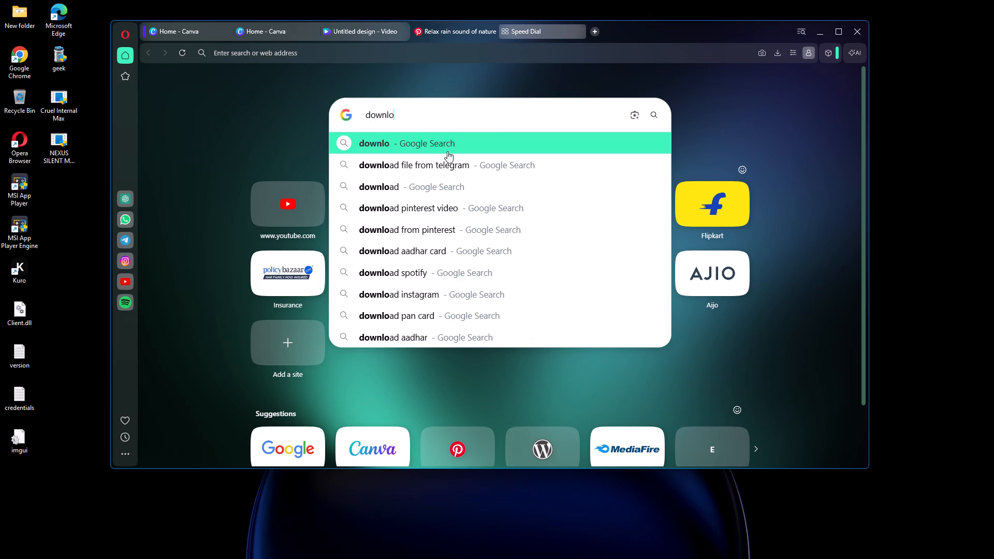
{"action": "type", "text": "ad"}
{"action": "key", "text": "space"}
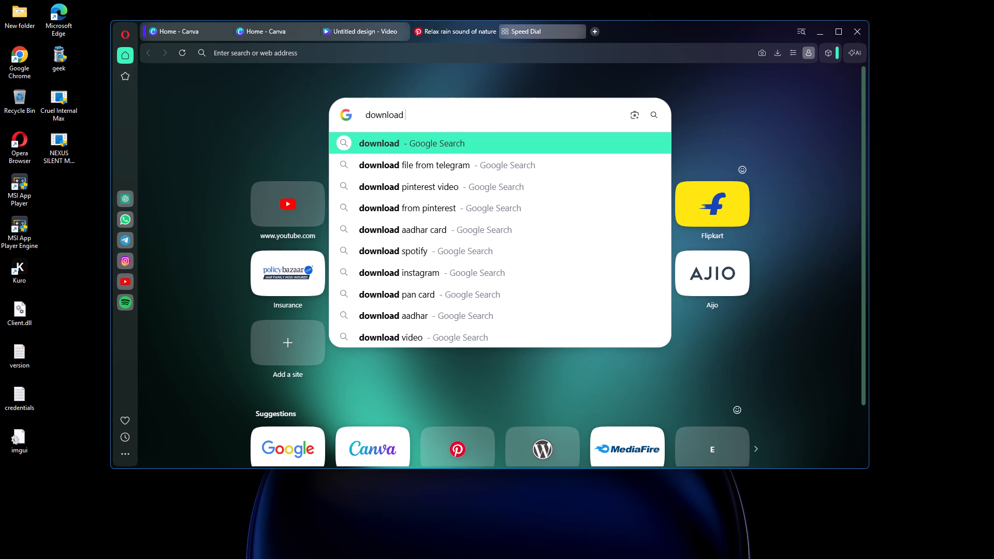
{"action": "key", "text": "v"}
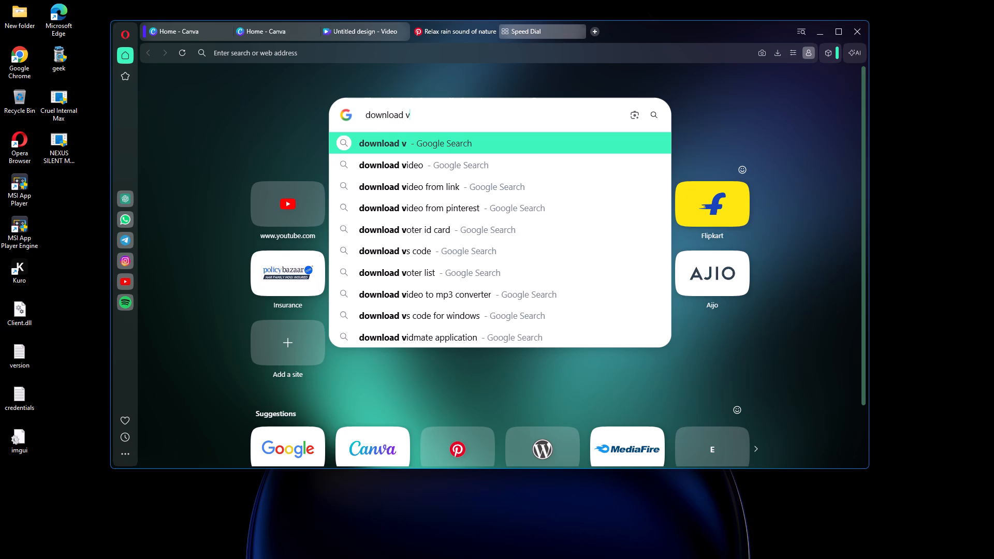
{"action": "type", "text": "edi"}
{"action": "key", "text": "o"}
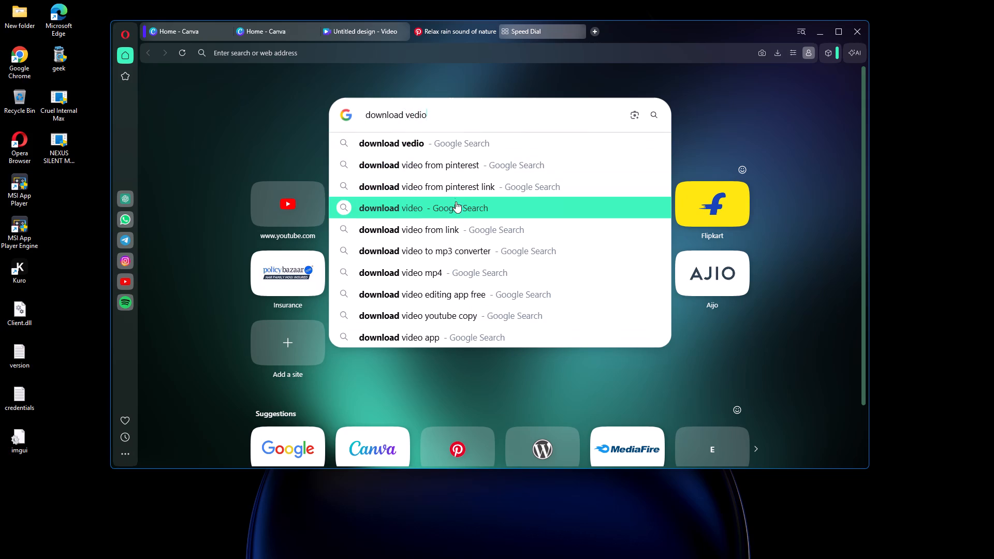
{"action": "left_click", "coordinate": [458, 230]}
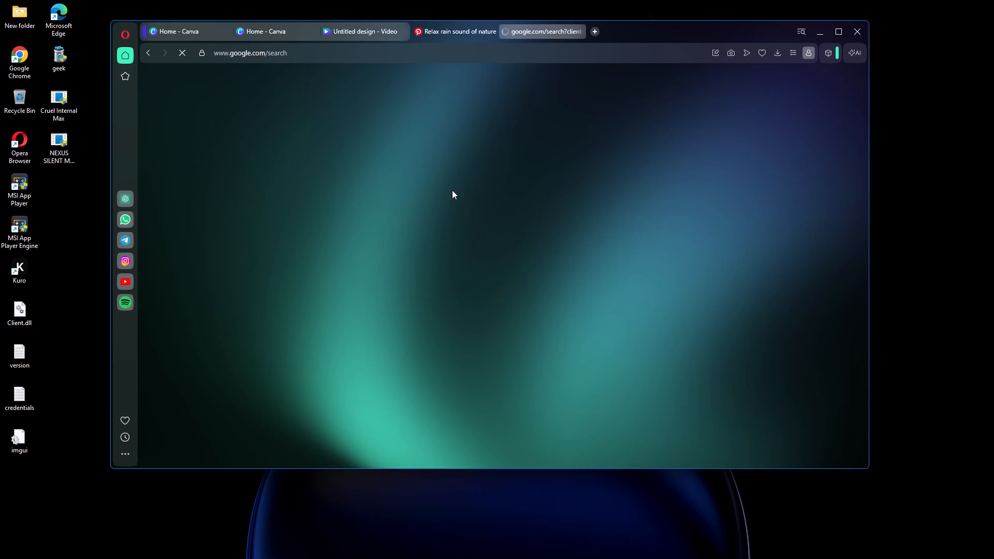
{"action": "scroll", "coordinate": [283, 288], "scroll_direction": "down", "scroll_amount": 2}
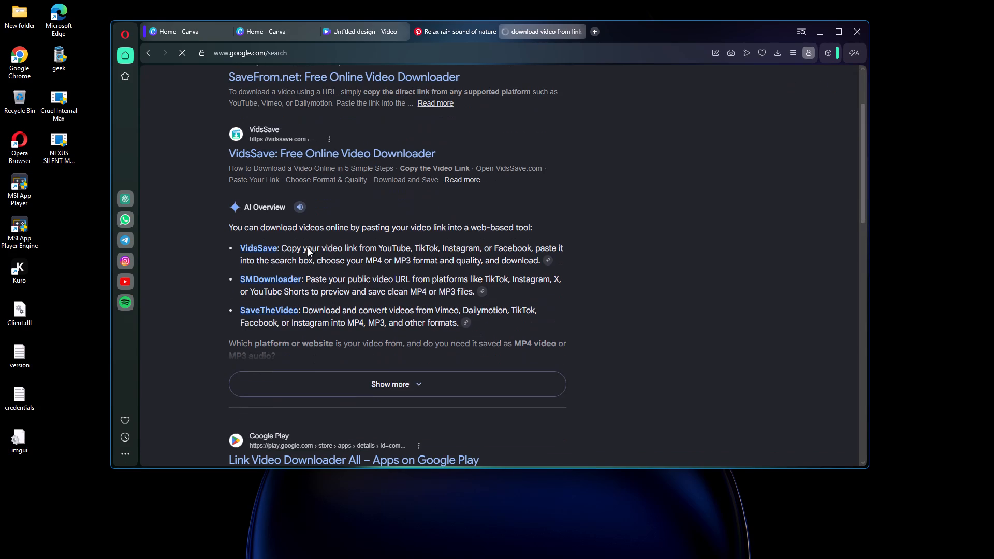
{"action": "left_click", "coordinate": [273, 149]}
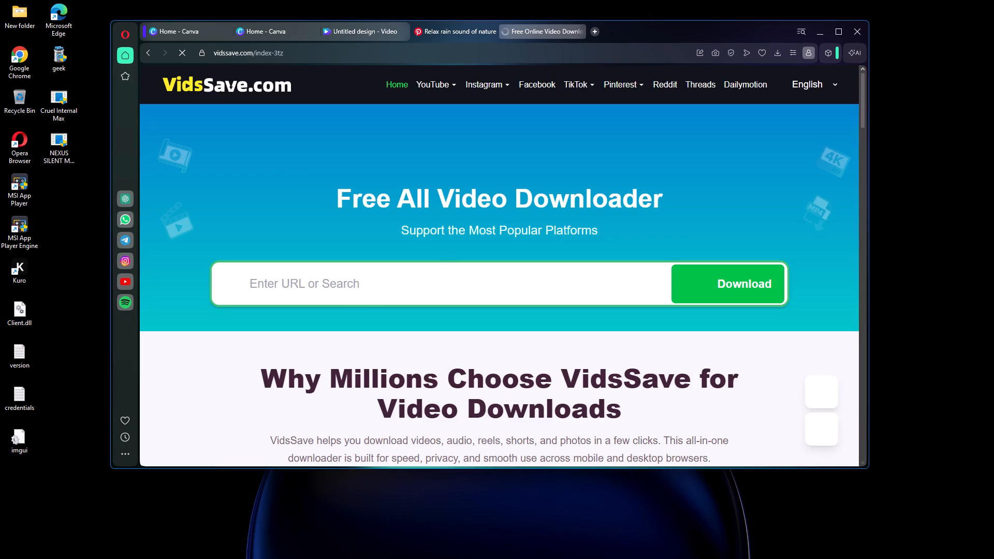
Paste the copied Justh - Chor link into VidsSave to load its download options.
{"action": "left_click", "coordinate": [334, 286]}
{"action": "right_click", "coordinate": [334, 286]}
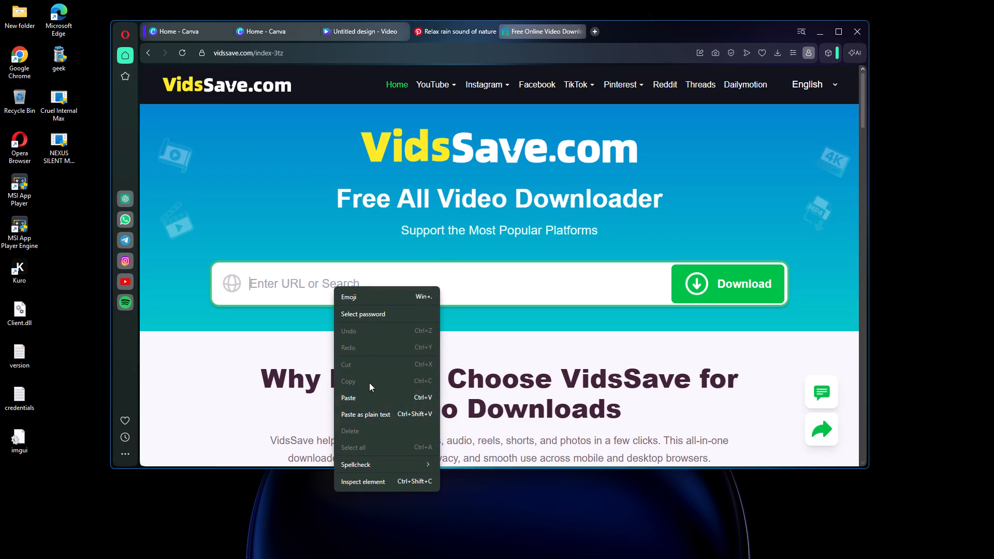
{"action": "left_click", "coordinate": [361, 398]}
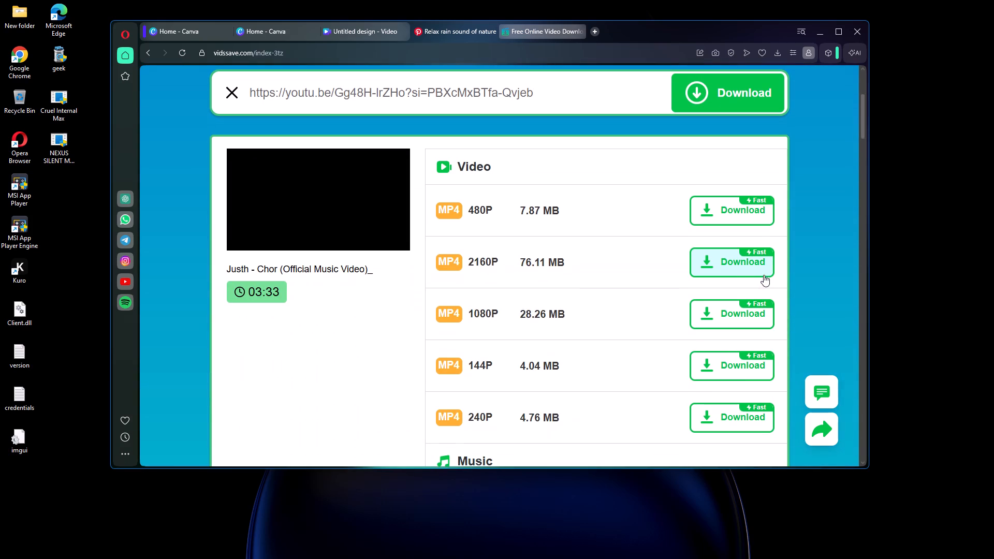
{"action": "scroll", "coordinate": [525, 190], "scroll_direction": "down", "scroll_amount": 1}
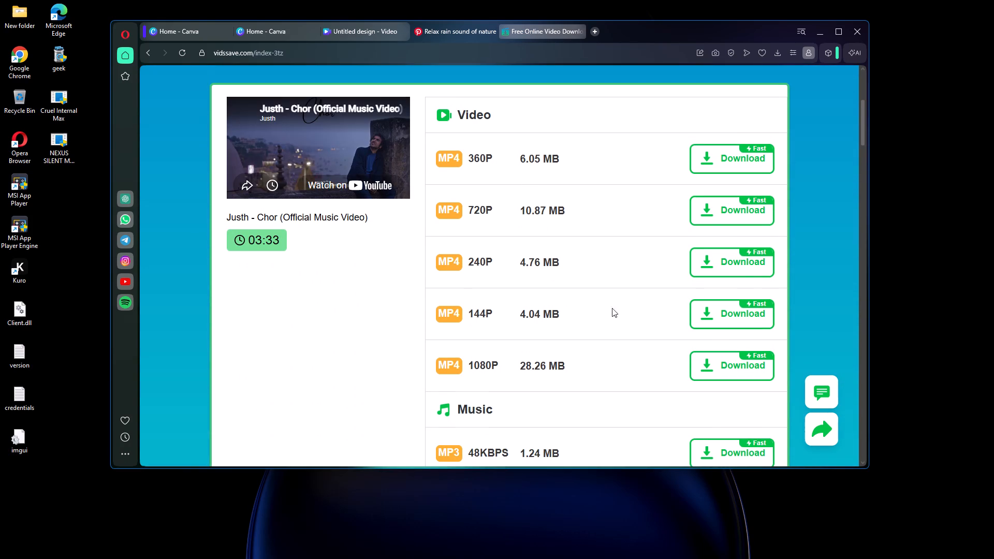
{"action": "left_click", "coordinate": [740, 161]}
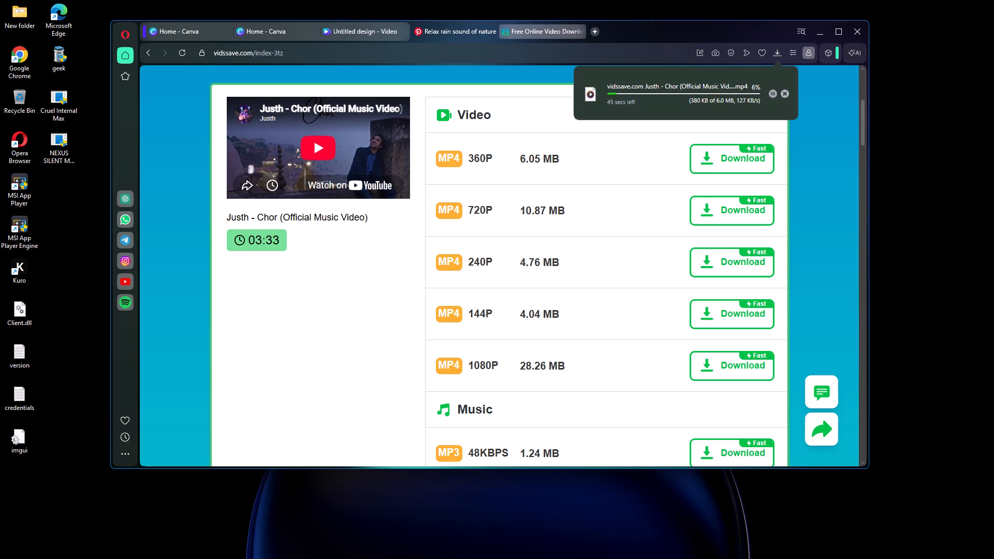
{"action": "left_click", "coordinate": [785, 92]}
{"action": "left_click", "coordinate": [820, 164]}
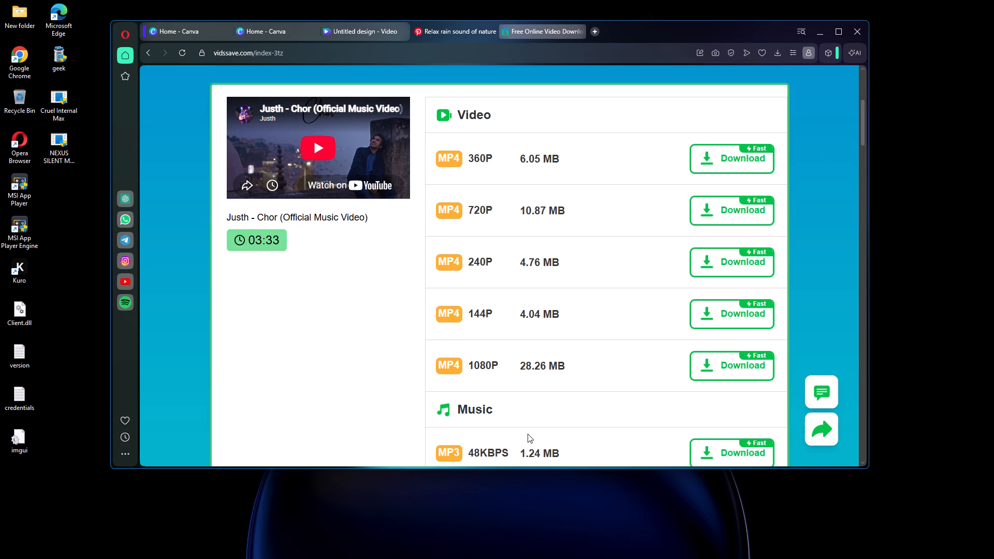
Download the Justh - Chor song from the Music options as 128KBPS MP3, and close the VidsSave tab.
{"action": "scroll", "coordinate": [528, 431], "scroll_direction": "down", "scroll_amount": 3}
{"action": "scroll", "coordinate": [496, 336], "scroll_direction": "down", "scroll_amount": 3}
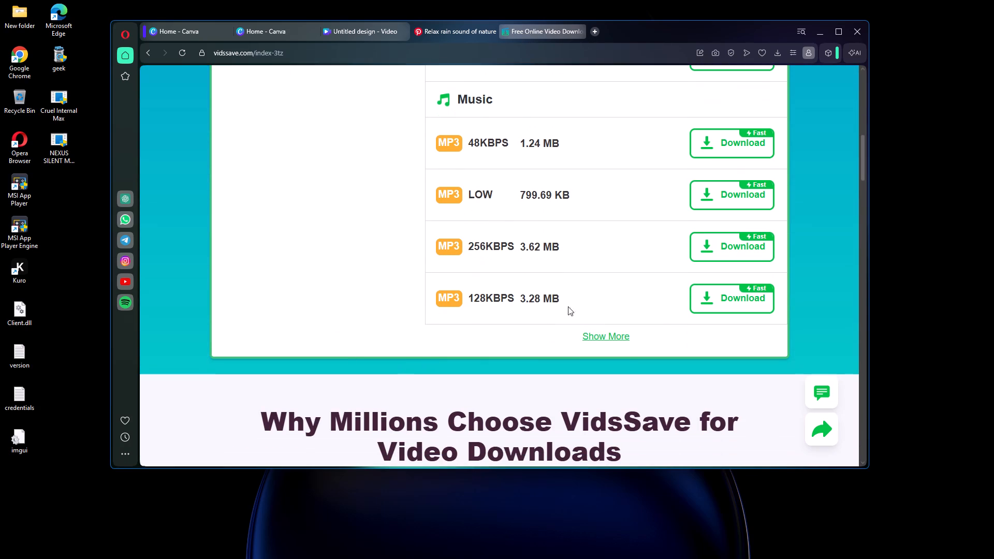
{"action": "left_click", "coordinate": [749, 249]}
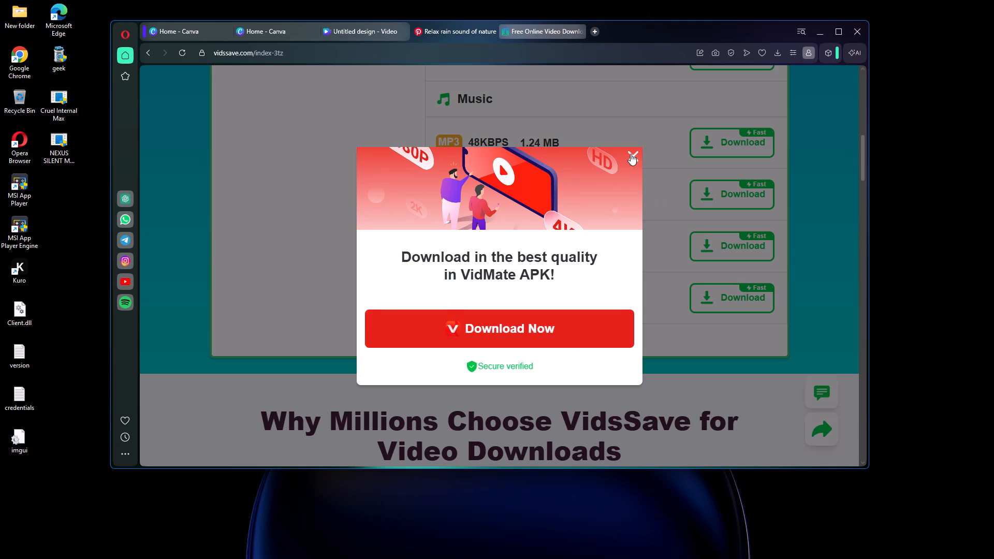
{"action": "left_click", "coordinate": [631, 154]}
{"action": "left_click", "coordinate": [755, 299]}
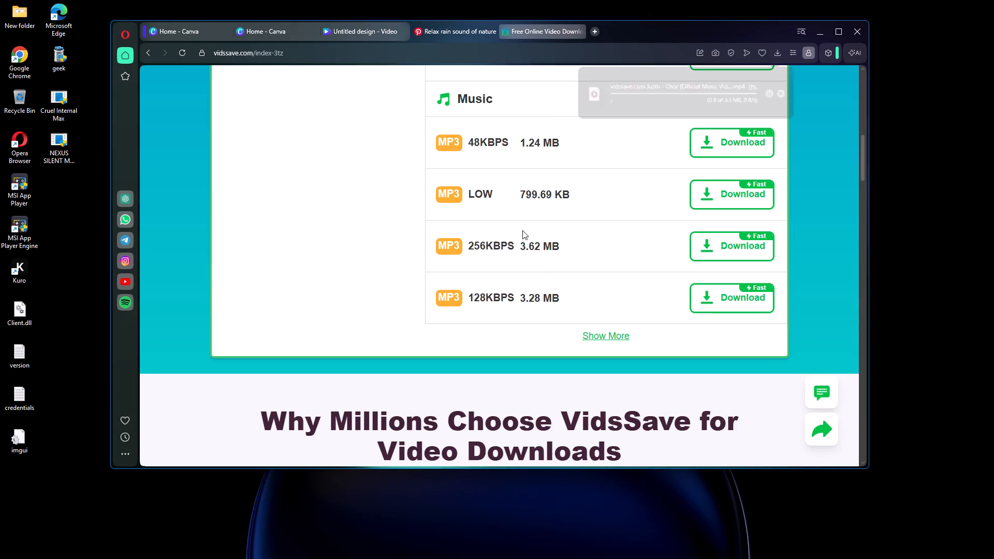
{"action": "scroll", "coordinate": [839, 186], "scroll_direction": "up", "scroll_amount": 7}
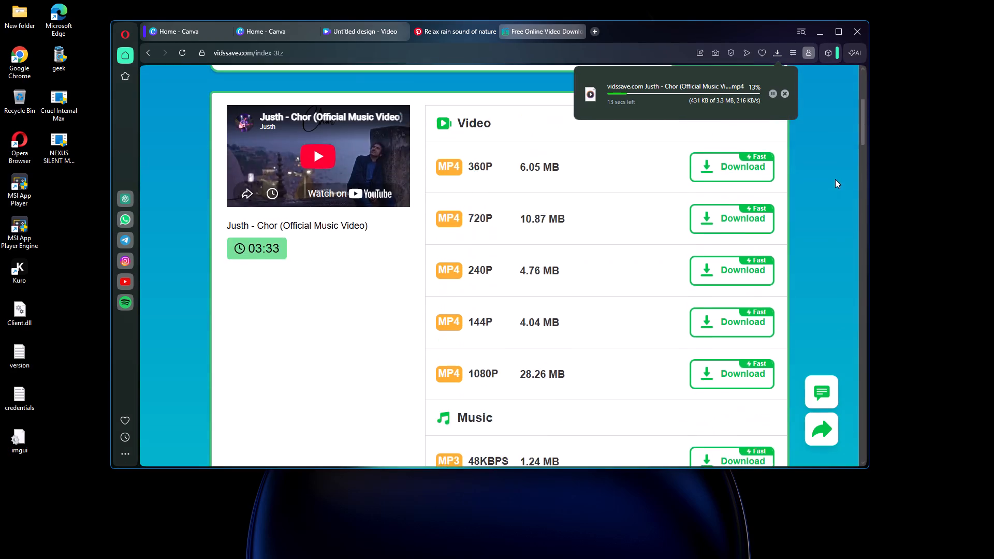
{"action": "scroll", "coordinate": [835, 179], "scroll_direction": "up", "scroll_amount": 6}
{"action": "left_click", "coordinate": [578, 32]}
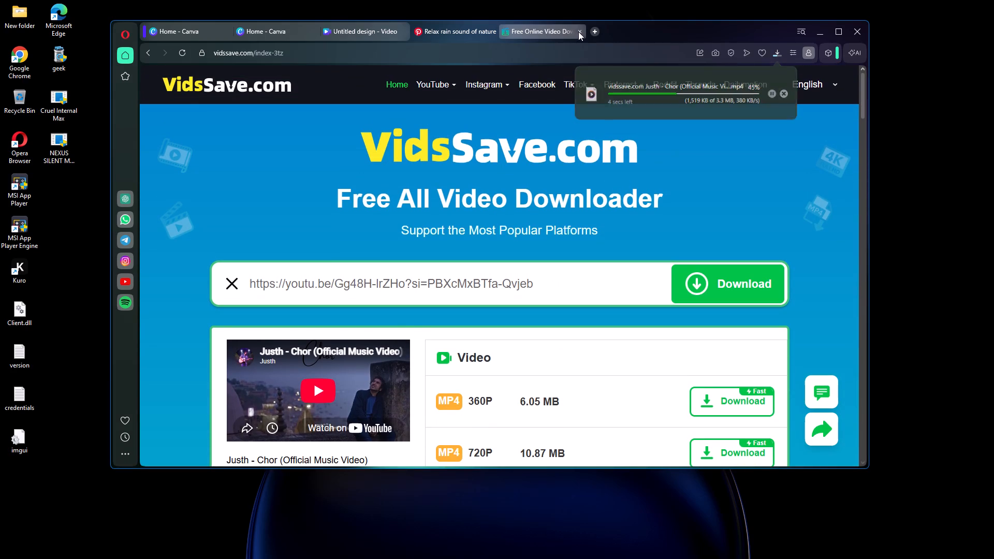
Return to the untitled Canva video design and upload the downloaded Justh - Chor file.
{"action": "left_click", "coordinate": [371, 38]}
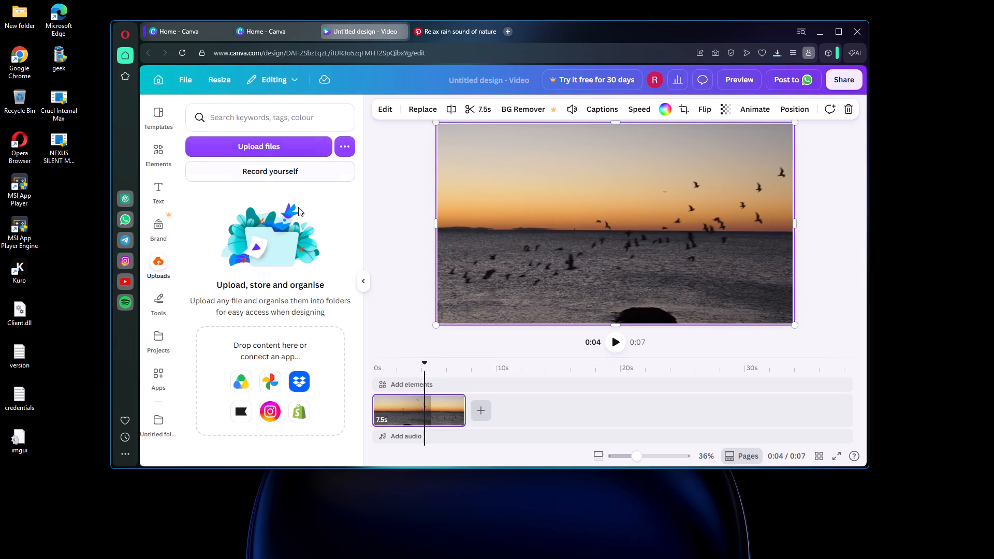
{"action": "left_click", "coordinate": [784, 55]}
{"action": "left_click", "coordinate": [283, 149]}
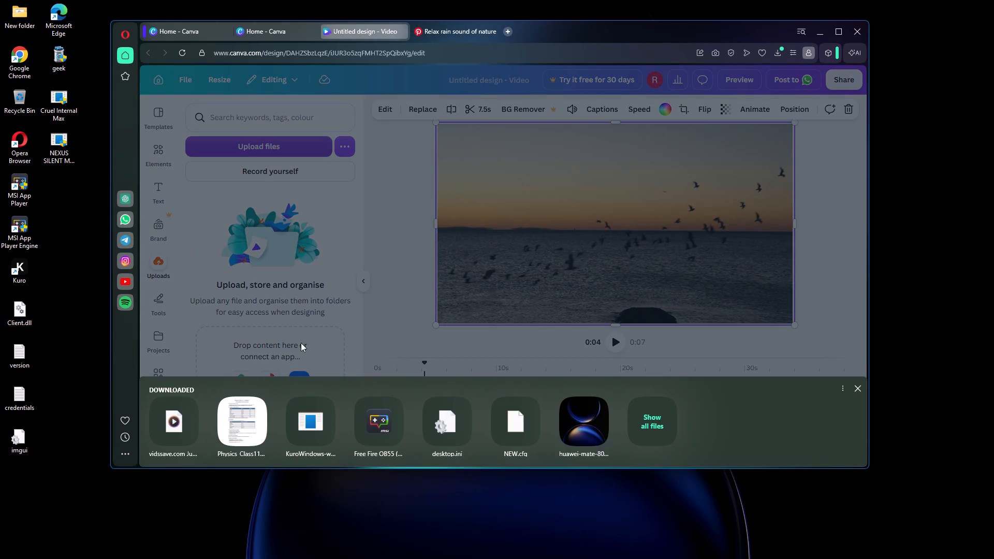
{"action": "left_click", "coordinate": [160, 428]}
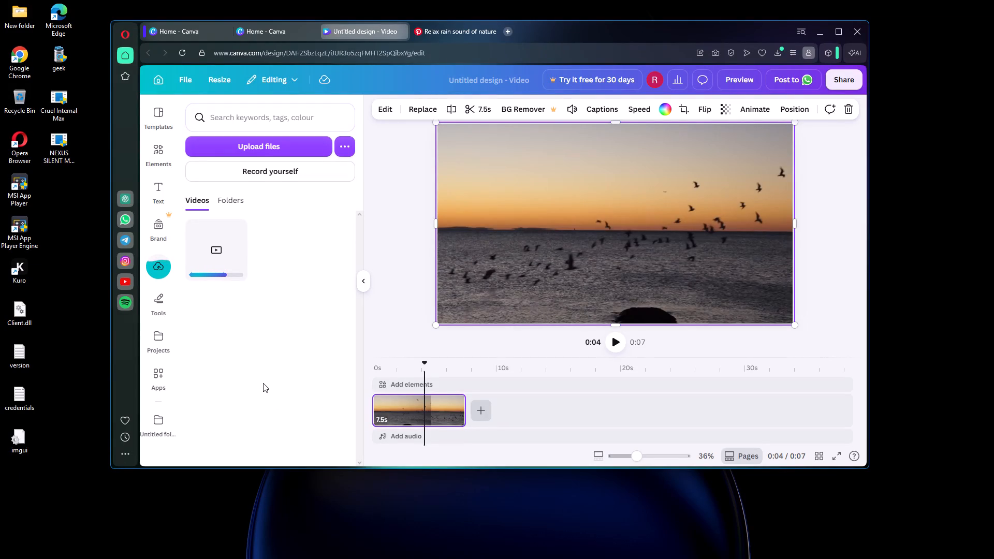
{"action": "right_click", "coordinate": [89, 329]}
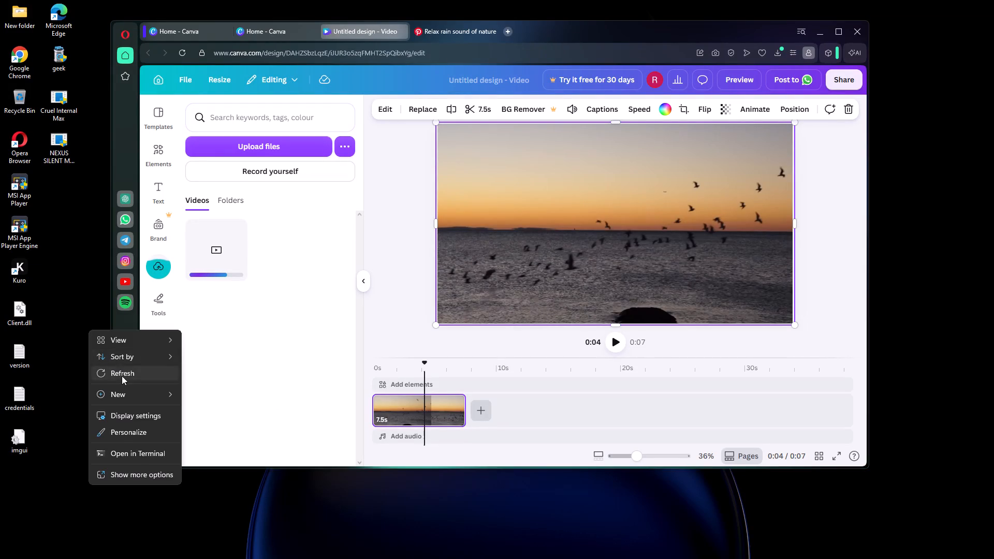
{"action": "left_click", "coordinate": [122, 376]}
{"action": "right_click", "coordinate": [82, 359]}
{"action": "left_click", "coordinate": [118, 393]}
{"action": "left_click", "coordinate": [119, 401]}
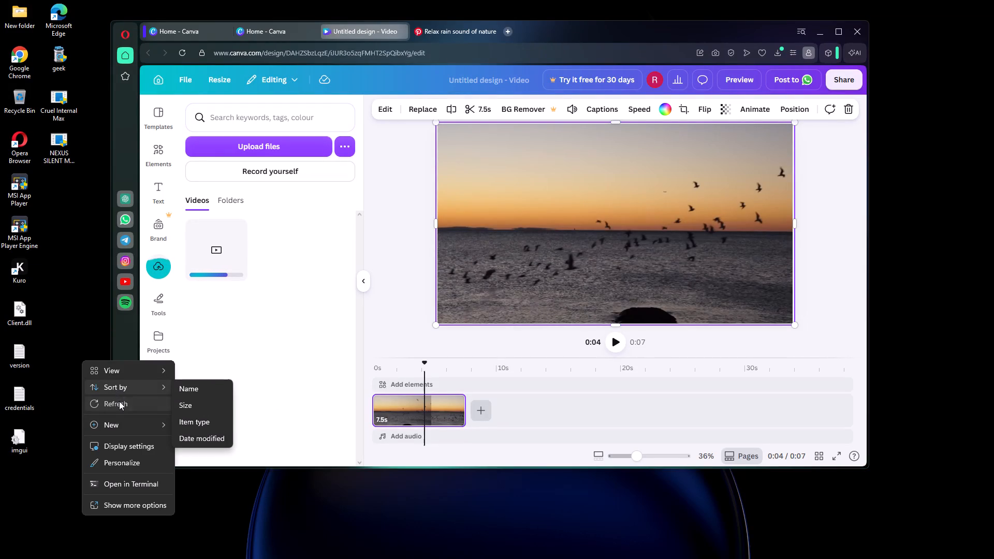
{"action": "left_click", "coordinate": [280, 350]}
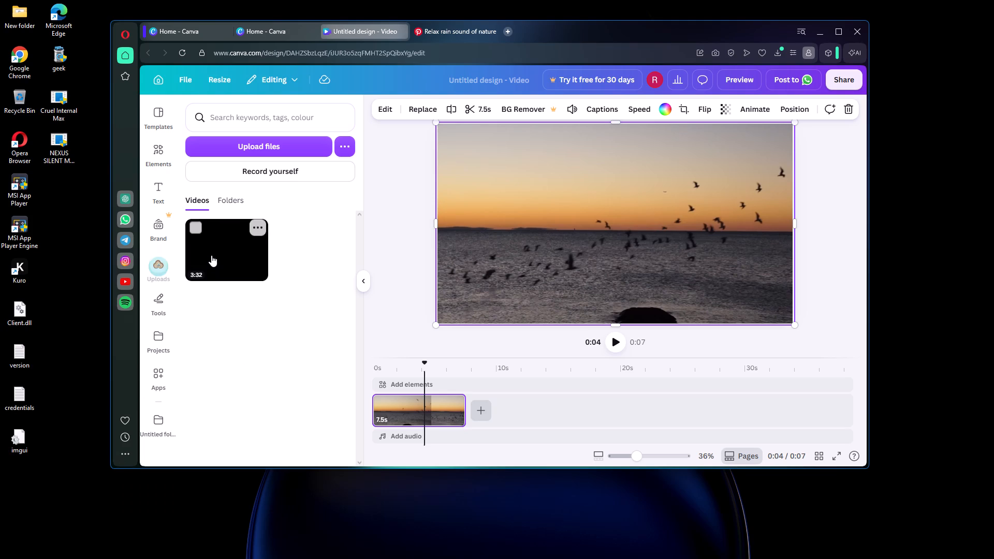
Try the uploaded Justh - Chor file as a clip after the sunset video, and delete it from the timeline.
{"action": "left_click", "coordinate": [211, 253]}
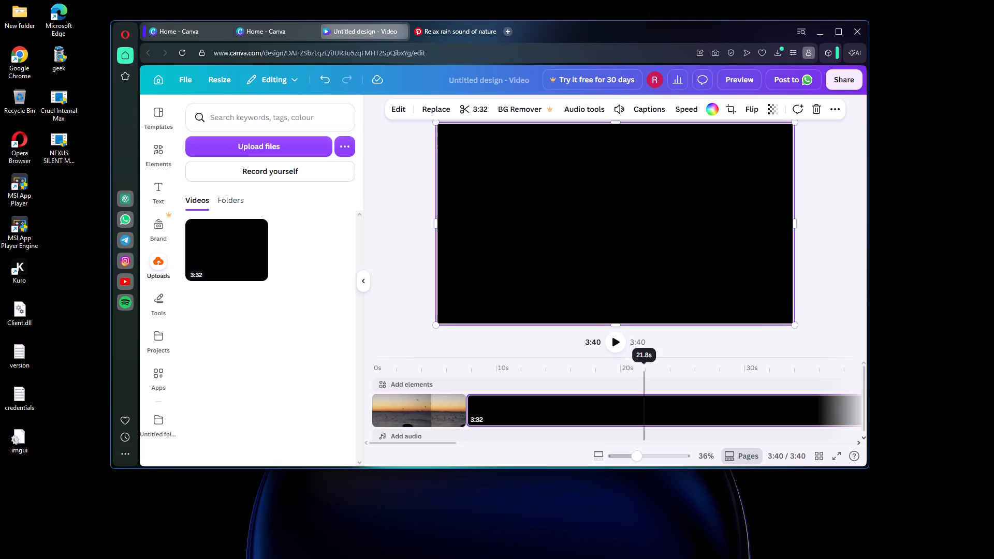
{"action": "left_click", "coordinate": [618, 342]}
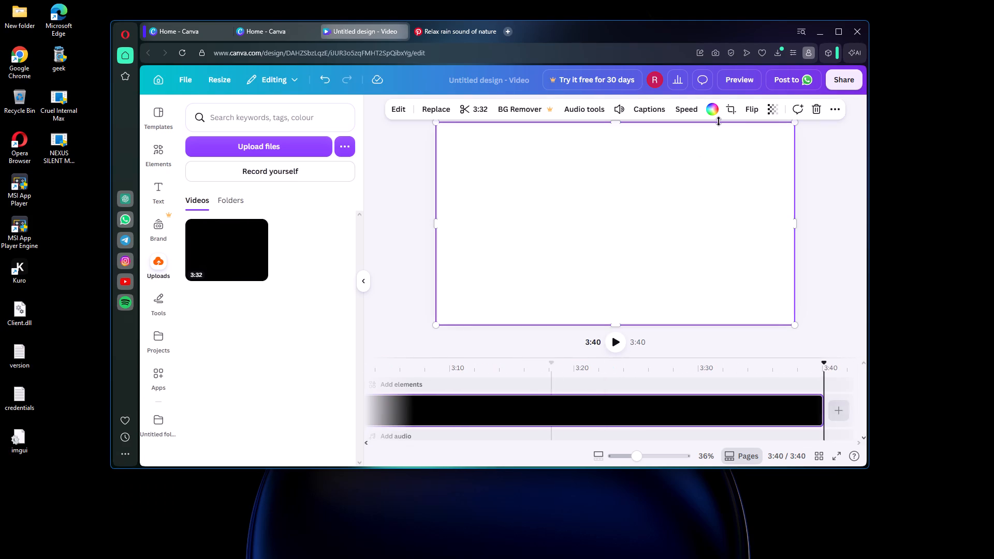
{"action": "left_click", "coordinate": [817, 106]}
Upload the Justh - Chor file from the Downloads folder again, starting from the timeline's audio uploads option.
{"action": "left_click", "coordinate": [405, 440]}
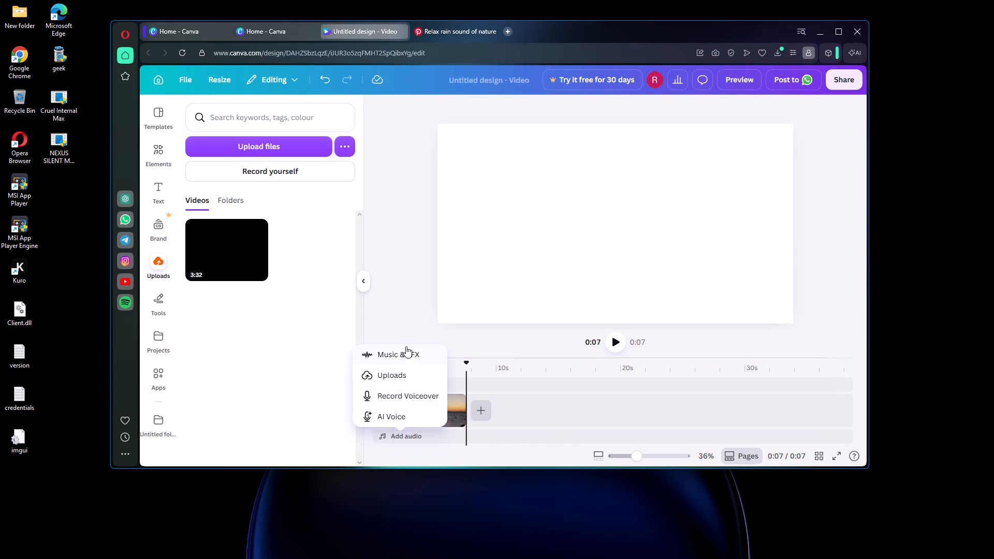
{"action": "left_click", "coordinate": [405, 375]}
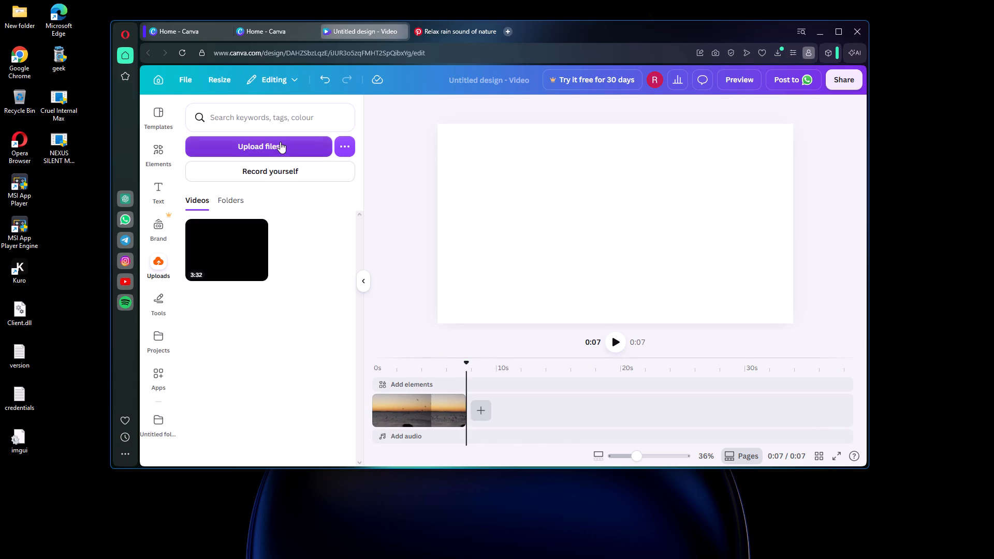
{"action": "left_click", "coordinate": [280, 142]}
{"action": "left_click", "coordinate": [668, 424]}
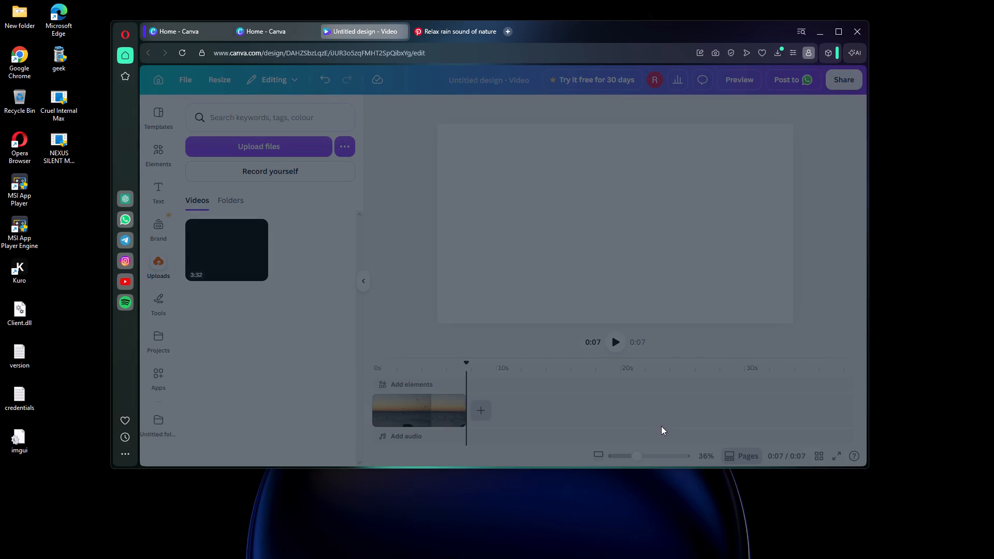
{"action": "left_click", "coordinate": [162, 171]}
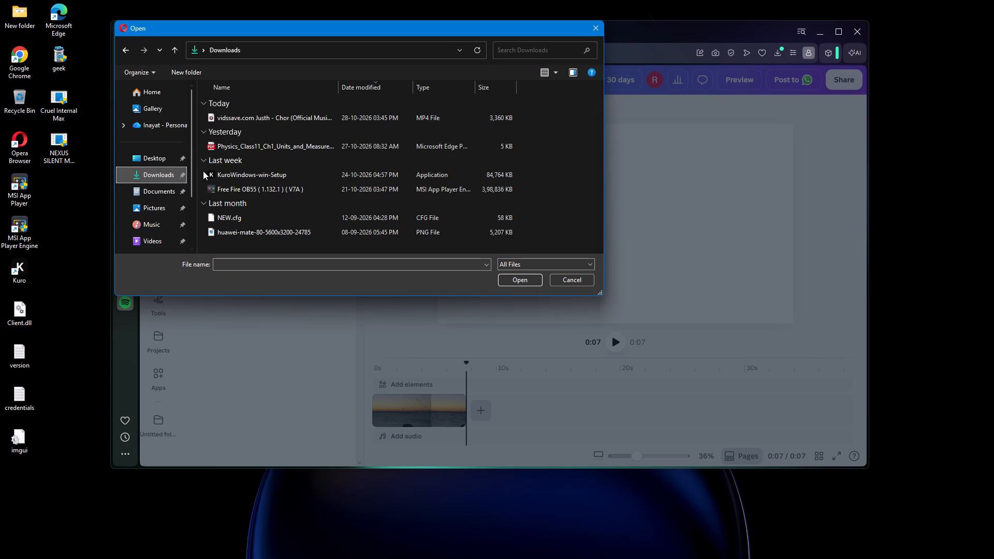
{"action": "double_click", "coordinate": [289, 120]}
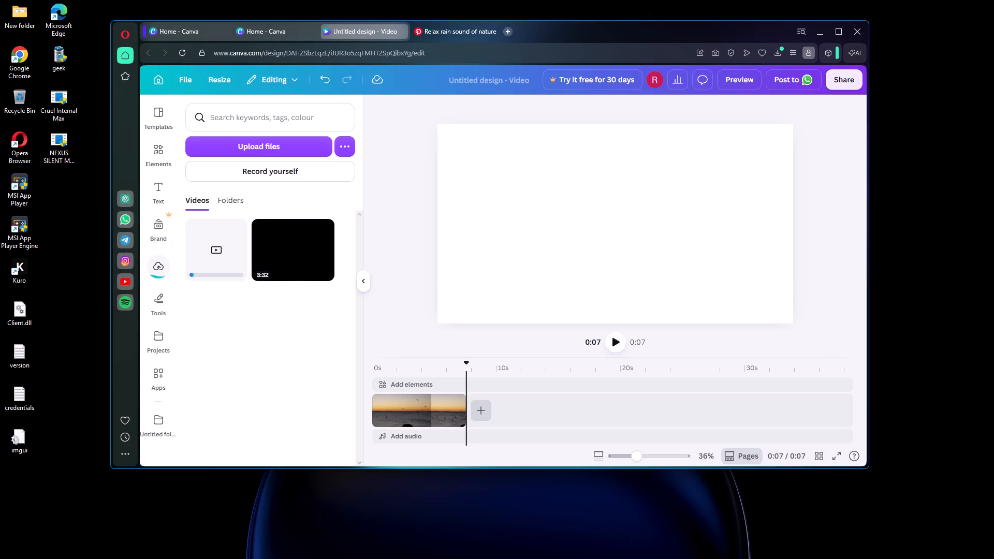
Add the already uploaded 3:32 Justh - Chor clip to the timeline after the sunset clip.
{"action": "left_click", "coordinate": [239, 225]}
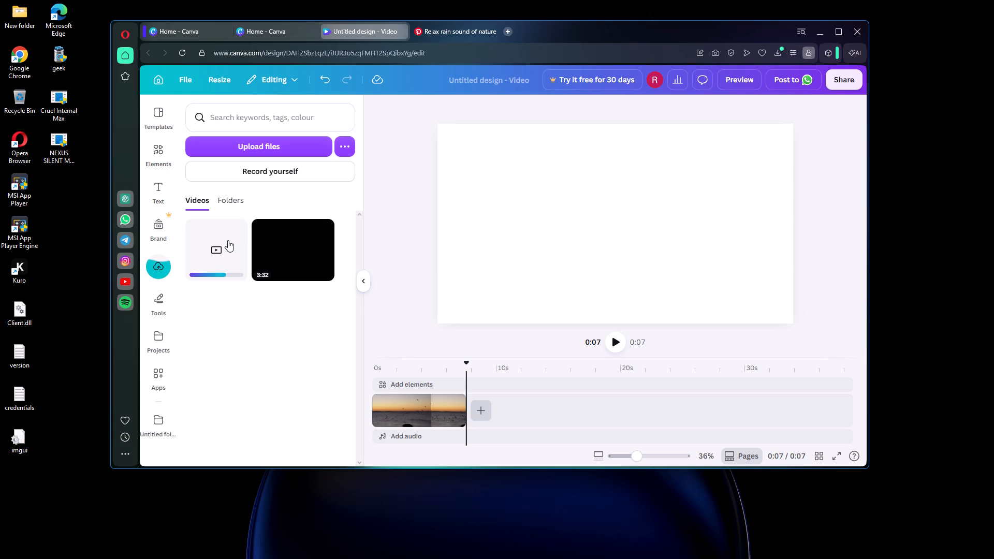
{"action": "left_click", "coordinate": [307, 259]}
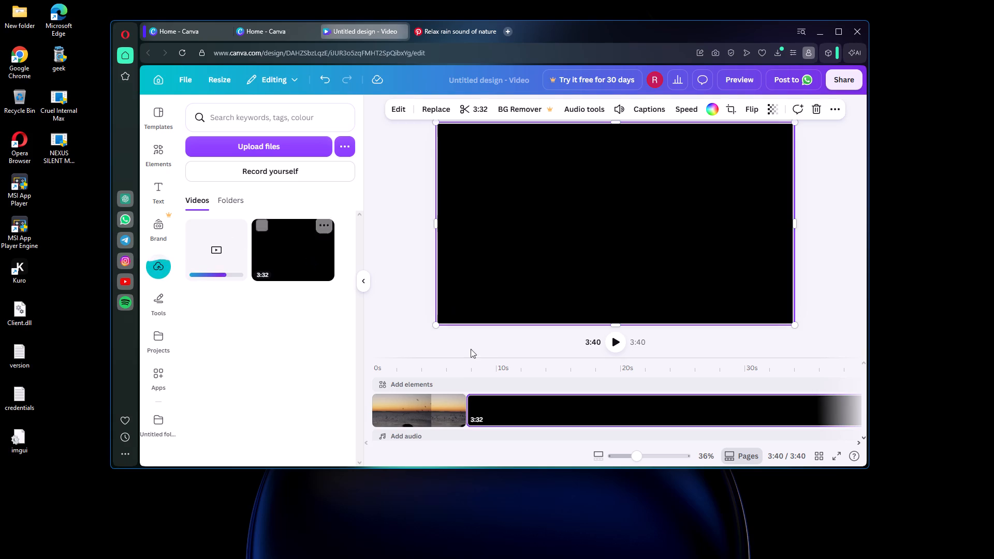
Play the timeline from the start to preview the sunset clip followed by the Justh - Chor clip.
{"action": "left_click", "coordinate": [617, 342]}
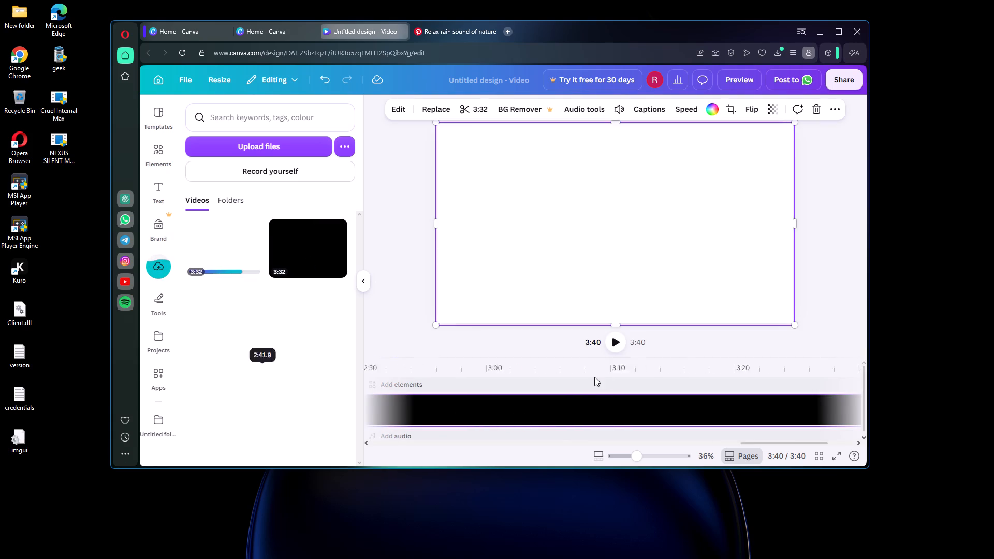
{"action": "left_click", "coordinate": [610, 343]}
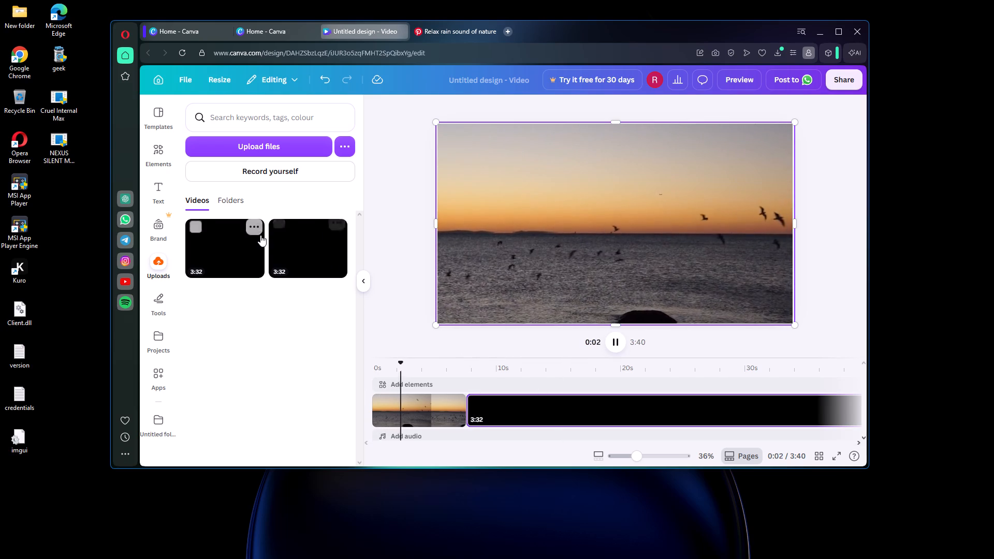
Move the most recently uploaded duplicate of the Justh - Chor file to Trash.
{"action": "left_click", "coordinate": [257, 231]}
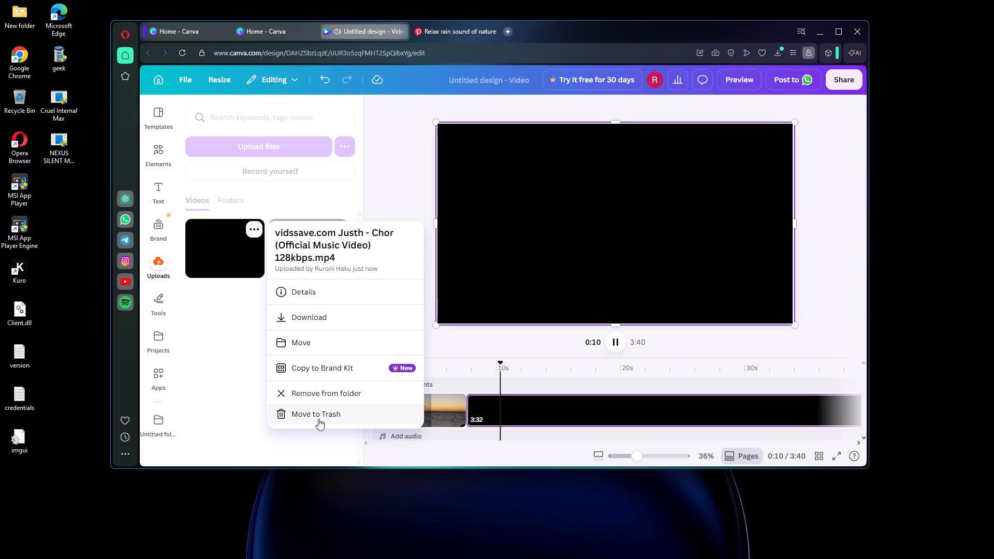
{"action": "left_click", "coordinate": [318, 419]}
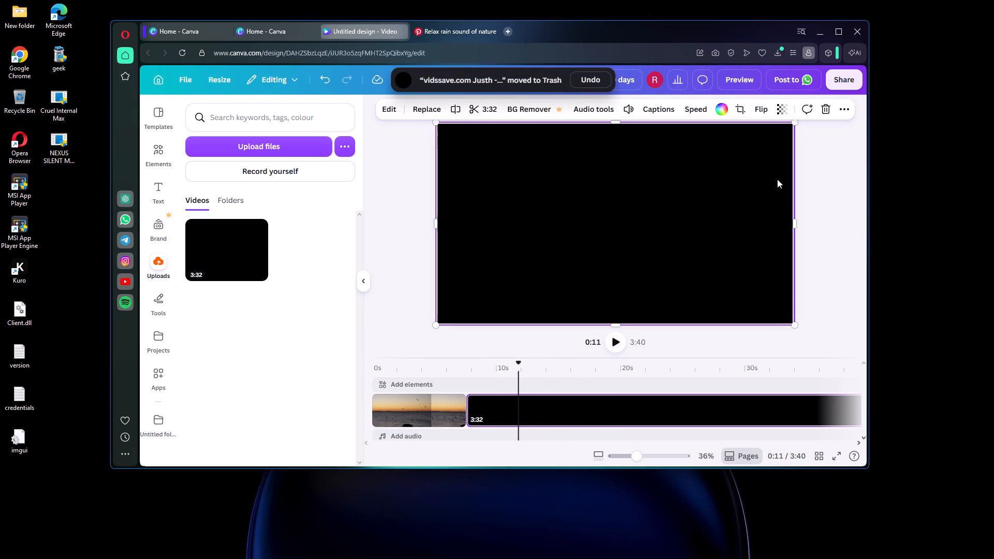
Clear the browser's list of recent downloads.
{"action": "left_click", "coordinate": [781, 51]}
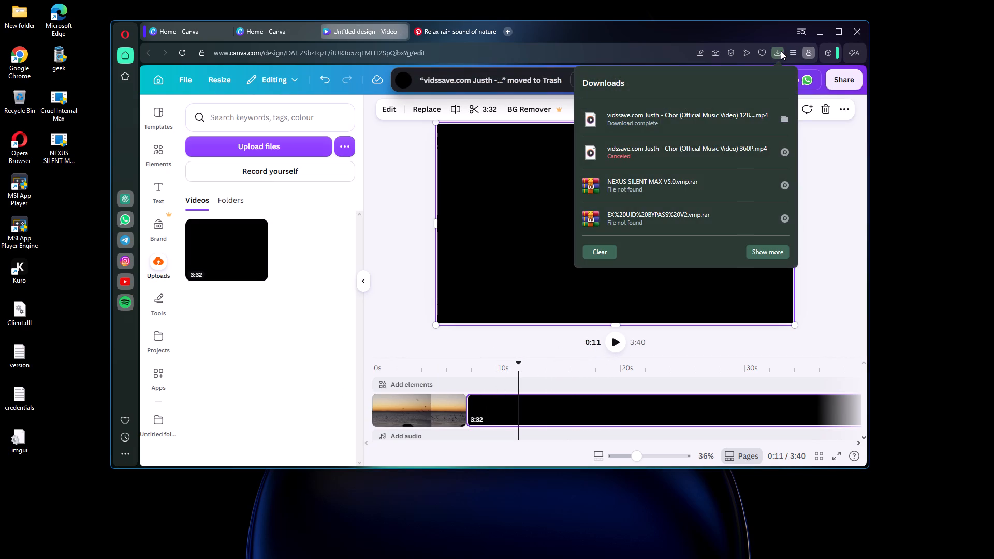
{"action": "left_click", "coordinate": [609, 254]}
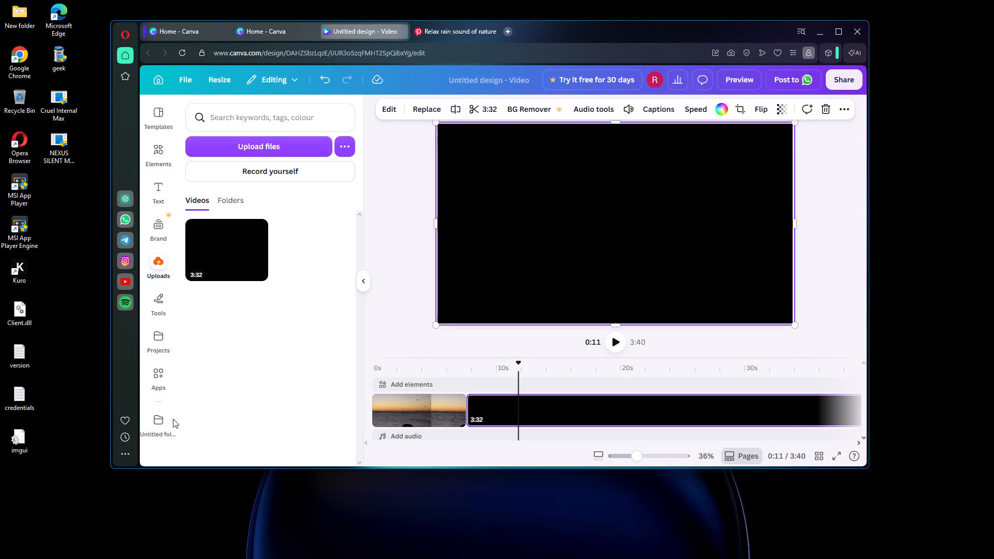
Delete the black 3:32 Justh - Chor clip that follows the sunset clip in the timeline.
{"action": "left_click", "coordinate": [350, 142]}
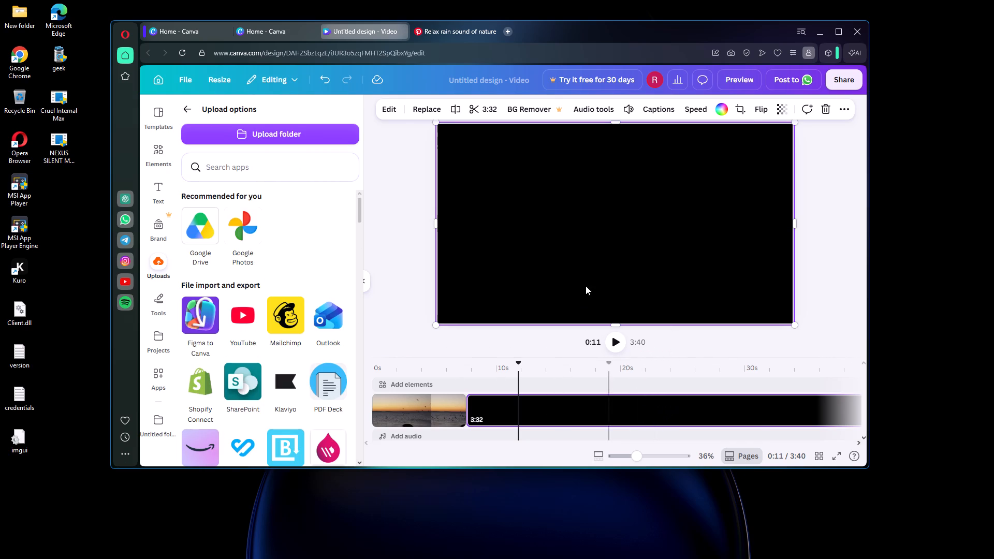
{"action": "right_click", "coordinate": [602, 237]}
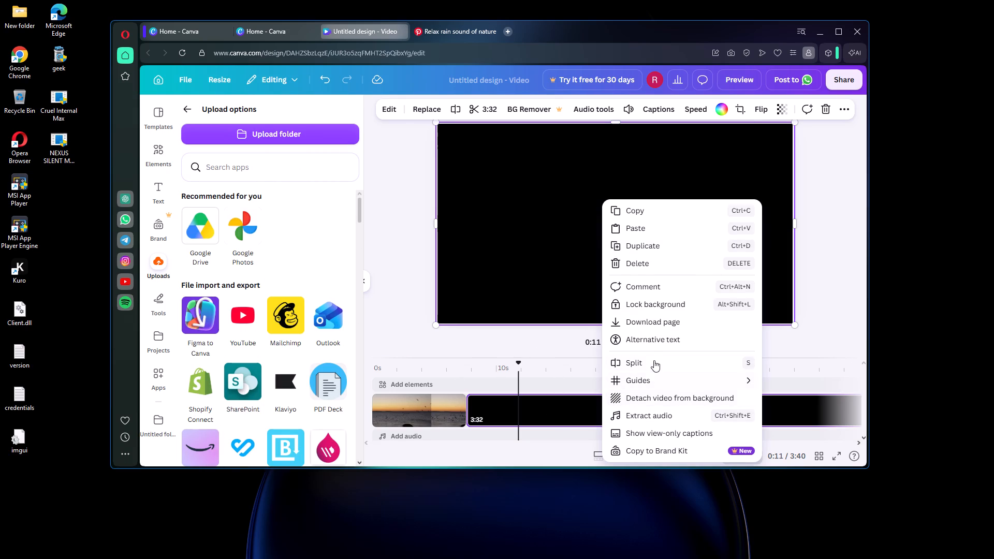
{"action": "left_click", "coordinate": [655, 261]}
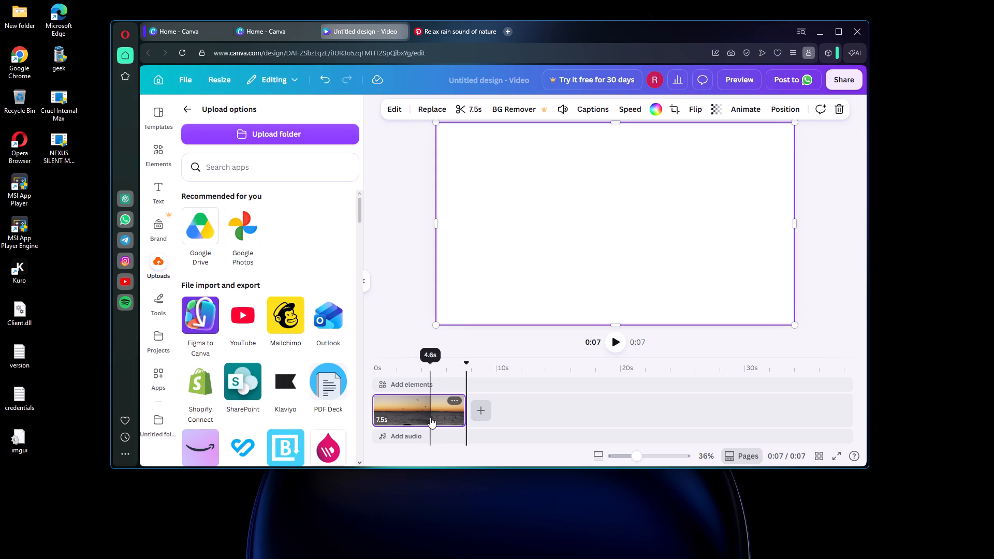
Select the sunset clip with the playhead at about 1 second, and return to the list of uploaded videos.
{"action": "left_click", "coordinate": [430, 417]}
{"action": "left_click_drag", "start_coordinate": [402, 417], "coordinate": [373, 416]}
{"action": "left_click", "coordinate": [389, 411]}
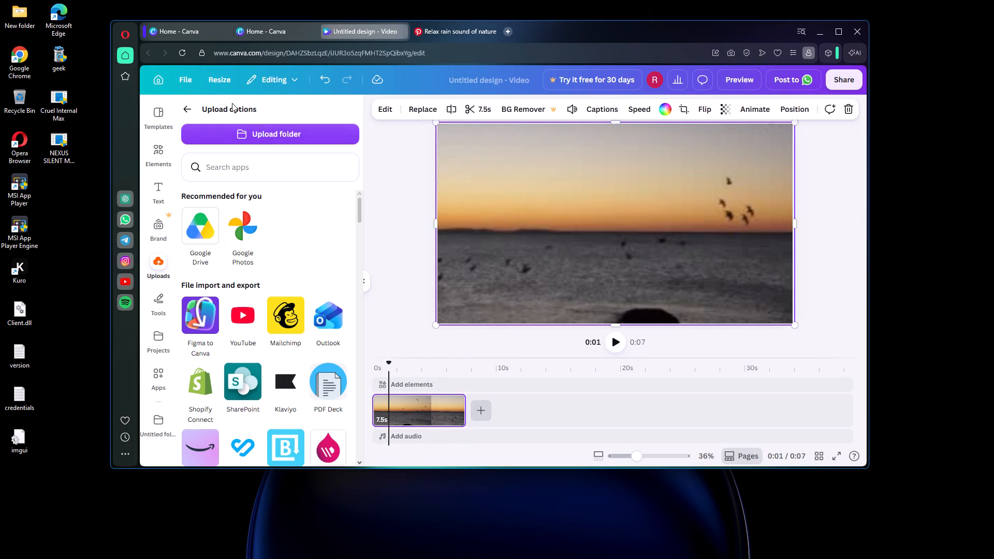
{"action": "left_click", "coordinate": [198, 105]}
{"action": "left_click", "coordinate": [195, 109]}
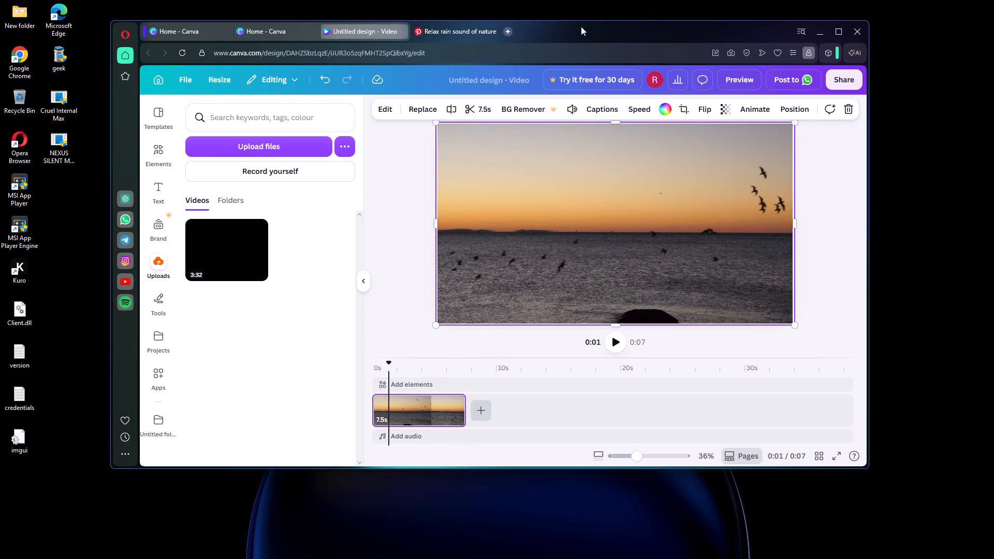
Switch to YouTube in the browser sidebar and play the Justh - Chor (Official Music Video) from the search results.
{"action": "left_click", "coordinate": [120, 279]}
{"action": "scroll", "coordinate": [295, 169], "scroll_direction": "down", "scroll_amount": 3}
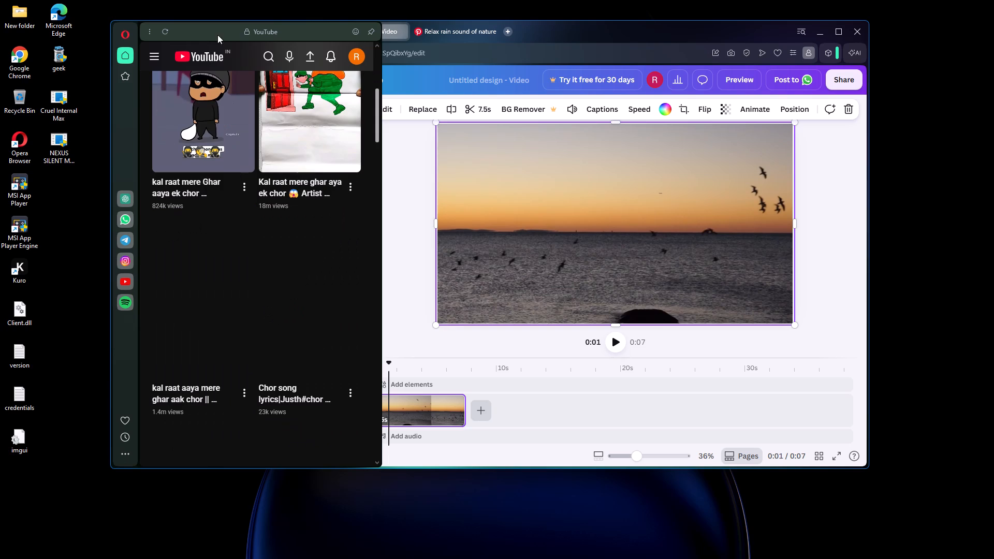
{"action": "scroll", "coordinate": [225, 186], "scroll_direction": "up", "scroll_amount": 4}
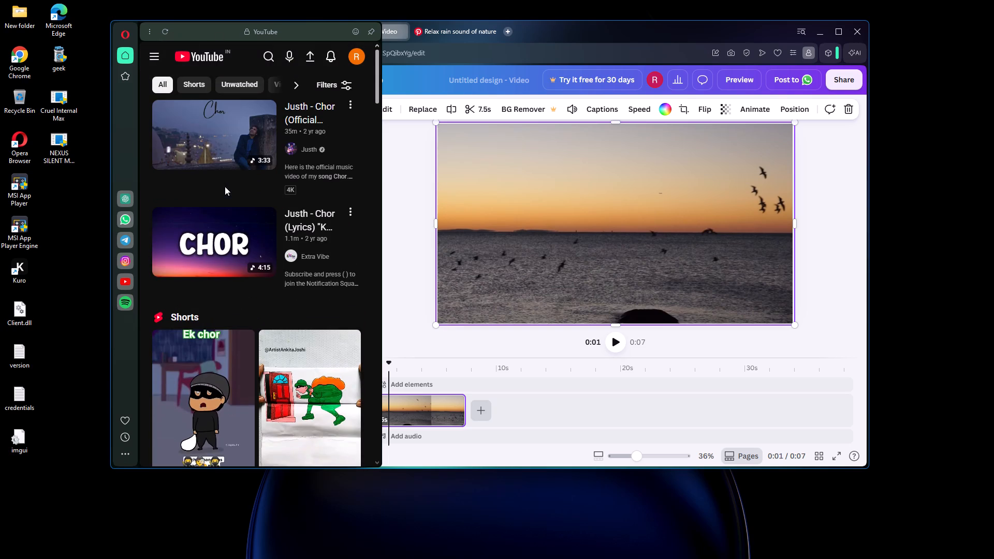
{"action": "scroll", "coordinate": [225, 186], "scroll_direction": "up", "scroll_amount": 2}
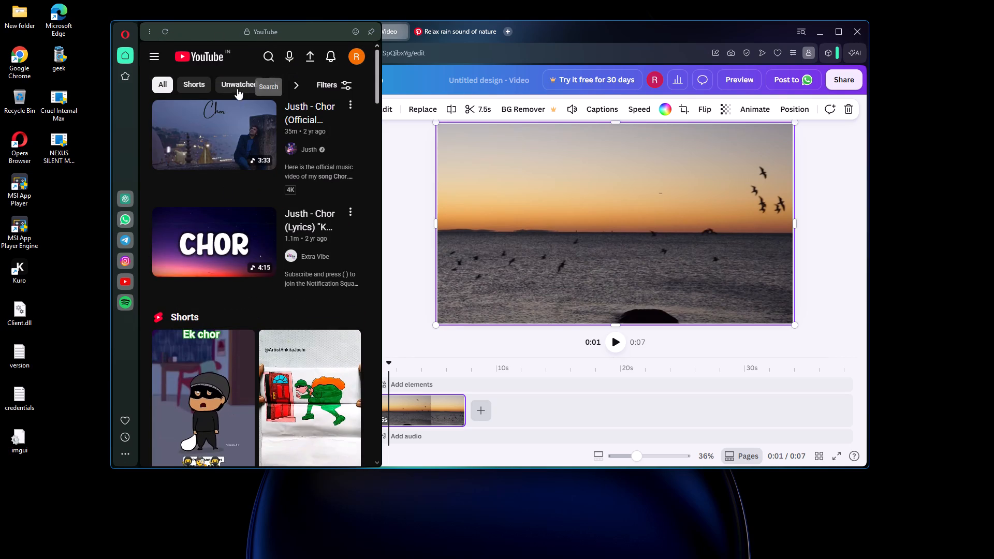
{"action": "left_click_drag", "start_coordinate": [135, 60], "coordinate": [180, 69]}
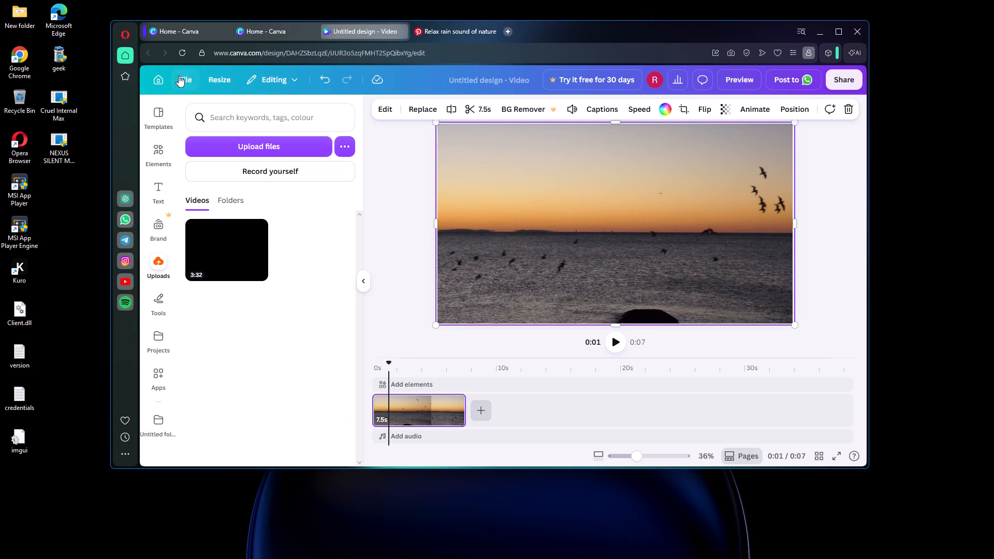
{"action": "left_click", "coordinate": [128, 278]}
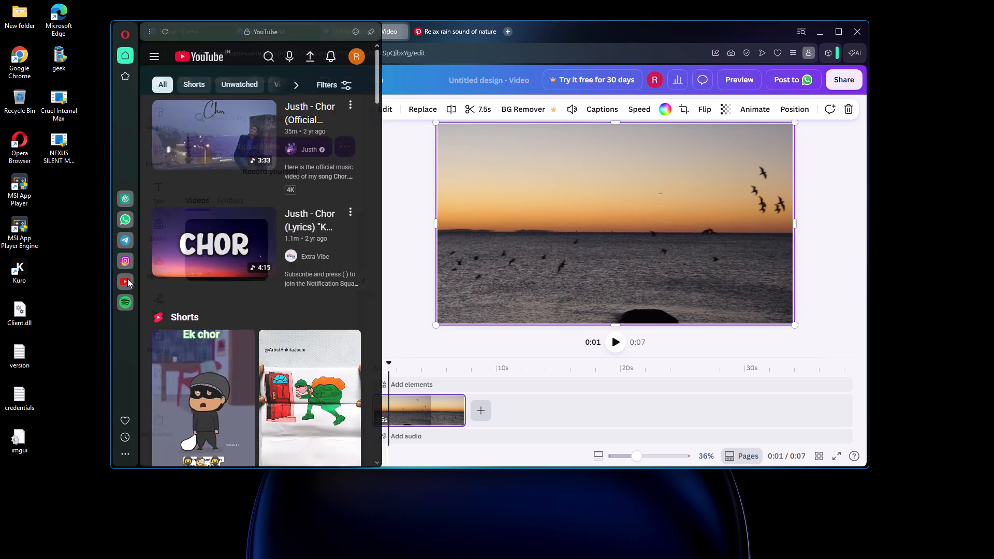
{"action": "left_click", "coordinate": [211, 53]}
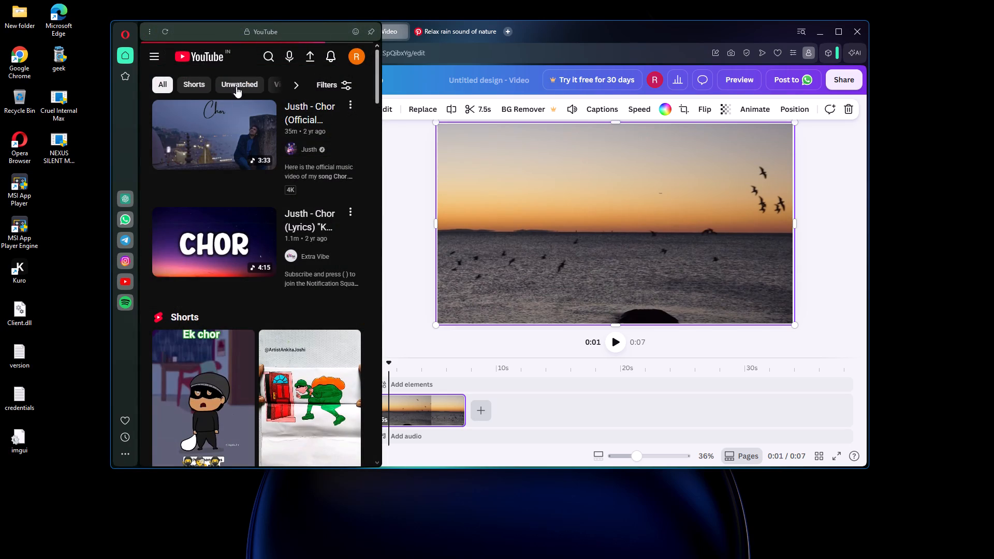
{"action": "left_click", "coordinate": [248, 157]}
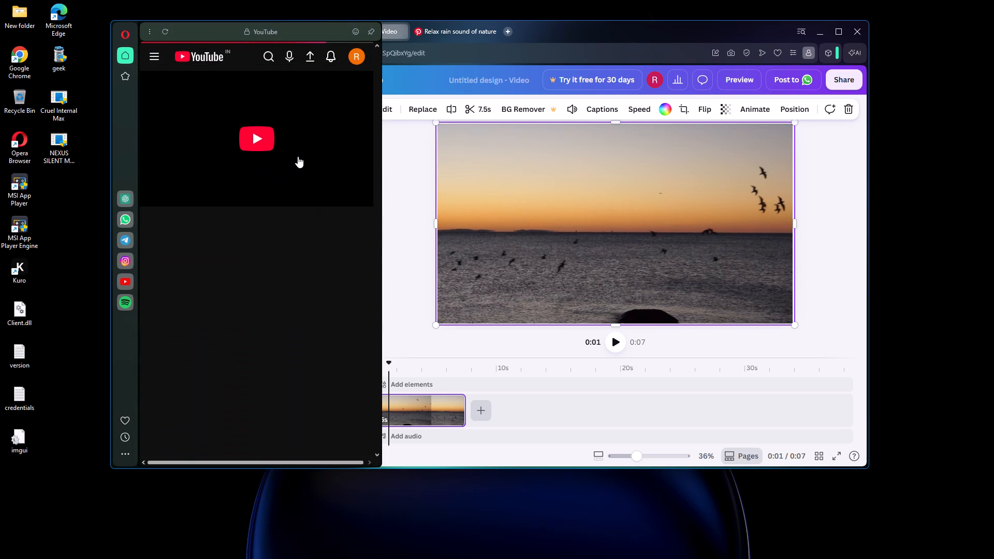
{"action": "left_click", "coordinate": [253, 136]}
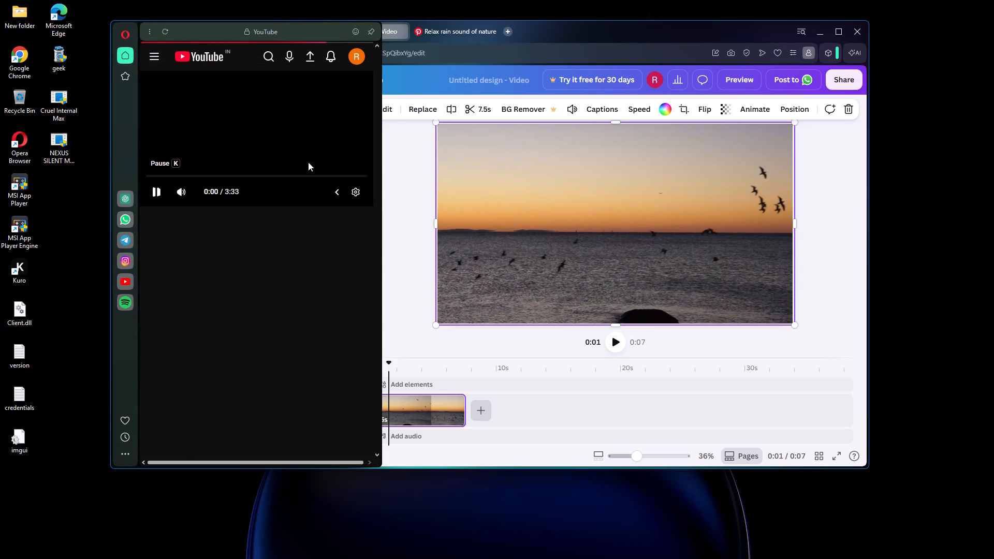
Set the playback quality of the Justh - Chor music video to 144p.
{"action": "left_click", "coordinate": [360, 188]}
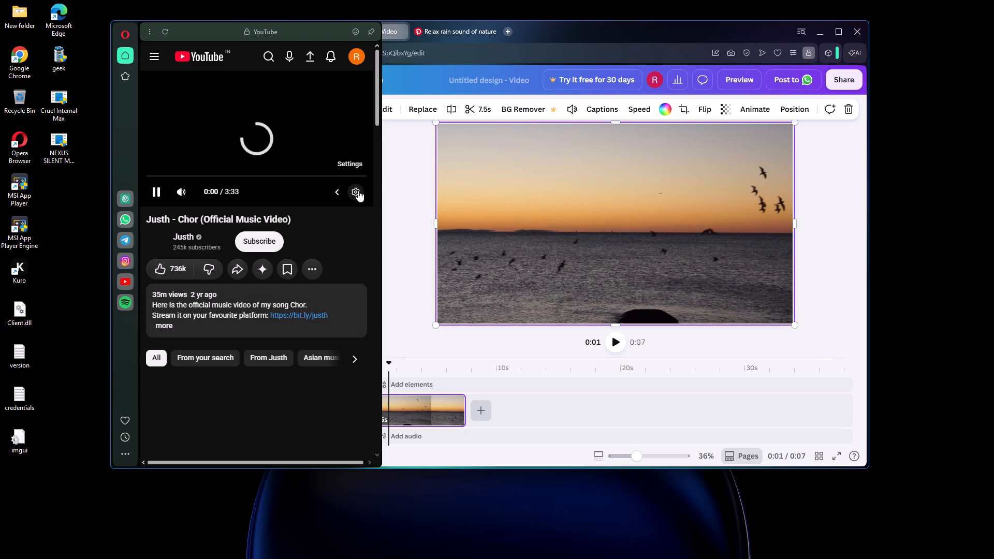
{"action": "left_click", "coordinate": [358, 190]}
{"action": "scroll", "coordinate": [285, 123], "scroll_direction": "down", "scroll_amount": 4}
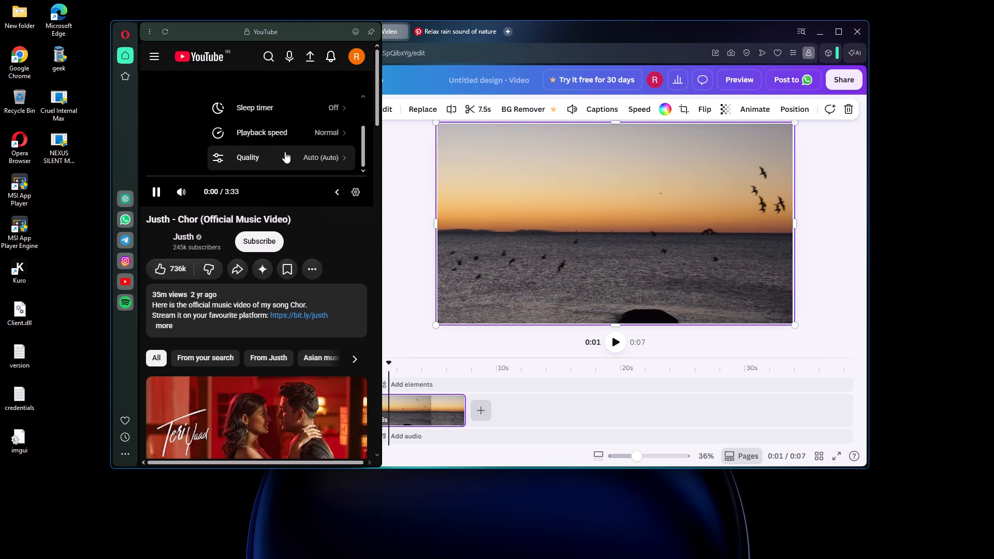
{"action": "left_click", "coordinate": [284, 151]}
{"action": "scroll", "coordinate": [279, 134], "scroll_direction": "down", "scroll_amount": 5}
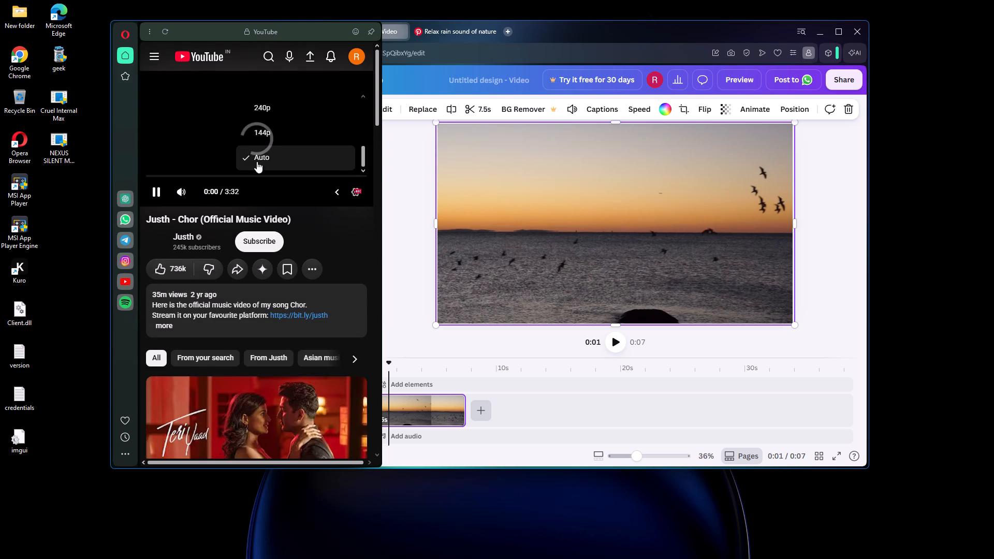
{"action": "left_click", "coordinate": [269, 137]}
Recheck the quality setting of the playing Justh - Chor video.
{"action": "left_click", "coordinate": [361, 189]}
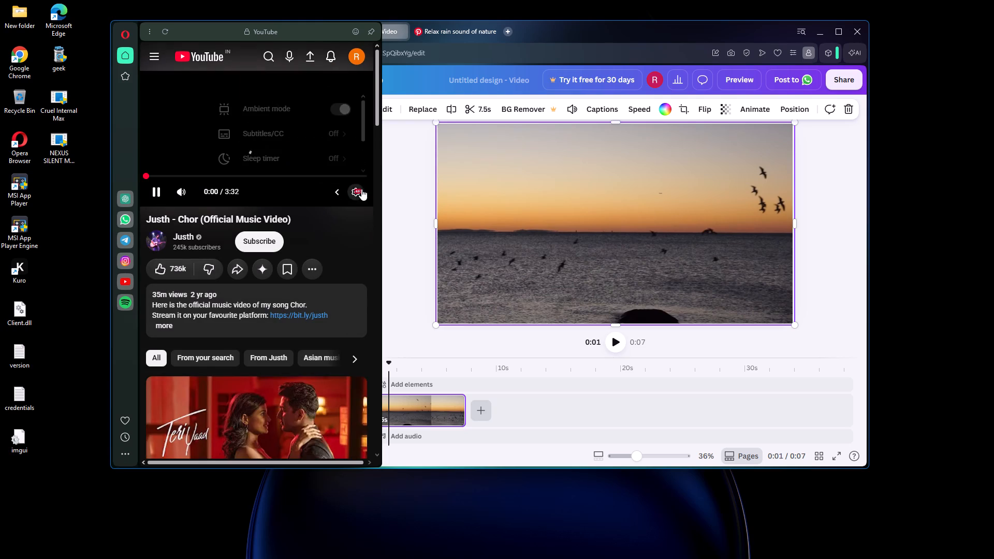
{"action": "scroll", "coordinate": [302, 143], "scroll_direction": "down", "scroll_amount": 4}
{"action": "left_click", "coordinate": [270, 155]}
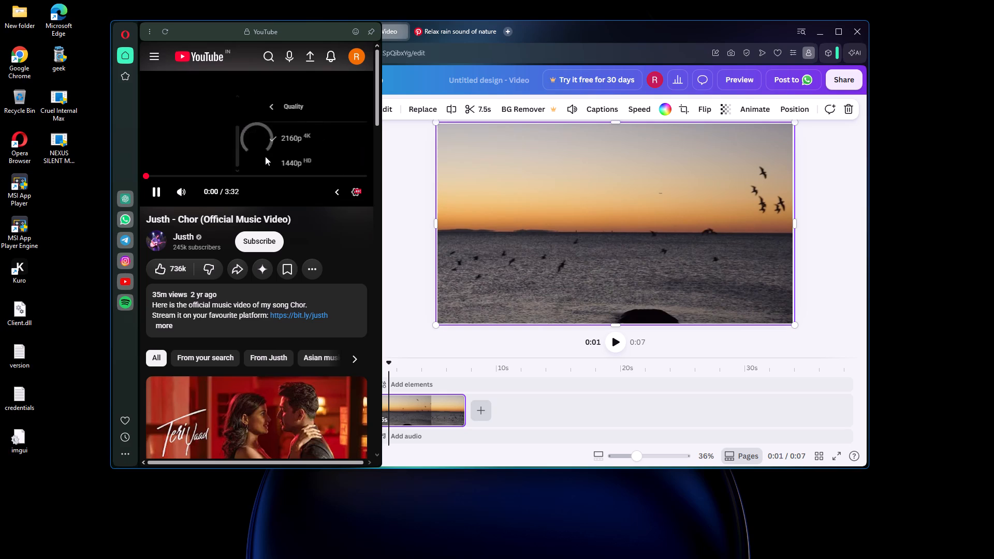
{"action": "scroll", "coordinate": [287, 122], "scroll_direction": "down", "scroll_amount": 4}
{"action": "scroll", "coordinate": [294, 134], "scroll_direction": "up", "scroll_amount": 5}
{"action": "left_click", "coordinate": [189, 122]}
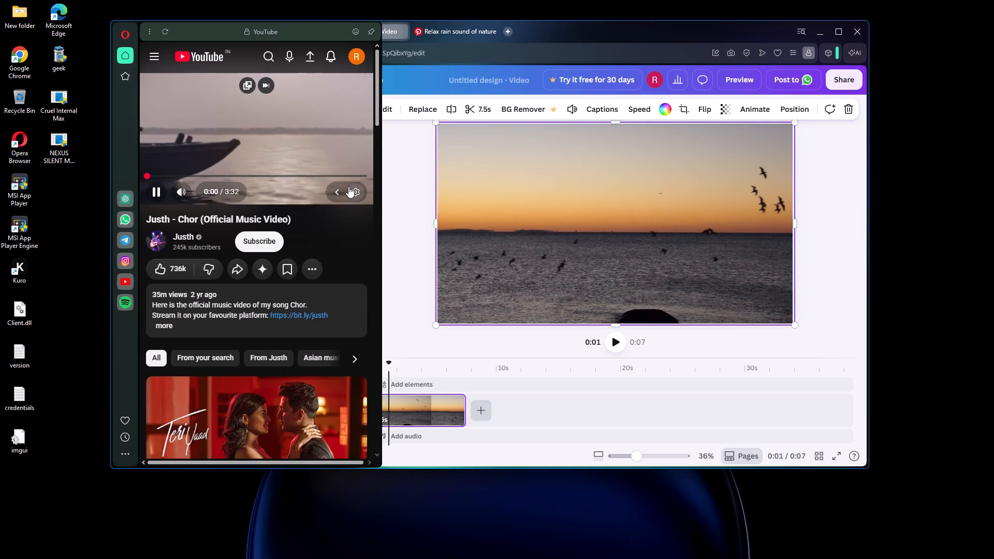
{"action": "left_click", "coordinate": [348, 186]}
{"action": "scroll", "coordinate": [296, 145], "scroll_direction": "down", "scroll_amount": 4}
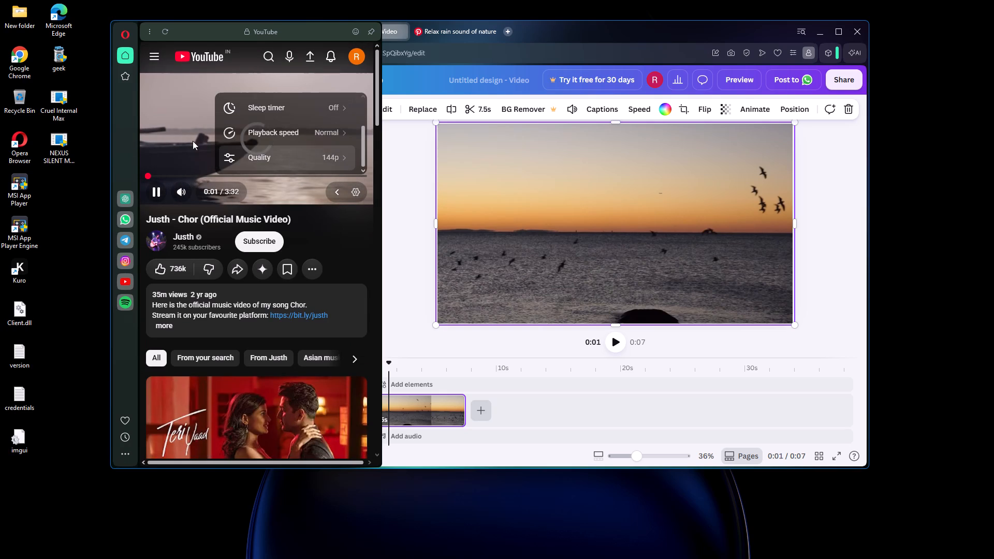
{"action": "left_click", "coordinate": [177, 134]}
Browse the suggested songs below the Justh - Chor music video.
{"action": "scroll", "coordinate": [305, 270], "scroll_direction": "down", "scroll_amount": 3}
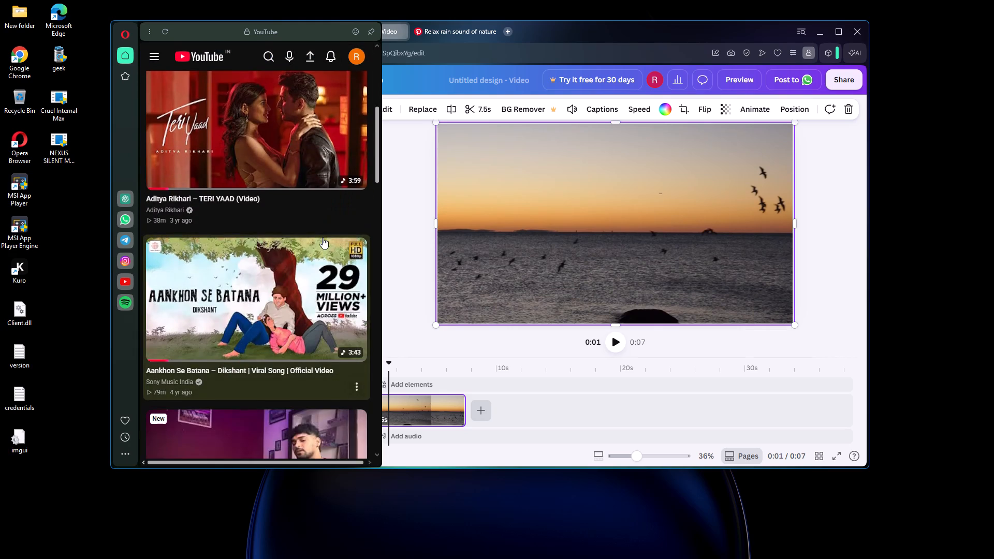
{"action": "scroll", "coordinate": [324, 239], "scroll_direction": "down", "scroll_amount": 3}
{"action": "scroll", "coordinate": [521, 264], "scroll_direction": "down", "scroll_amount": 2}
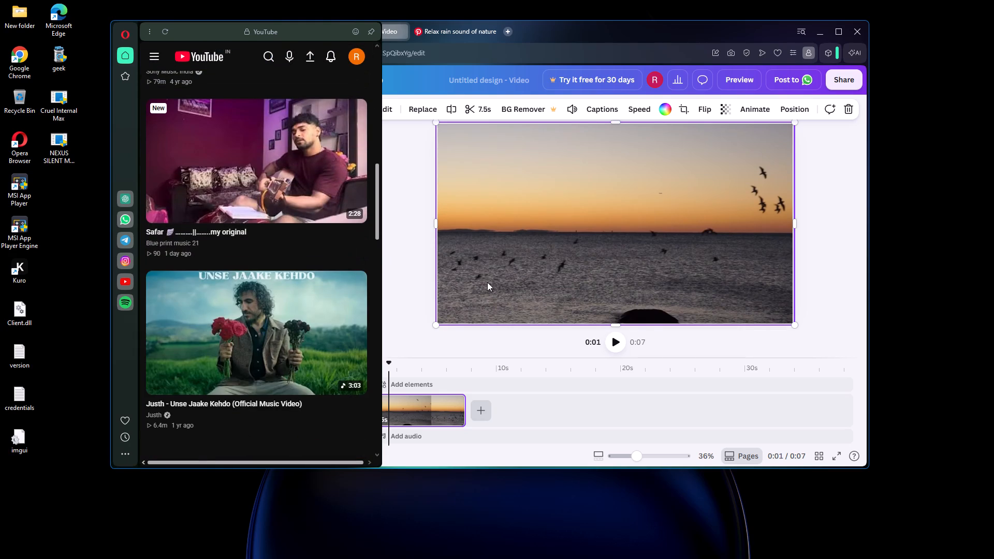
{"action": "scroll", "coordinate": [299, 258], "scroll_direction": "down", "scroll_amount": 3}
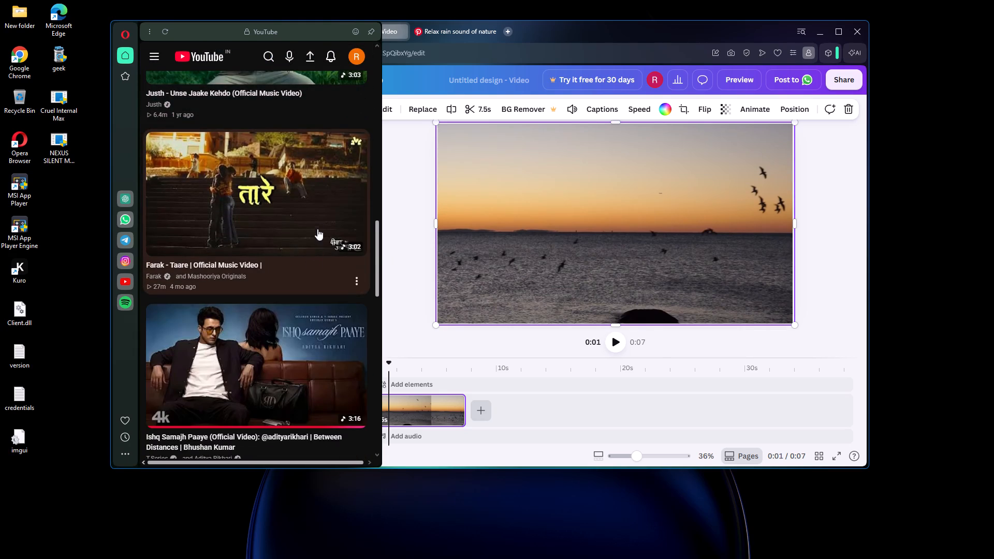
{"action": "scroll", "coordinate": [309, 219], "scroll_direction": "down", "scroll_amount": 2}
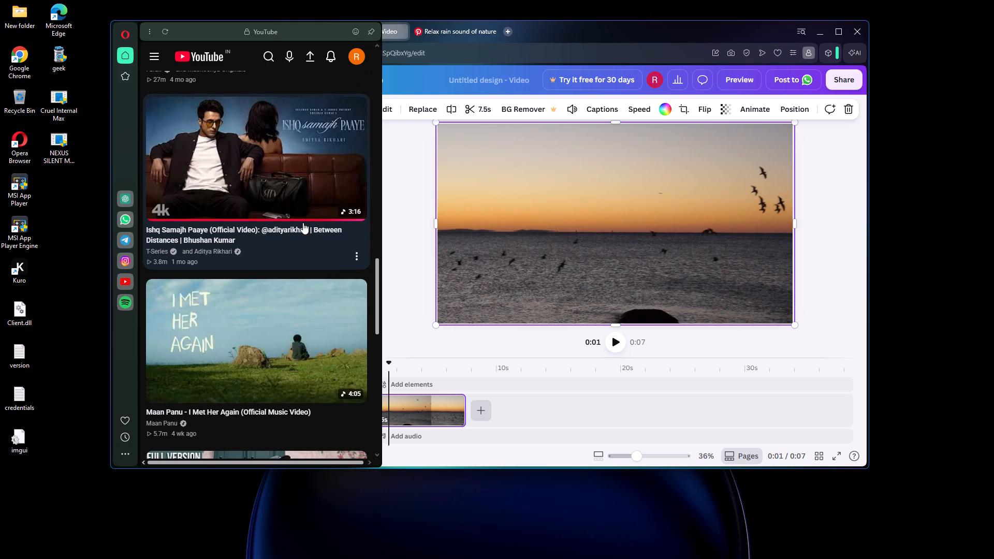
{"action": "scroll", "coordinate": [303, 223], "scroll_direction": "down", "scroll_amount": 3}
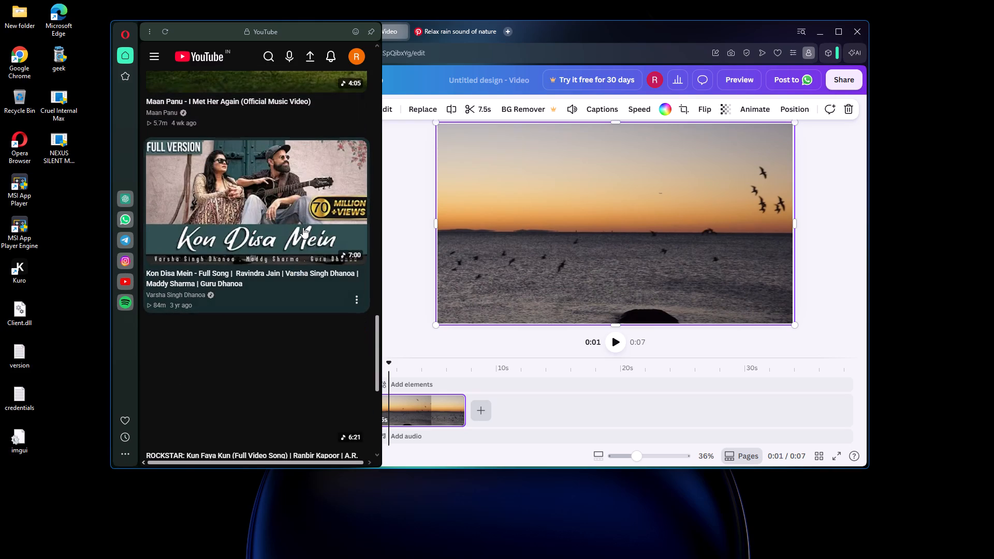
{"action": "scroll", "coordinate": [303, 228], "scroll_direction": "up", "scroll_amount": 13}
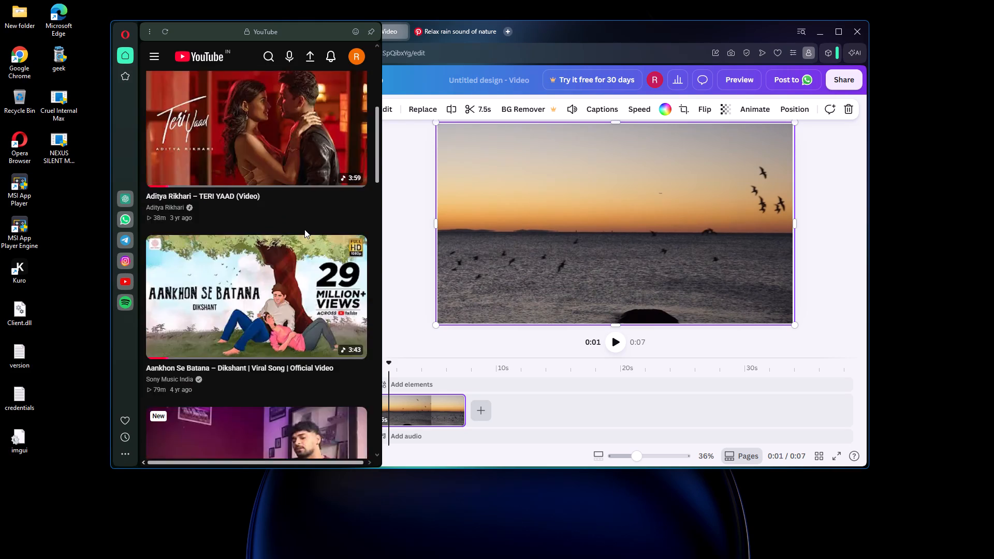
{"action": "scroll", "coordinate": [304, 229], "scroll_direction": "up", "scroll_amount": 6}
{"action": "left_click", "coordinate": [262, 135]}
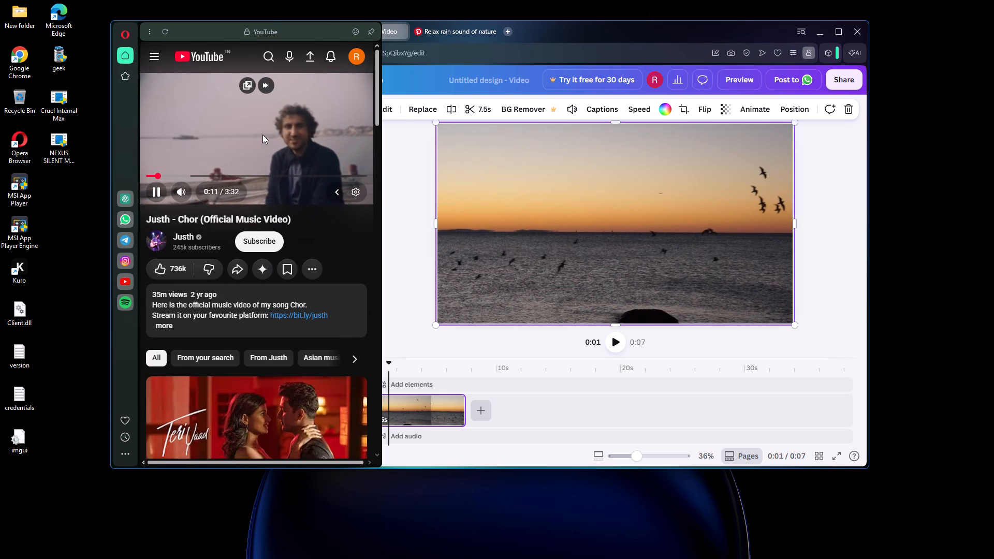
Play Ishq Samajh Paaye (Official Video) from the suggested videos and look over the songs suggested below it.
{"action": "scroll", "coordinate": [264, 255], "scroll_direction": "down", "scroll_amount": 10}
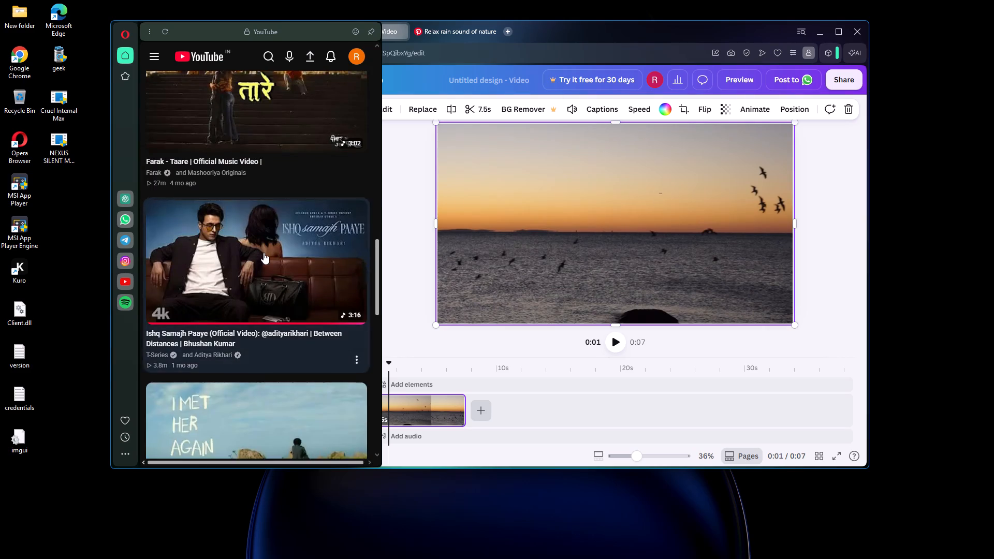
{"action": "scroll", "coordinate": [264, 253], "scroll_direction": "down", "scroll_amount": 5}
{"action": "scroll", "coordinate": [273, 250], "scroll_direction": "up", "scroll_amount": 6}
{"action": "scroll", "coordinate": [284, 252], "scroll_direction": "down", "scroll_amount": 2}
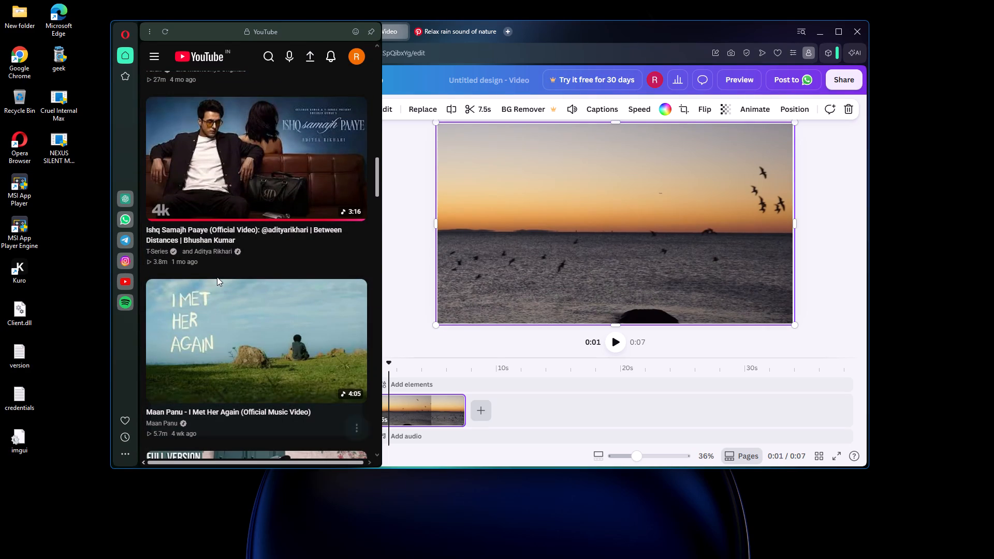
{"action": "left_click", "coordinate": [254, 199]}
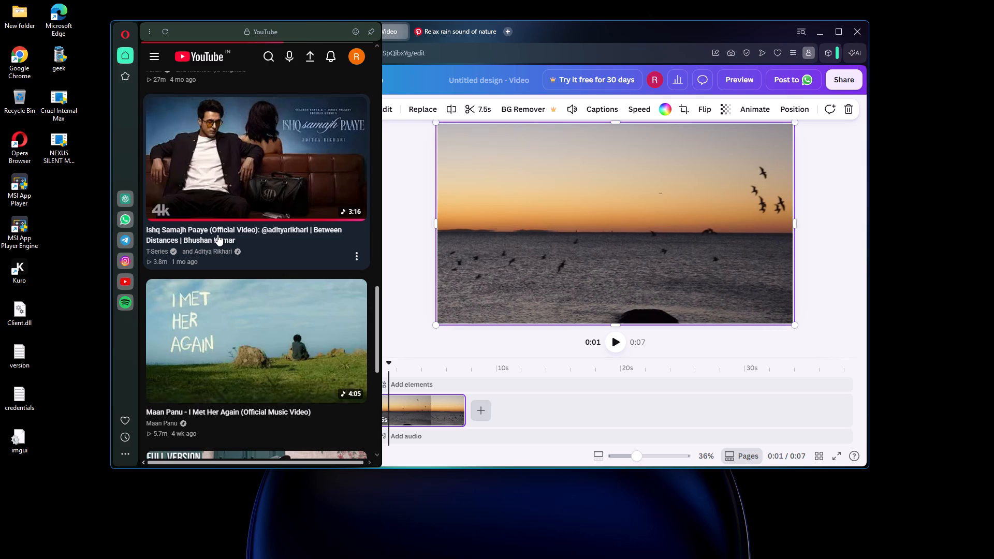
{"action": "scroll", "coordinate": [208, 245], "scroll_direction": "down", "scroll_amount": 5}
{"action": "scroll", "coordinate": [259, 202], "scroll_direction": "down", "scroll_amount": 5}
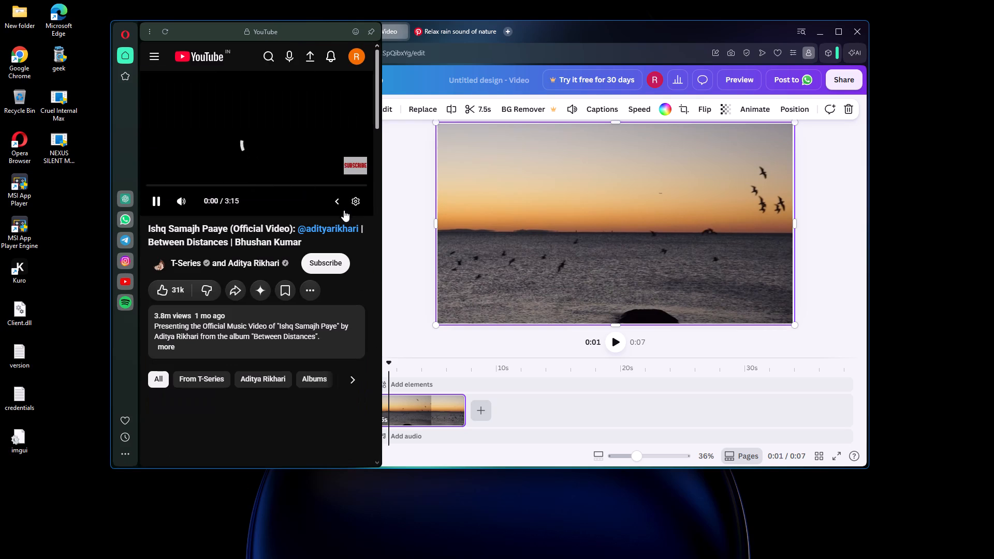
{"action": "scroll", "coordinate": [277, 278], "scroll_direction": "down", "scroll_amount": 3}
{"action": "scroll", "coordinate": [308, 276], "scroll_direction": "up", "scroll_amount": 3}
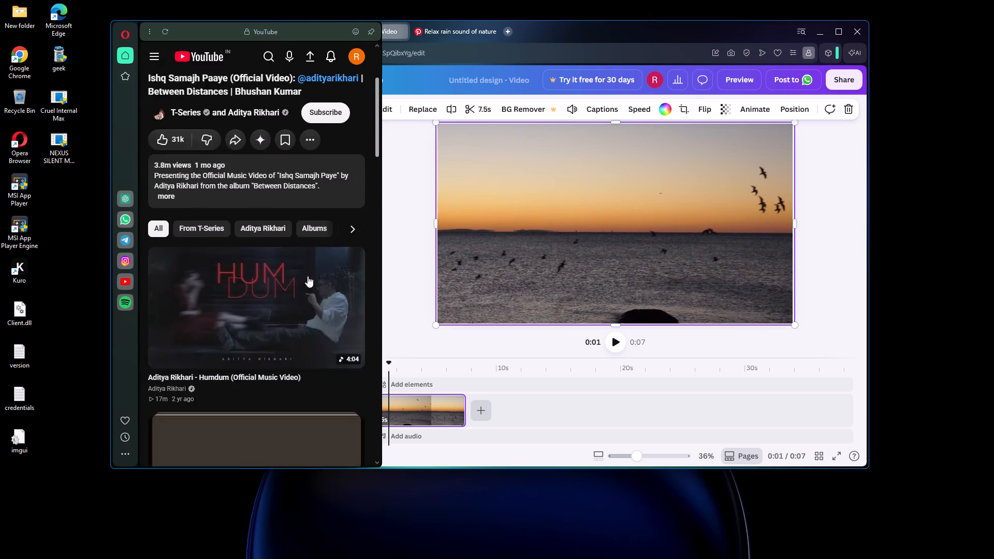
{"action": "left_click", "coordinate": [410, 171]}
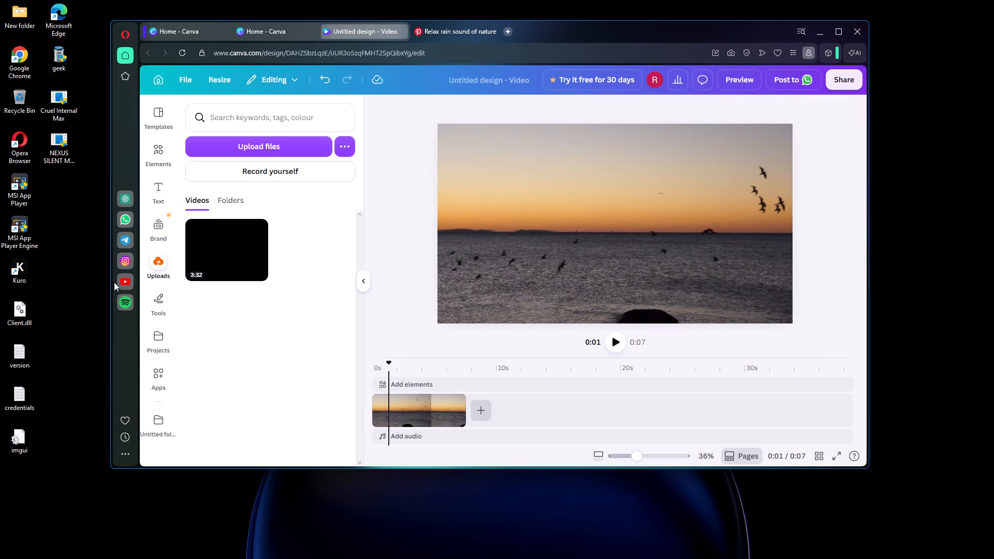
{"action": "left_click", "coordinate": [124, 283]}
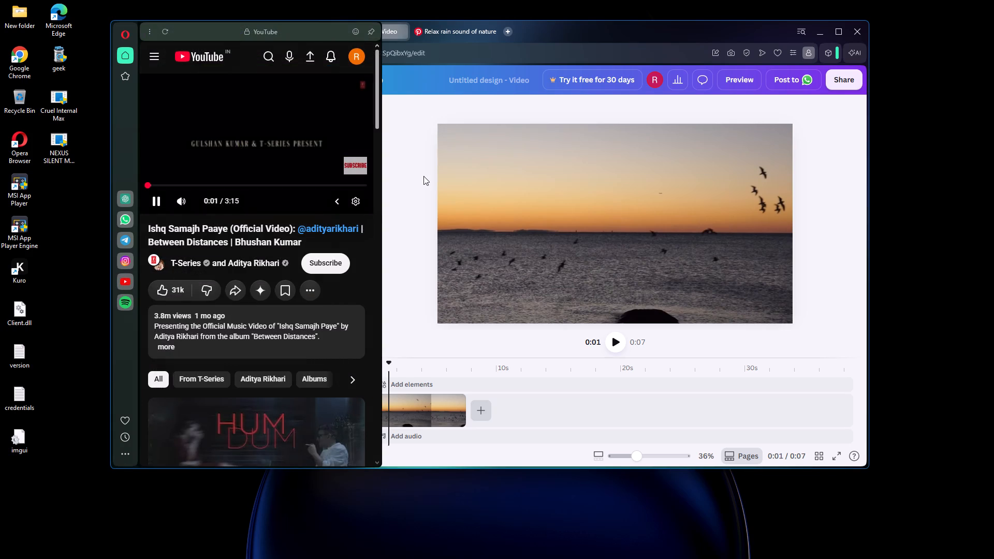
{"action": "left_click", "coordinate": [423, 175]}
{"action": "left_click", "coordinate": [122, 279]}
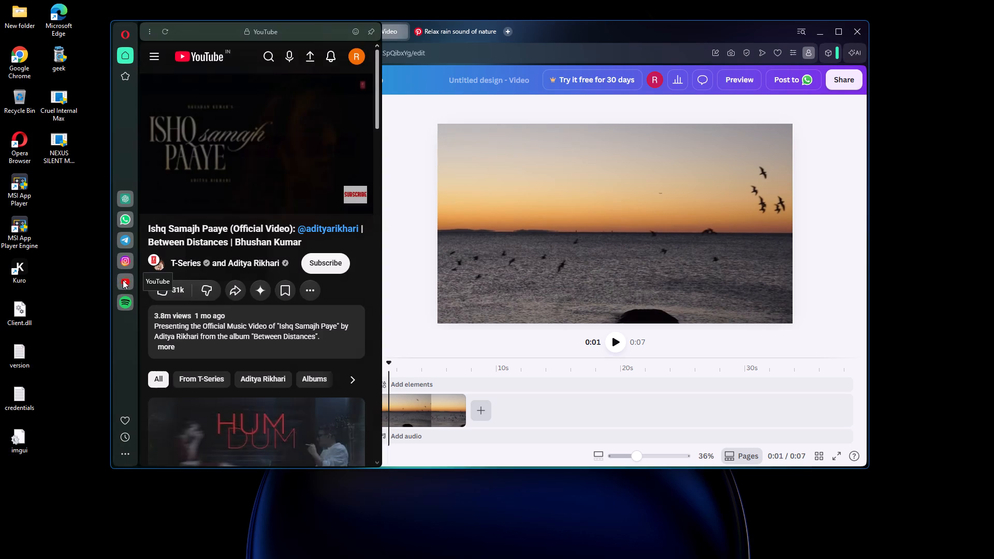
Return to the Canva design and move the uploaded Justh - Chor (Official Music Video) file to the trash.
{"action": "left_click", "coordinate": [395, 196]}
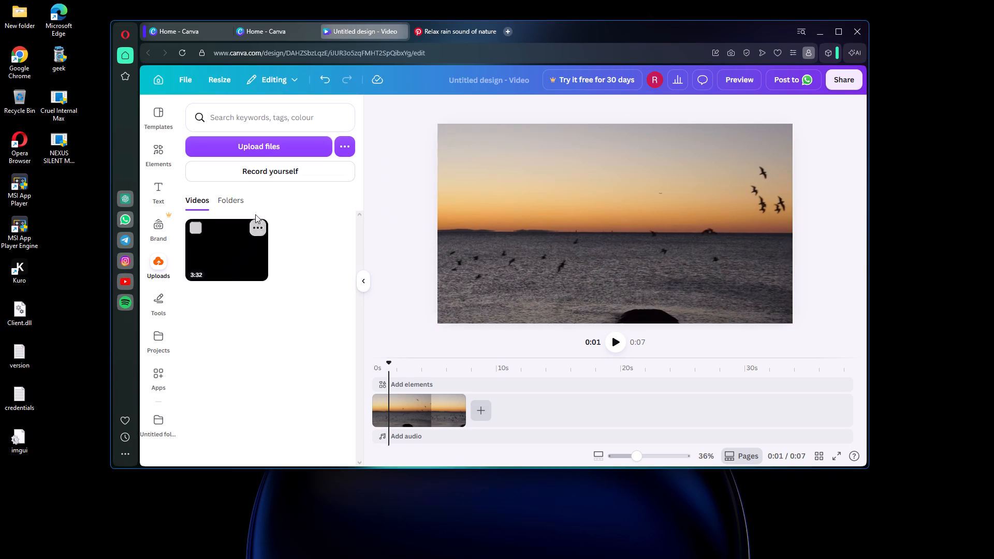
{"action": "left_click", "coordinate": [259, 227]}
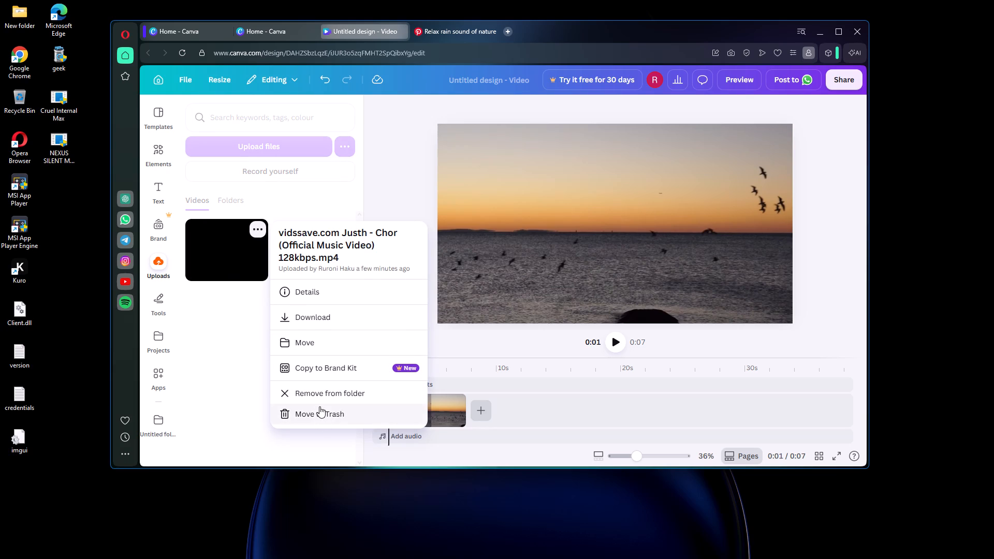
{"action": "left_click", "coordinate": [316, 416]}
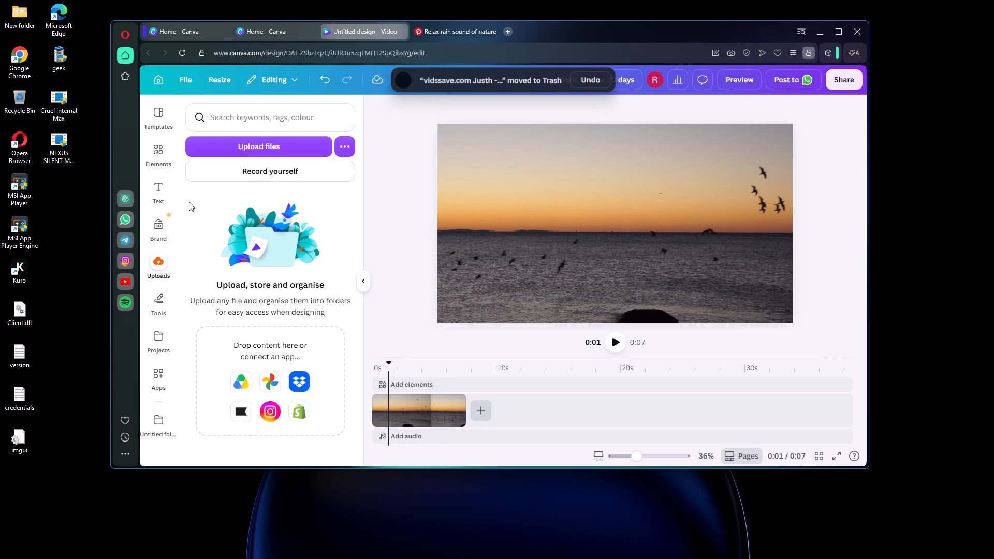
Look through the saved Canva projects and open the list of available apps.
{"action": "left_click", "coordinate": [155, 379]}
{"action": "left_click", "coordinate": [160, 344]}
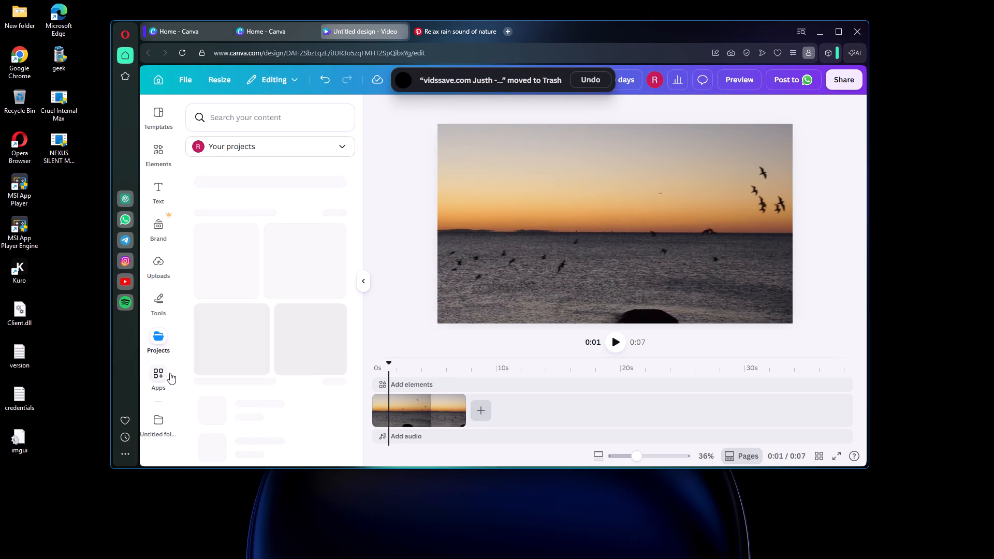
{"action": "left_click", "coordinate": [159, 379]}
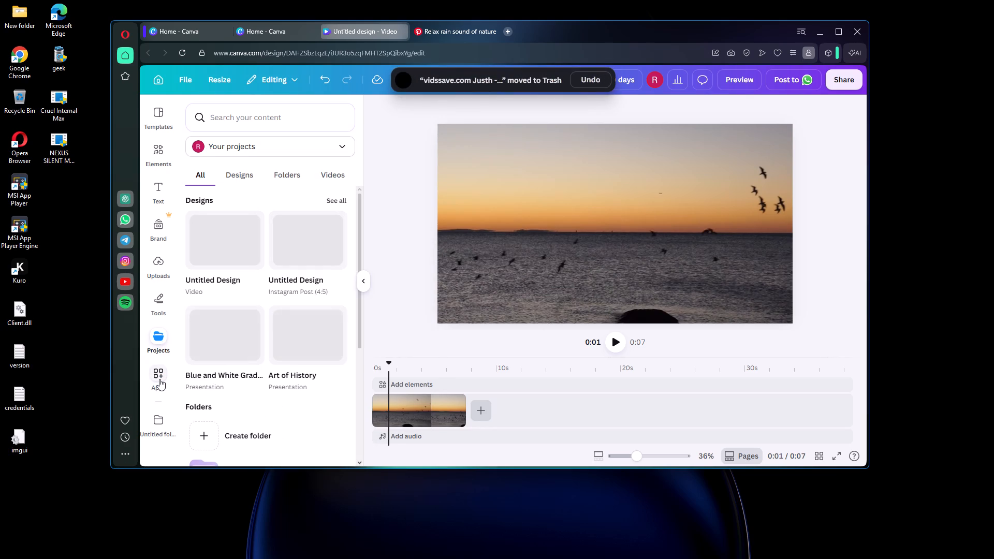
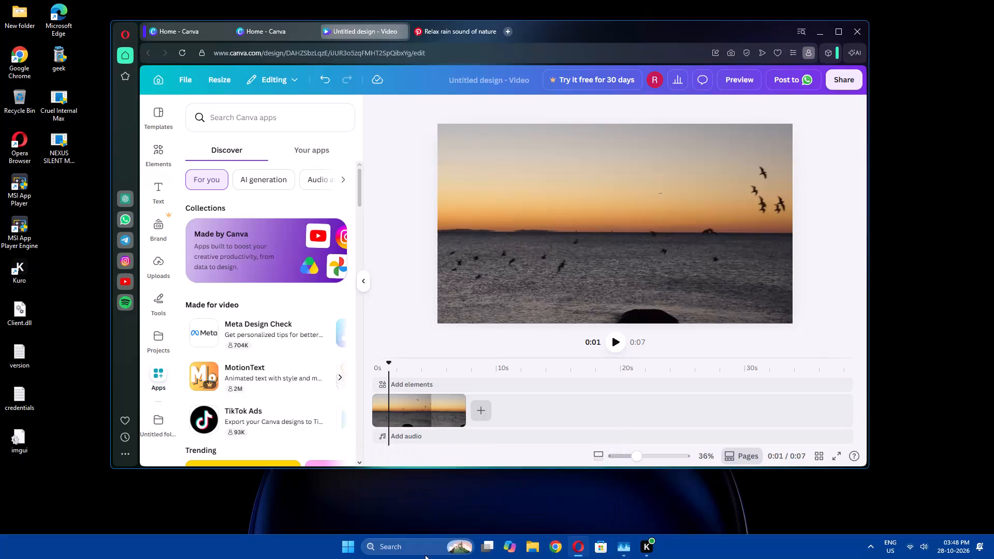
Reopen YouTube beside the design and pause the Ishq Samajh Paaye (Official Video).
{"action": "left_click", "coordinate": [122, 280]}
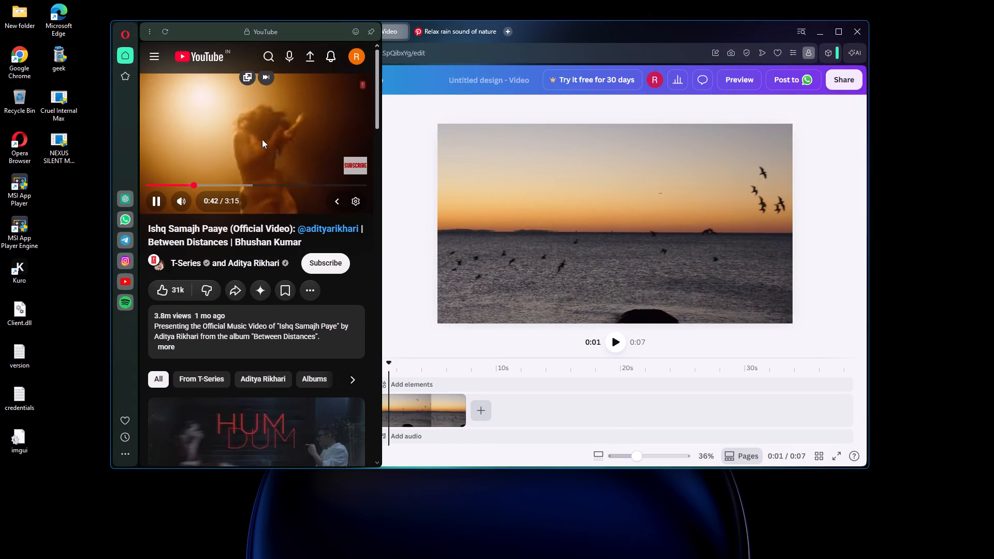
{"action": "left_click", "coordinate": [262, 139]}
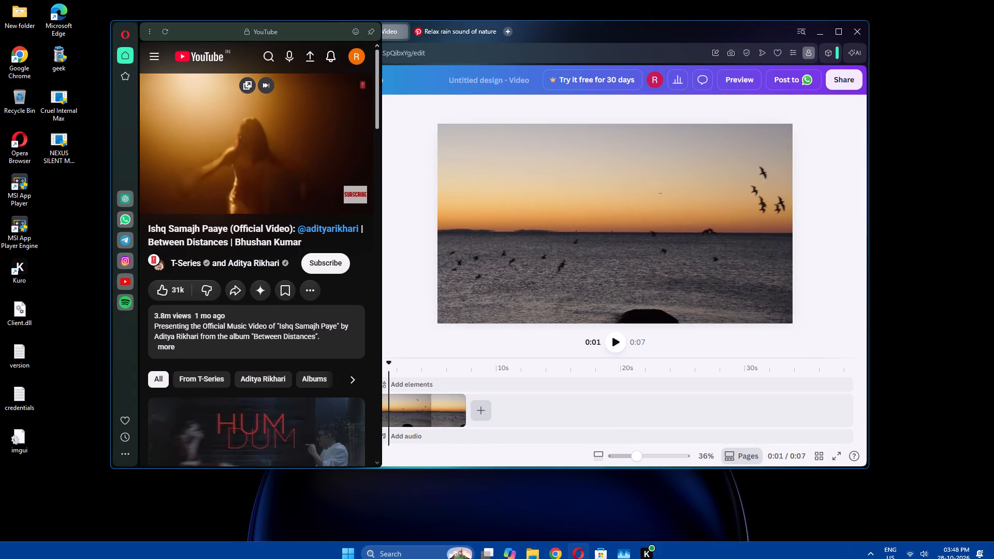
Set the system volume to 39.
{"action": "left_click", "coordinate": [908, 546]}
{"action": "left_click", "coordinate": [883, 484]}
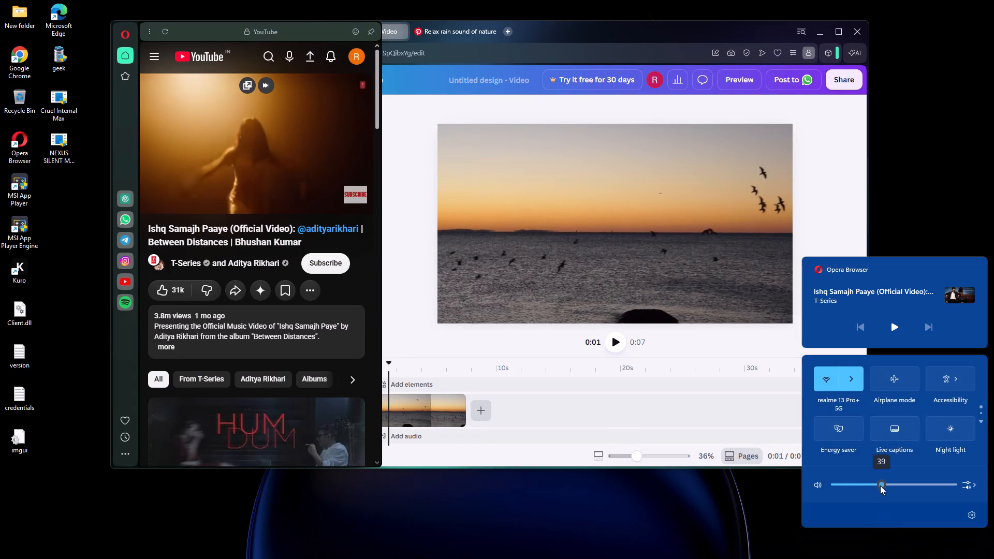
{"action": "left_click", "coordinate": [732, 515]}
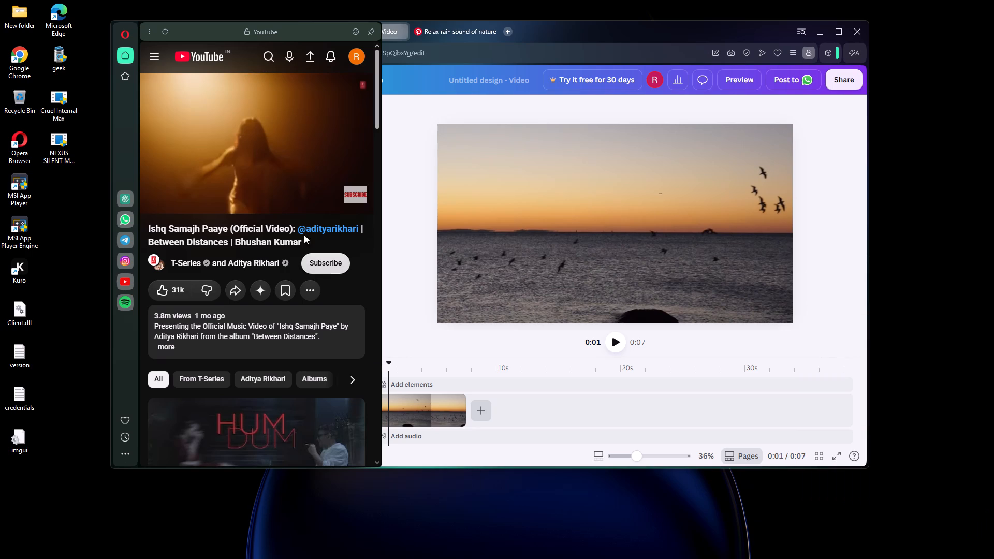
Close YouTube beside the design and remove YouTube from the browser sidebar's Social Media shortcuts.
{"action": "left_click", "coordinate": [414, 122]}
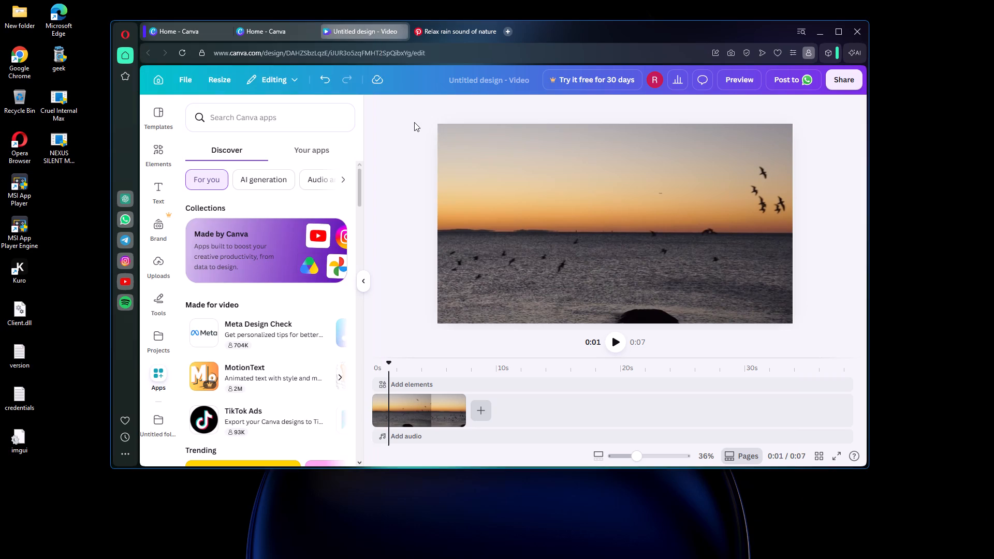
{"action": "right_click", "coordinate": [122, 279]}
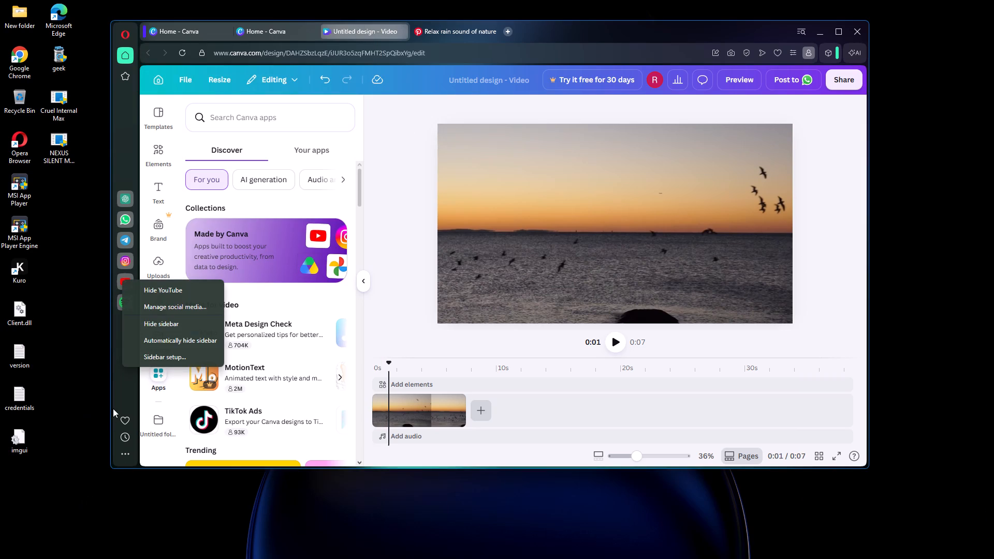
{"action": "left_click", "coordinate": [119, 370]}
{"action": "right_click", "coordinate": [119, 370]}
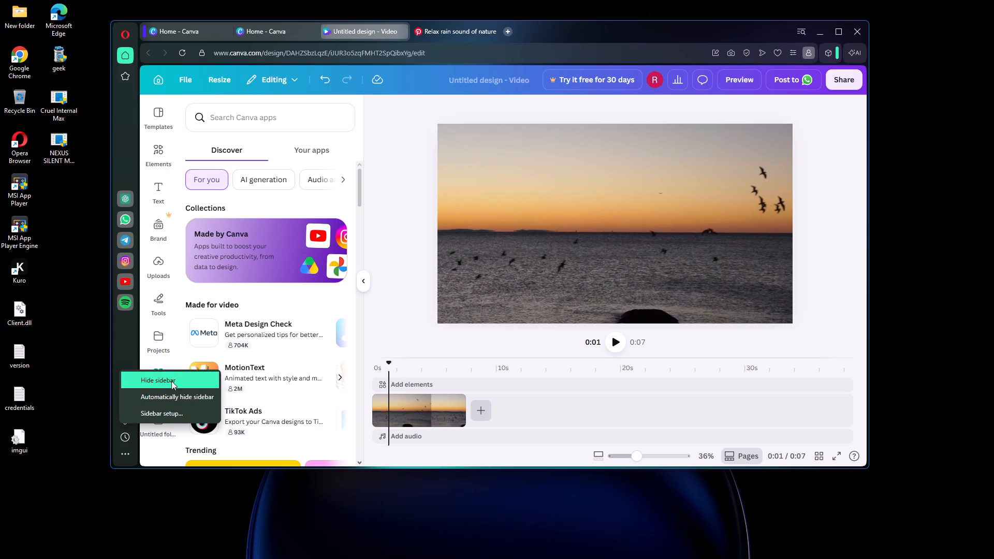
{"action": "right_click", "coordinate": [122, 337]}
{"action": "left_click", "coordinate": [122, 337]}
{"action": "right_click", "coordinate": [122, 336]}
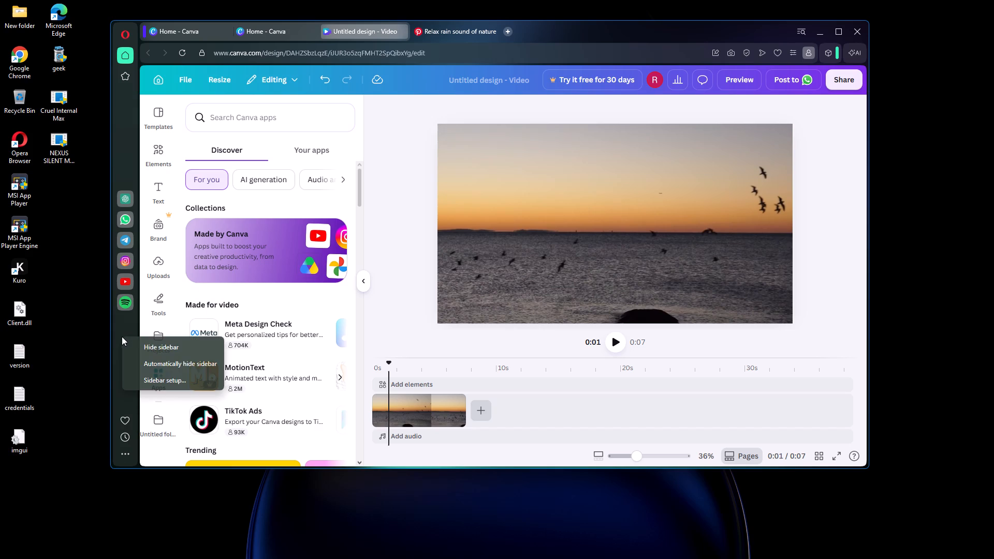
{"action": "left_click", "coordinate": [125, 450]}
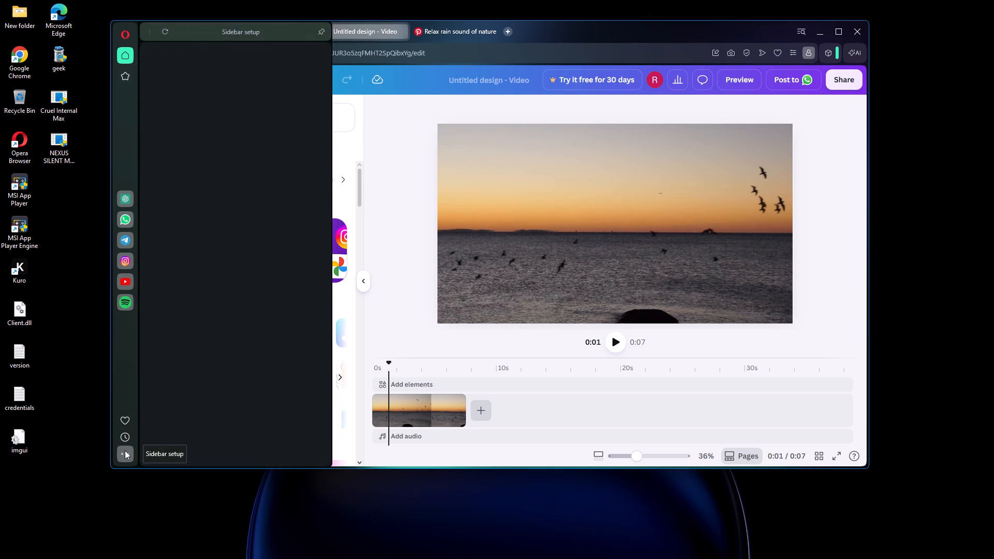
{"action": "scroll", "coordinate": [221, 331], "scroll_direction": "down", "scroll_amount": 2}
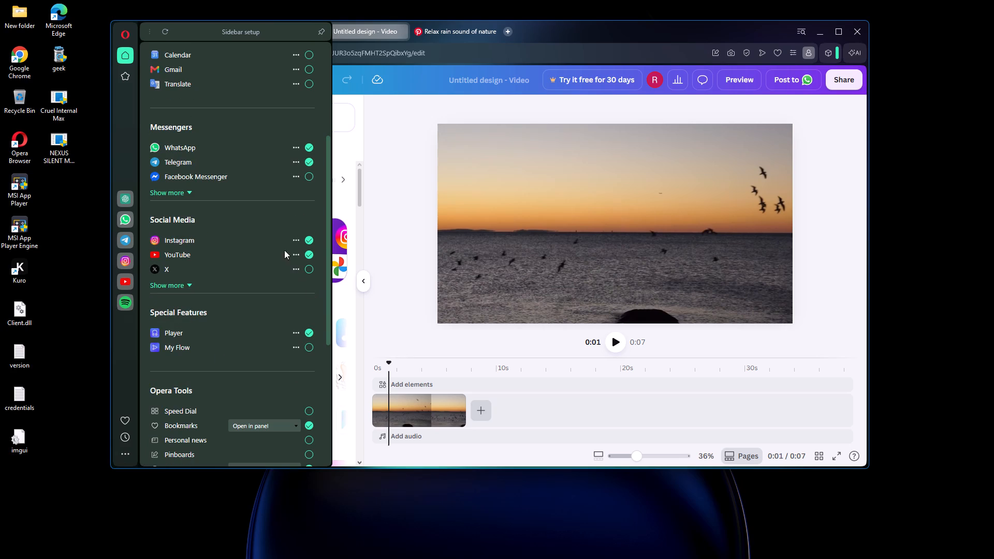
{"action": "left_click", "coordinate": [309, 245]}
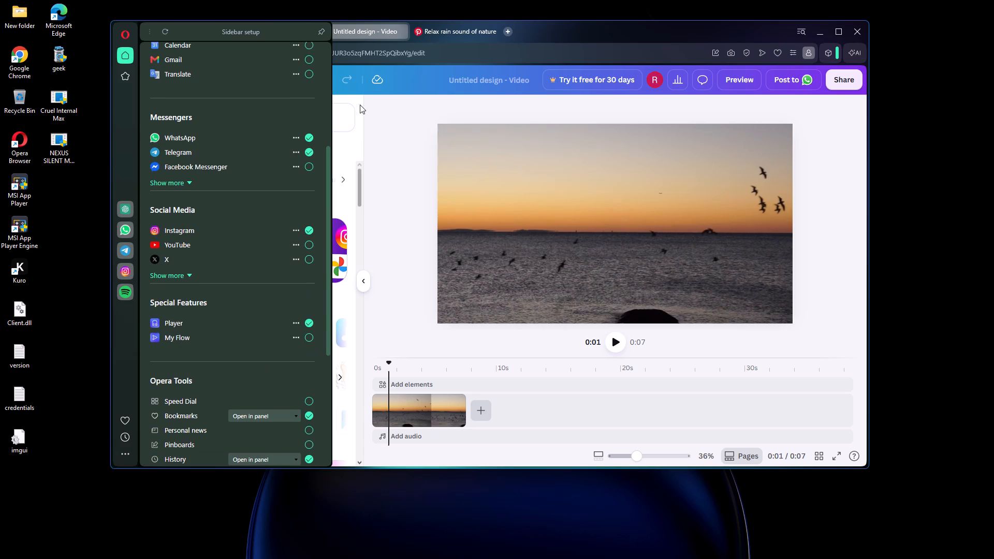
{"action": "scroll", "coordinate": [260, 155], "scroll_direction": "up", "scroll_amount": 5}
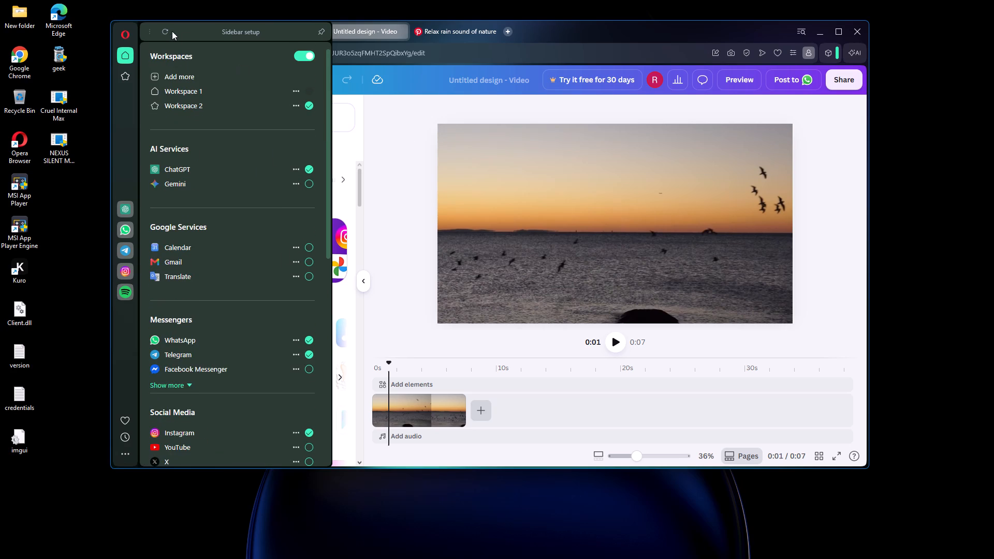
{"action": "left_click", "coordinate": [163, 29]}
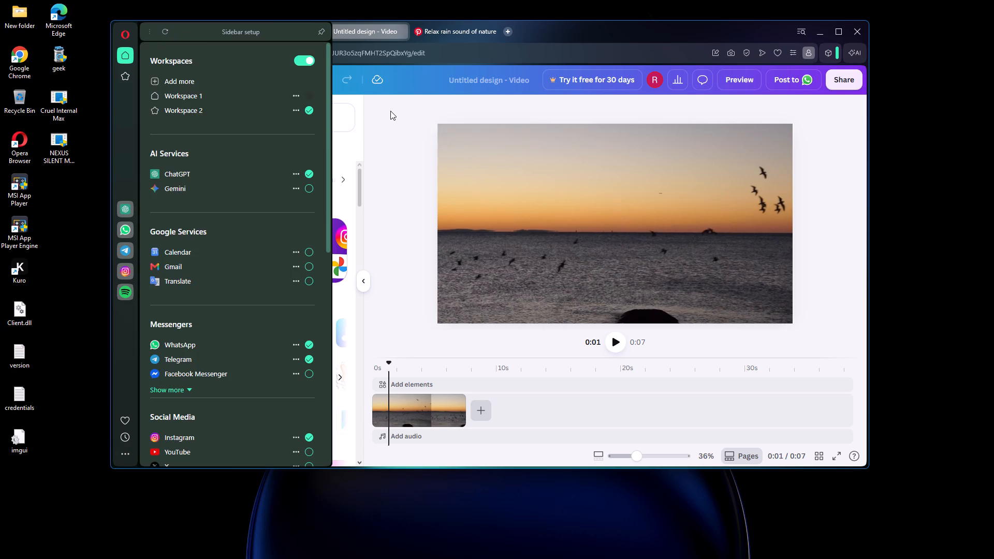
{"action": "left_click", "coordinate": [390, 111]}
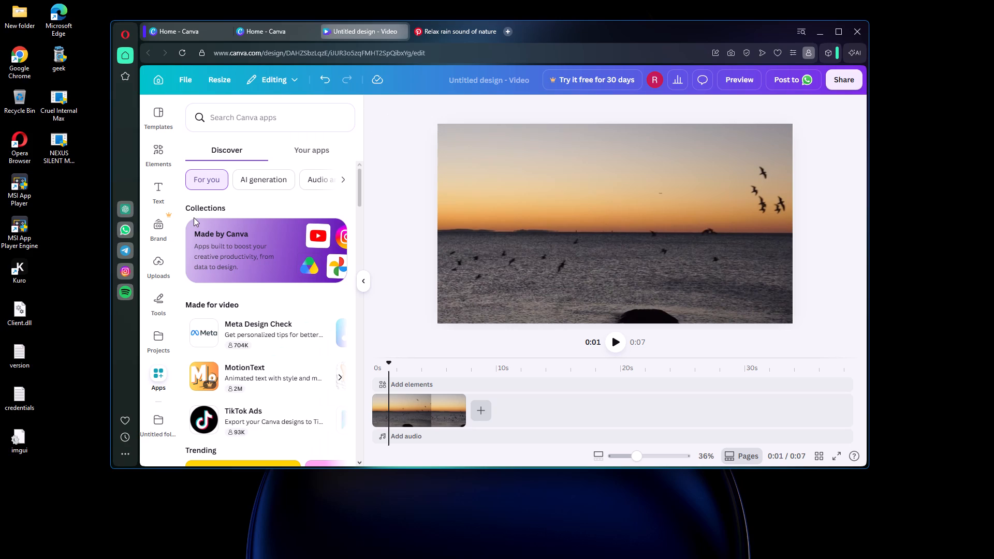
Browse the Discover list of Canva apps through to the Audio and voiceover collection.
{"action": "scroll", "coordinate": [348, 260], "scroll_direction": "down", "scroll_amount": 4}
{"action": "scroll", "coordinate": [264, 314], "scroll_direction": "down", "scroll_amount": 2}
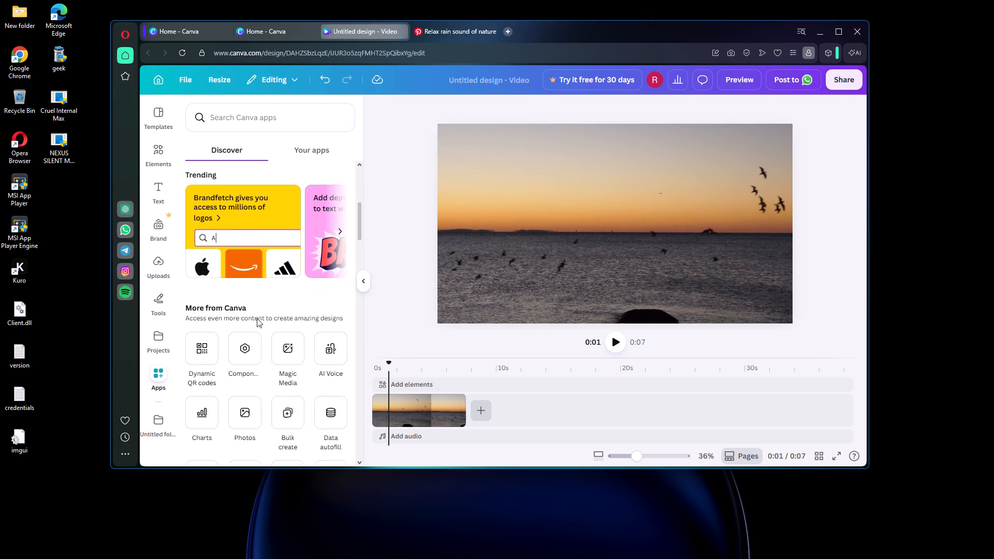
{"action": "scroll", "coordinate": [281, 318], "scroll_direction": "down", "scroll_amount": 5}
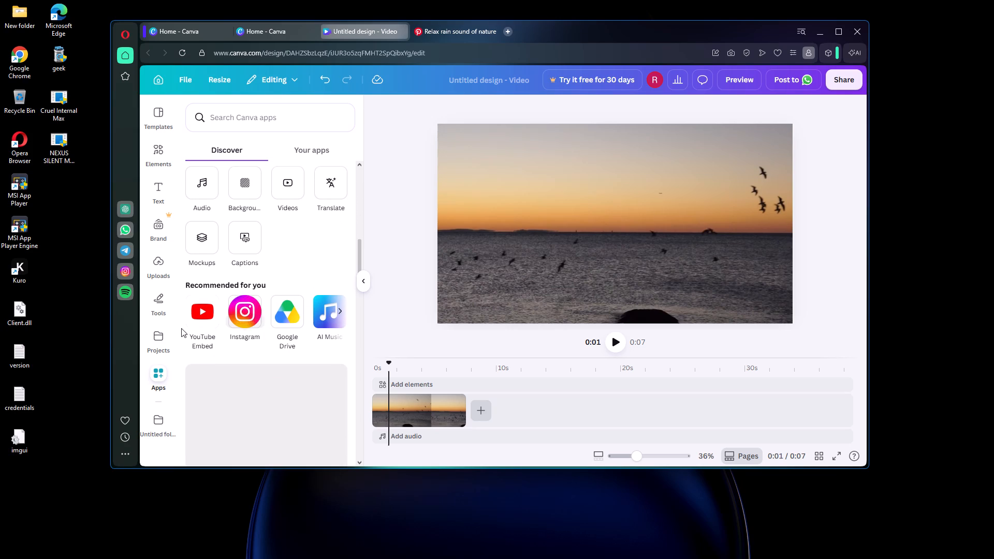
{"action": "scroll", "coordinate": [257, 323], "scroll_direction": "down", "scroll_amount": 4}
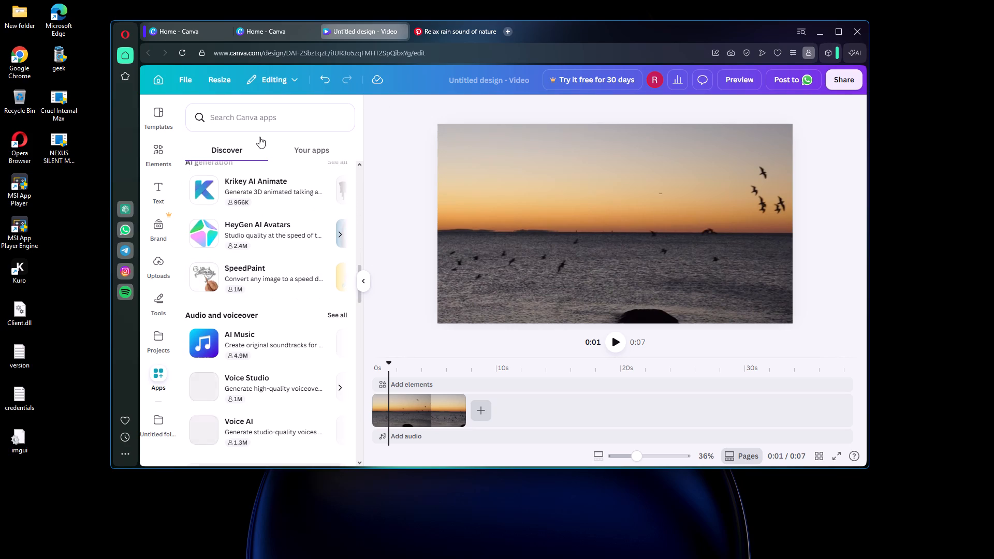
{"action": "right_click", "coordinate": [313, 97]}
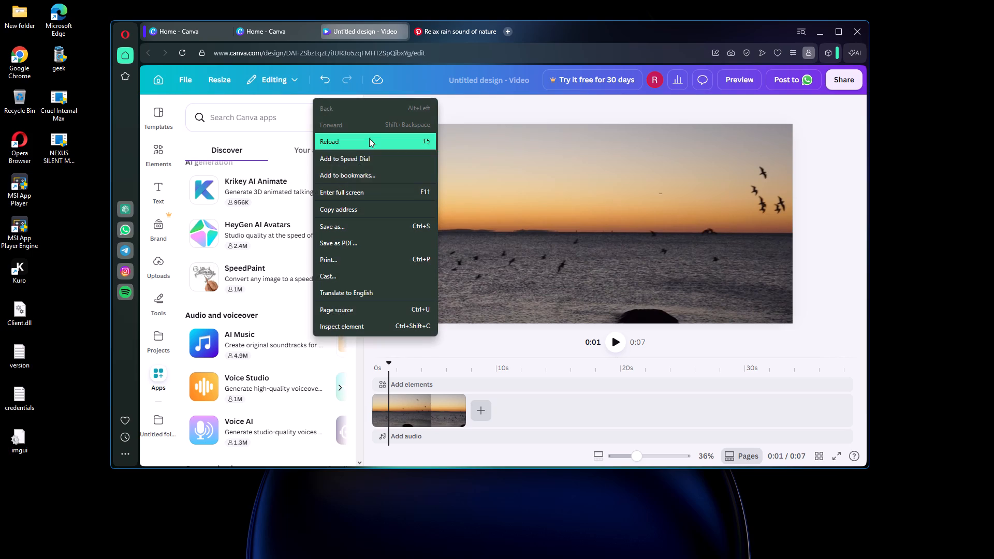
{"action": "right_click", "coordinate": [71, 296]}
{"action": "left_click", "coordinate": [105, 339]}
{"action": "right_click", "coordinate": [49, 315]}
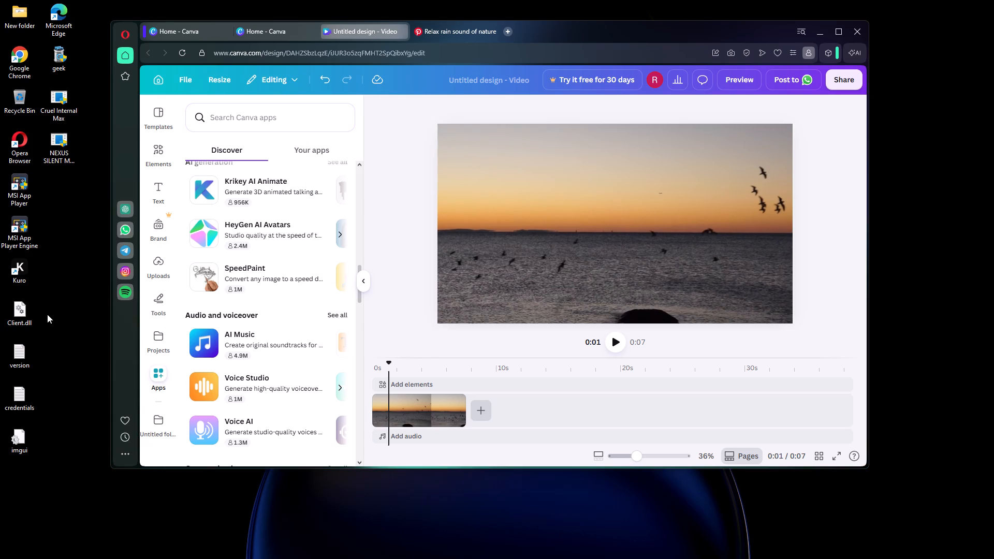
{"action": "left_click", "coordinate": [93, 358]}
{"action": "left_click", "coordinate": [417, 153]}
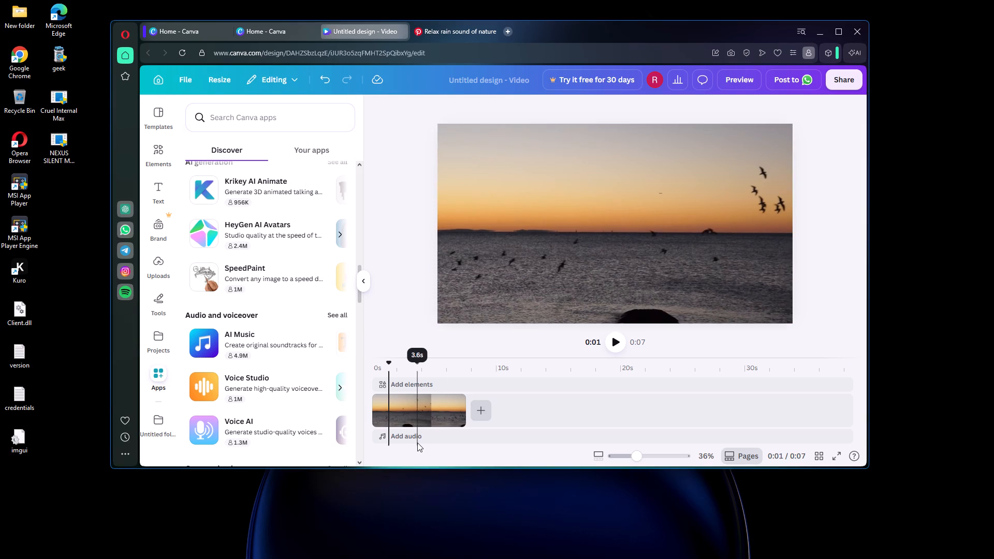
Add a text box at 0:07 on the timeline, at the end of the sunset clip, and clear its placeholder text.
{"action": "left_click", "coordinate": [403, 440]}
{"action": "left_click", "coordinate": [490, 379]}
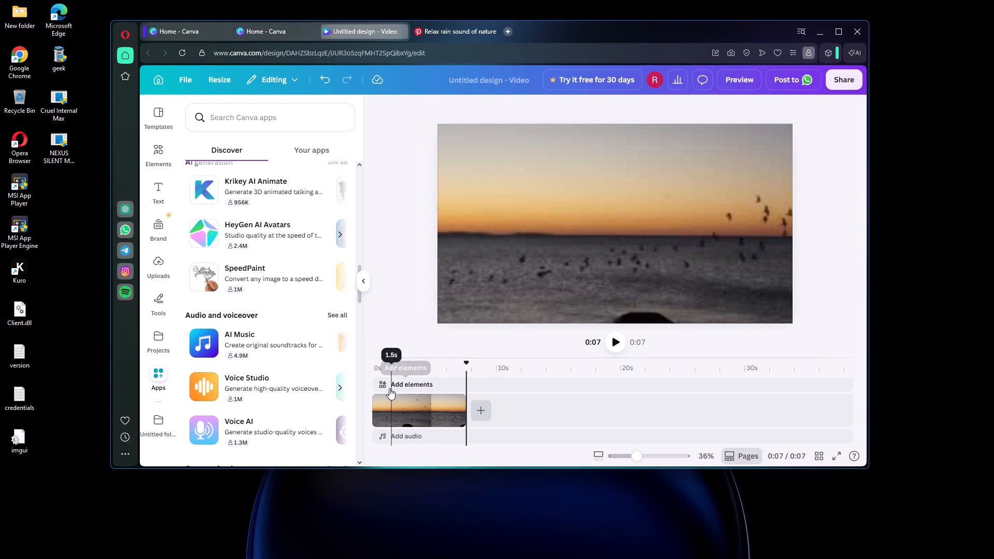
{"action": "left_click", "coordinate": [386, 387]}
{"action": "left_click", "coordinate": [417, 365]}
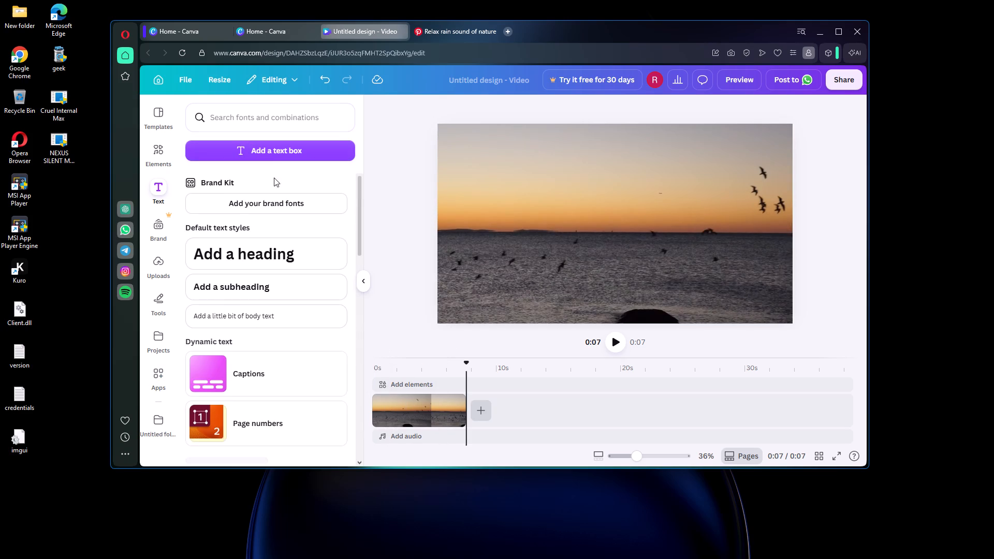
{"action": "left_click", "coordinate": [260, 155]}
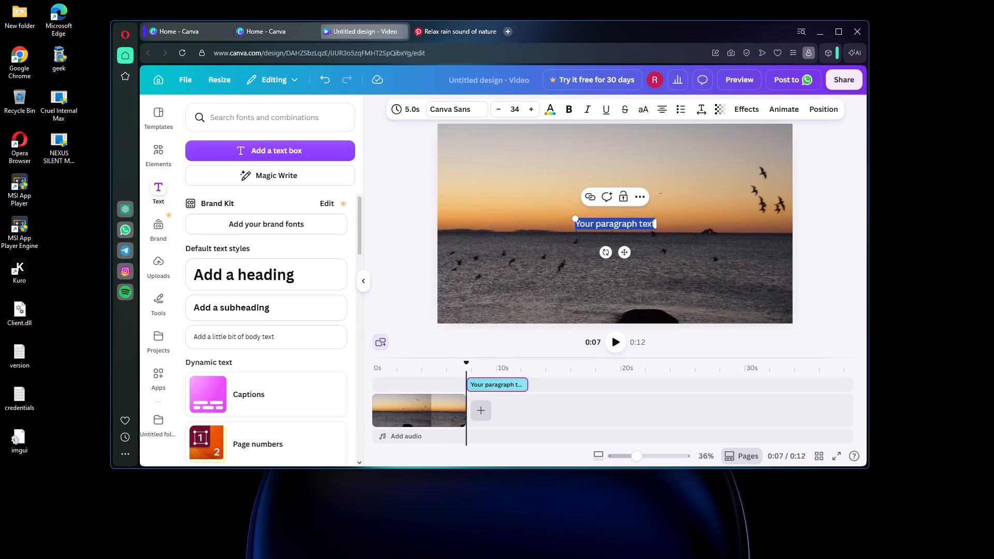
{"action": "key", "text": "BackSpace"}
{"action": "key", "text": "BackSpace"}
{"action": "key", "text": "BackSpace"}
{"action": "key", "text": "BackSpace"}
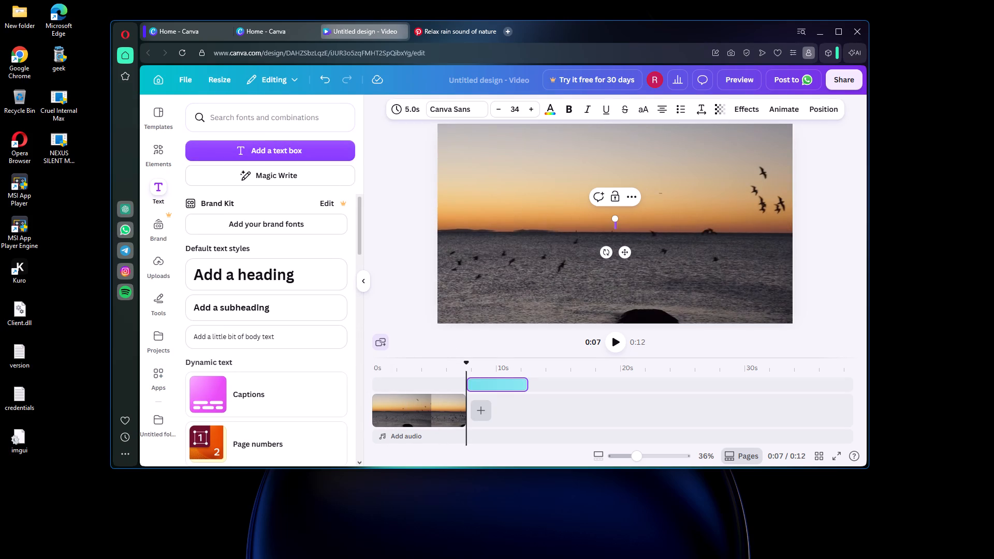
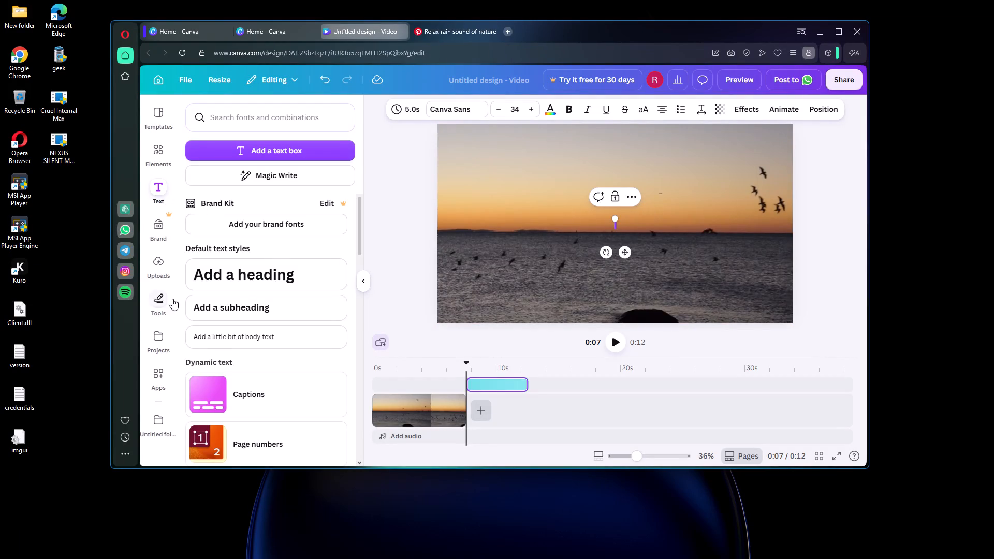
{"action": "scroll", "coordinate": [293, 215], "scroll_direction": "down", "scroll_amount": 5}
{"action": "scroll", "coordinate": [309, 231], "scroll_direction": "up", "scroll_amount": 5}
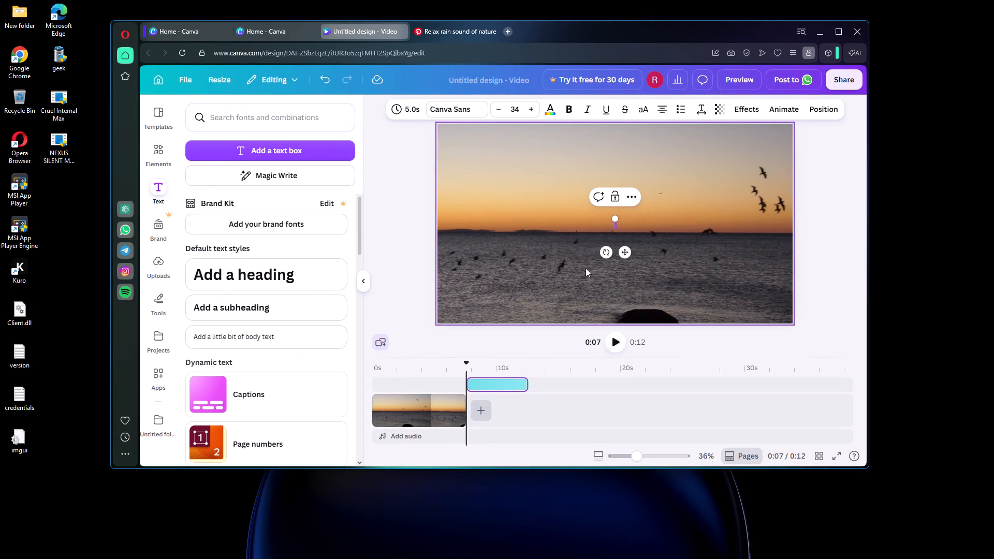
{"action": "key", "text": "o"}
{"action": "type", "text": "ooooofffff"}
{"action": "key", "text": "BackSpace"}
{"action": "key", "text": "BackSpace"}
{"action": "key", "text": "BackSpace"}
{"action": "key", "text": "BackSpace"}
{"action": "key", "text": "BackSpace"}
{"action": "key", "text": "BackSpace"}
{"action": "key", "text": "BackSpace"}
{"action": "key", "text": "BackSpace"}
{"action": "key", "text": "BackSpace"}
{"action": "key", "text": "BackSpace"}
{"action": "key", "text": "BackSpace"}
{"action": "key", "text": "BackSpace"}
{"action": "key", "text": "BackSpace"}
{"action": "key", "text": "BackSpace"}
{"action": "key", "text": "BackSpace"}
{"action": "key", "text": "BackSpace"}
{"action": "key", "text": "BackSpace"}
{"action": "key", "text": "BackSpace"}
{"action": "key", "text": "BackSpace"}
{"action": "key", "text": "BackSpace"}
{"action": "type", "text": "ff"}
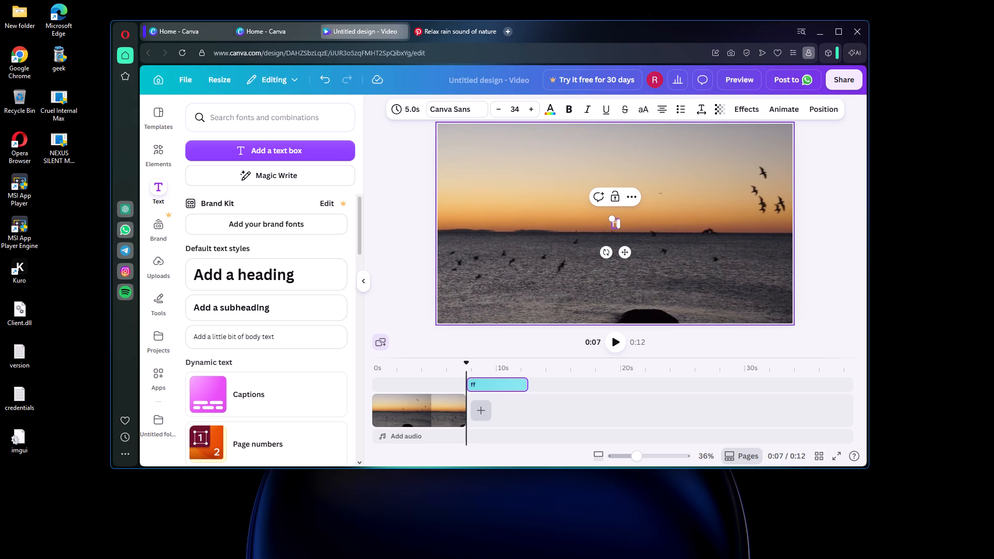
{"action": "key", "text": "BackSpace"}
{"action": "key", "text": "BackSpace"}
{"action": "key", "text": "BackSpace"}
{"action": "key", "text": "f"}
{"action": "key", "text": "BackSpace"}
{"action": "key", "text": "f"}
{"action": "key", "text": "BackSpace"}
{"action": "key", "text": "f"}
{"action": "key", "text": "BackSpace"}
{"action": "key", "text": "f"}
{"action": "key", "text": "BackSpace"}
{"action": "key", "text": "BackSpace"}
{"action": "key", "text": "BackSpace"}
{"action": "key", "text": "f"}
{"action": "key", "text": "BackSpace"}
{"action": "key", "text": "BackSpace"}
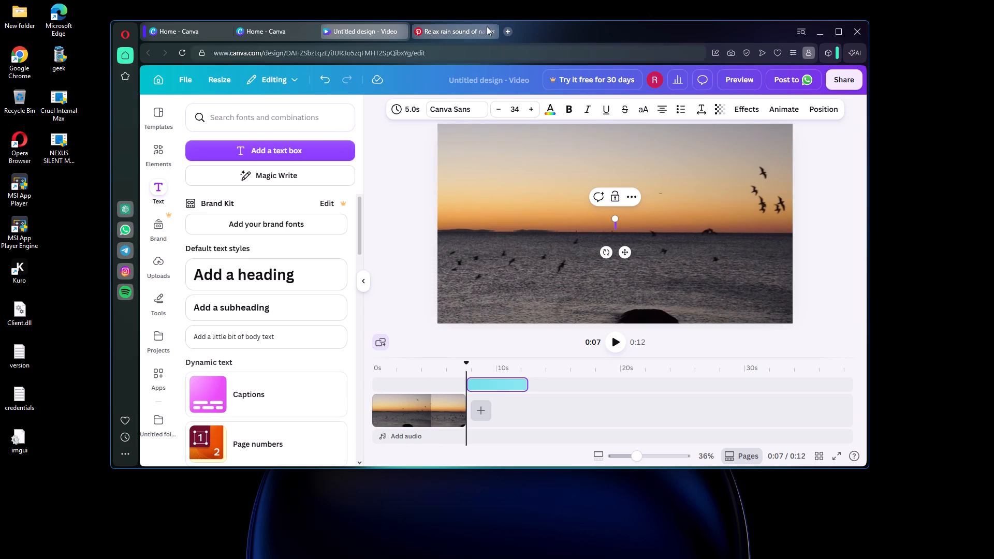
Open YouTube in a new browser tab and look through its Music recommendations for a suitable song.
{"action": "left_click", "coordinate": [506, 30]}
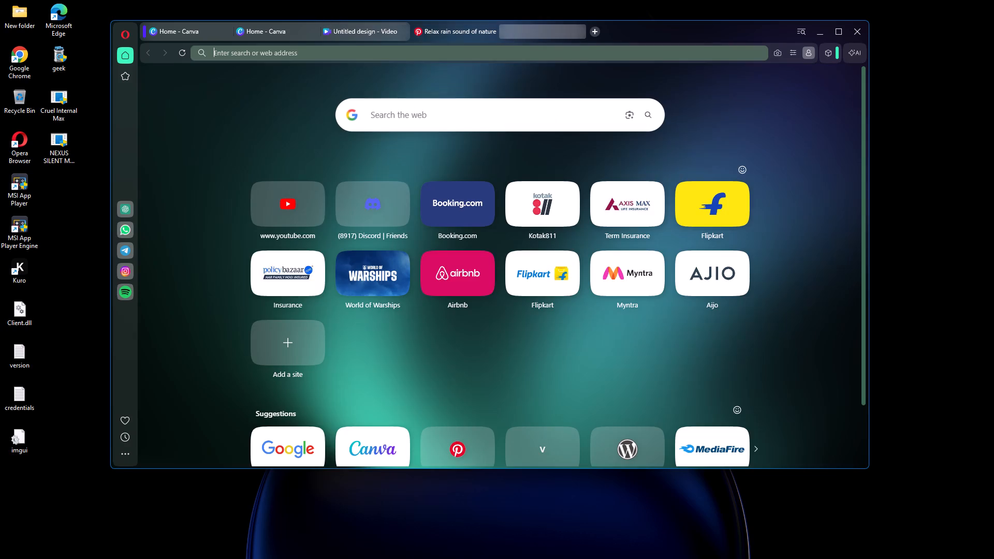
{"action": "left_click", "coordinate": [308, 216]}
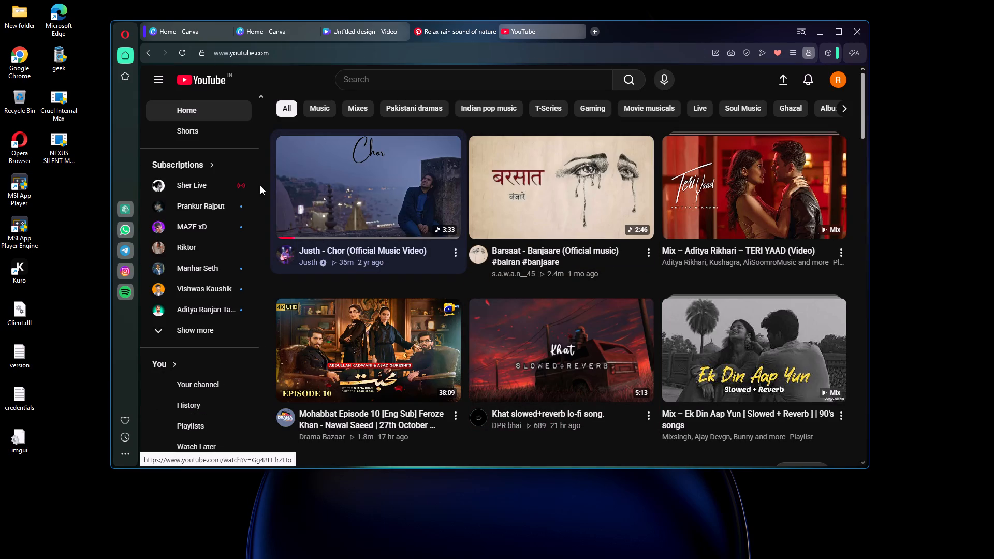
{"action": "left_click", "coordinate": [322, 112]}
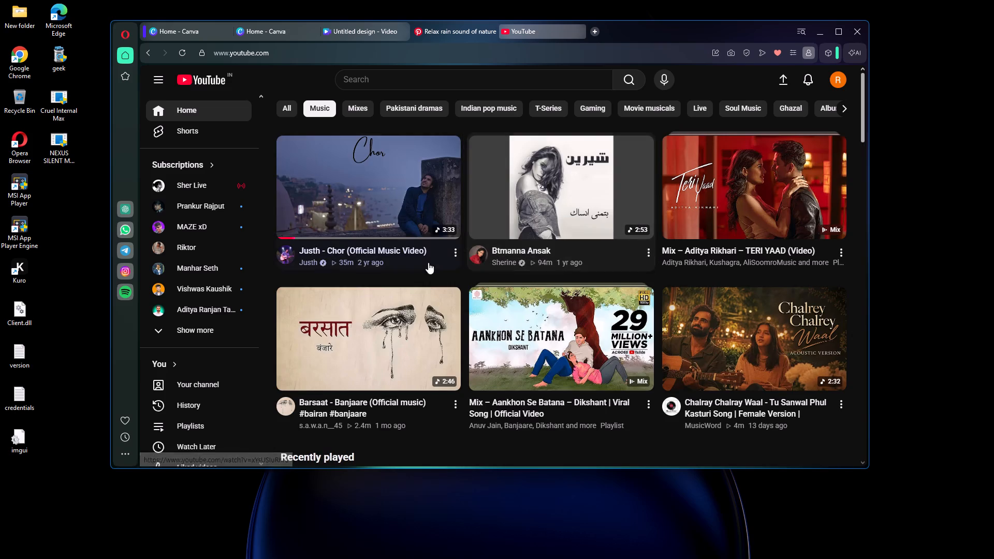
{"action": "scroll", "coordinate": [374, 309], "scroll_direction": "down", "scroll_amount": 2}
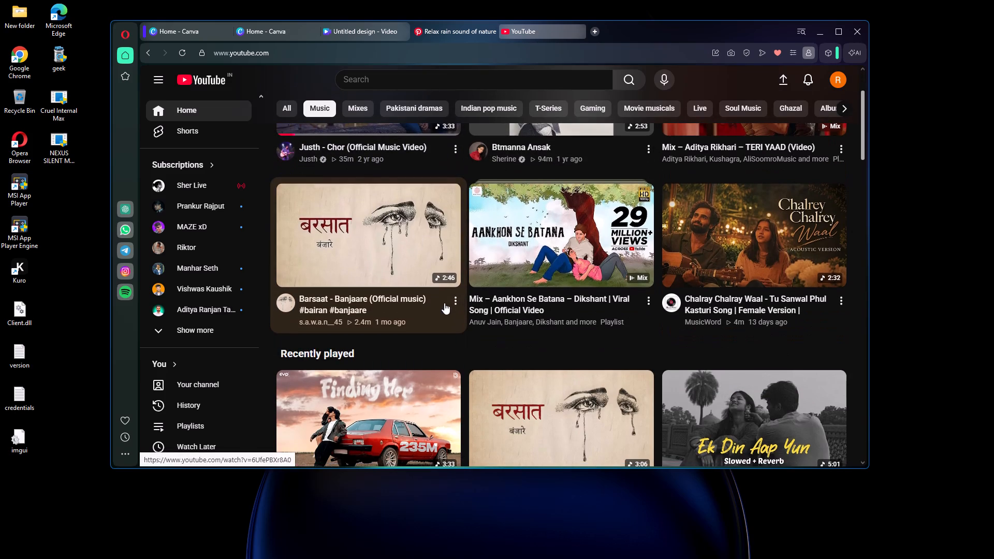
{"action": "scroll", "coordinate": [455, 301], "scroll_direction": "down", "scroll_amount": 1}
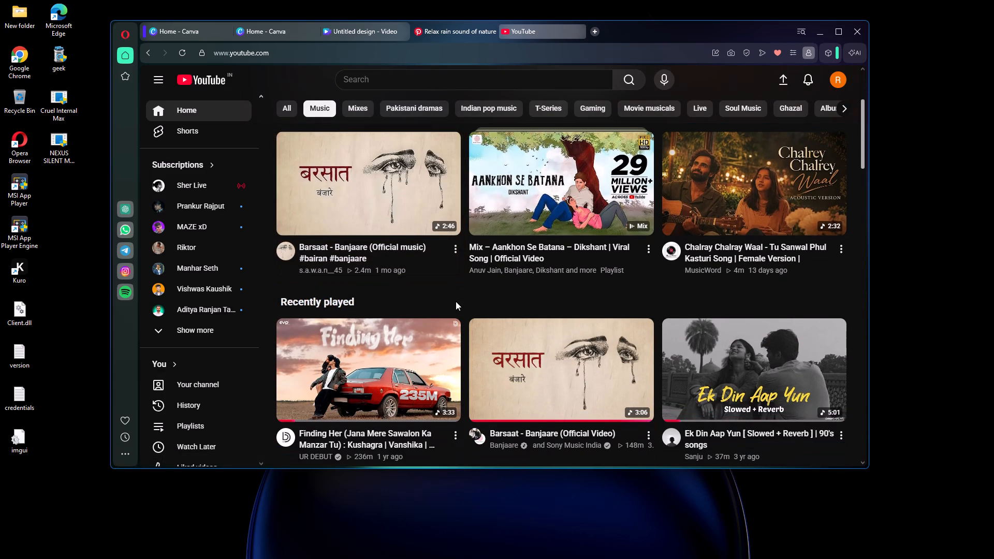
{"action": "scroll", "coordinate": [456, 301], "scroll_direction": "down", "scroll_amount": 2}
{"action": "scroll", "coordinate": [321, 298], "scroll_direction": "down", "scroll_amount": 3}
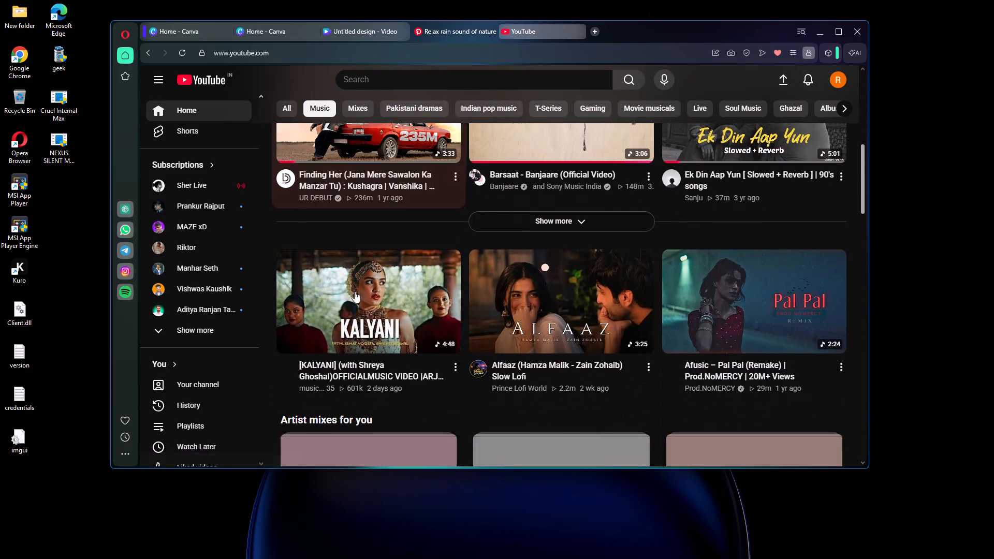
{"action": "scroll", "coordinate": [357, 291], "scroll_direction": "down", "scroll_amount": 1}
{"action": "scroll", "coordinate": [708, 335], "scroll_direction": "down", "scroll_amount": 3}
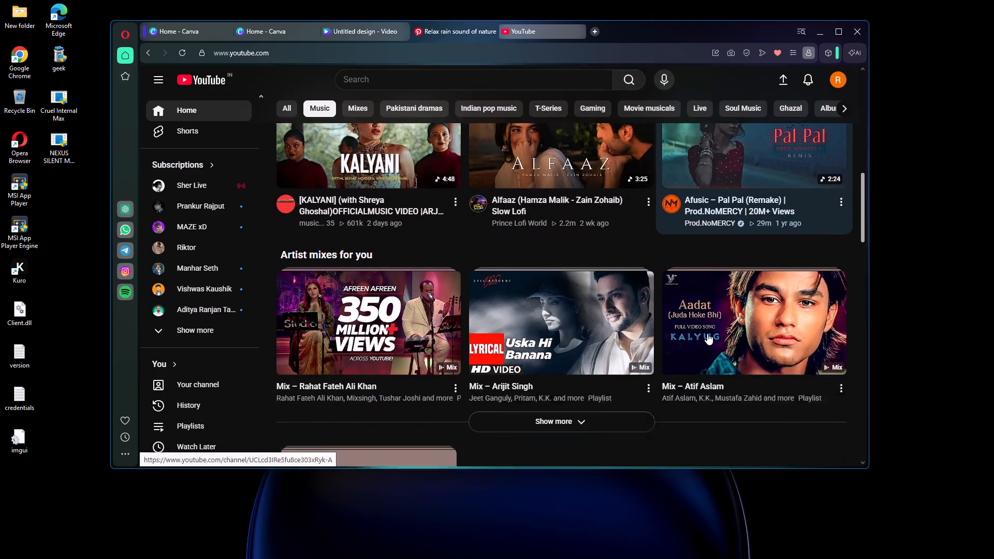
{"action": "scroll", "coordinate": [632, 330], "scroll_direction": "up", "scroll_amount": 7}
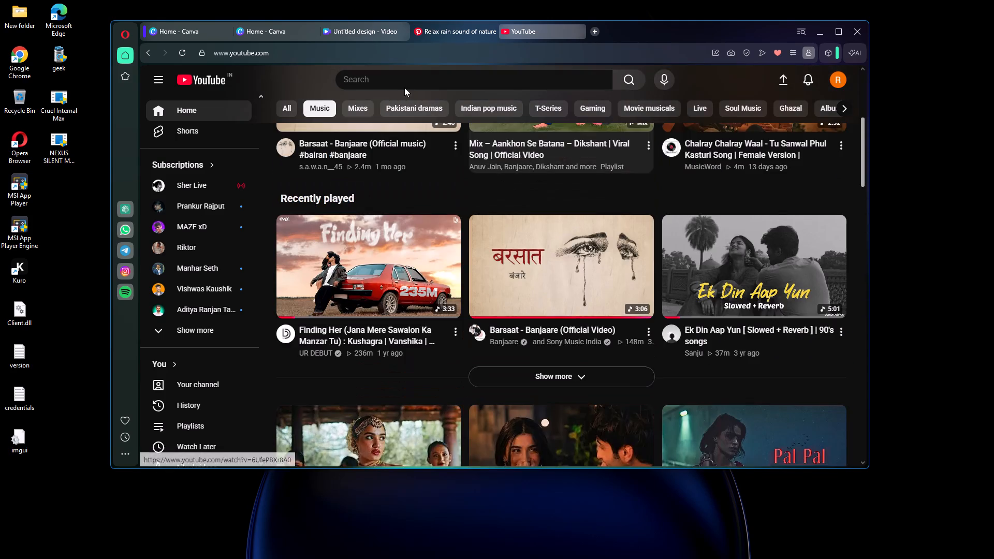
Return to the Canva design, leave the empty text box, and open Uploads as the source for adding audio.
{"action": "left_click", "coordinate": [444, 27]}
{"action": "left_click", "coordinate": [360, 30]}
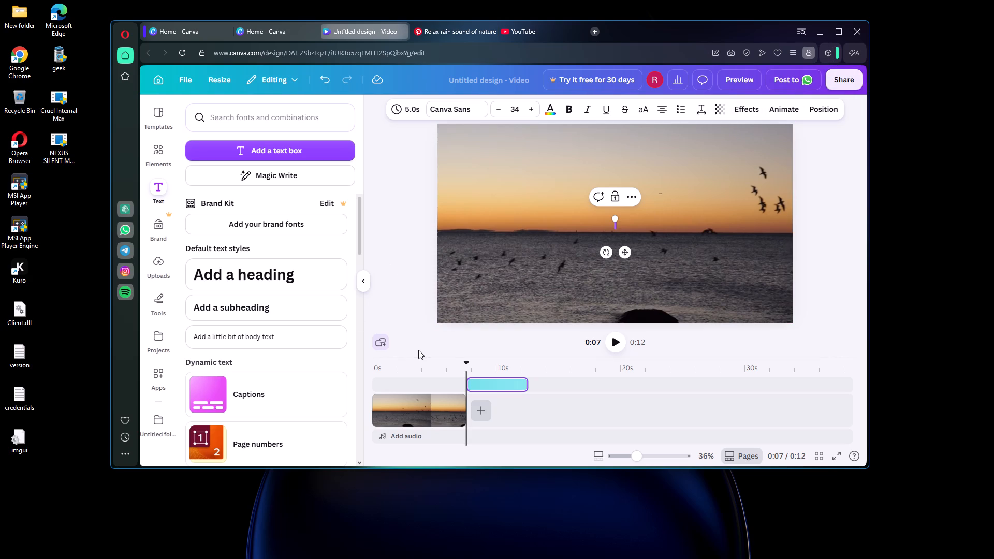
{"action": "left_click", "coordinate": [394, 442]}
{"action": "left_click", "coordinate": [379, 438]}
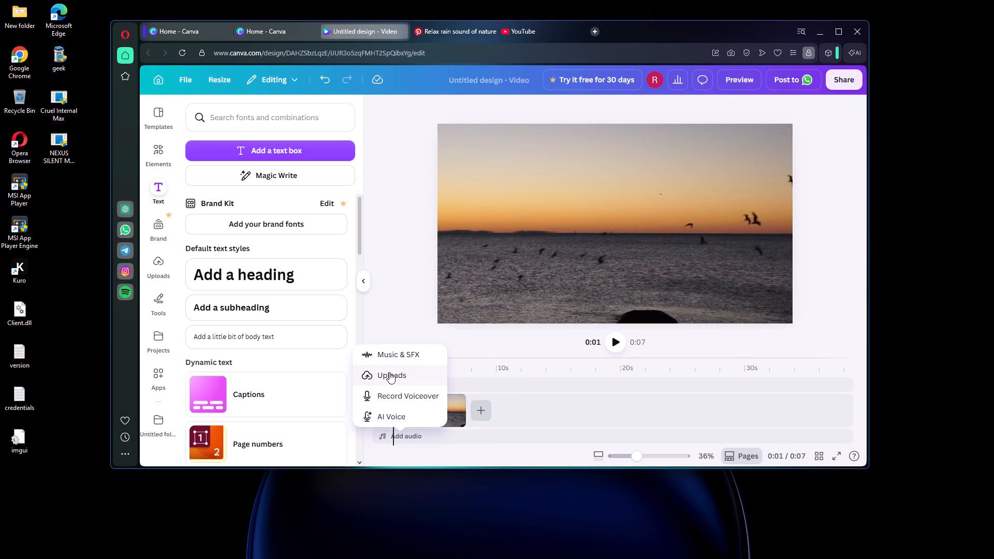
{"action": "left_click", "coordinate": [389, 372]}
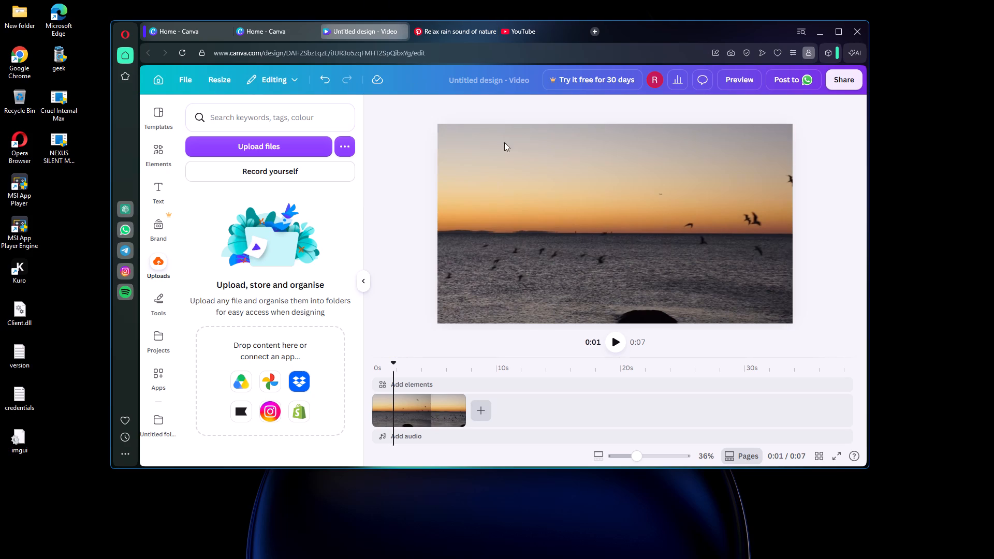
In YouTube's music recommendations, copy the share link of Noor, Khan, Madhurxo - Aarzu (Official Music Video), and close YouTube.
{"action": "left_click", "coordinate": [519, 42]}
{"action": "left_click", "coordinate": [524, 35]}
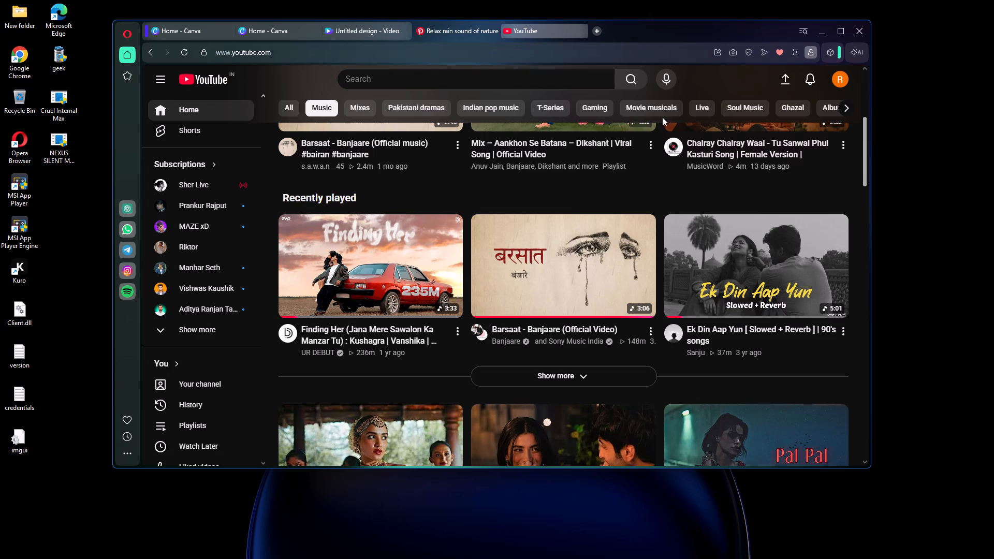
{"action": "scroll", "coordinate": [671, 372], "scroll_direction": "down", "scroll_amount": 3}
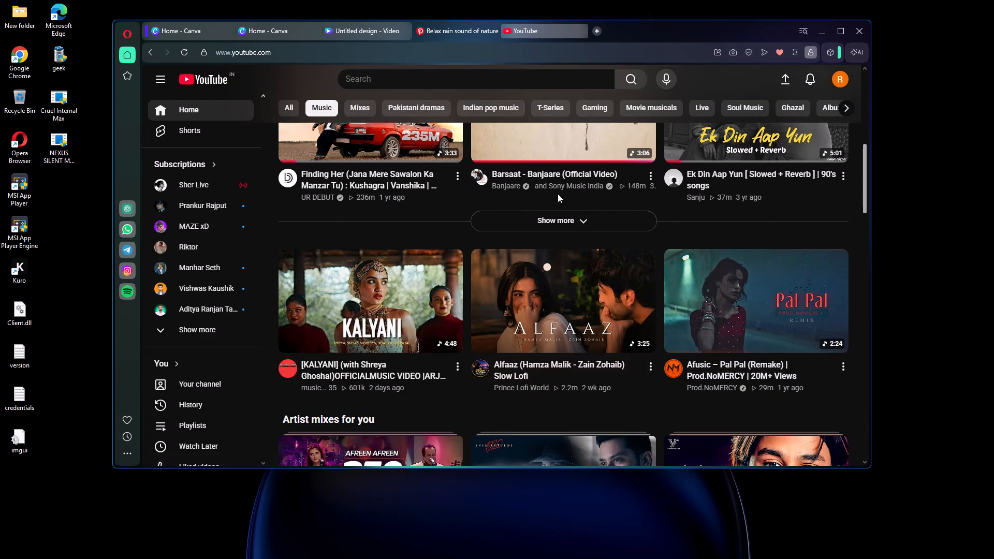
{"action": "scroll", "coordinate": [559, 218], "scroll_direction": "down", "scroll_amount": 4}
{"action": "scroll", "coordinate": [393, 347], "scroll_direction": "down", "scroll_amount": 1}
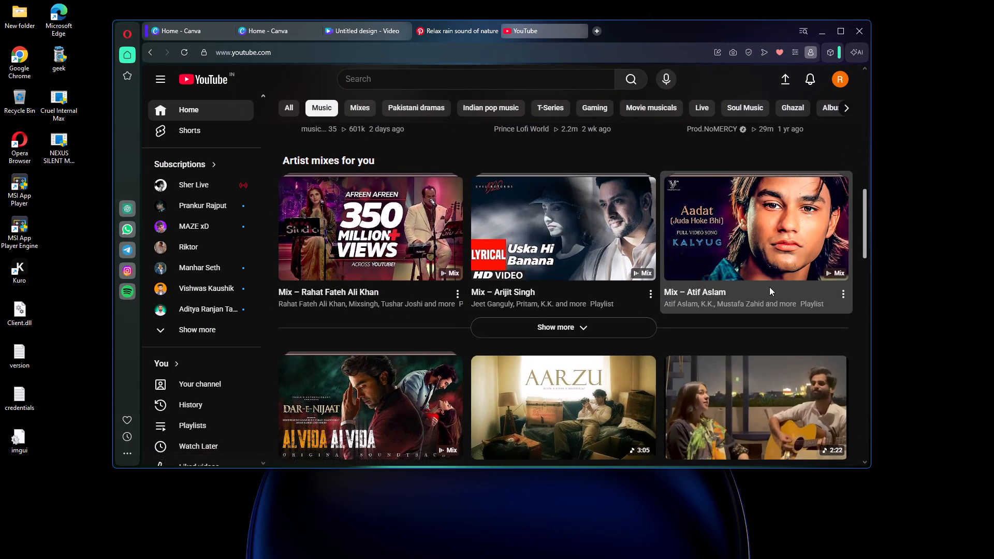
{"action": "scroll", "coordinate": [768, 287], "scroll_direction": "down", "scroll_amount": 1}
{"action": "scroll", "coordinate": [686, 315], "scroll_direction": "down", "scroll_amount": 1}
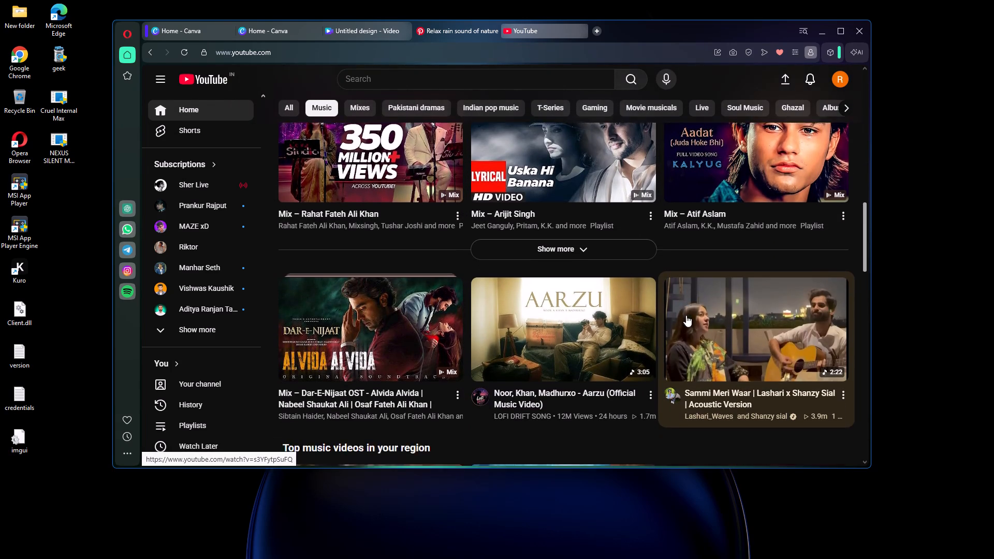
{"action": "scroll", "coordinate": [685, 315], "scroll_direction": "down", "scroll_amount": 3}
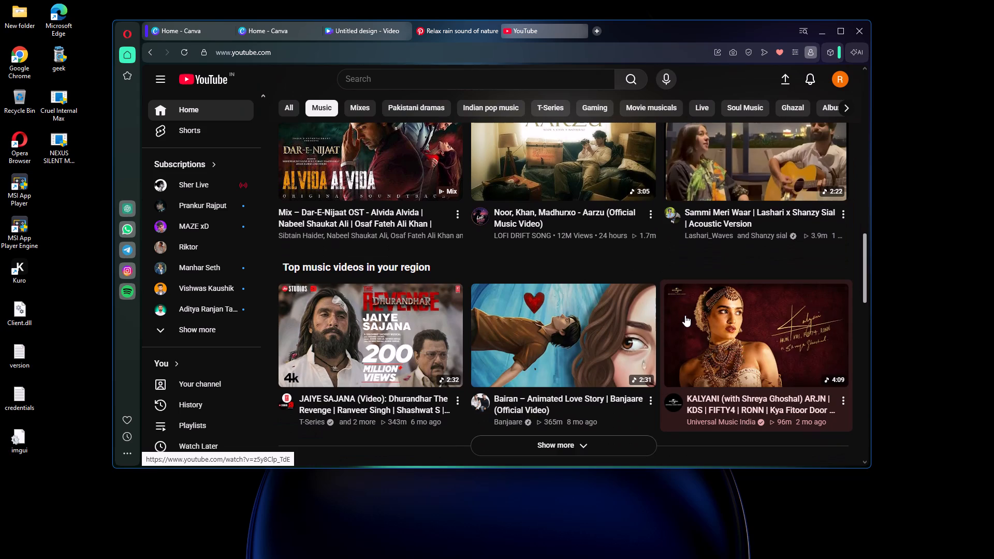
{"action": "scroll", "coordinate": [601, 300], "scroll_direction": "up", "scroll_amount": 2}
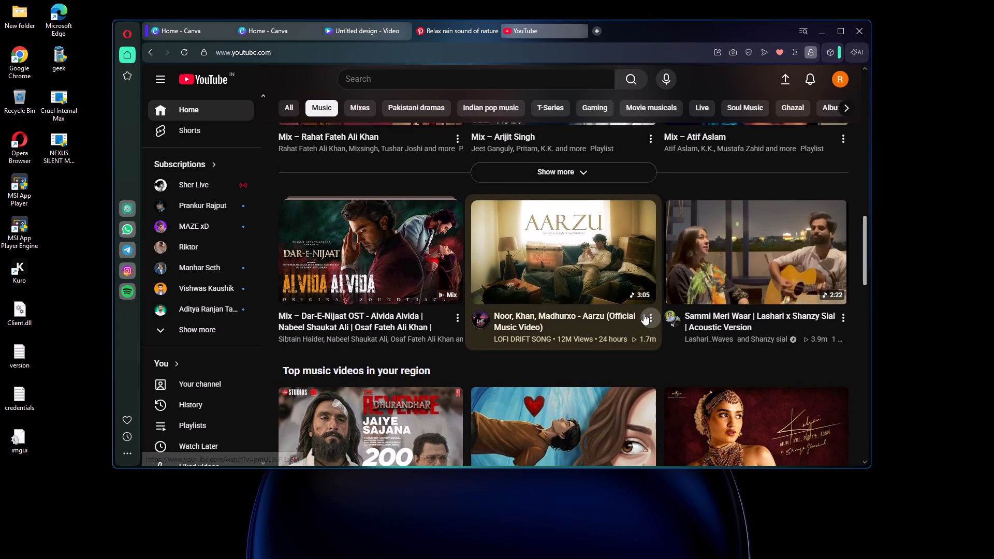
{"action": "left_click", "coordinate": [648, 314]}
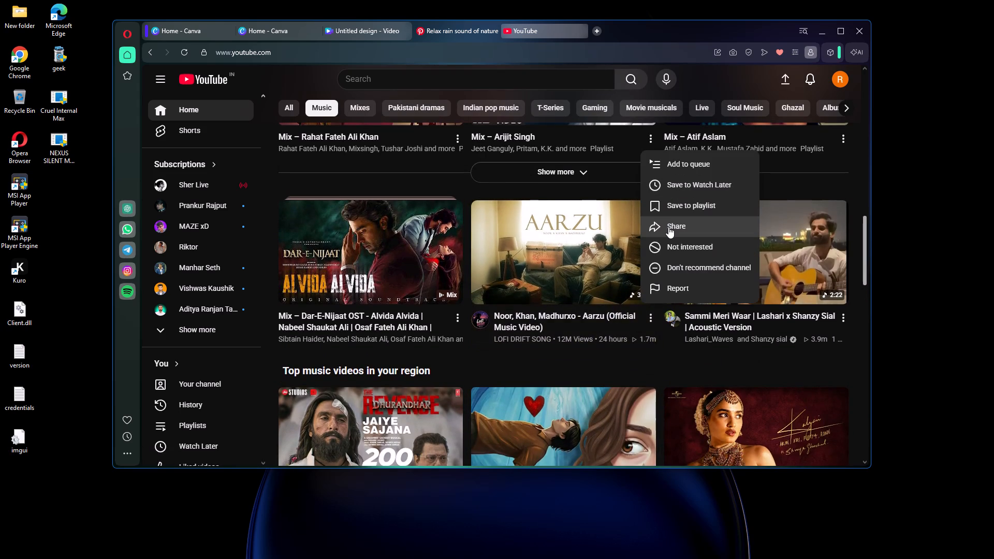
{"action": "left_click", "coordinate": [668, 227]}
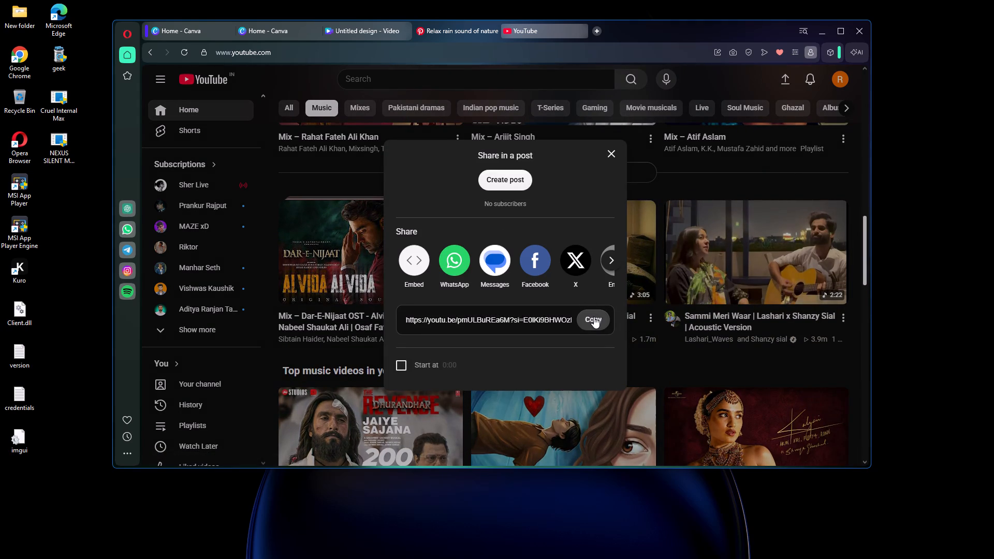
{"action": "left_click", "coordinate": [593, 319]}
{"action": "left_click", "coordinate": [611, 160]}
{"action": "left_click", "coordinate": [612, 153]}
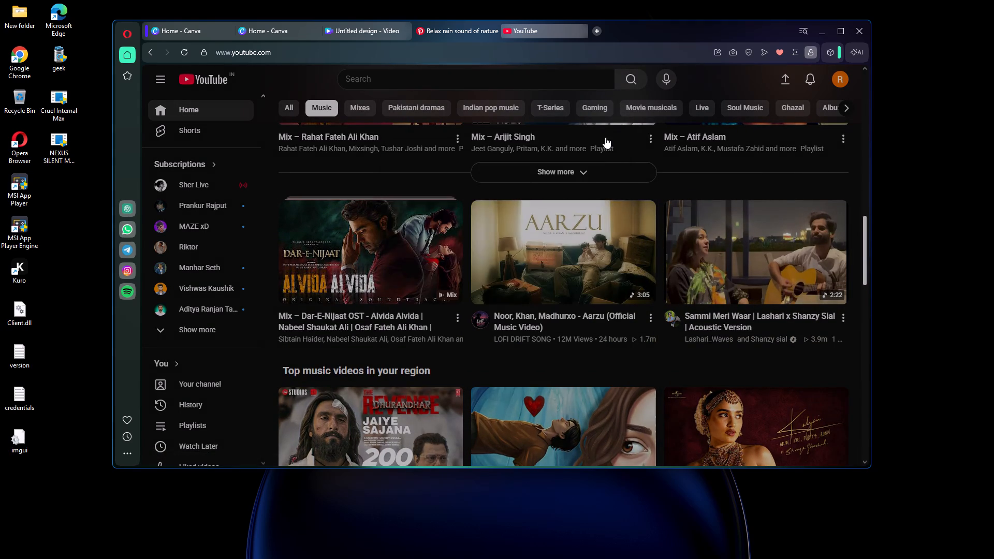
{"action": "left_click", "coordinate": [583, 29]}
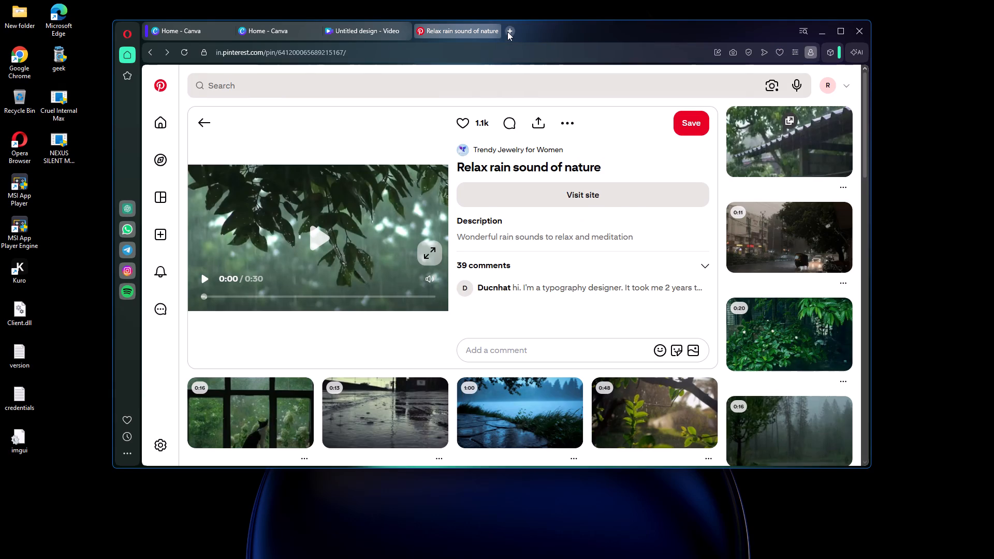
Search the web for "download video from link" in a new browser tab and open the VidsSave downloader site.
{"action": "left_click", "coordinate": [509, 30]}
{"action": "left_click", "coordinate": [459, 113]}
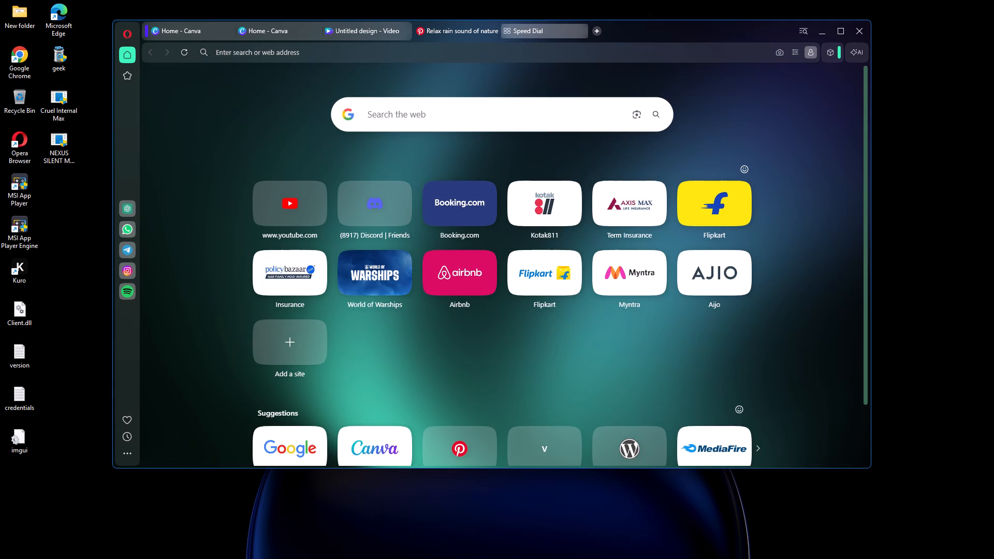
{"action": "type", "text": "dowm"}
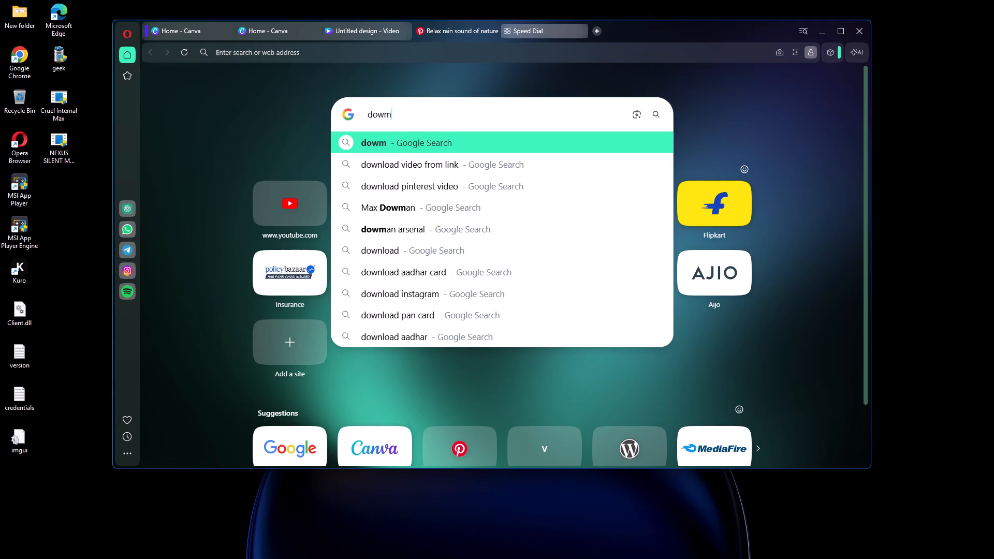
{"action": "left_click", "coordinate": [407, 155]}
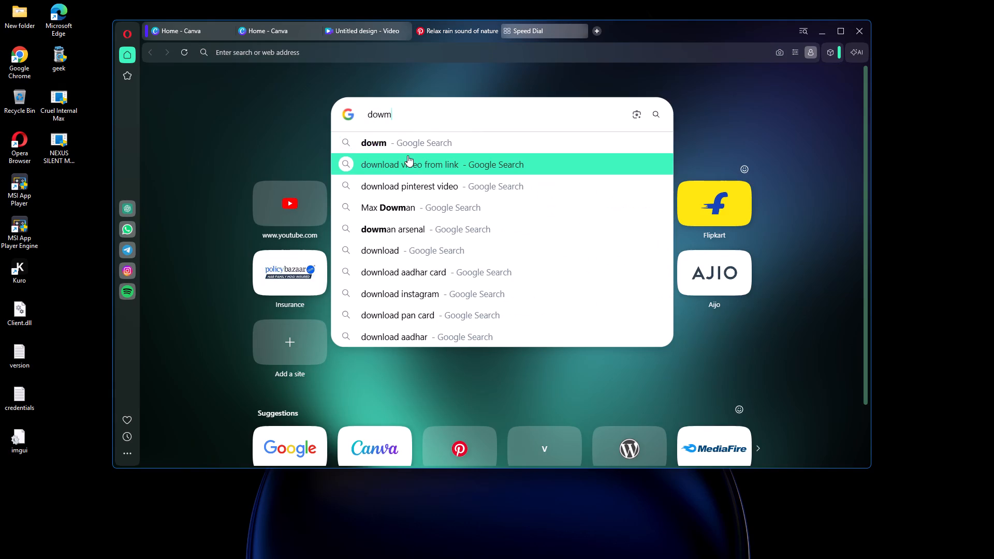
{"action": "scroll", "coordinate": [356, 249], "scroll_direction": "down", "scroll_amount": 6}
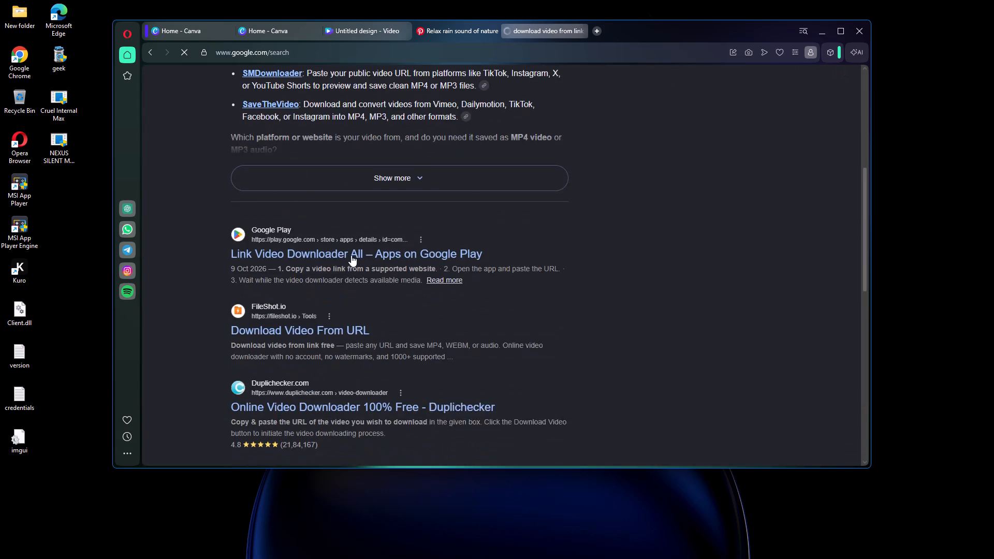
{"action": "scroll", "coordinate": [301, 283], "scroll_direction": "down", "scroll_amount": 4}
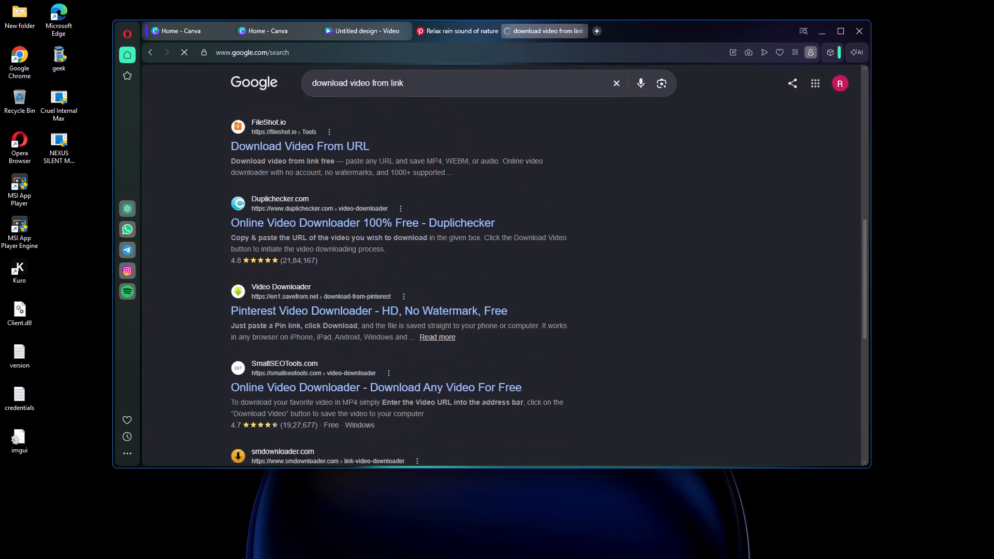
{"action": "scroll", "coordinate": [305, 290], "scroll_direction": "down", "scroll_amount": 1}
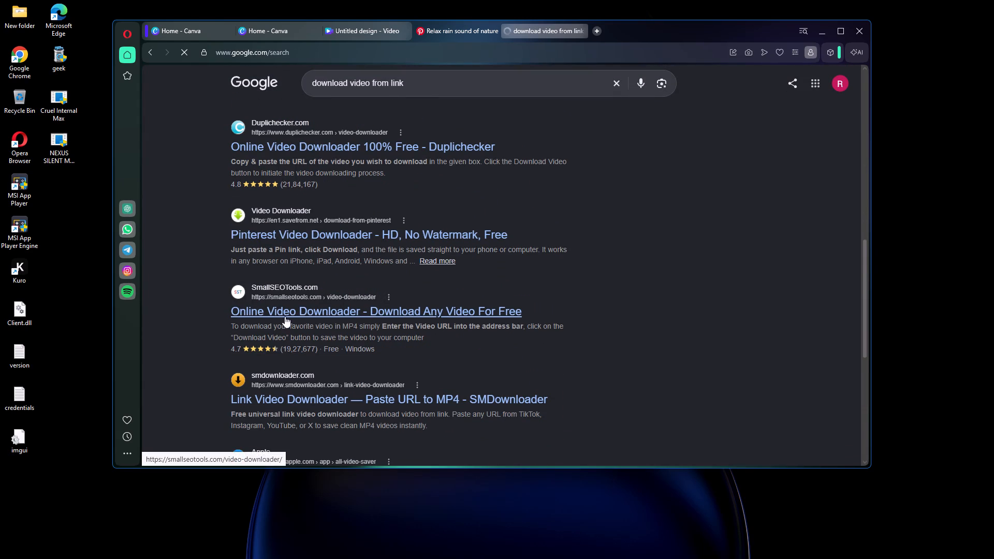
{"action": "scroll", "coordinate": [307, 316], "scroll_direction": "up", "scroll_amount": 11}
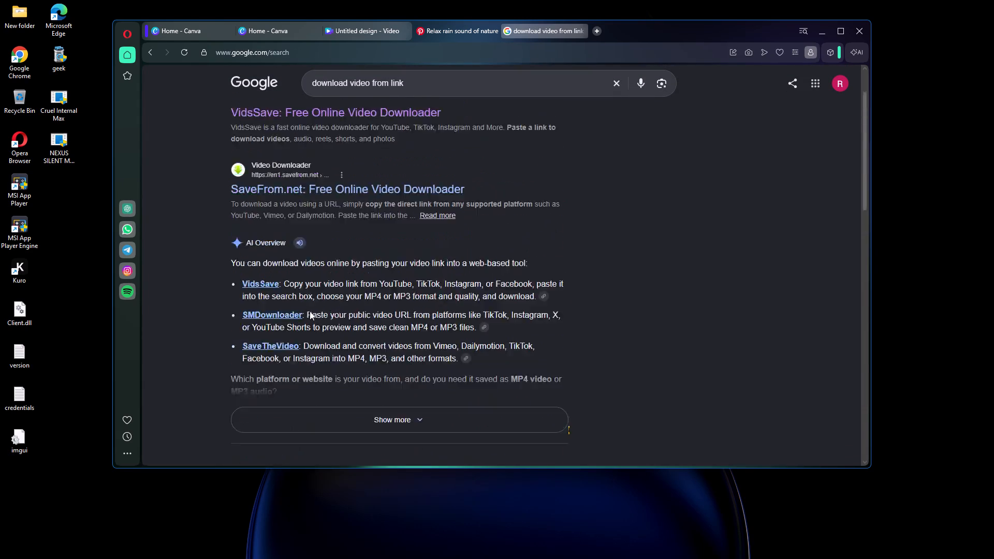
{"action": "scroll", "coordinate": [310, 311], "scroll_direction": "up", "scroll_amount": 4}
{"action": "left_click", "coordinate": [290, 182]}
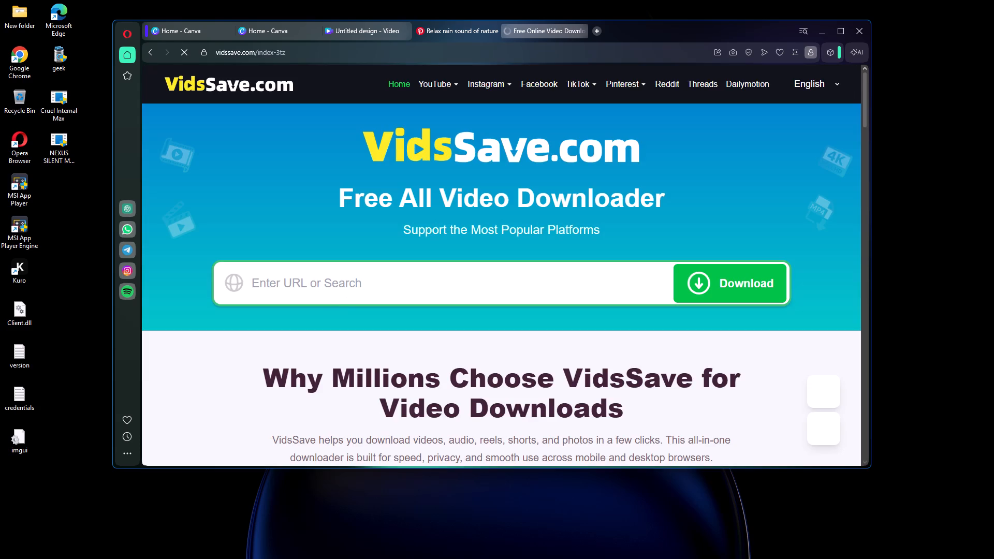
Paste the copied Aarzu song link into the VidsSave downloader and download its 128KBPS MP3 version.
{"action": "scroll", "coordinate": [427, 275], "scroll_direction": "down", "scroll_amount": 4}
{"action": "scroll", "coordinate": [390, 218], "scroll_direction": "up", "scroll_amount": 2}
{"action": "right_click", "coordinate": [313, 176]}
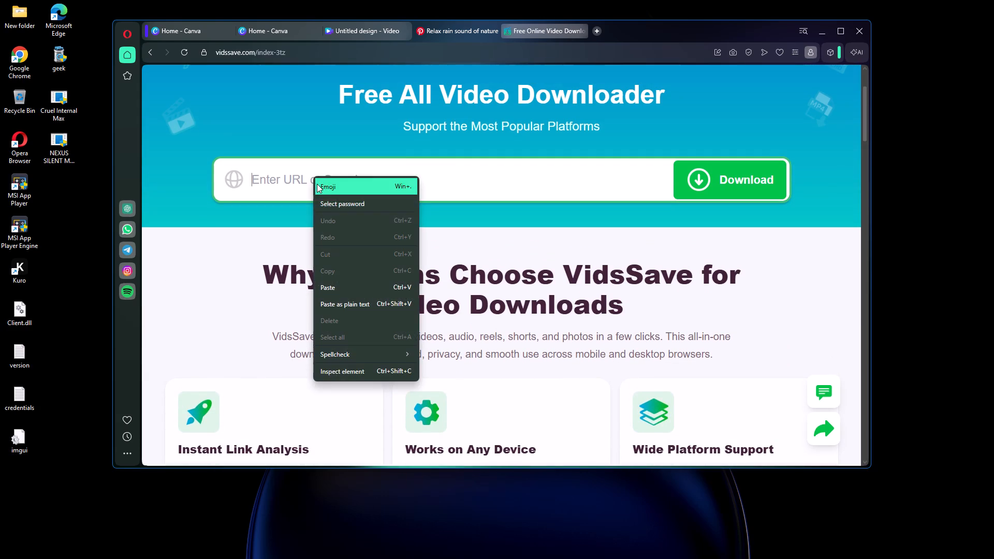
{"action": "left_click", "coordinate": [352, 283]}
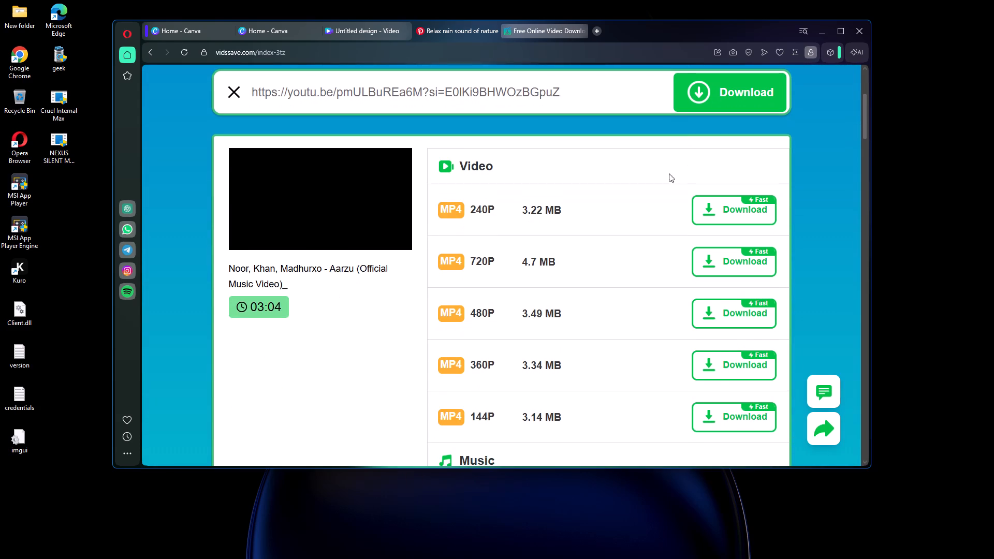
{"action": "scroll", "coordinate": [498, 215], "scroll_direction": "down", "scroll_amount": 5}
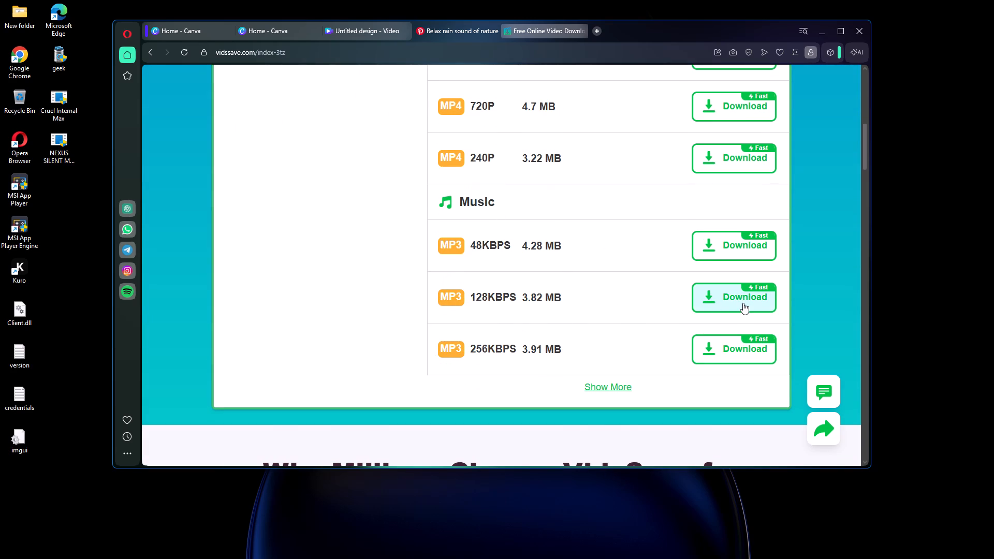
{"action": "scroll", "coordinate": [626, 308], "scroll_direction": "up", "scroll_amount": 2}
{"action": "scroll", "coordinate": [629, 308], "scroll_direction": "down", "scroll_amount": 1}
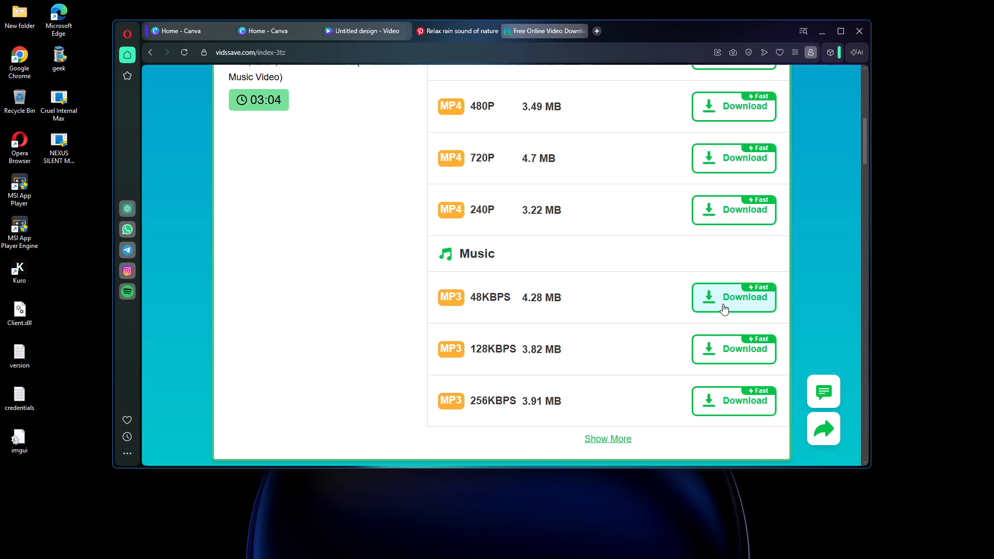
{"action": "left_click", "coordinate": [712, 357]}
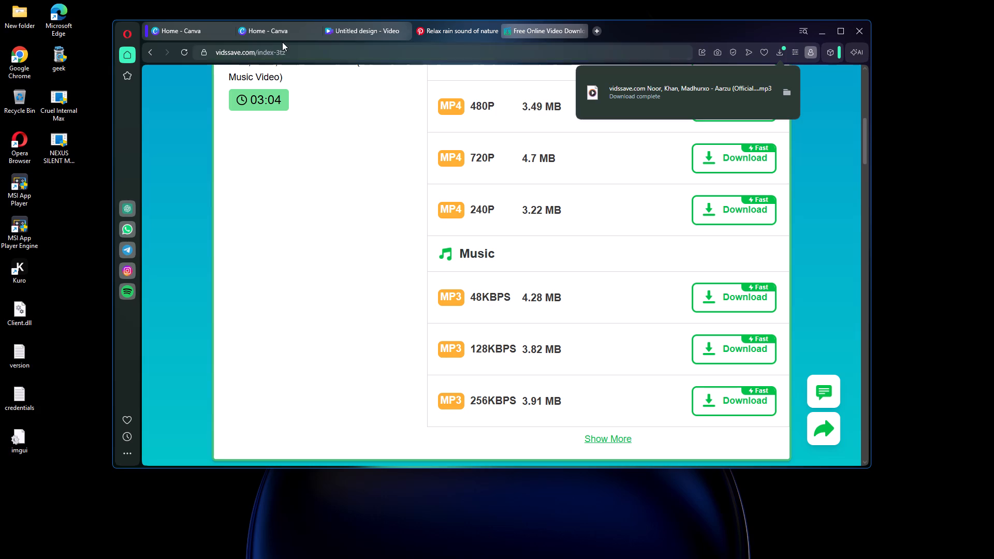
Upload the downloaded Aarzu MP3 to the Canva design's uploads and close the VidsSave page.
{"action": "left_click", "coordinate": [383, 28]}
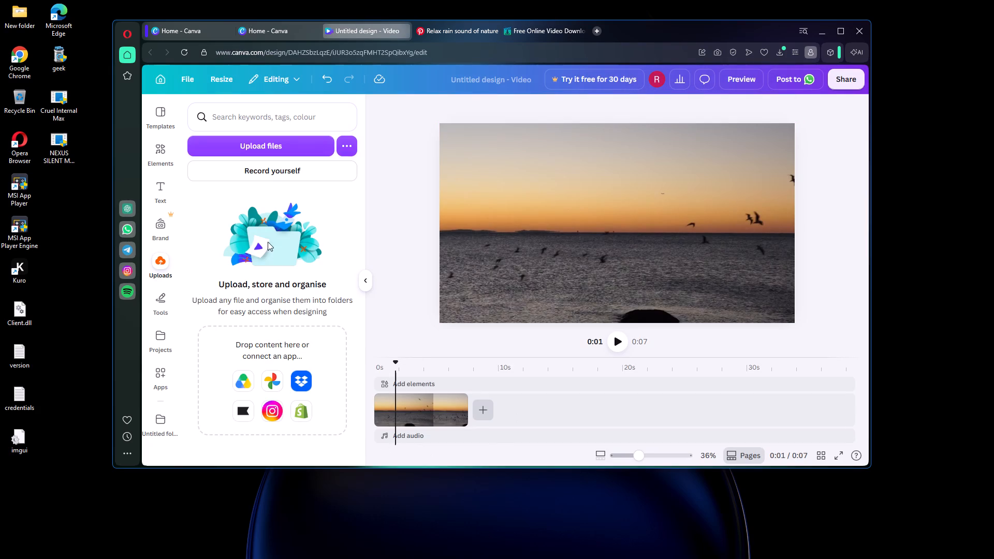
{"action": "left_click", "coordinate": [288, 148]}
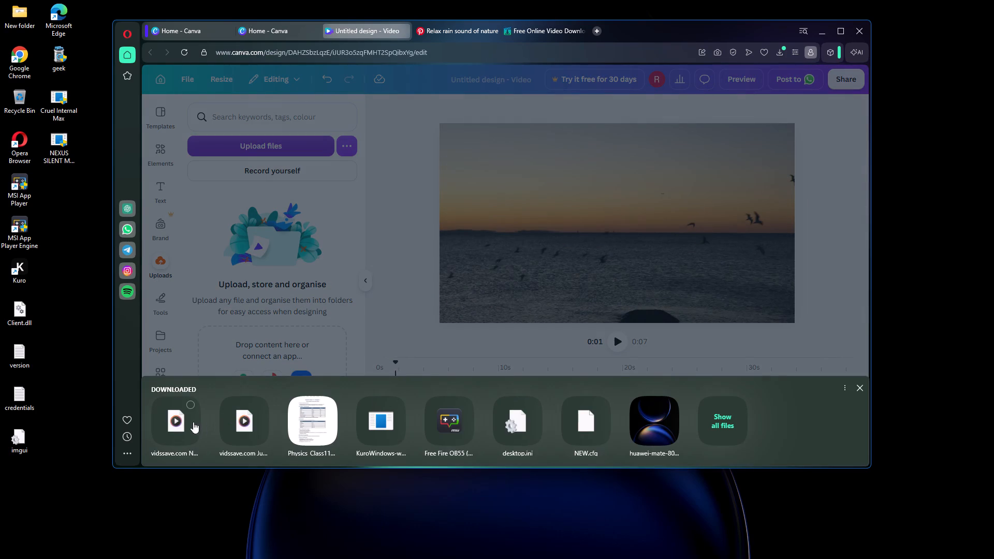
{"action": "left_click", "coordinate": [171, 428]}
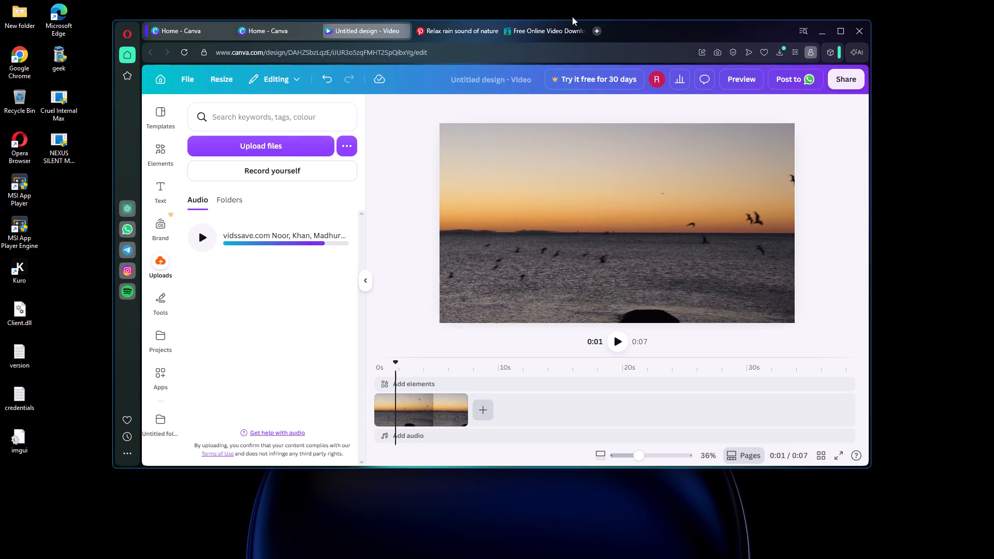
{"action": "left_click", "coordinate": [579, 29]}
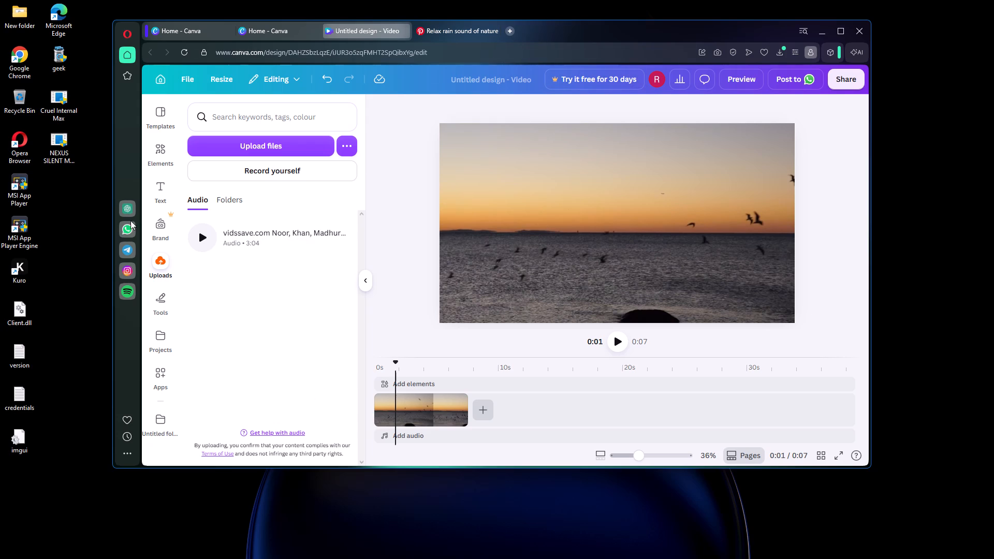
Preview the uploaded Aarzu audio track, stop it, and check its file options.
{"action": "left_click", "coordinate": [199, 236]}
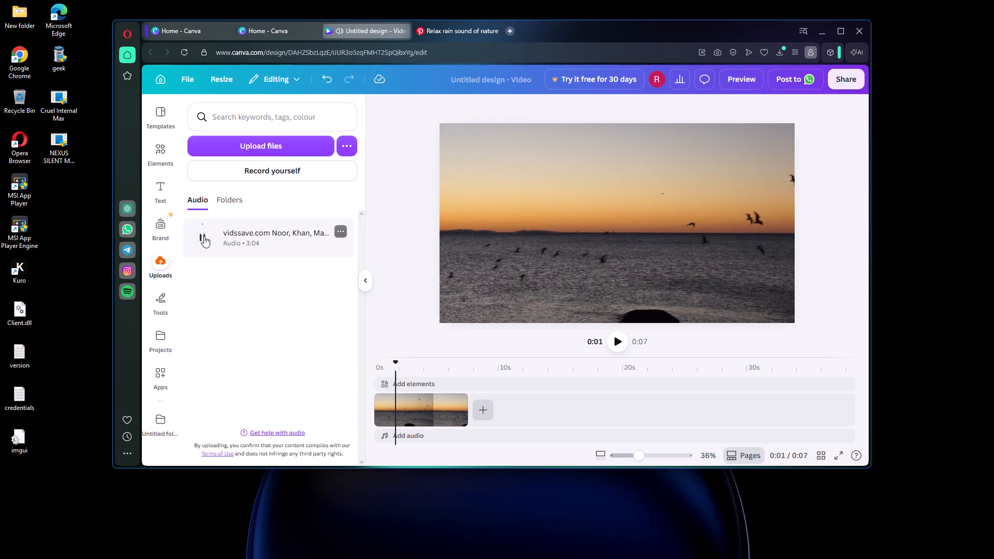
{"action": "left_click", "coordinate": [204, 236]}
{"action": "left_click", "coordinate": [204, 236]}
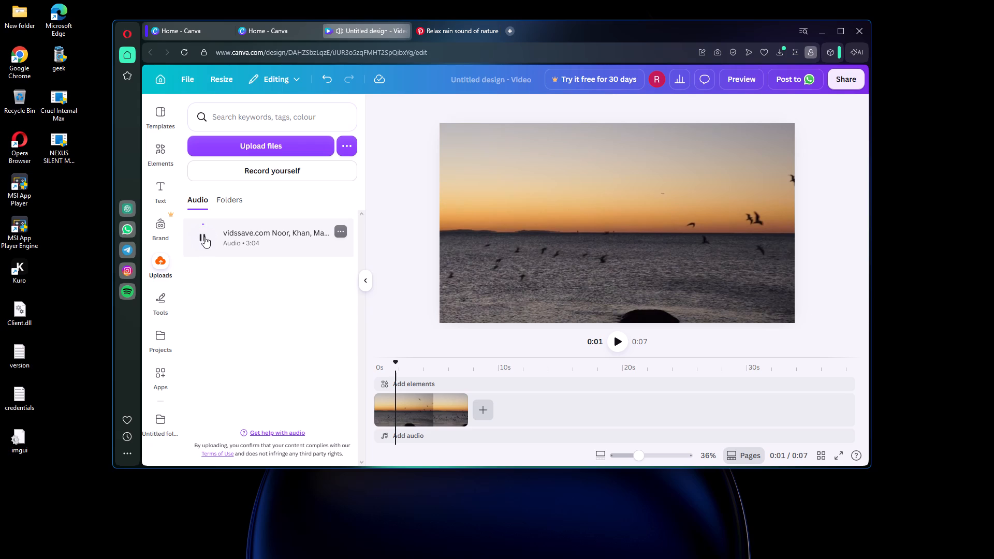
{"action": "left_click", "coordinate": [200, 238]}
{"action": "left_click", "coordinate": [338, 227]}
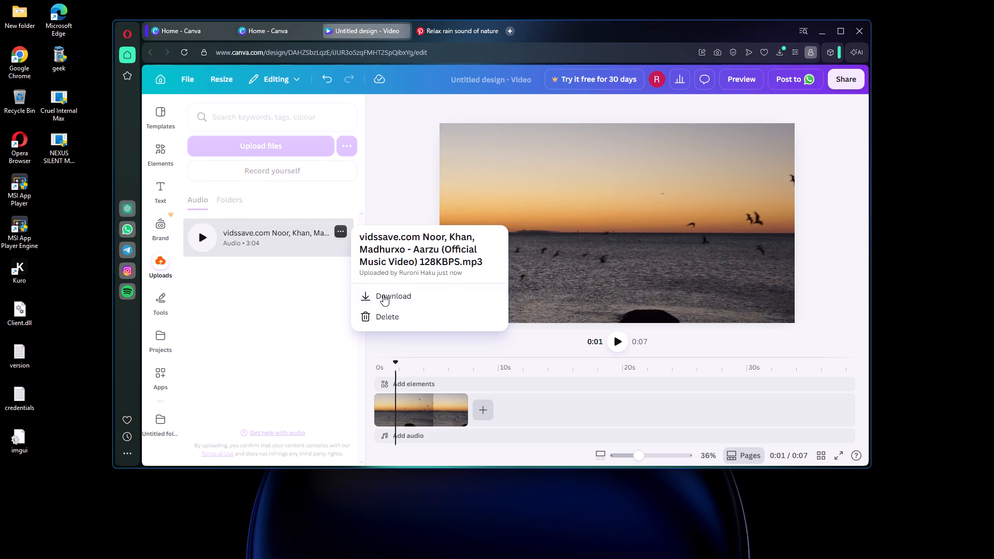
{"action": "left_click", "coordinate": [288, 315]}
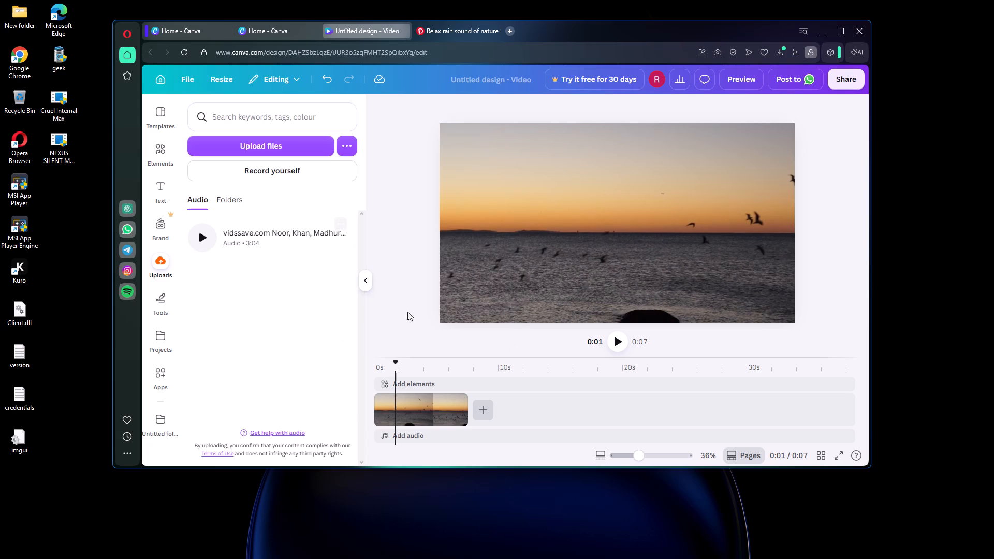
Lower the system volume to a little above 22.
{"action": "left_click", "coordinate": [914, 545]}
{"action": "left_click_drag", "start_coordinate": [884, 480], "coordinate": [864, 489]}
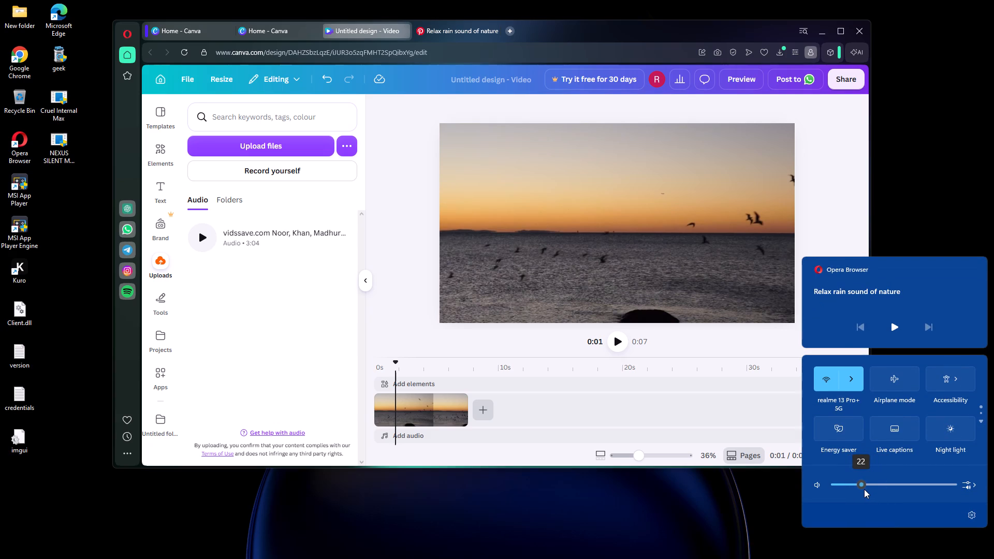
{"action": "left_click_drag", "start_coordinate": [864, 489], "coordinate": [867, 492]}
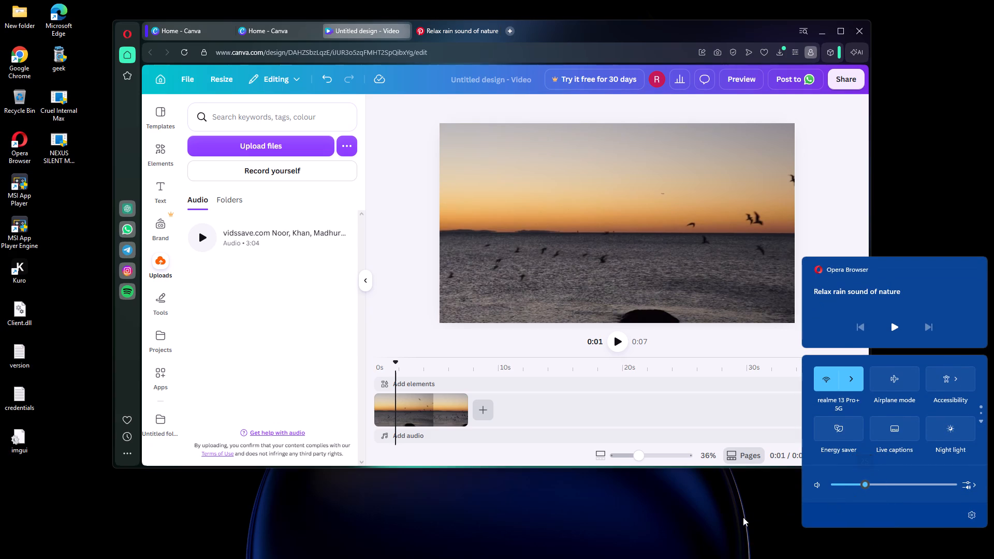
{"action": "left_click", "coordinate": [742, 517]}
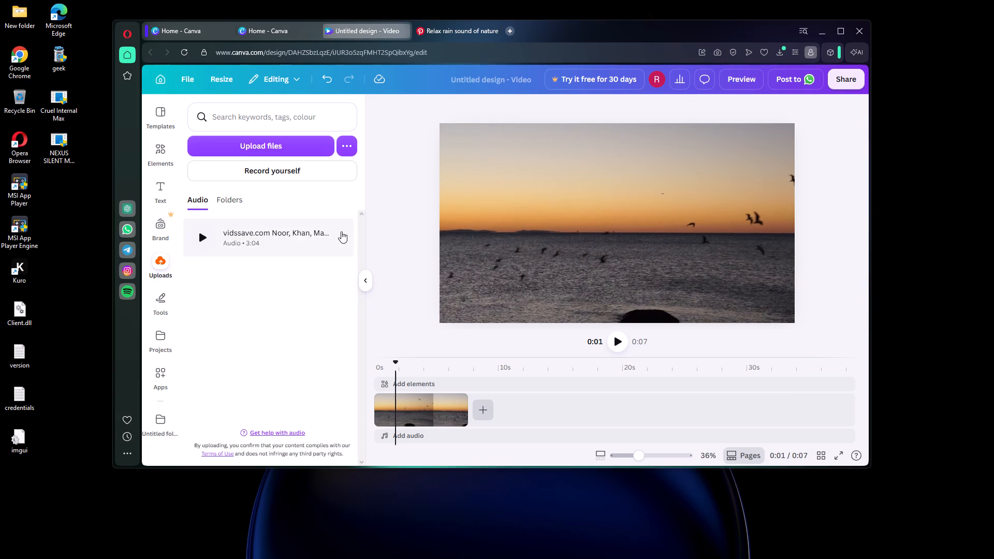
Return to the uploaded audio files and preview the Aarzu track at the new volume, stopping it shortly after.
{"action": "left_click", "coordinate": [233, 201]}
{"action": "left_click", "coordinate": [197, 205]}
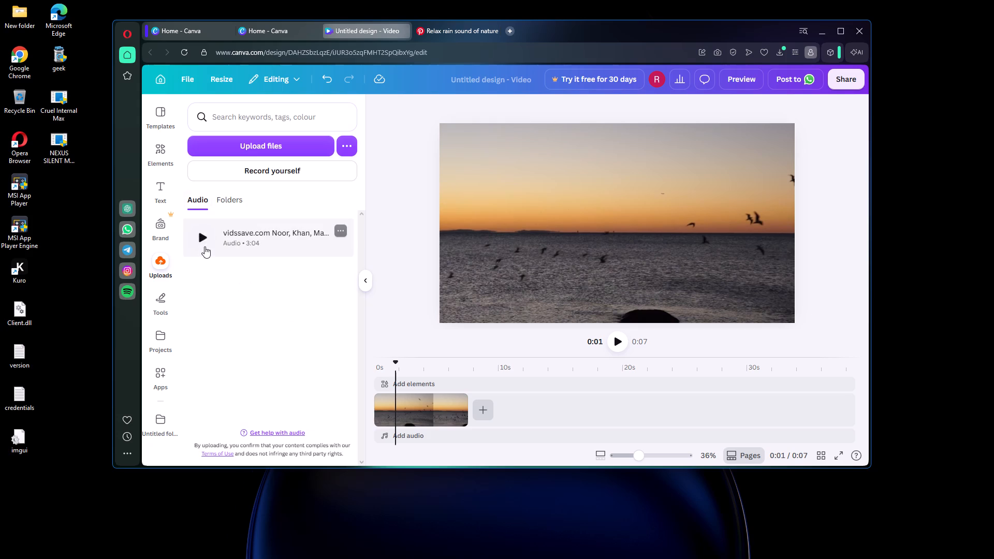
{"action": "left_click", "coordinate": [200, 236]}
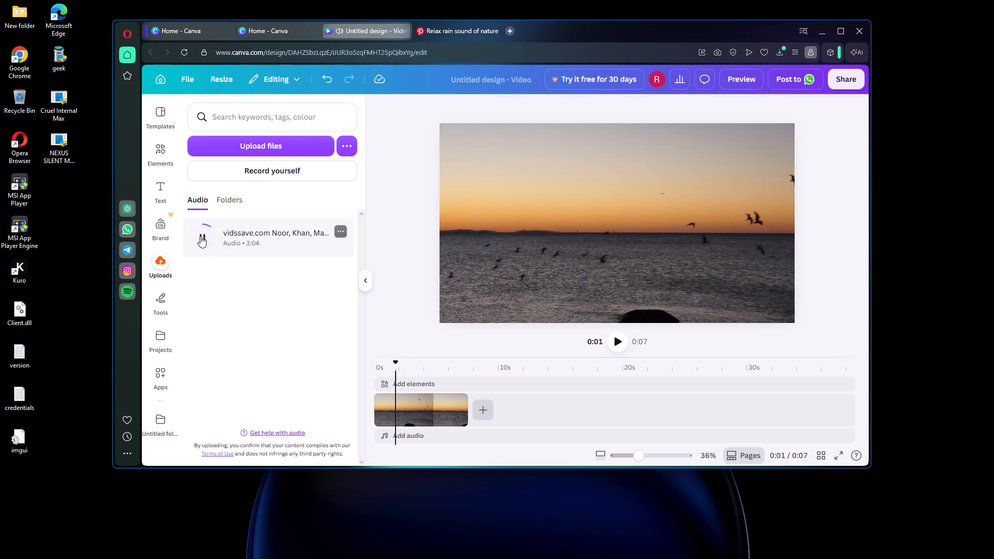
{"action": "left_click", "coordinate": [200, 236]}
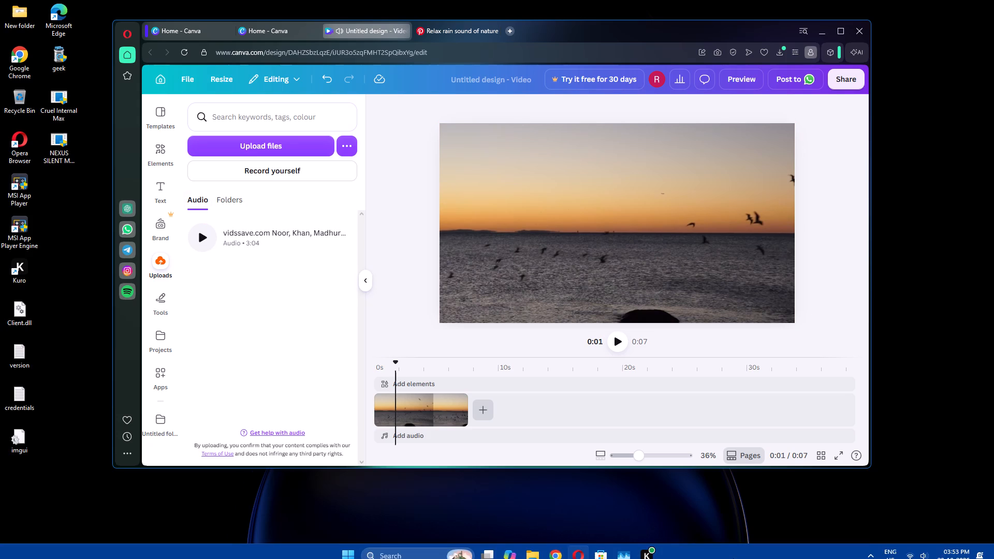
Lower the system volume further to about 12.
{"action": "left_click", "coordinate": [920, 543]}
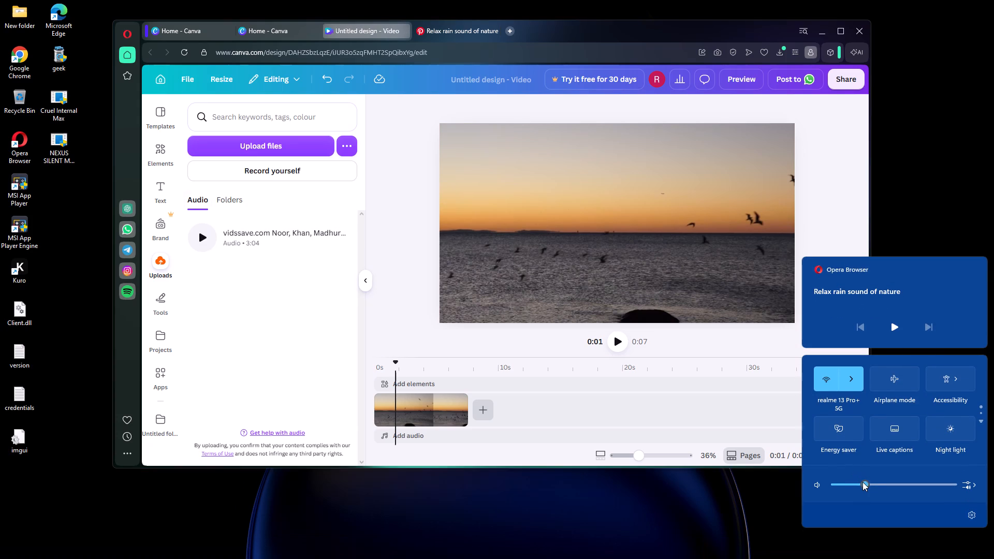
{"action": "left_click_drag", "start_coordinate": [863, 482], "coordinate": [846, 489]}
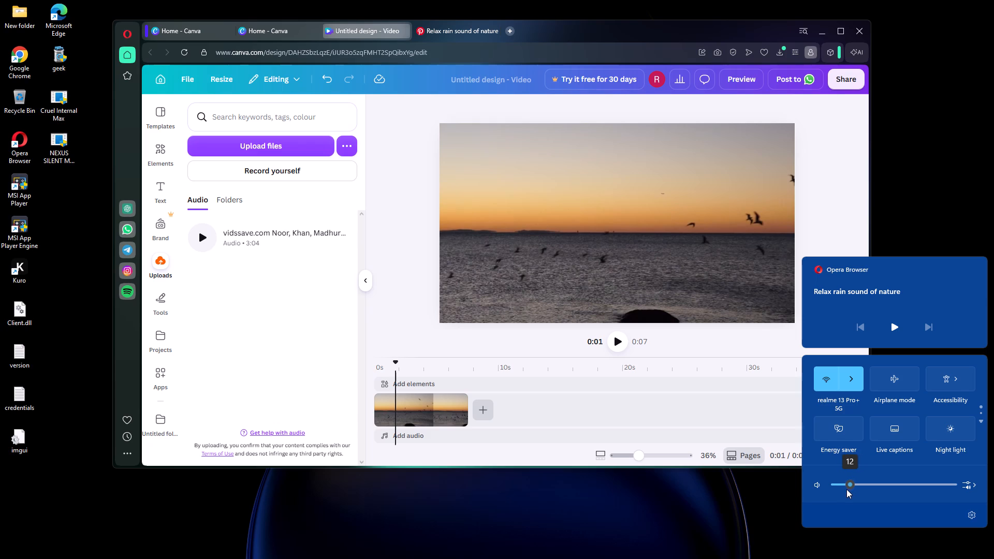
{"action": "left_click_drag", "start_coordinate": [846, 489], "coordinate": [844, 491]}
{"action": "left_click", "coordinate": [751, 514]}
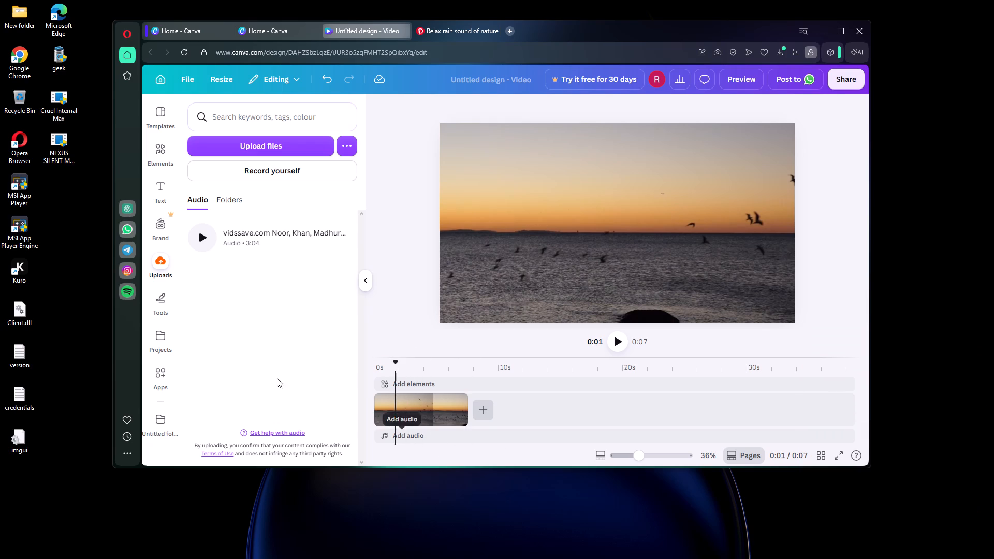
Play the uploaded Aarzu track again to listen through its preview.
{"action": "left_click", "coordinate": [201, 231]}
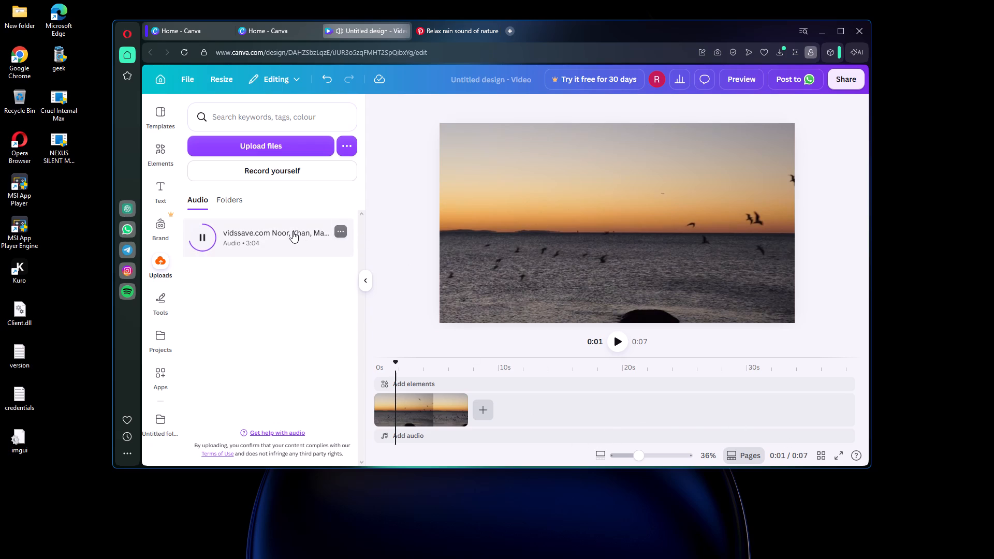
Add the uploaded Aarzu audio to the timeline's audio track and align its start with the sunset clip at 0:00.
{"action": "left_click_drag", "start_coordinate": [277, 237], "coordinate": [299, 268]}
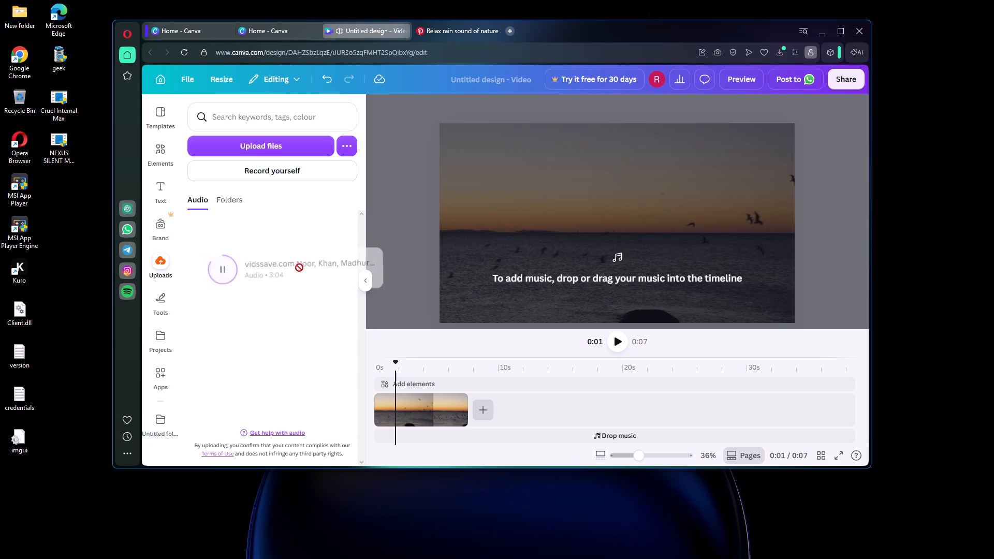
{"action": "left_click_drag", "start_coordinate": [299, 268], "coordinate": [492, 438]}
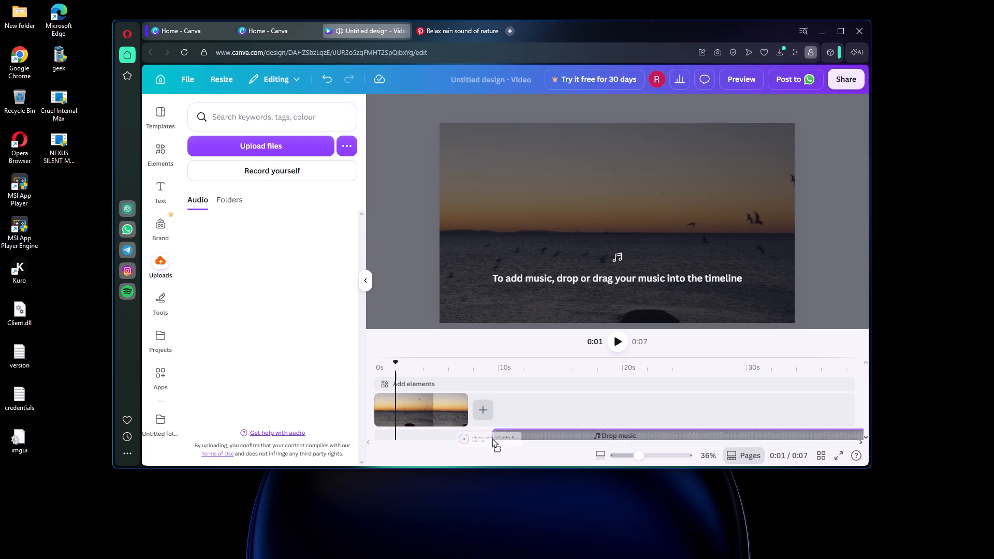
{"action": "left_click_drag", "start_coordinate": [492, 438], "coordinate": [490, 437]}
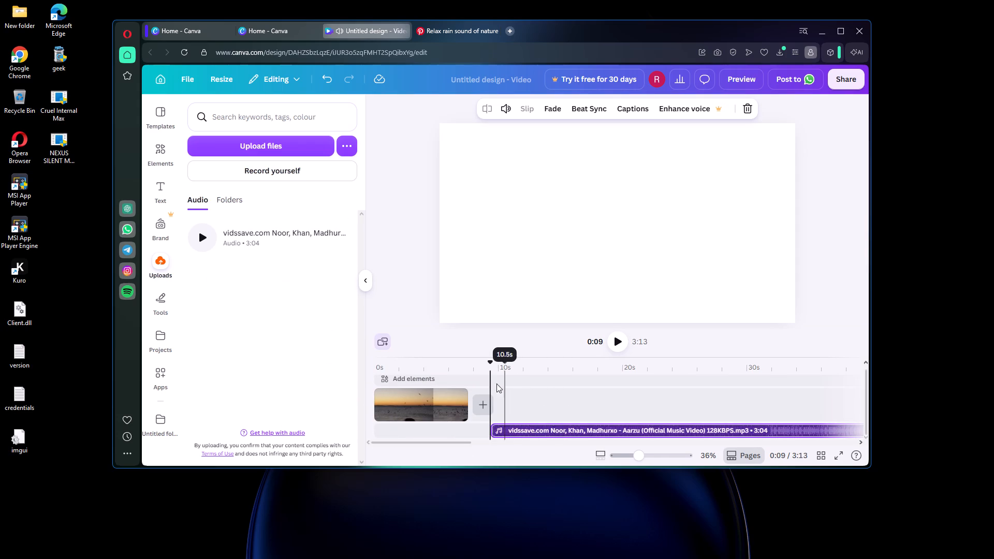
{"action": "left_click", "coordinate": [621, 338]}
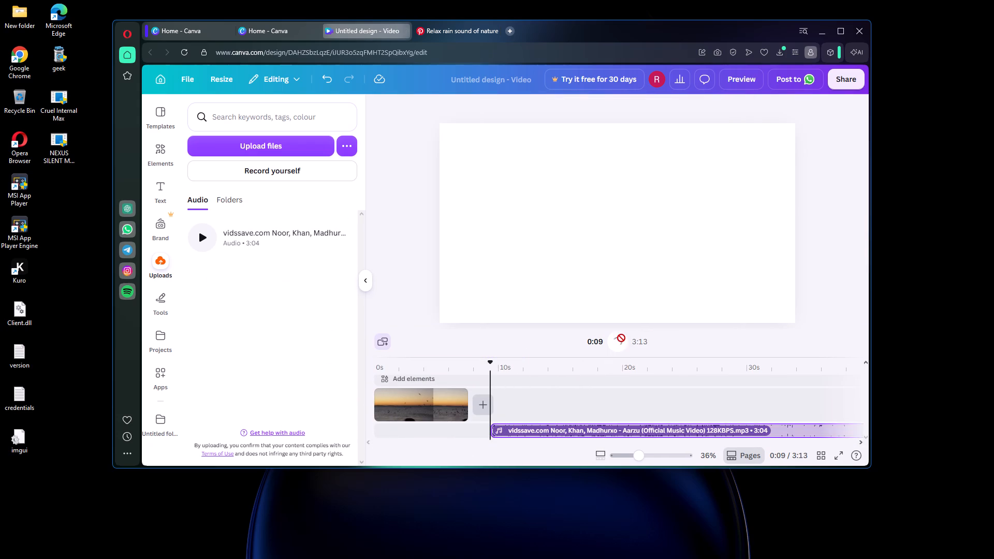
{"action": "left_click", "coordinate": [785, 433]}
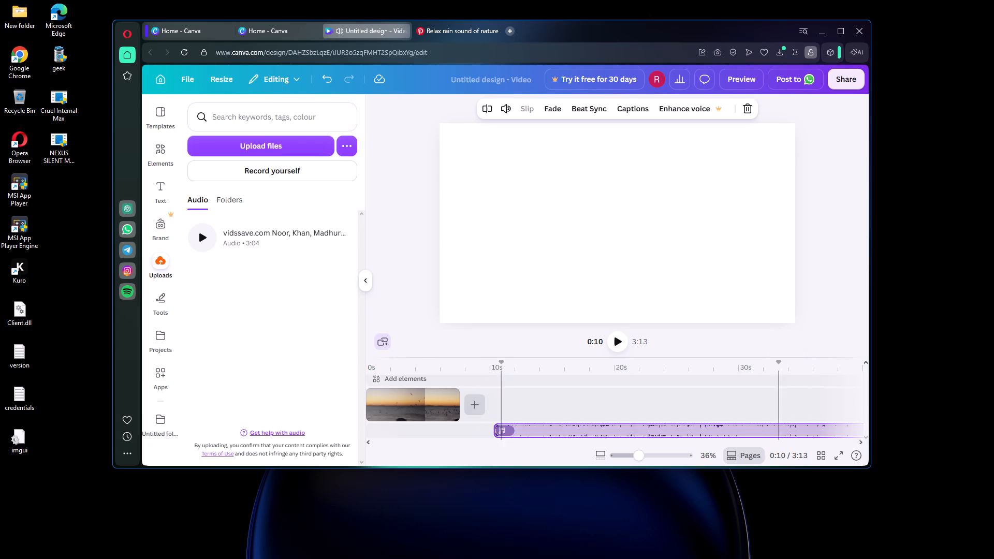
{"action": "left_click_drag", "start_coordinate": [507, 433], "coordinate": [500, 432]}
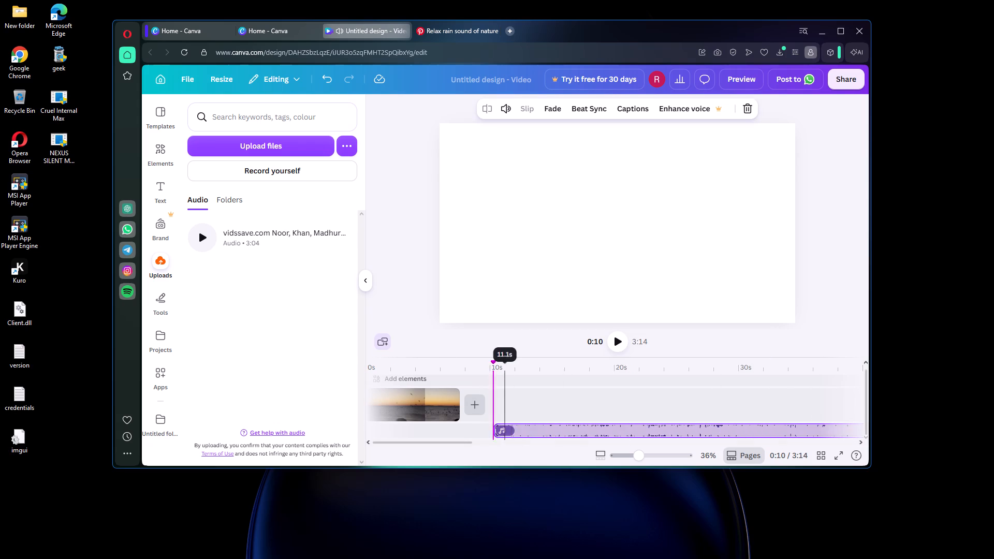
{"action": "left_click_drag", "start_coordinate": [500, 432], "coordinate": [380, 438]}
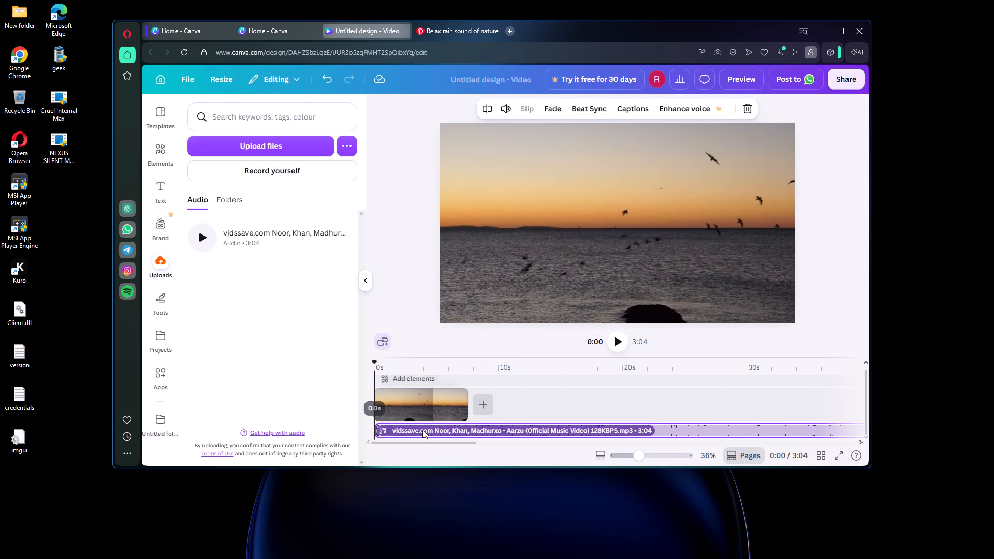
Play the design with its Aarzu audio and set the system volume to 30.
{"action": "left_click", "coordinate": [613, 338]}
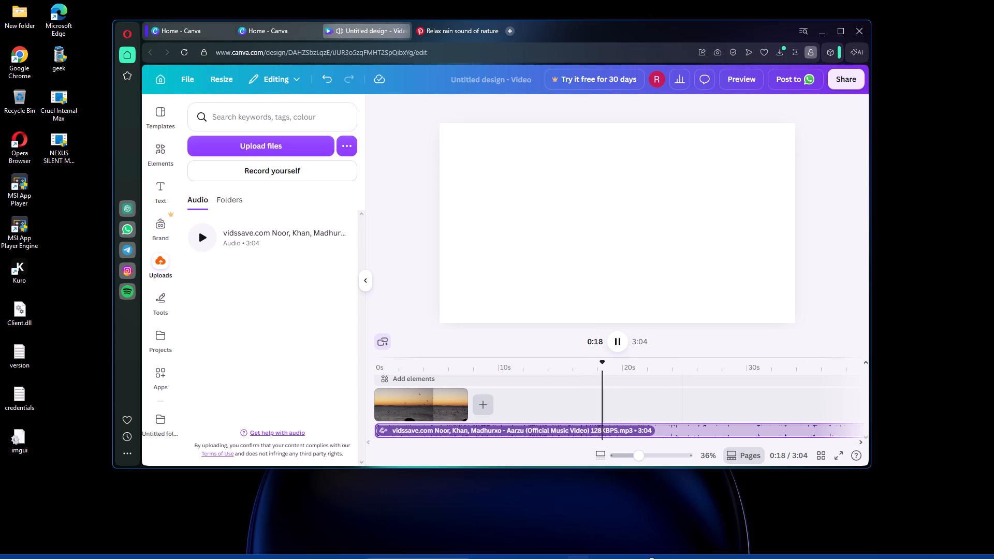
{"action": "left_click", "coordinate": [917, 547]}
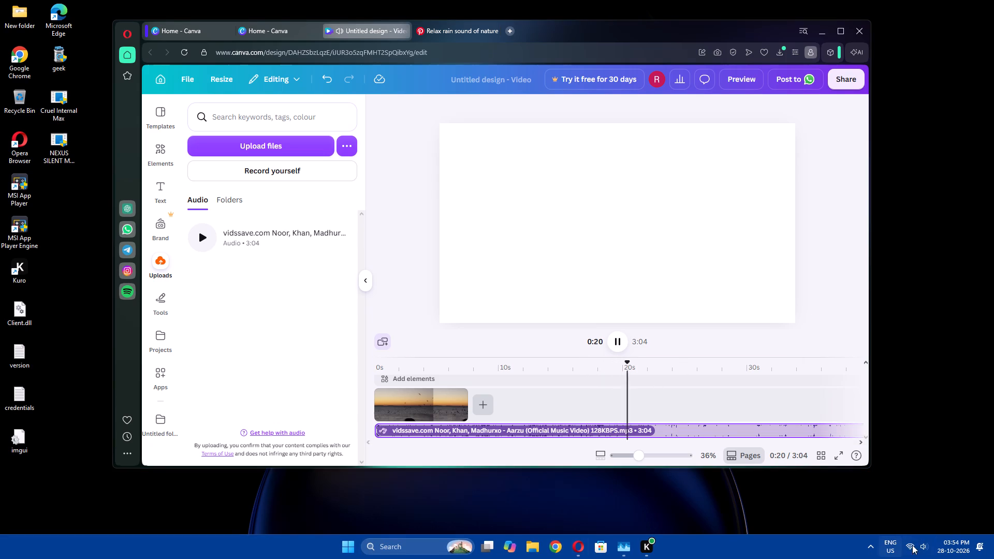
{"action": "left_click", "coordinate": [923, 548]}
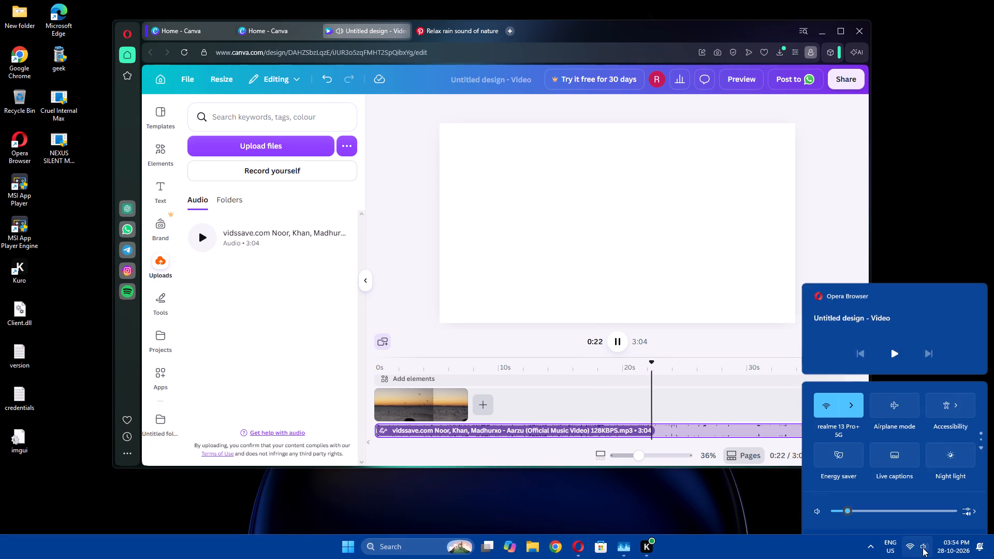
{"action": "left_click_drag", "start_coordinate": [855, 482], "coordinate": [865, 488]}
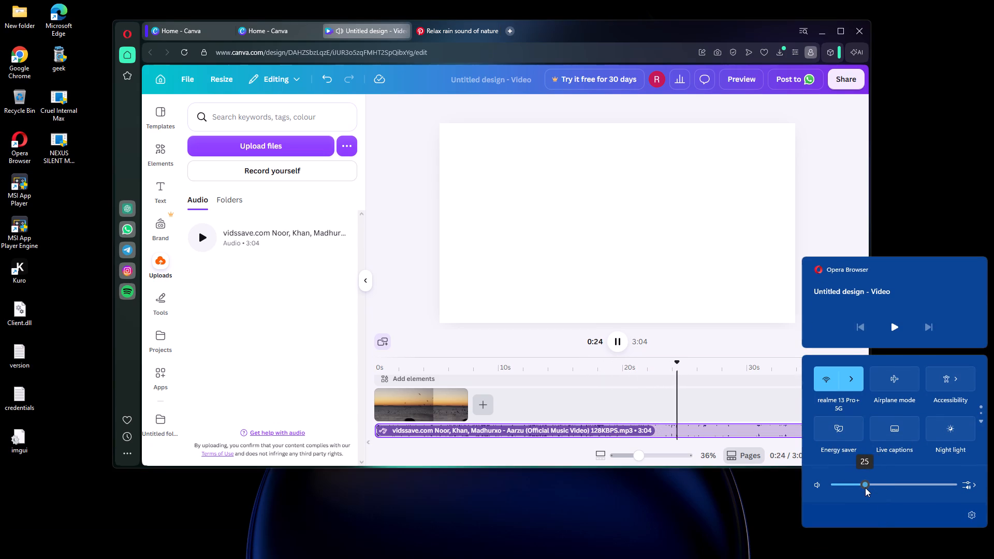
{"action": "left_click_drag", "start_coordinate": [865, 488], "coordinate": [870, 488]}
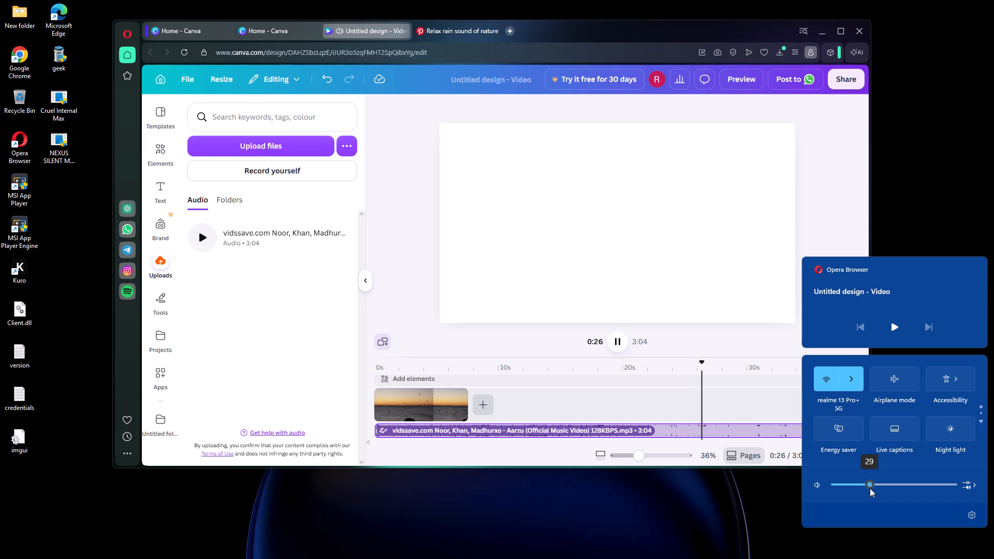
{"action": "left_click_drag", "start_coordinate": [870, 488], "coordinate": [871, 488]}
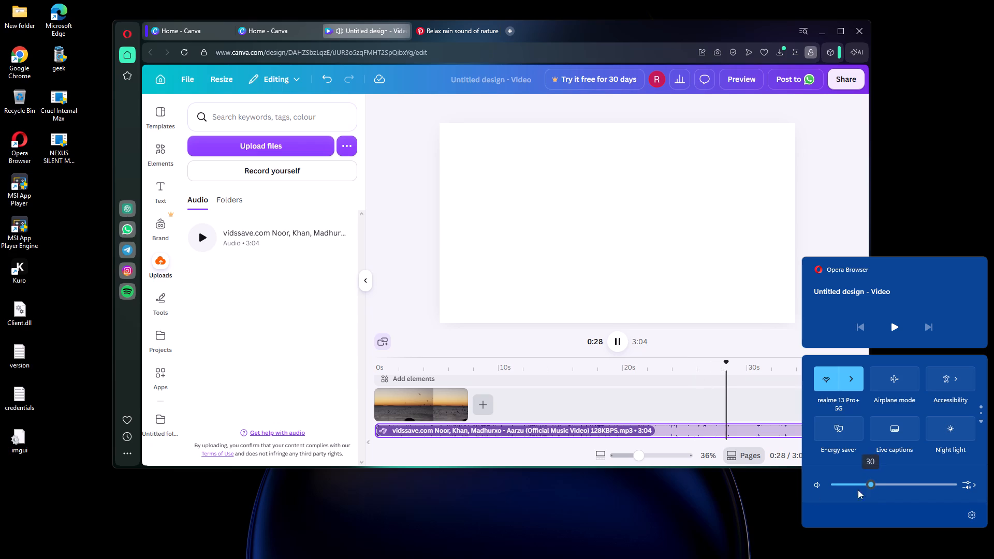
{"action": "left_click", "coordinate": [699, 507]}
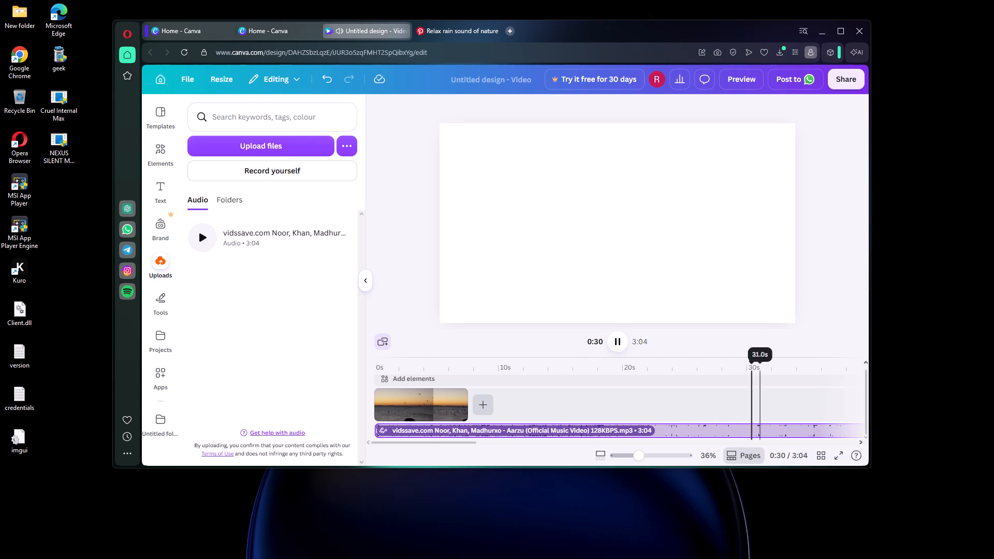
Return the playhead to 0:00 and add a text box reading "AARZU" over the sunset clip.
{"action": "left_click_drag", "start_coordinate": [761, 363], "coordinate": [247, 375]}
{"action": "left_click", "coordinate": [385, 377]}
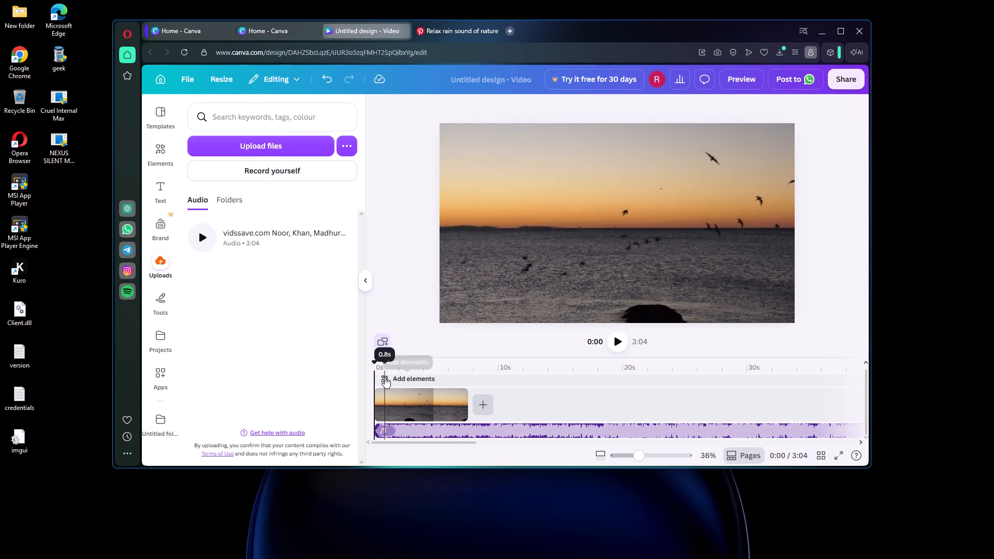
{"action": "left_click", "coordinate": [390, 365]}
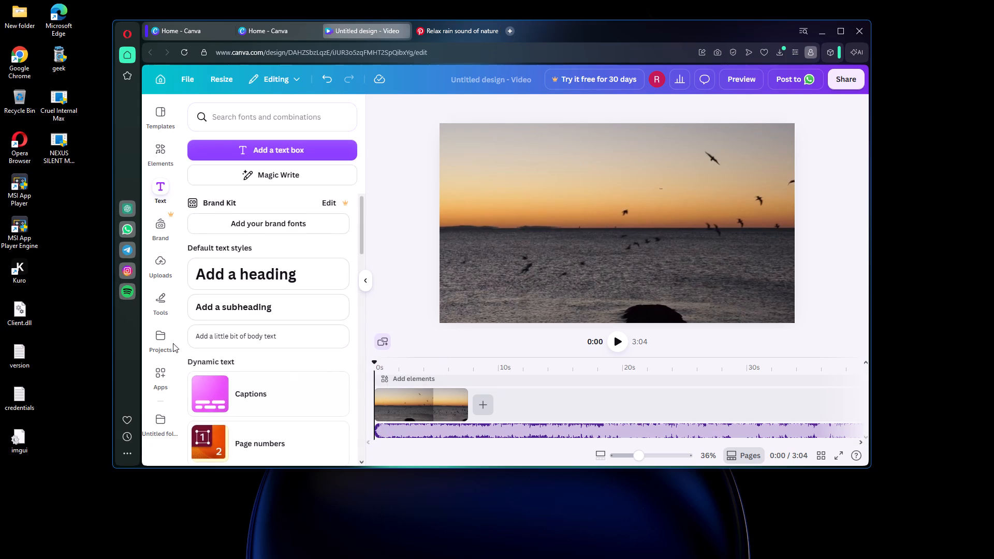
{"action": "left_click", "coordinate": [276, 148]}
{"action": "key", "text": "space"}
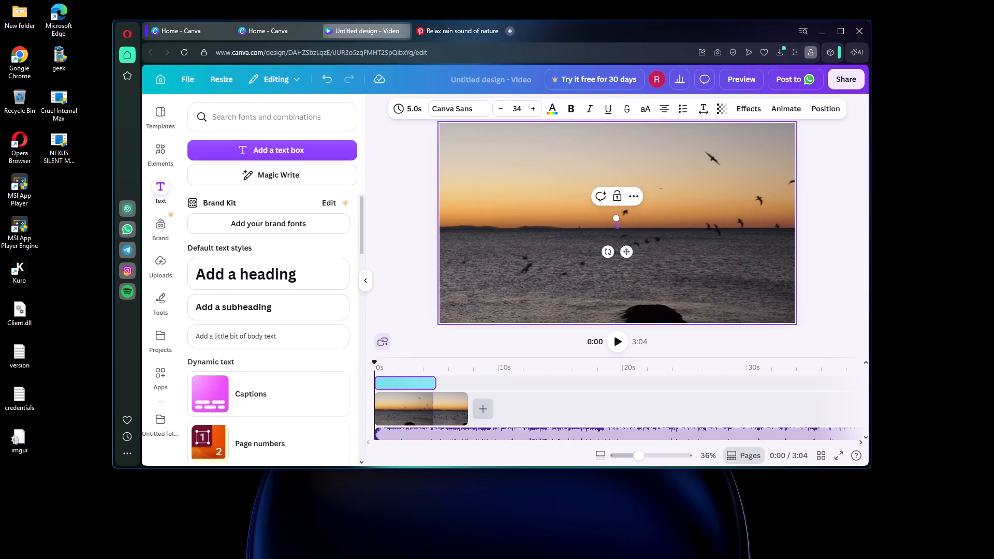
{"action": "key", "text": "BackSpace"}
{"action": "type", "text": "AAR"}
{"action": "type", "text": "ZU"}
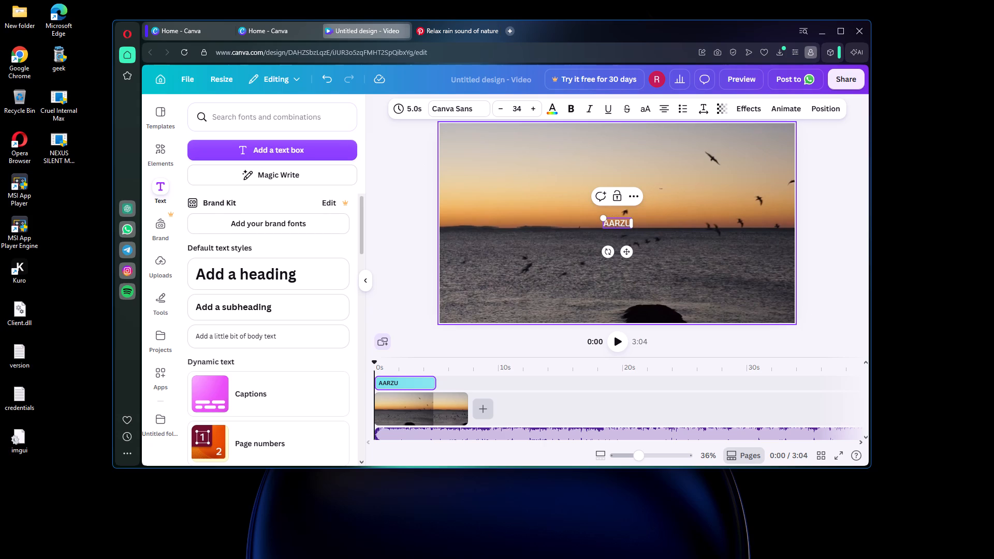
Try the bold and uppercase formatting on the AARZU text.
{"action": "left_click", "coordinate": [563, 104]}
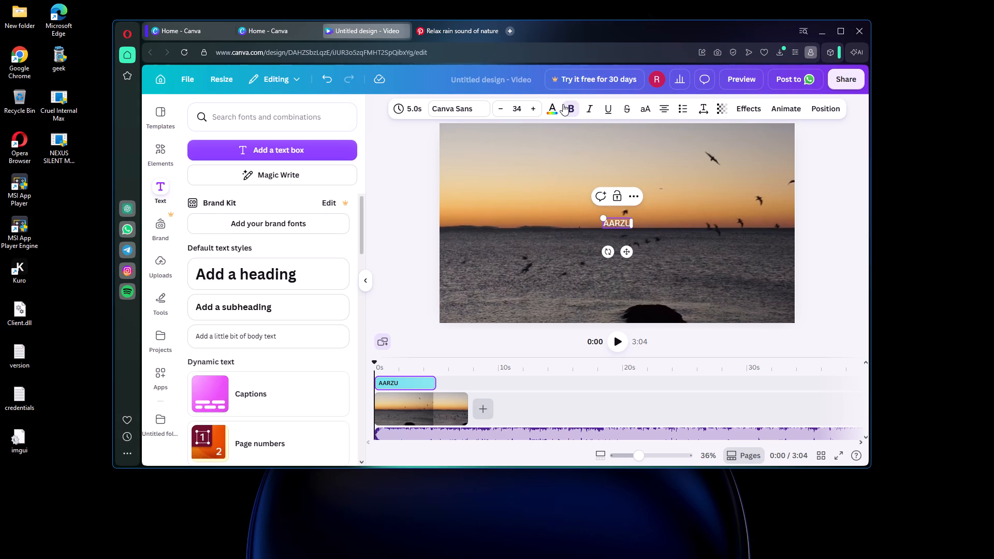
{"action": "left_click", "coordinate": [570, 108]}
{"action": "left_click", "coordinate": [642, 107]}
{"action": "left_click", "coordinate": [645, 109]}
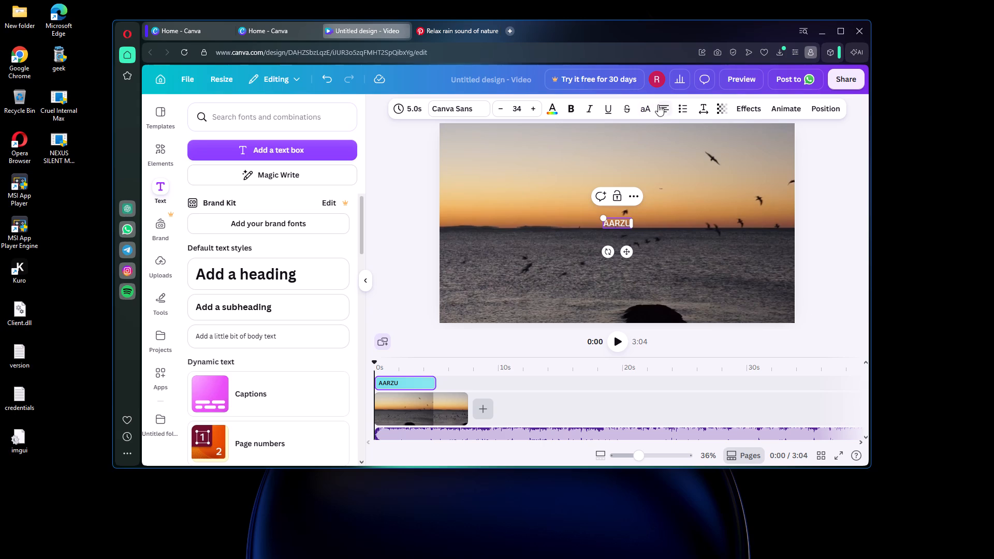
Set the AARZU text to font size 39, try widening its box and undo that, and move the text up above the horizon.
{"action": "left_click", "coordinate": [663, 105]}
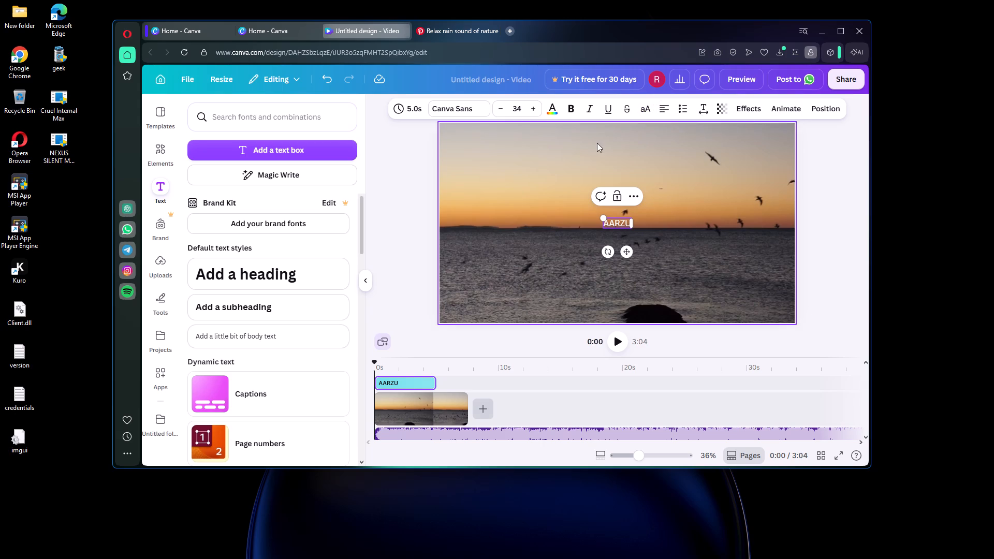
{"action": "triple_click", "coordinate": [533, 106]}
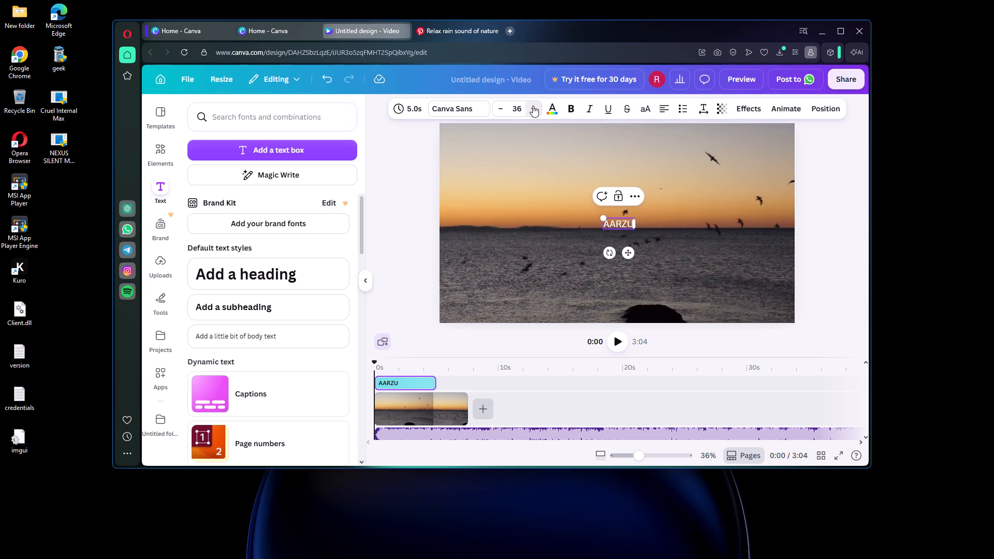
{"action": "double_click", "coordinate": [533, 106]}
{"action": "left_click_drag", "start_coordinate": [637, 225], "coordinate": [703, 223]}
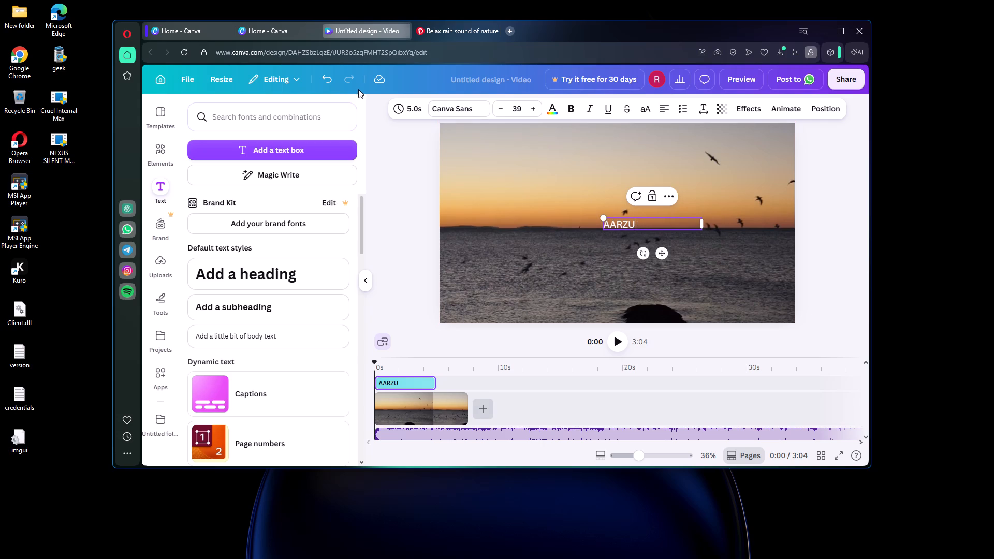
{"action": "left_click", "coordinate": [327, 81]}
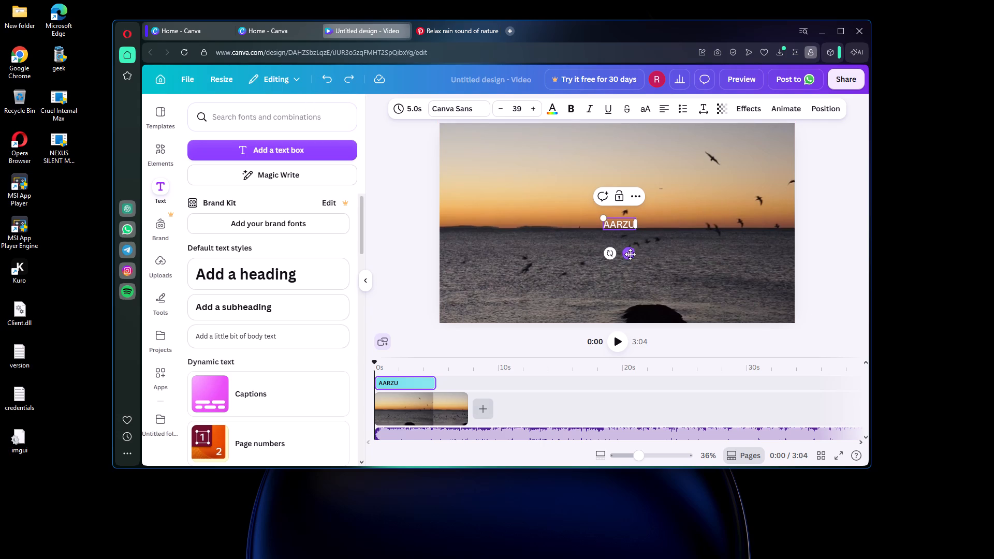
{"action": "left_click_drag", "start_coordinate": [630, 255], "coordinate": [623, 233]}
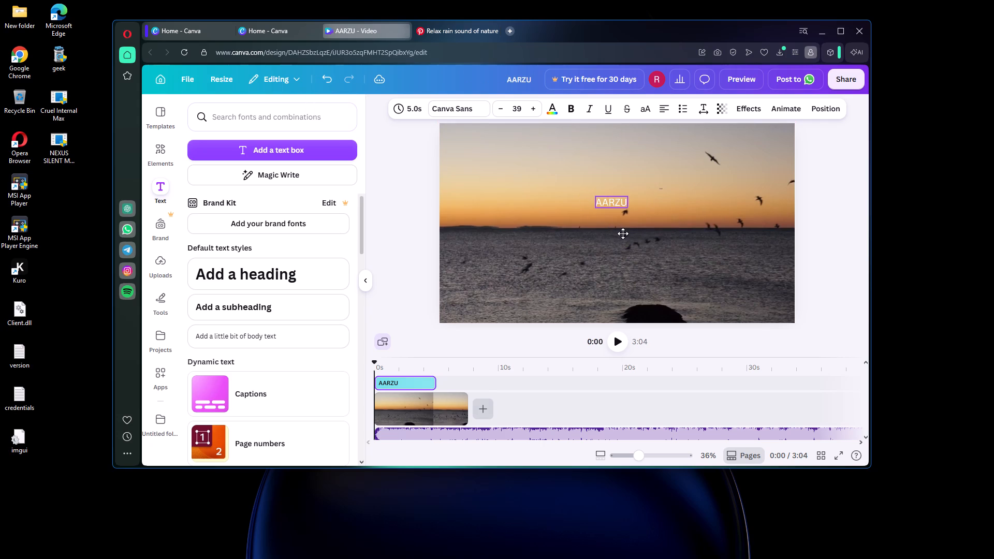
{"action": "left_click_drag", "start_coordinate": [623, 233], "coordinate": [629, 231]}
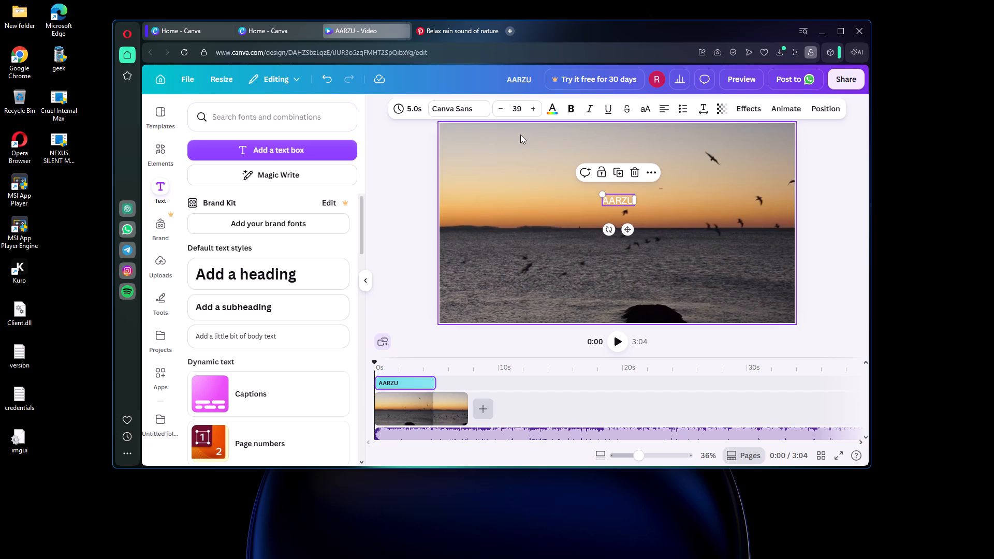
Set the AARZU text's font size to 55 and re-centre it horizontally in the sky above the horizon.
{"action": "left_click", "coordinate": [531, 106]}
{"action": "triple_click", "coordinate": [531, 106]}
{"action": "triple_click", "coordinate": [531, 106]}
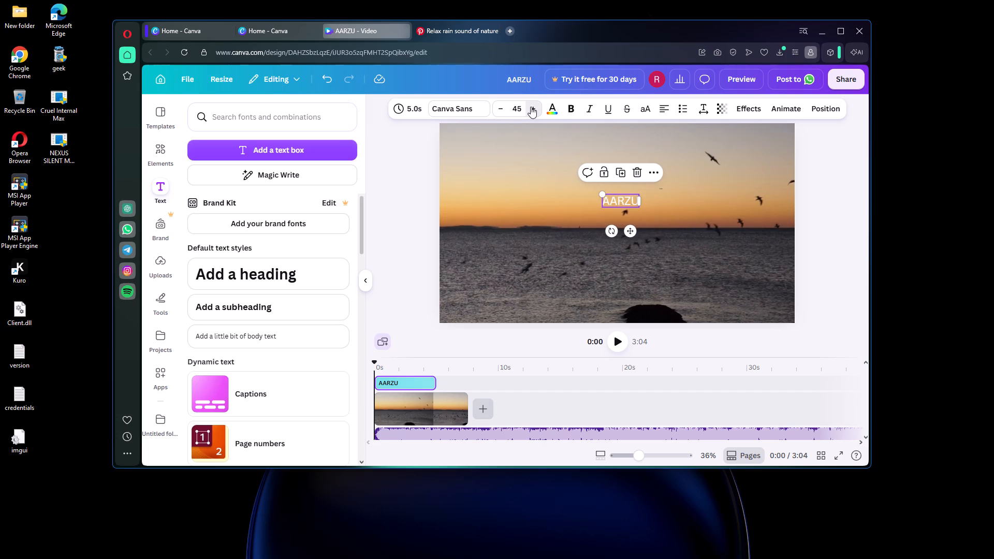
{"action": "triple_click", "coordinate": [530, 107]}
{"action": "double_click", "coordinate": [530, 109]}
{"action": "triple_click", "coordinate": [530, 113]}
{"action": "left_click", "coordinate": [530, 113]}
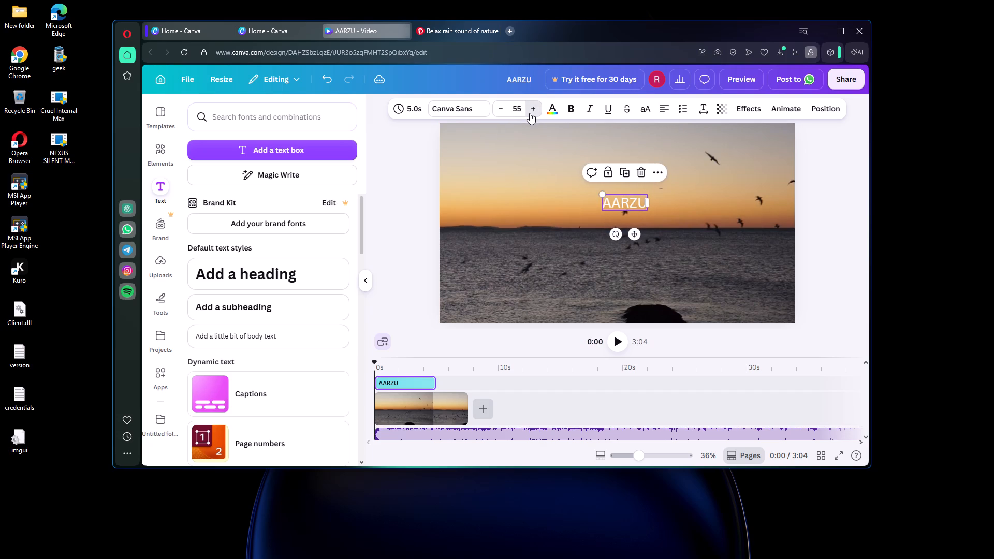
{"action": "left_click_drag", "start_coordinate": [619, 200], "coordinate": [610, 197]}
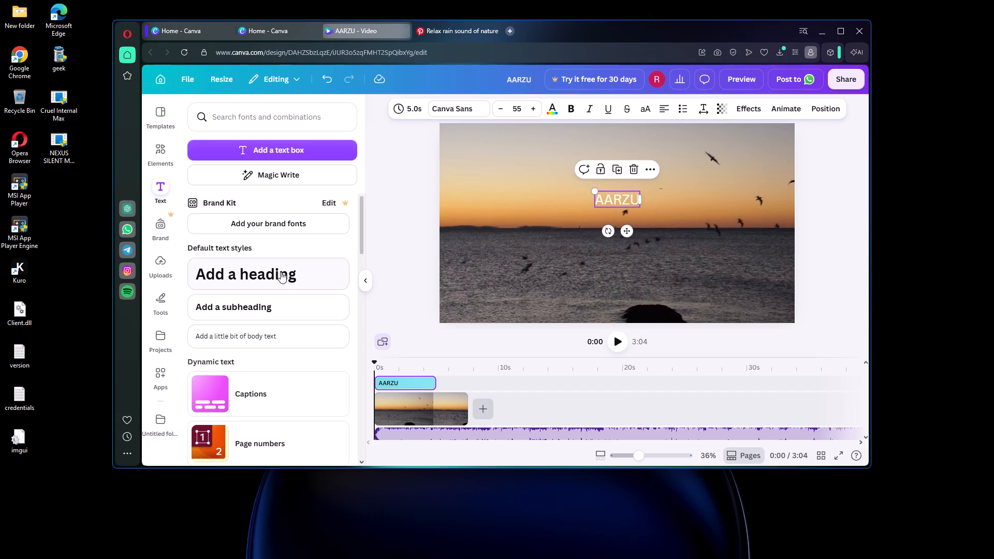
Check the brand fonts option, dismiss its upgrade offer, and browse the font combinations for a title style.
{"action": "left_click", "coordinate": [284, 219]}
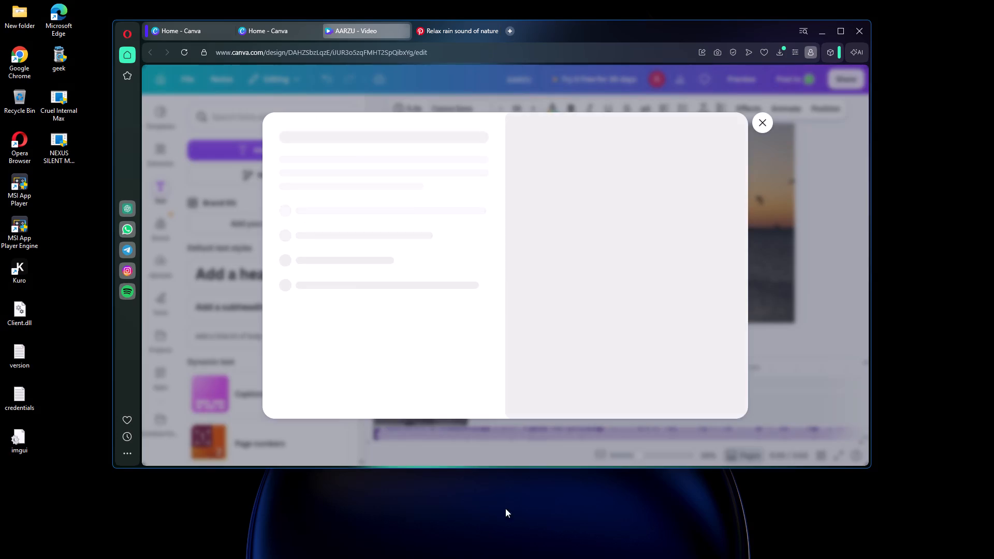
{"action": "left_click", "coordinate": [759, 115]}
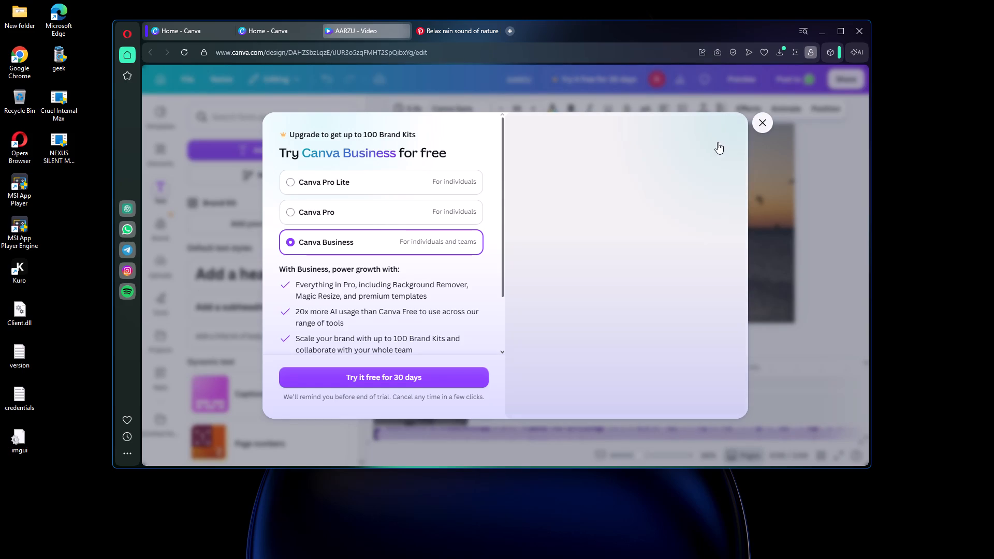
{"action": "left_click", "coordinate": [761, 125]}
{"action": "scroll", "coordinate": [259, 272], "scroll_direction": "down", "scroll_amount": 3}
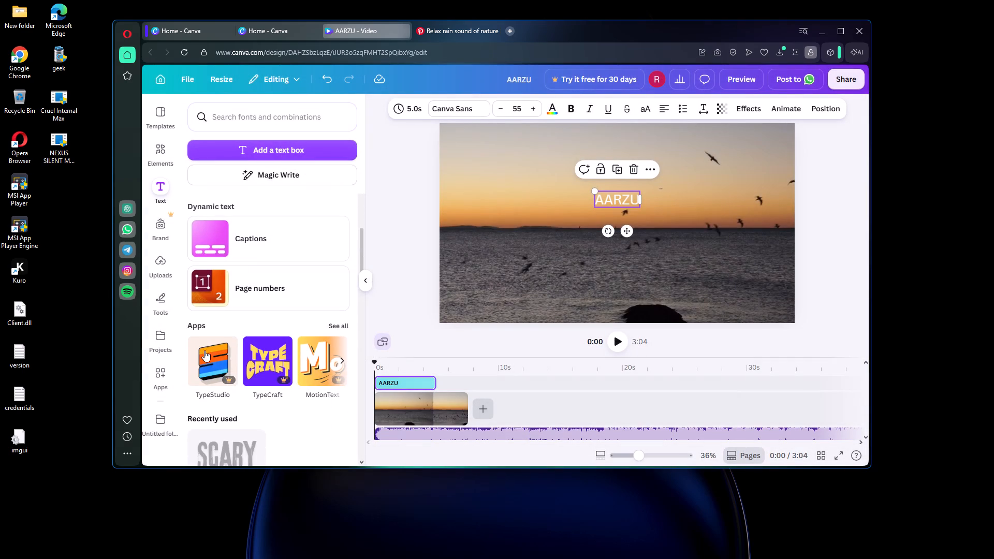
{"action": "scroll", "coordinate": [243, 365], "scroll_direction": "down", "scroll_amount": 9}
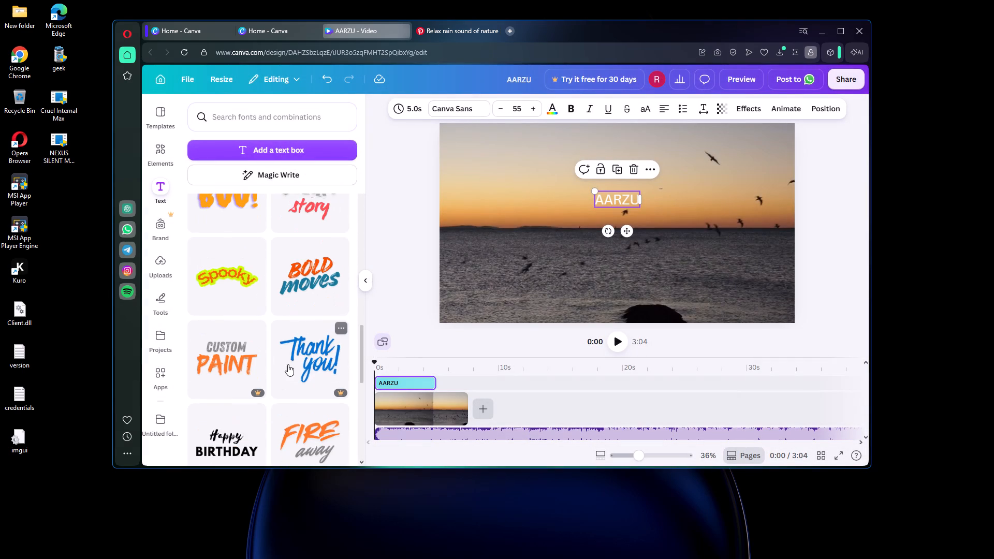
{"action": "scroll", "coordinate": [276, 360], "scroll_direction": "down", "scroll_amount": 8}
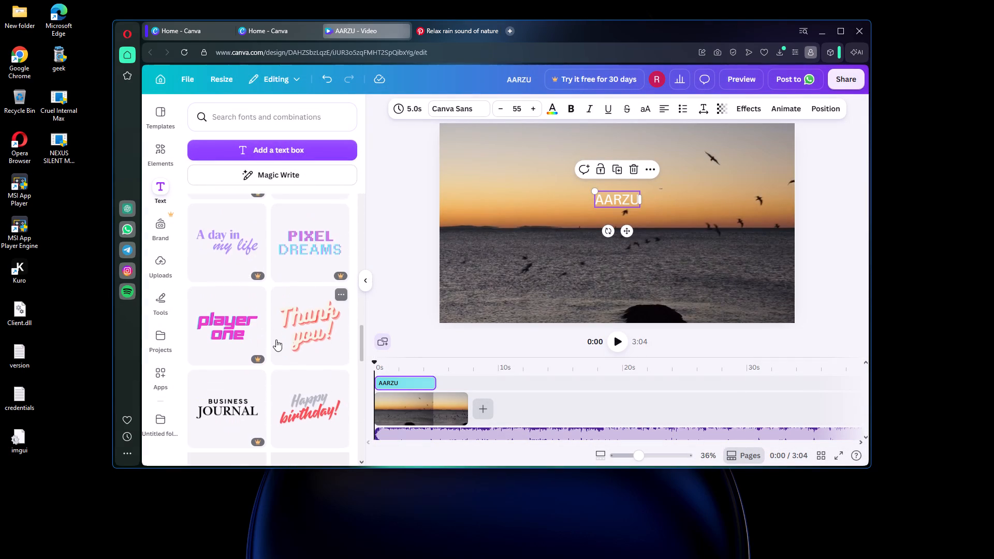
{"action": "scroll", "coordinate": [276, 340], "scroll_direction": "down", "scroll_amount": 2}
{"action": "scroll", "coordinate": [294, 345], "scroll_direction": "up", "scroll_amount": 12}
{"action": "scroll", "coordinate": [295, 345], "scroll_direction": "down", "scroll_amount": 15}
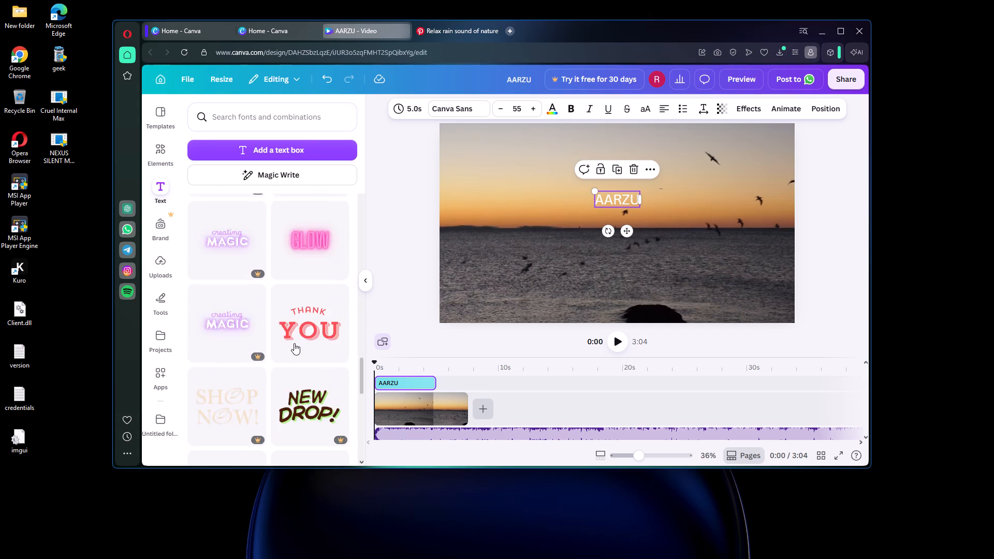
{"action": "scroll", "coordinate": [232, 350], "scroll_direction": "down", "scroll_amount": 4}
{"action": "scroll", "coordinate": [282, 348], "scroll_direction": "down", "scroll_amount": 3}
{"action": "scroll", "coordinate": [275, 373], "scroll_direction": "up", "scroll_amount": 6}
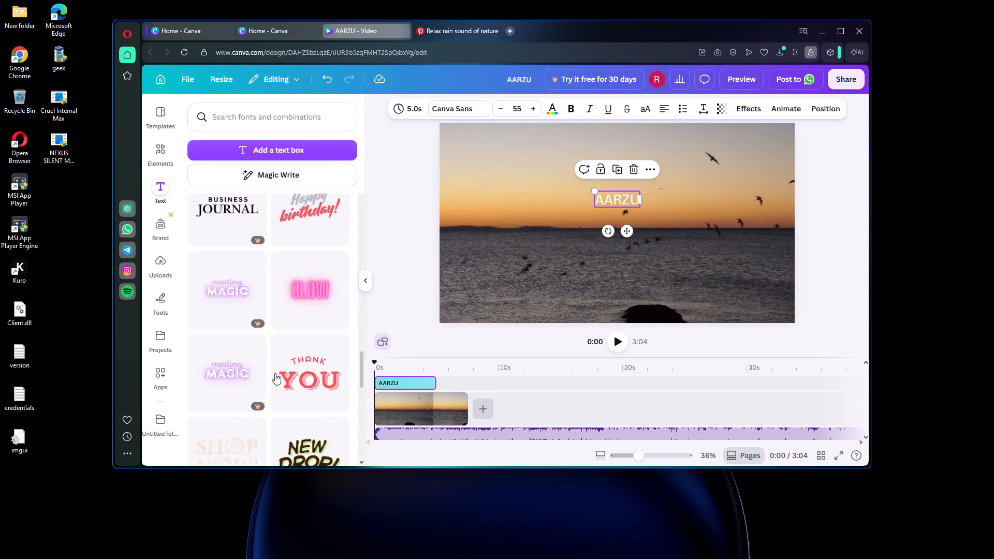
{"action": "scroll", "coordinate": [275, 373], "scroll_direction": "up", "scroll_amount": 16}
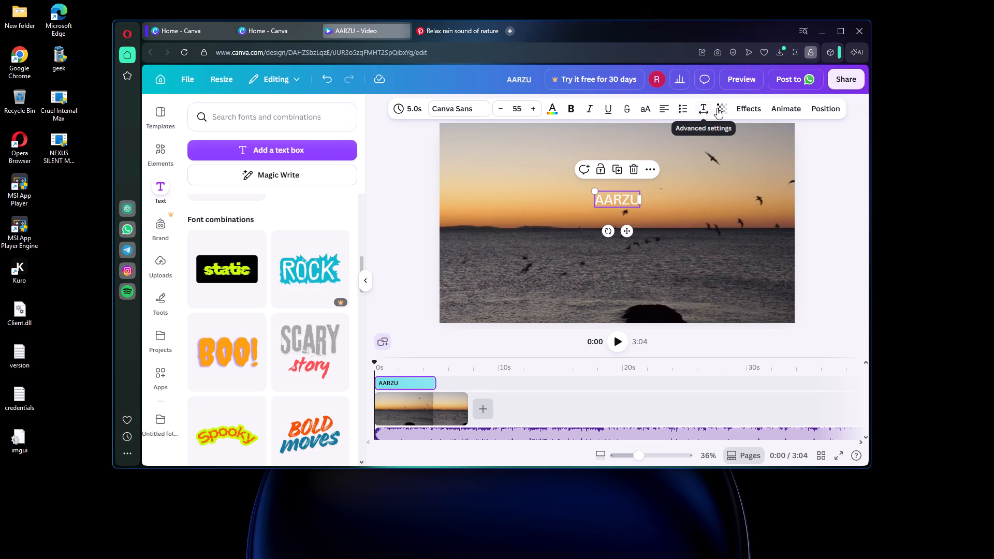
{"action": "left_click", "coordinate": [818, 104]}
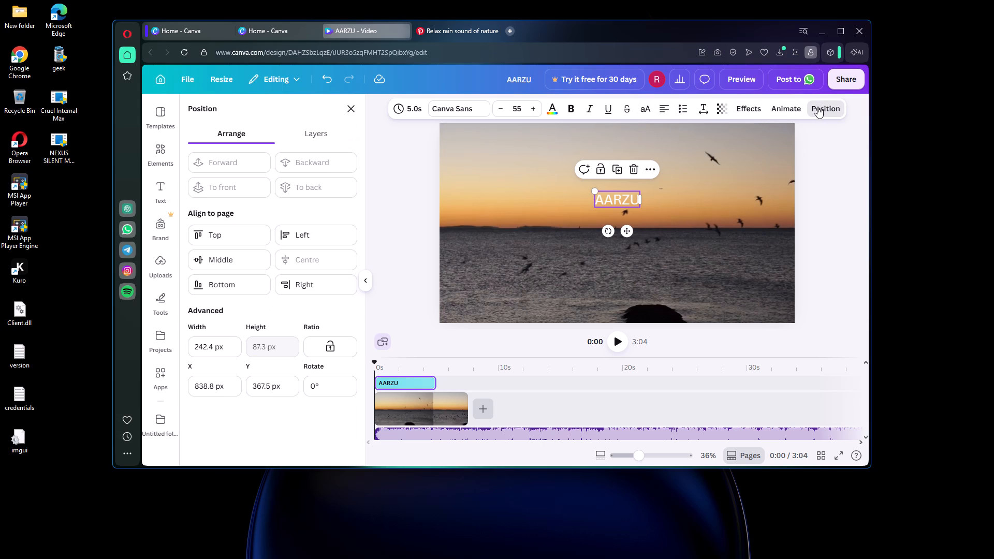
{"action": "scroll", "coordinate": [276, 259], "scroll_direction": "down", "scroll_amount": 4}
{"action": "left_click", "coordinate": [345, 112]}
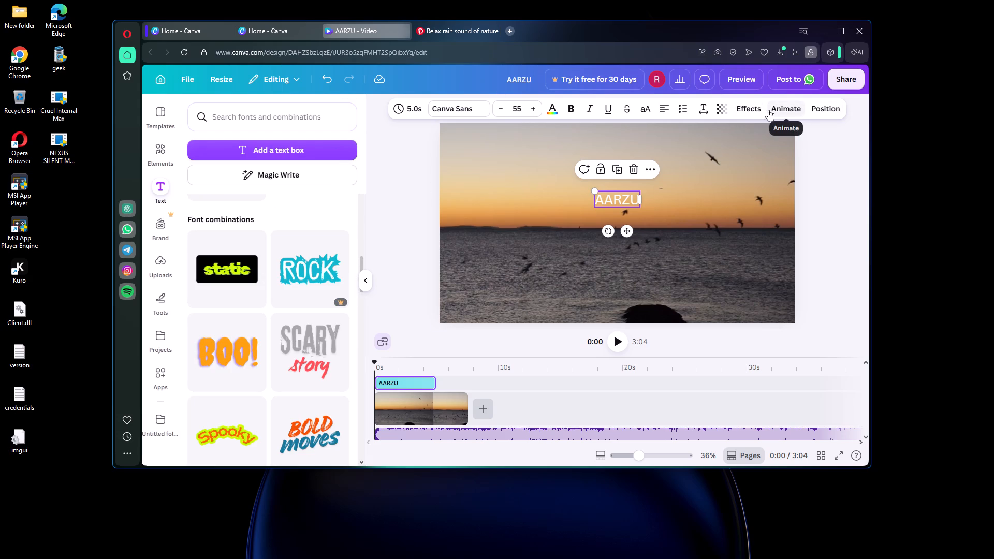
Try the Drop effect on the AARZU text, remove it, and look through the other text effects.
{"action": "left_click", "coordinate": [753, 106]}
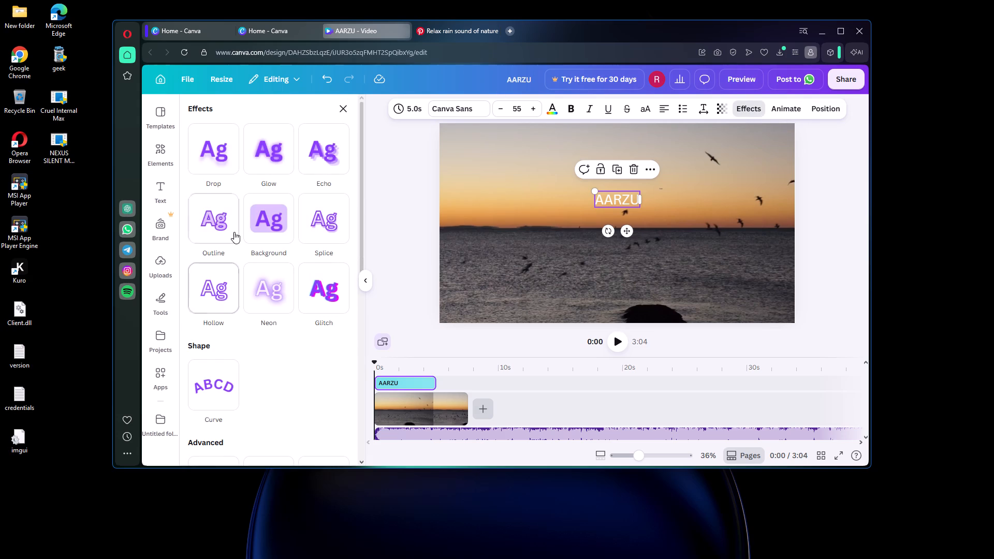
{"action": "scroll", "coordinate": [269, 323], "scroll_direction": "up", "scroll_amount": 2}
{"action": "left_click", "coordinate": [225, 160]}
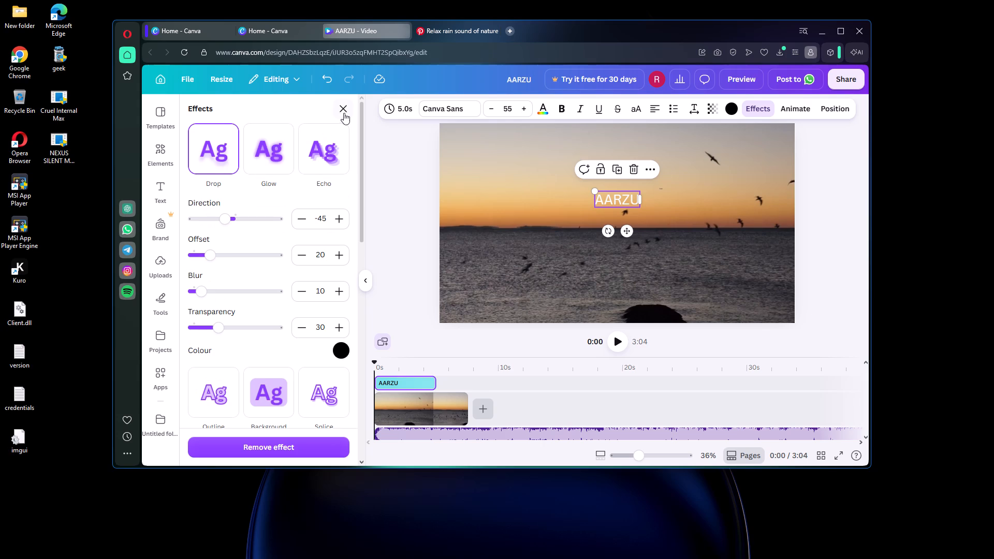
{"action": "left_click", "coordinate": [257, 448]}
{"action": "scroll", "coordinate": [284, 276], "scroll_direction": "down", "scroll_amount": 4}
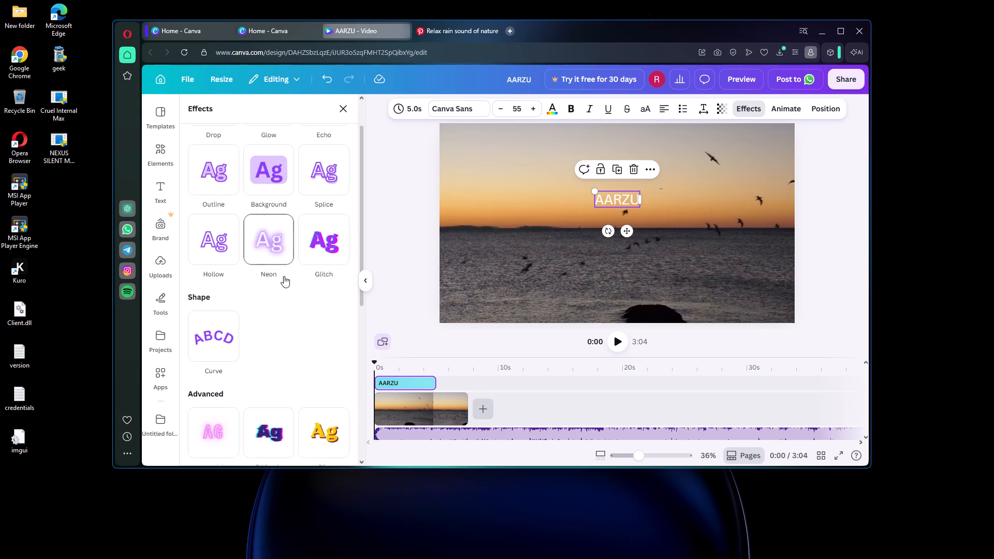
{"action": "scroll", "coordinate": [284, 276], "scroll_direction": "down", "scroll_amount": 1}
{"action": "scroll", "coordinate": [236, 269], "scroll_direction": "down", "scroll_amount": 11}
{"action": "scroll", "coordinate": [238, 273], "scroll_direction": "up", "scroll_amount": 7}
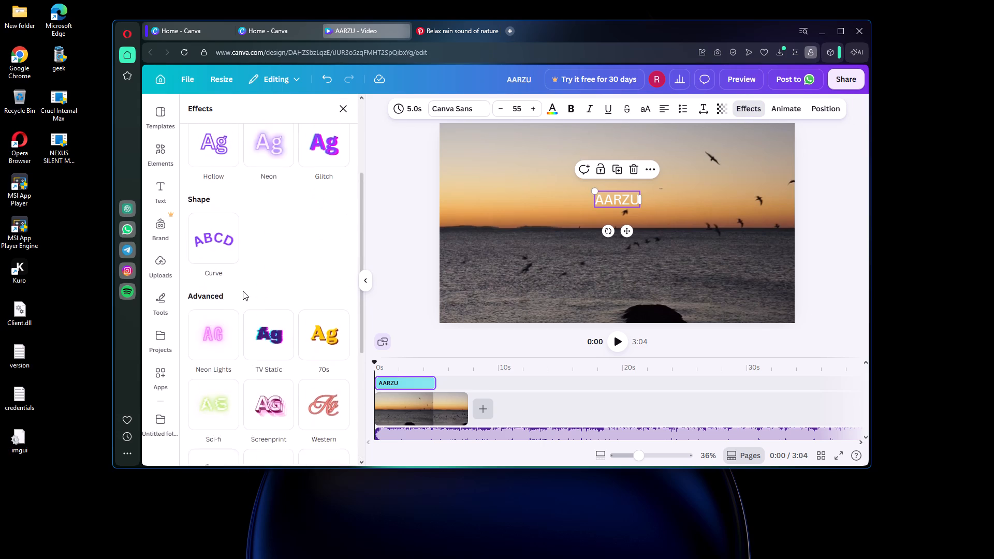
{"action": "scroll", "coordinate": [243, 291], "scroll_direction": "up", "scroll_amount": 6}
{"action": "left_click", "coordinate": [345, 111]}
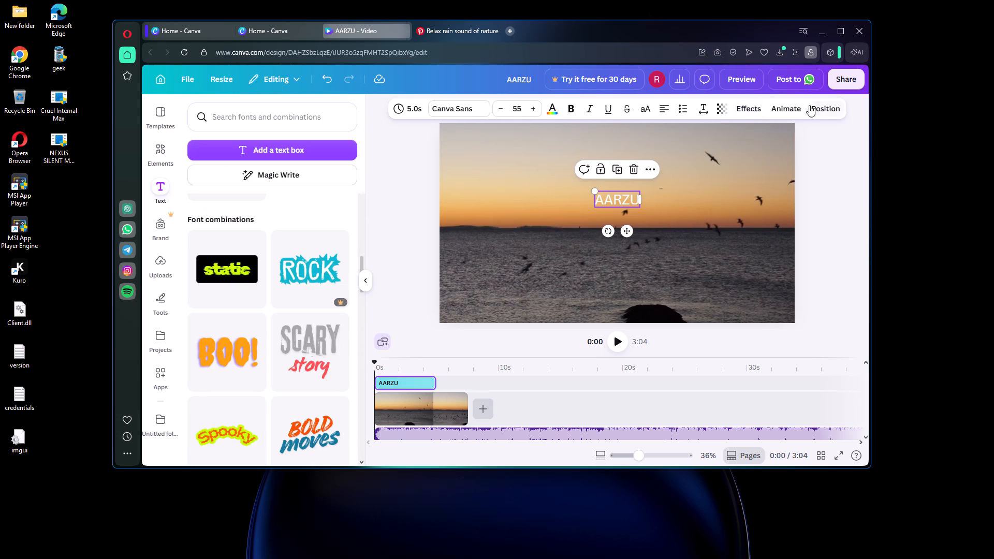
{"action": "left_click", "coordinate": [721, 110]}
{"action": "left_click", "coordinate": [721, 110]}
Delete the AARZU text from the sunset clip.
{"action": "left_click", "coordinate": [648, 166]}
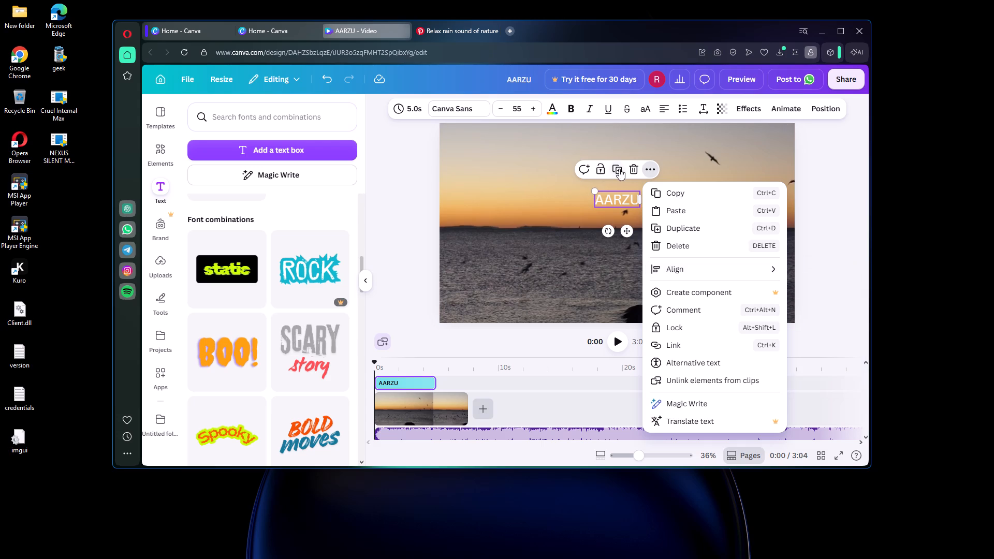
{"action": "left_click", "coordinate": [633, 169]}
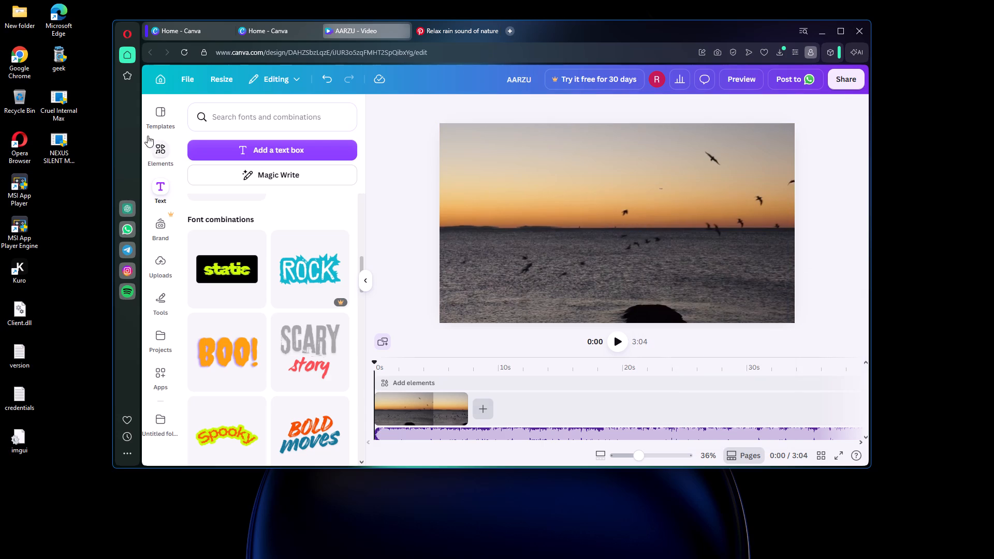
Add the Black Grunge Review Movie Channel Video template as a new page after the sunset clip and show it at 0:10.
{"action": "left_click", "coordinate": [156, 120]}
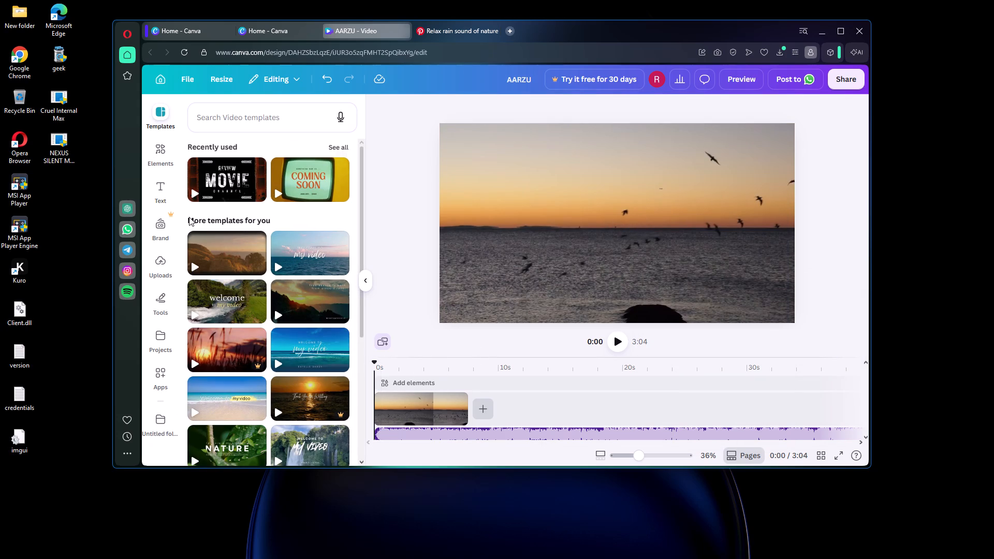
{"action": "left_click", "coordinate": [218, 175]}
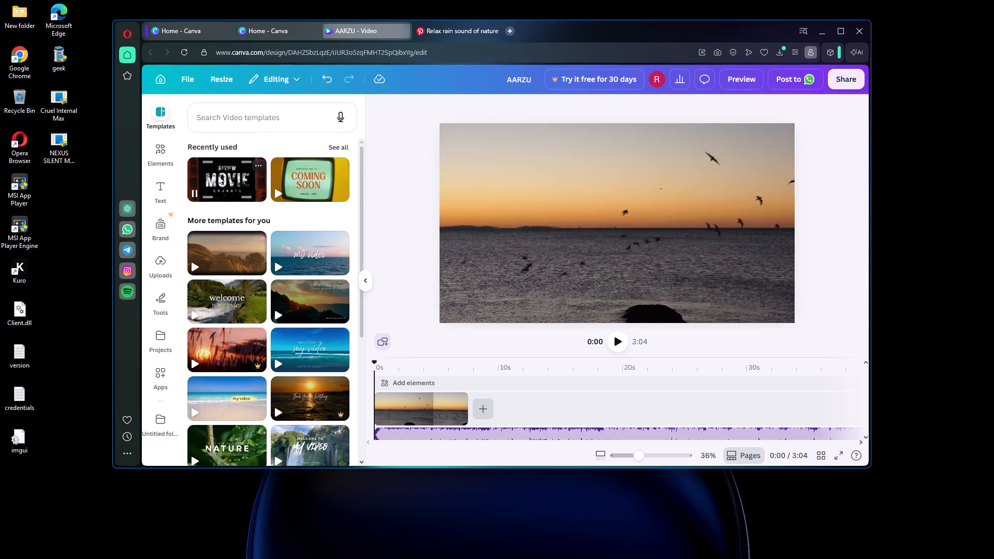
{"action": "left_click", "coordinate": [612, 233]}
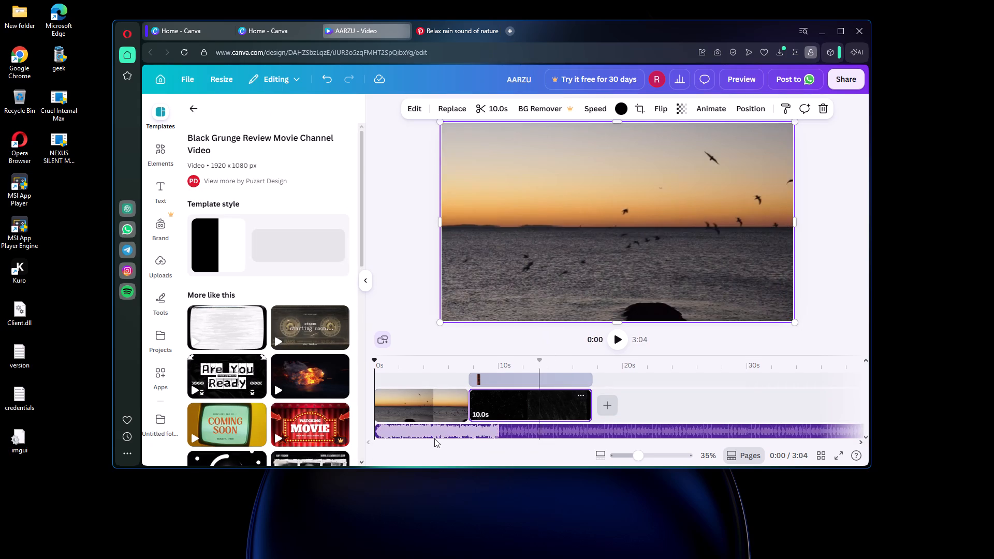
{"action": "left_click", "coordinate": [501, 395]}
{"action": "scroll", "coordinate": [518, 398], "scroll_direction": "up", "scroll_amount": 3}
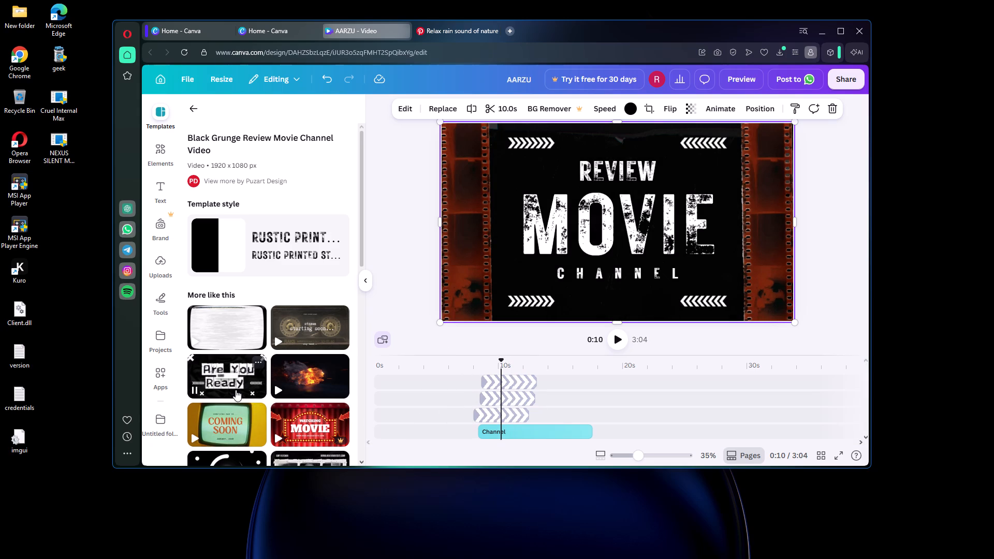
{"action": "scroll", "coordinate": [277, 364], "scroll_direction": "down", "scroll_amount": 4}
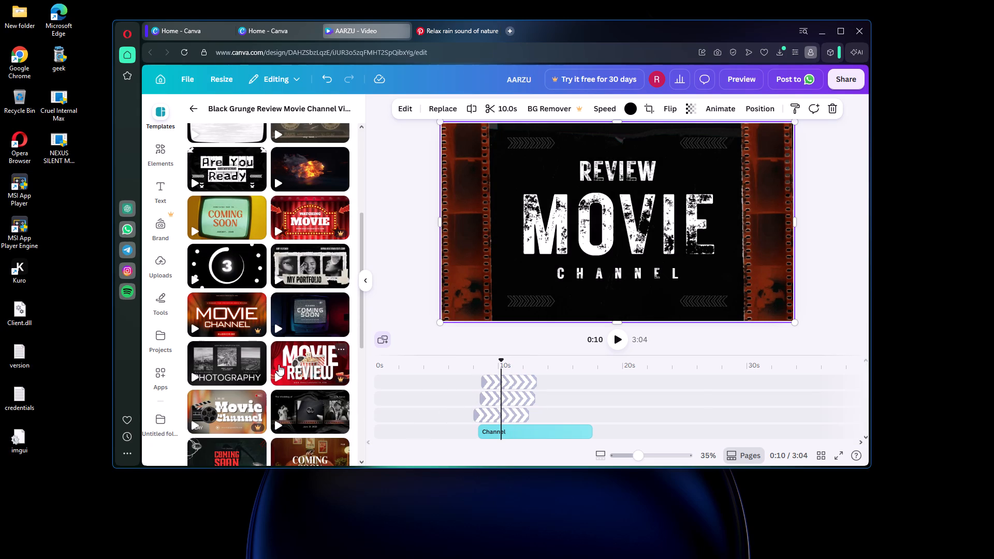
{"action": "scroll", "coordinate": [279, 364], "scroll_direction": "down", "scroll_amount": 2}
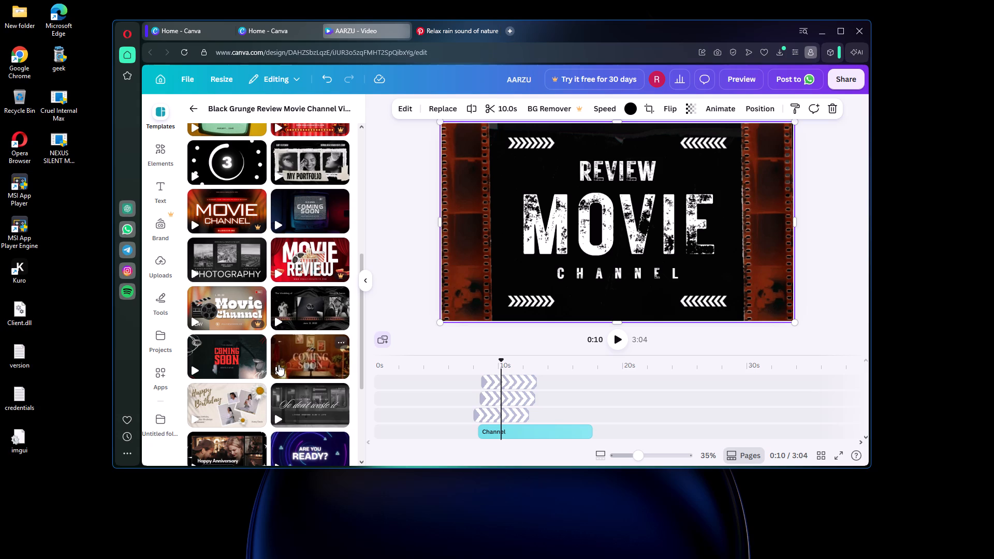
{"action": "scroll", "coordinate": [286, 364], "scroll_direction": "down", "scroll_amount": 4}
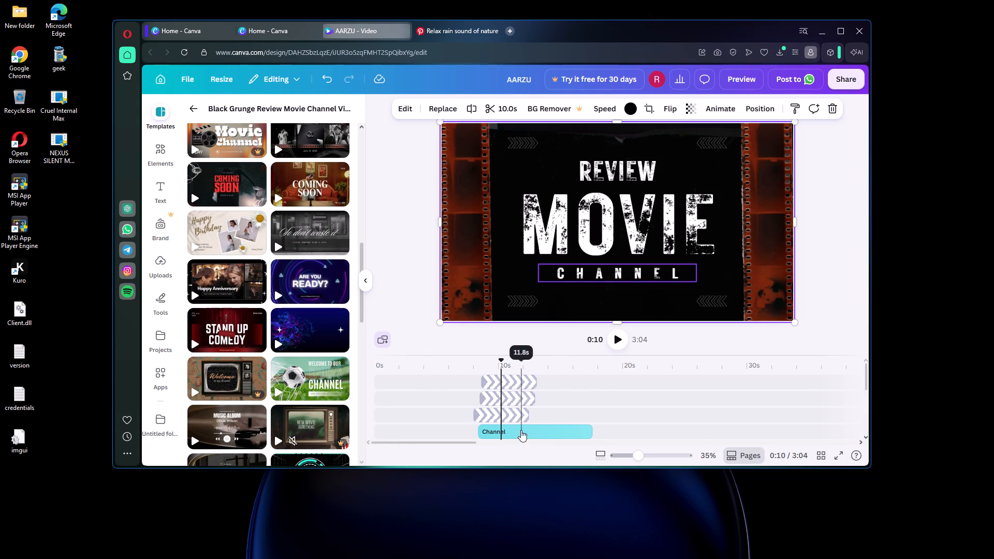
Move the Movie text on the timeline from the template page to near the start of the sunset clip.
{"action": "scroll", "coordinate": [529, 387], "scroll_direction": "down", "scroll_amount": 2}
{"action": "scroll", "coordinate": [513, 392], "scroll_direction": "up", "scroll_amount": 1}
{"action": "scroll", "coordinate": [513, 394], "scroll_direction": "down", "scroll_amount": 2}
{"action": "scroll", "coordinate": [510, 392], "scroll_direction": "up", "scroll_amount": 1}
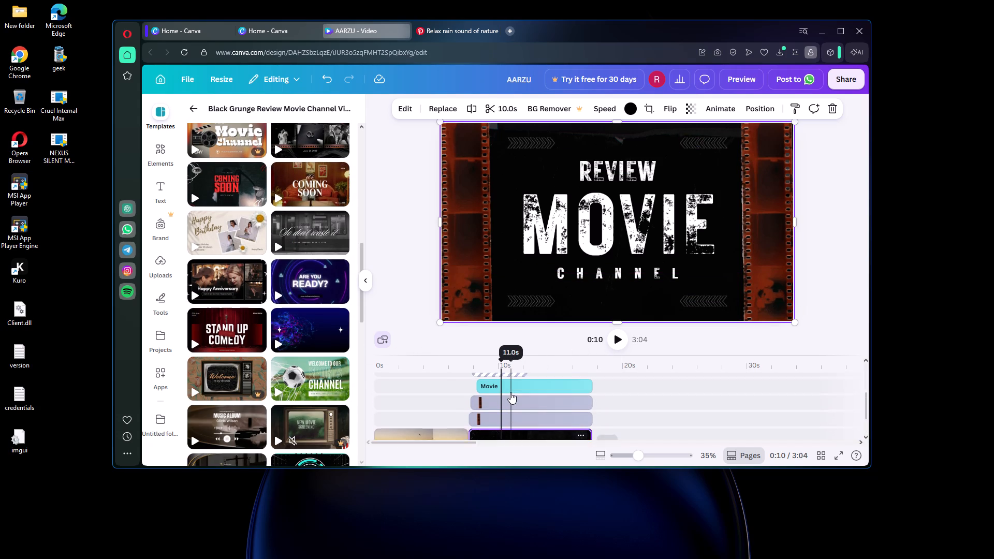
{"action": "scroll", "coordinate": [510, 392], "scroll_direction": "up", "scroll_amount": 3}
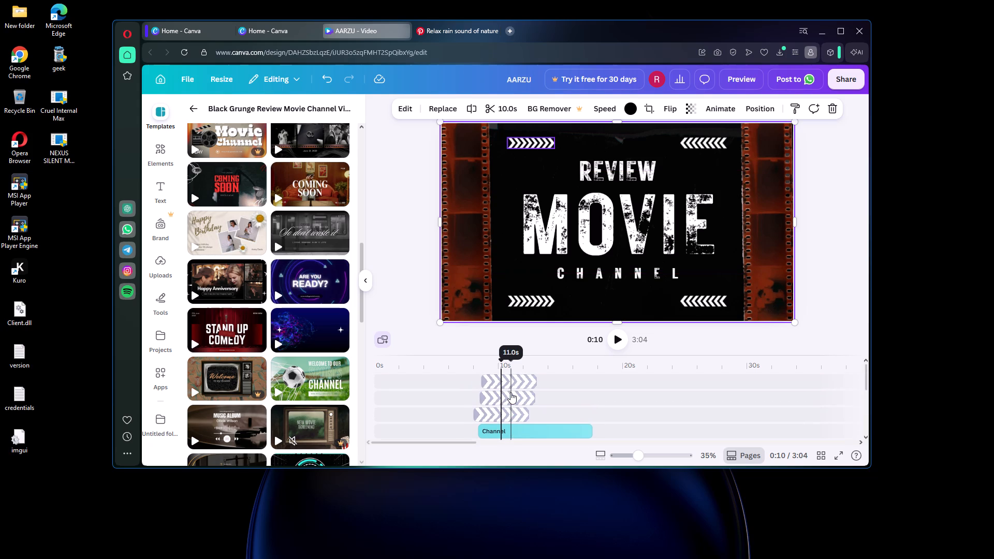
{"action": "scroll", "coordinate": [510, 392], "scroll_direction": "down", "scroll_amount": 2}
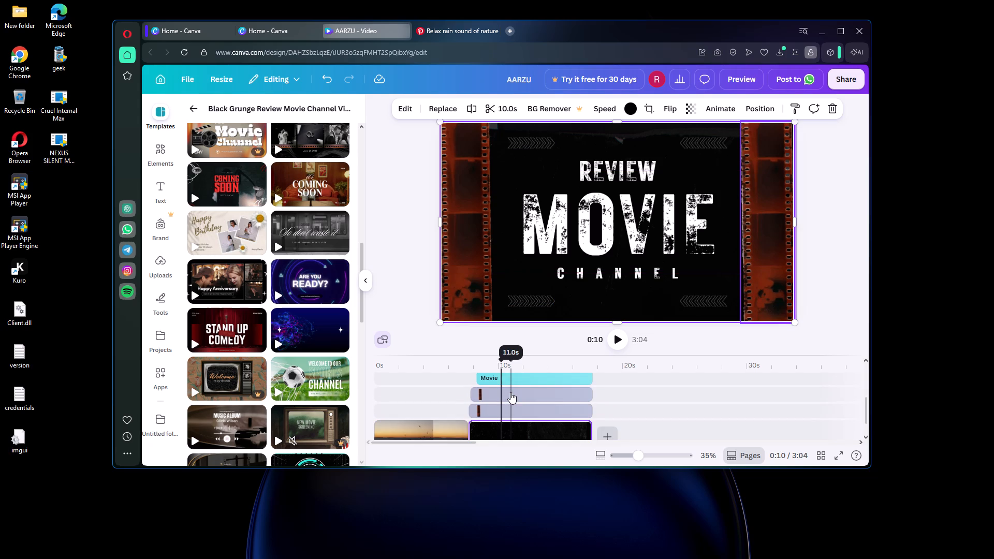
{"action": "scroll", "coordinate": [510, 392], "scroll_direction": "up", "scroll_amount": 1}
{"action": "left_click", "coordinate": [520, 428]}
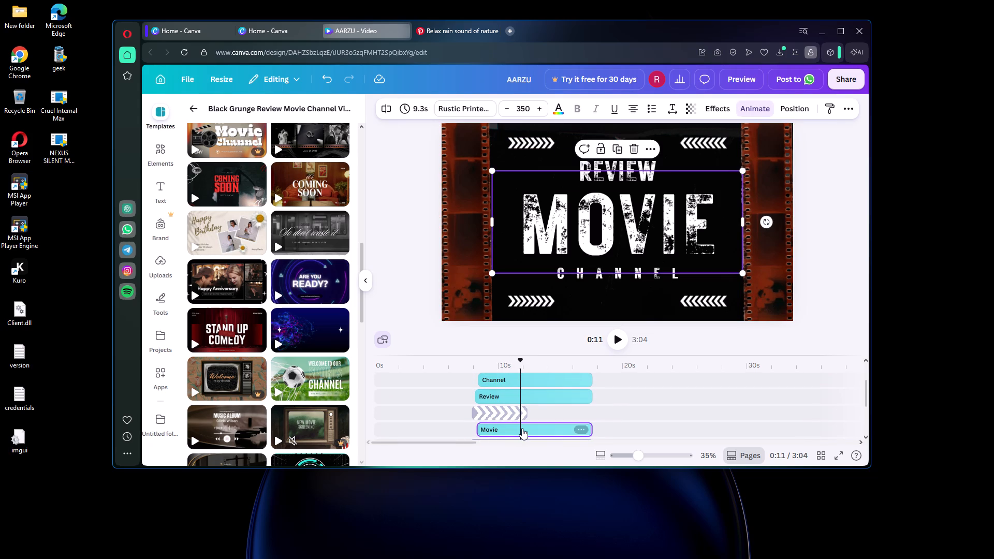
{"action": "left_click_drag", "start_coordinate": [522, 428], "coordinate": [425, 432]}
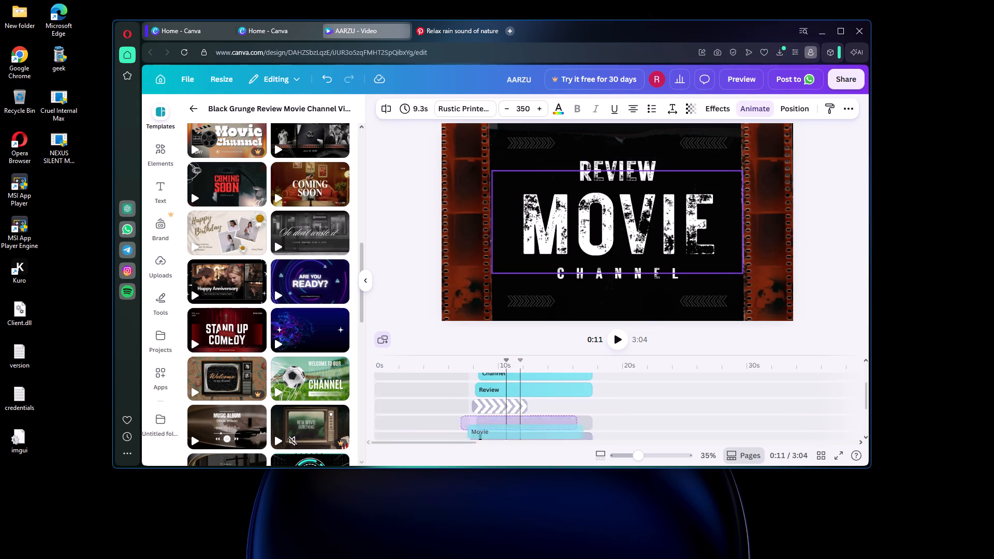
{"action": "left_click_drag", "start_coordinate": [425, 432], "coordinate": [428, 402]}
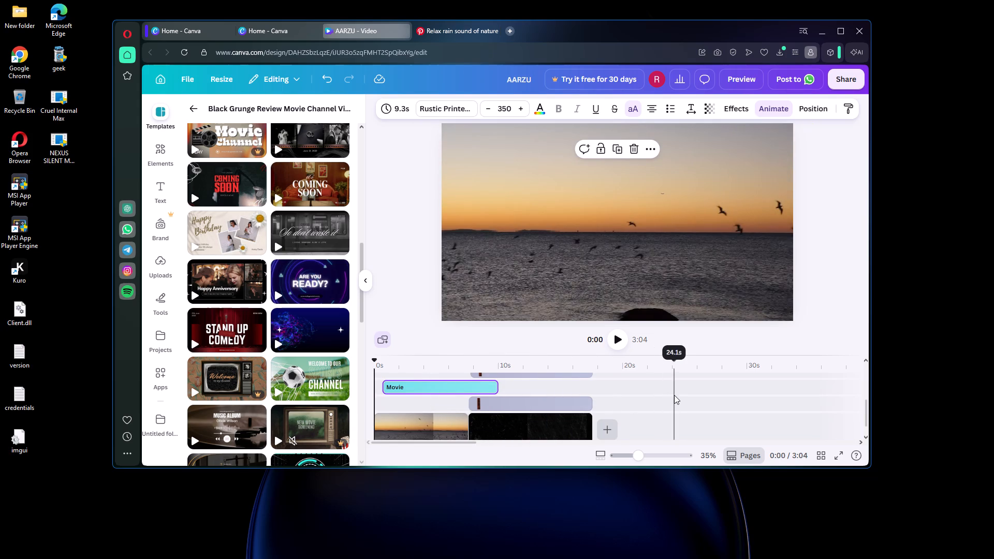
Delete the chevron arrows, the Review and Channel texts, and both film strips from the template page.
{"action": "scroll", "coordinate": [675, 395], "scroll_direction": "up", "scroll_amount": 2}
{"action": "scroll", "coordinate": [589, 391], "scroll_direction": "up", "scroll_amount": 3}
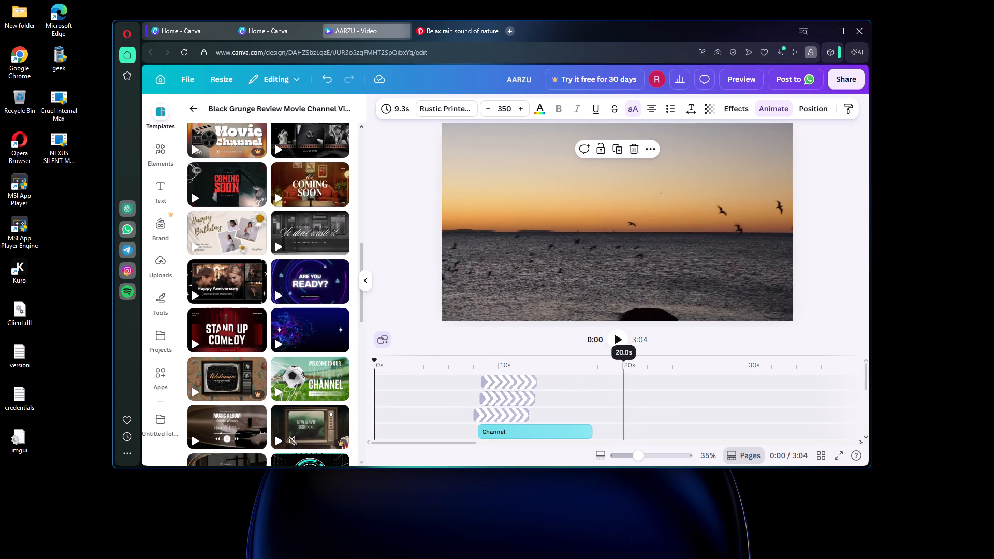
{"action": "left_click_drag", "start_coordinate": [567, 377], "coordinate": [517, 434]}
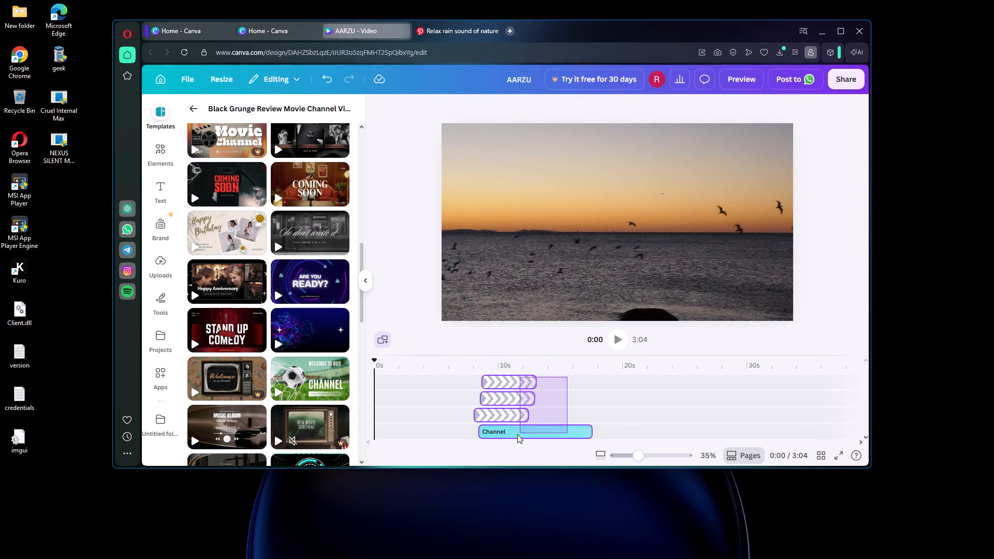
{"action": "left_click_drag", "start_coordinate": [517, 434], "coordinate": [515, 447]}
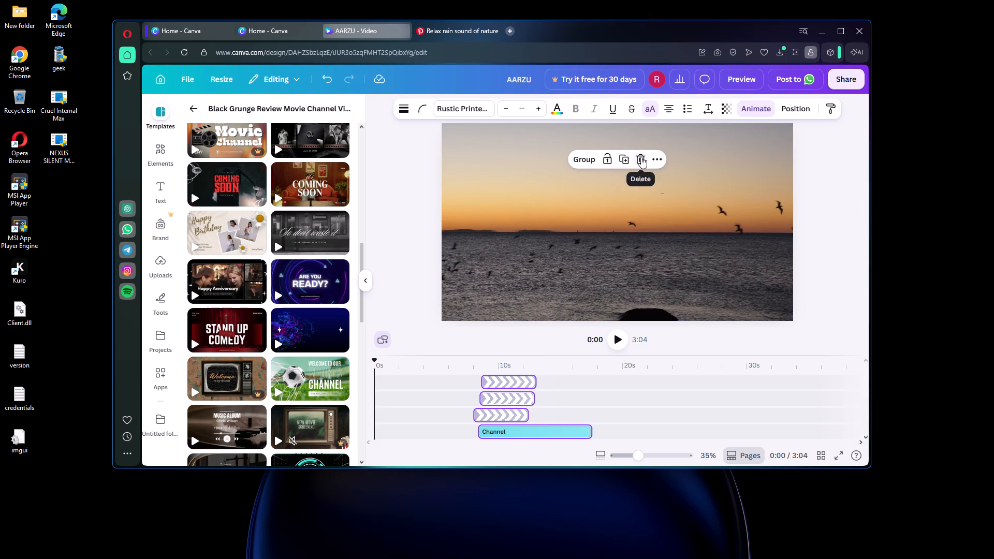
{"action": "left_click", "coordinate": [641, 157]}
{"action": "scroll", "coordinate": [607, 403], "scroll_direction": "up", "scroll_amount": 2}
{"action": "left_click_drag", "start_coordinate": [561, 373], "coordinate": [543, 371]}
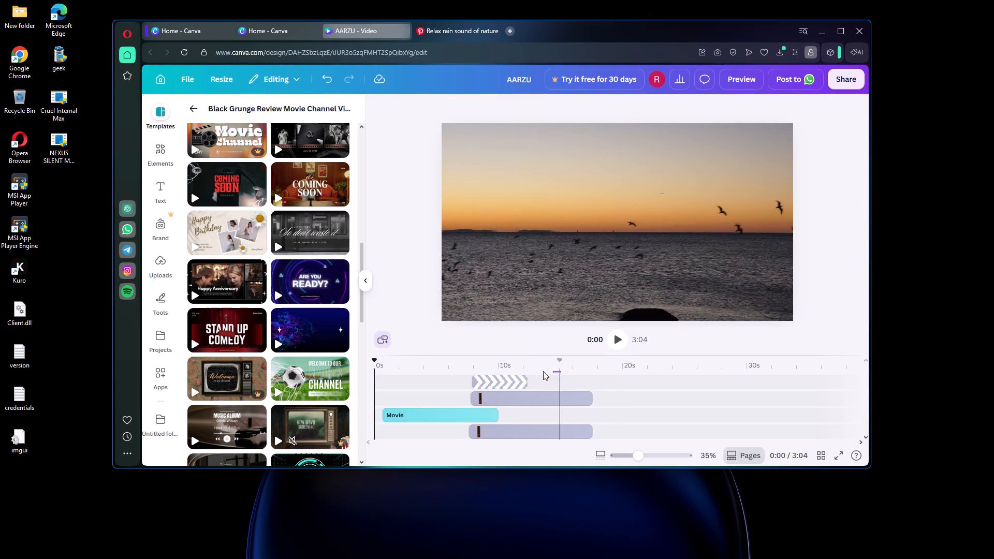
{"action": "left_click_drag", "start_coordinate": [543, 371], "coordinate": [525, 401]}
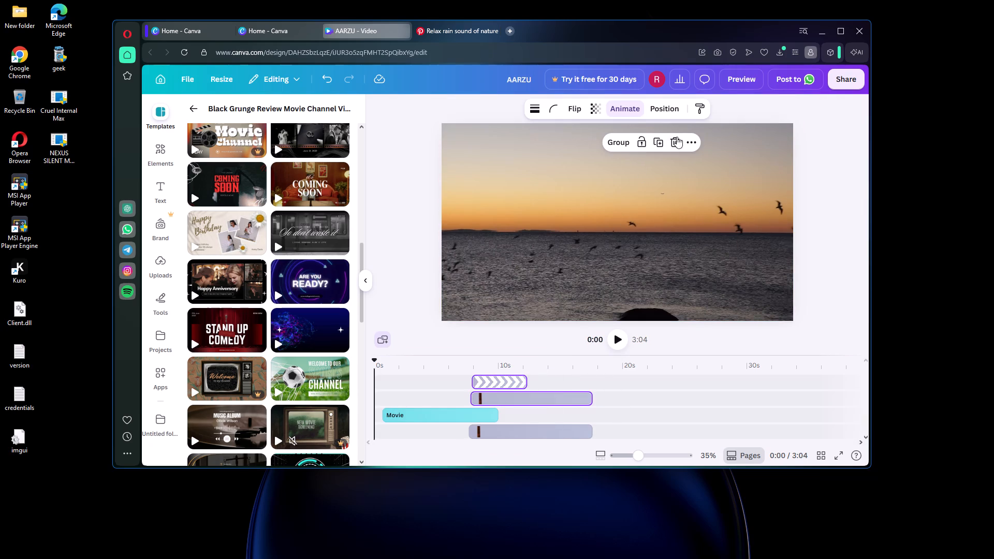
{"action": "left_click", "coordinate": [675, 142]}
{"action": "left_click_drag", "start_coordinate": [635, 385], "coordinate": [589, 386]}
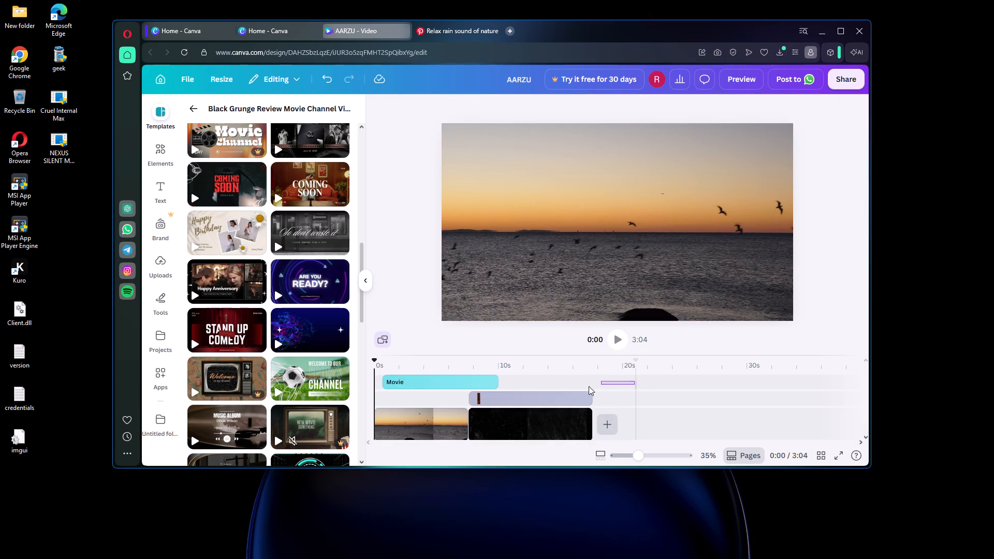
{"action": "left_click_drag", "start_coordinate": [589, 386], "coordinate": [560, 430]}
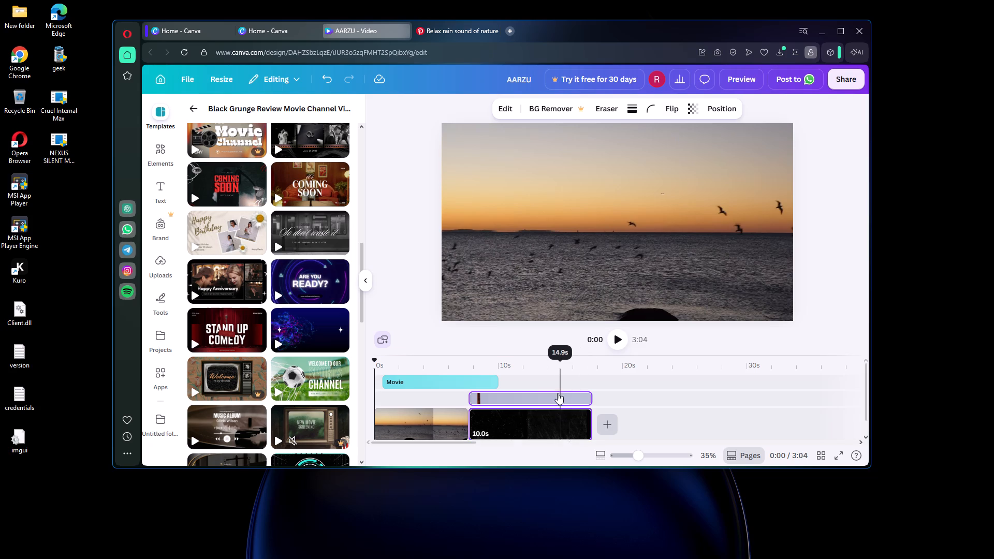
{"action": "left_click", "coordinate": [582, 400]}
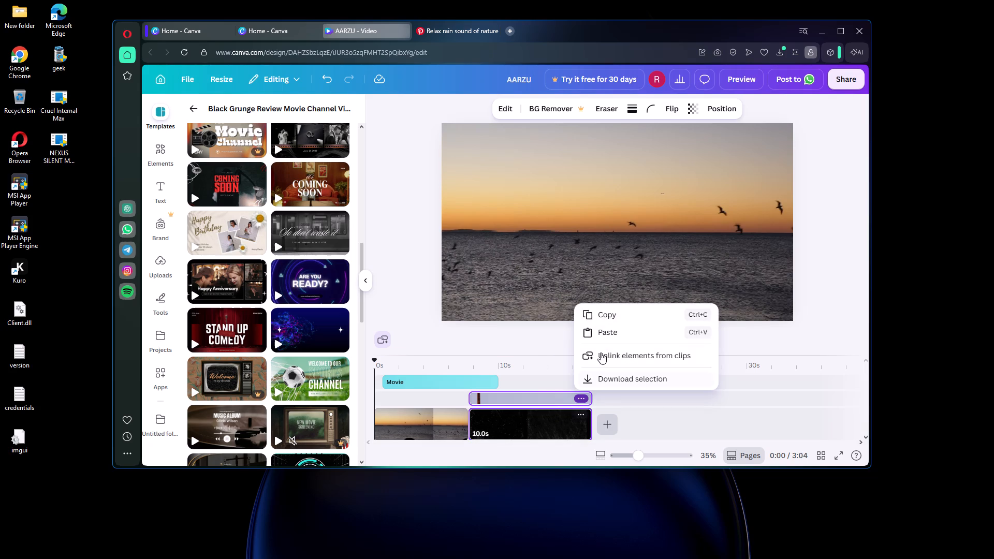
{"action": "left_click", "coordinate": [539, 433]}
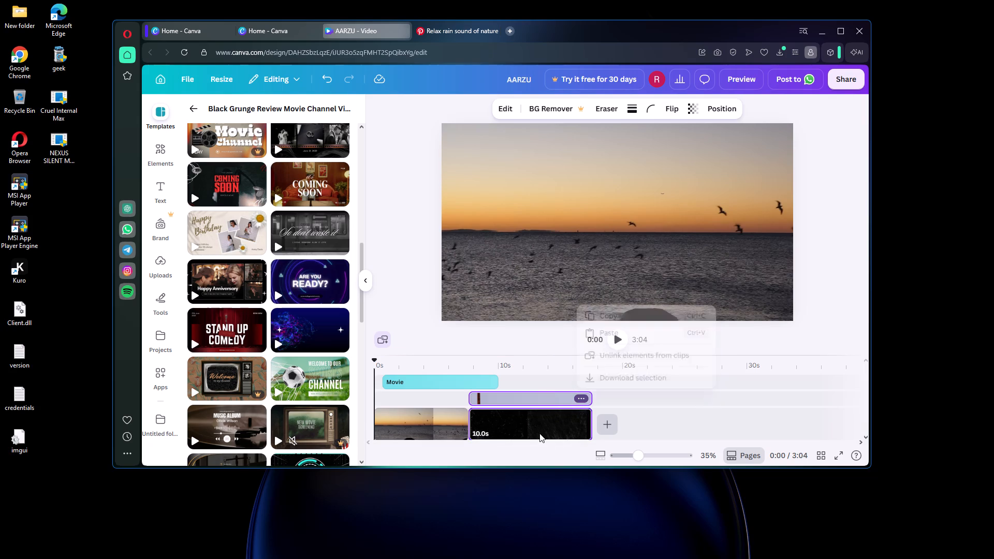
{"action": "left_click", "coordinate": [477, 133]}
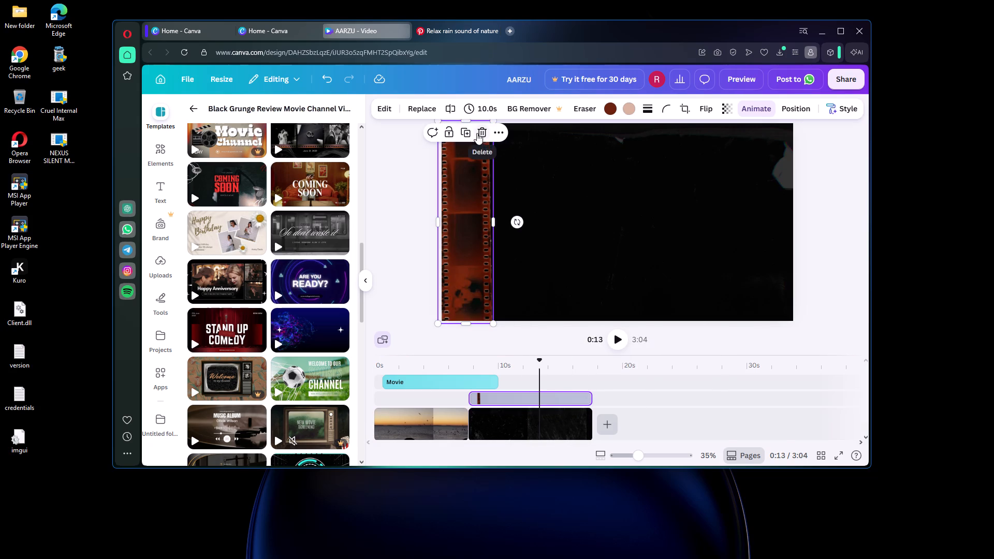
Delete the template's 10-second black background clip that follows the sunset clip.
{"action": "left_click", "coordinate": [555, 420]}
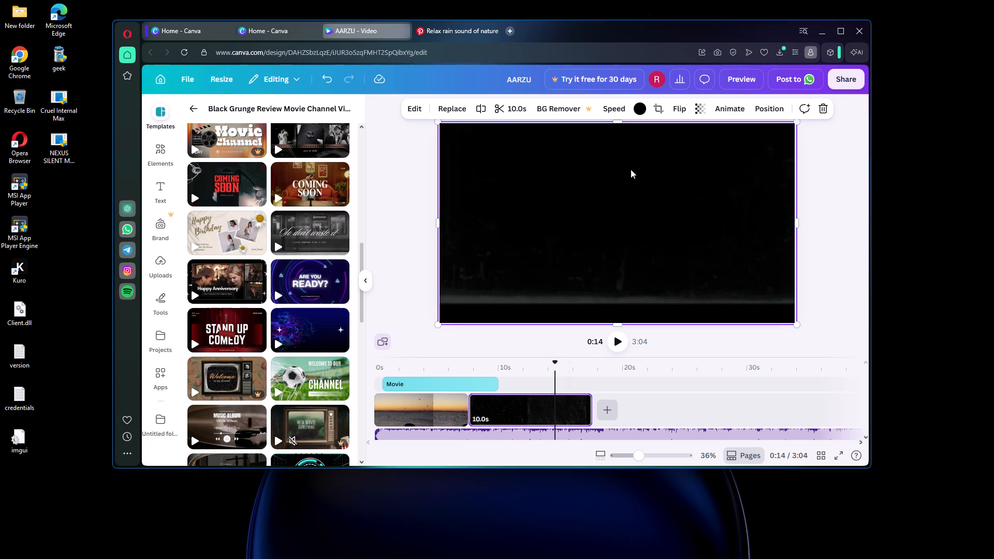
{"action": "left_click", "coordinate": [821, 111]}
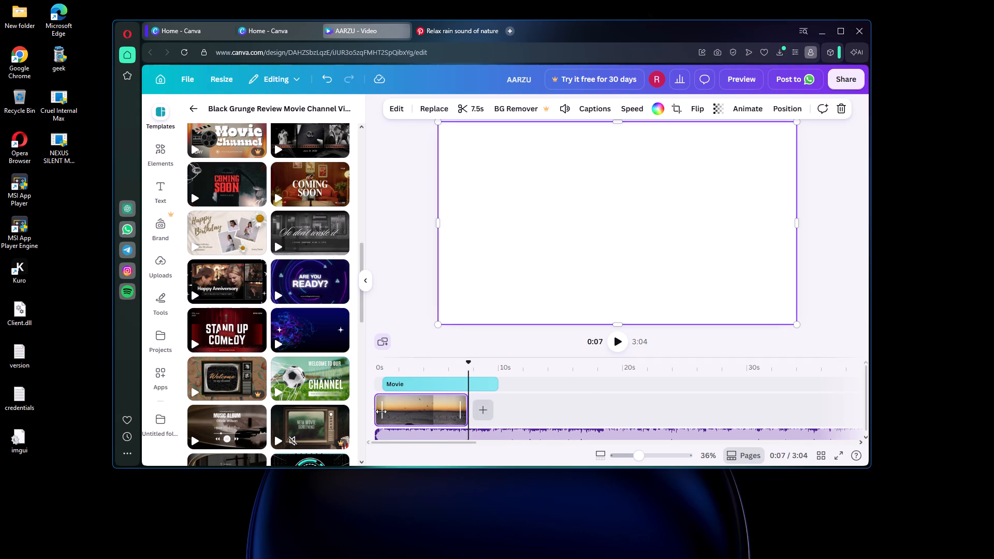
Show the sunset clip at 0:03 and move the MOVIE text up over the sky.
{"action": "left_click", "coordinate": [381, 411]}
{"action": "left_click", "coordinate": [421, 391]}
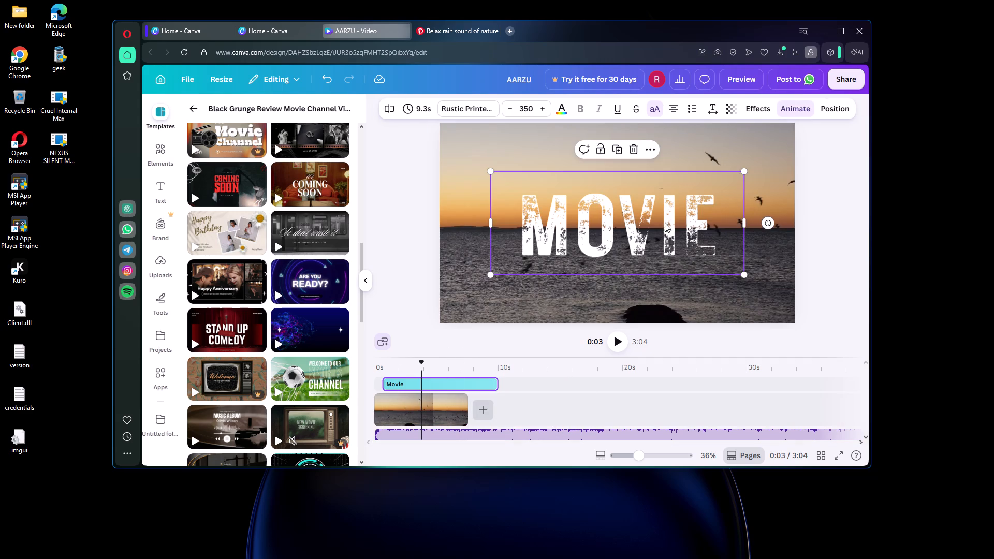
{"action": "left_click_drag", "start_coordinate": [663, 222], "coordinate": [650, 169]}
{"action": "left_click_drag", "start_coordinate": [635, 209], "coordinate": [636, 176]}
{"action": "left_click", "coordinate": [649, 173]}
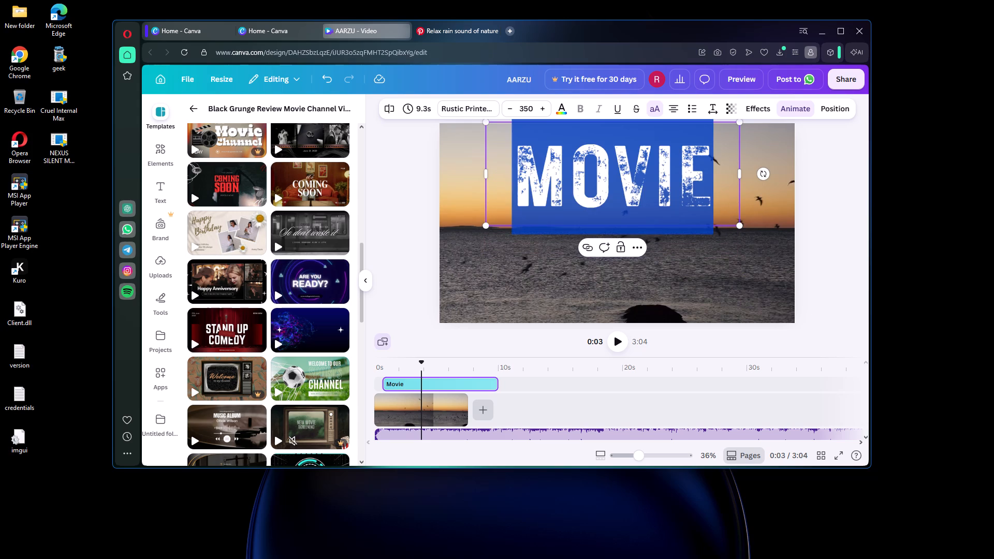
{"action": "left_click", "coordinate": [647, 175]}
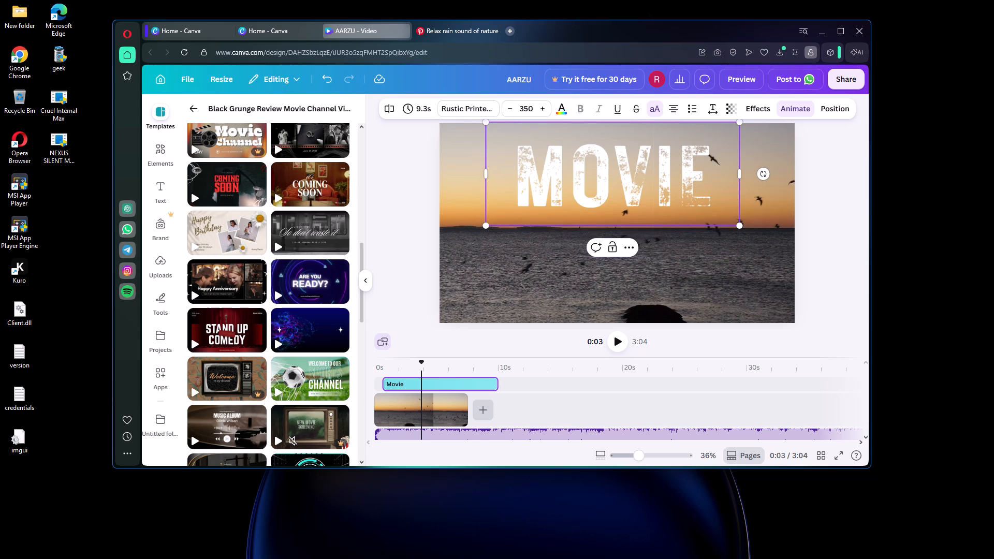
Look through the additional options available for the MOVIE text, on the canvas and on the timeline.
{"action": "scroll", "coordinate": [655, 181], "scroll_direction": "up", "scroll_amount": 3}
{"action": "left_click", "coordinate": [632, 248]}
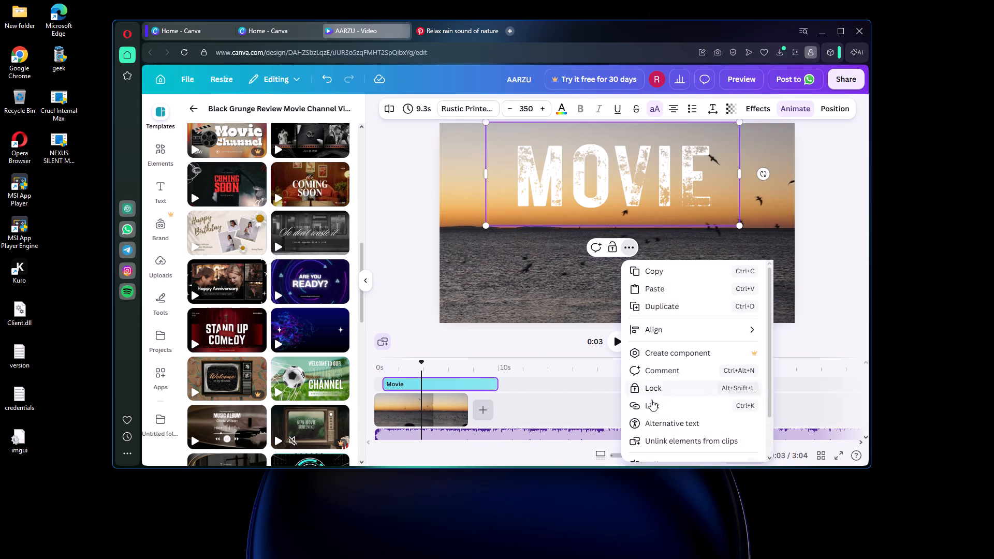
{"action": "scroll", "coordinate": [700, 348], "scroll_direction": "down", "scroll_amount": 4}
{"action": "scroll", "coordinate": [678, 398], "scroll_direction": "down", "scroll_amount": 1}
{"action": "scroll", "coordinate": [641, 420], "scroll_direction": "up", "scroll_amount": 5}
{"action": "scroll", "coordinate": [696, 364], "scroll_direction": "up", "scroll_amount": 3}
{"action": "scroll", "coordinate": [715, 320], "scroll_direction": "up", "scroll_amount": 3}
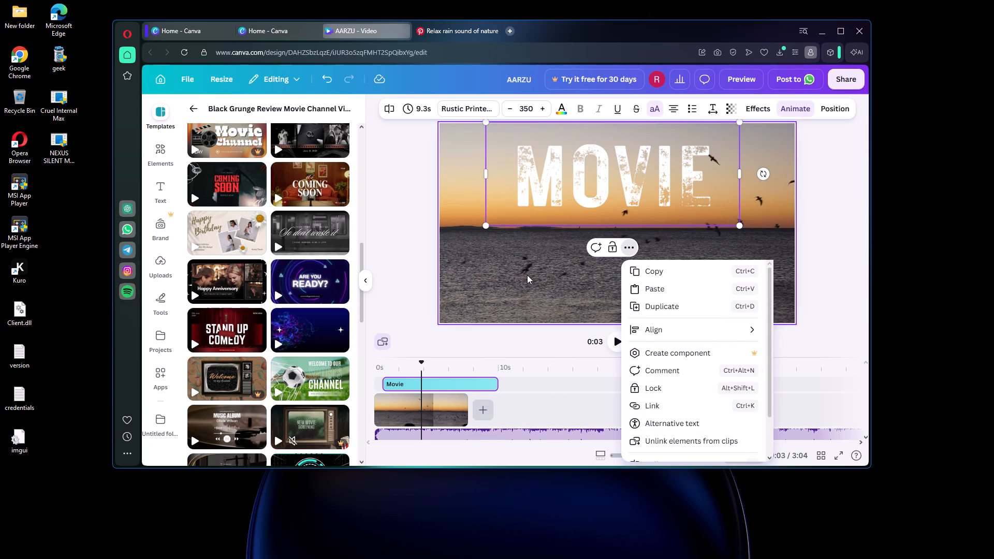
{"action": "left_click", "coordinate": [488, 380]}
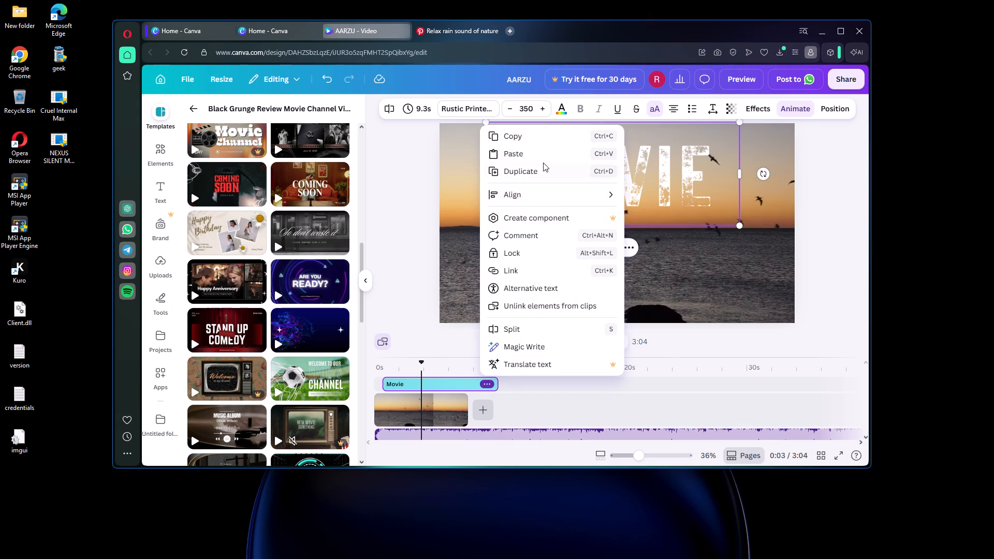
{"action": "right_click", "coordinate": [446, 386]}
{"action": "left_click", "coordinate": [445, 388]}
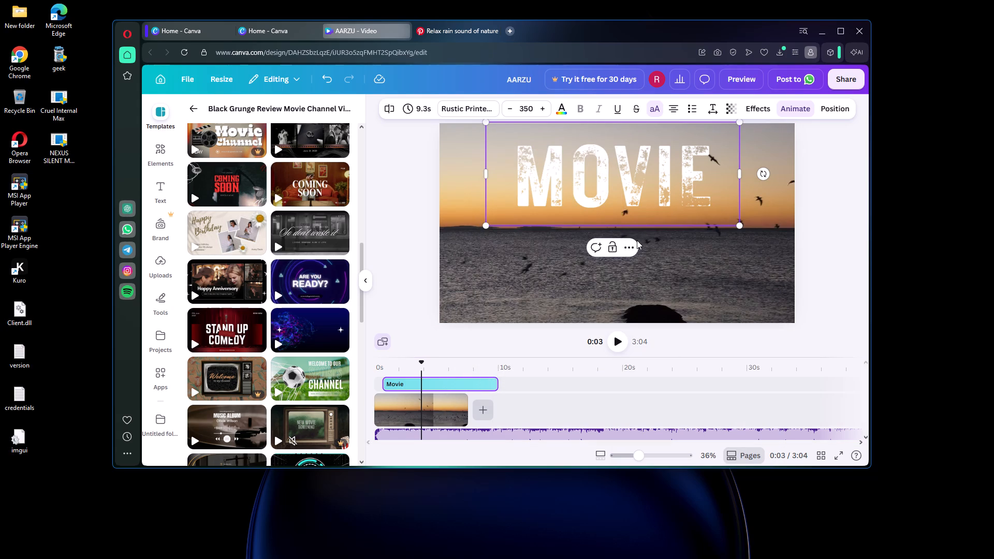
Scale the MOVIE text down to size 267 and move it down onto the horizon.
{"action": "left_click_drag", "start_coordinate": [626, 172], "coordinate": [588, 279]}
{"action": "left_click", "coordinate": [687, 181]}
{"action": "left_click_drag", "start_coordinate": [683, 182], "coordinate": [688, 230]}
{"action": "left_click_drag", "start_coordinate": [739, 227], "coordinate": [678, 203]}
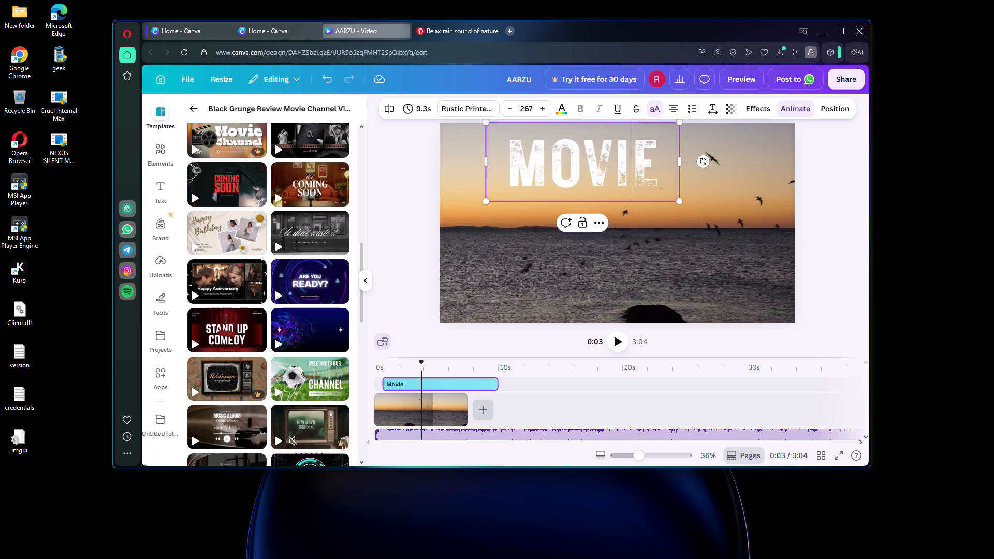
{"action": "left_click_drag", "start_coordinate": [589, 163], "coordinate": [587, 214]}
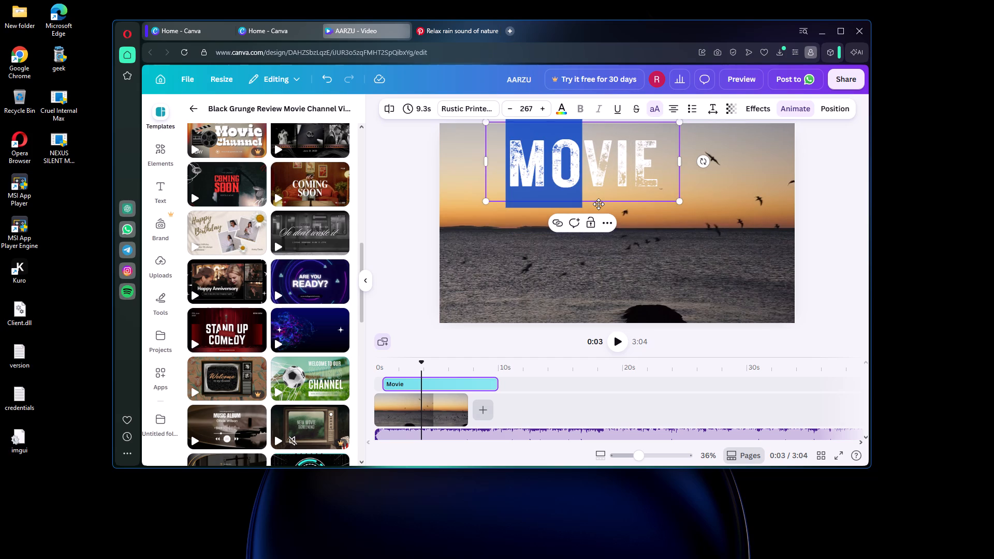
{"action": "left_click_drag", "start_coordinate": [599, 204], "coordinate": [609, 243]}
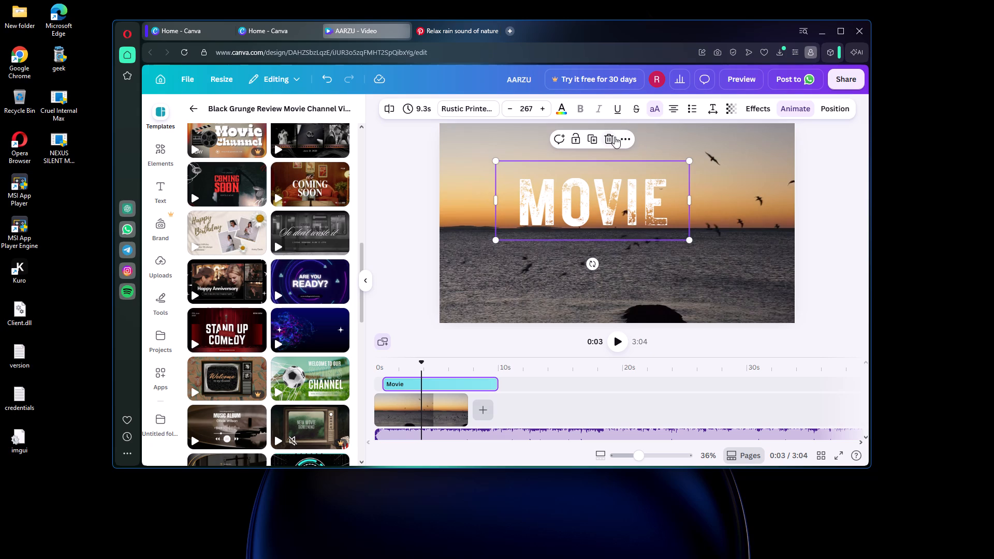
Delete the MOVIE text from the sunset clip.
{"action": "left_click", "coordinate": [613, 137]}
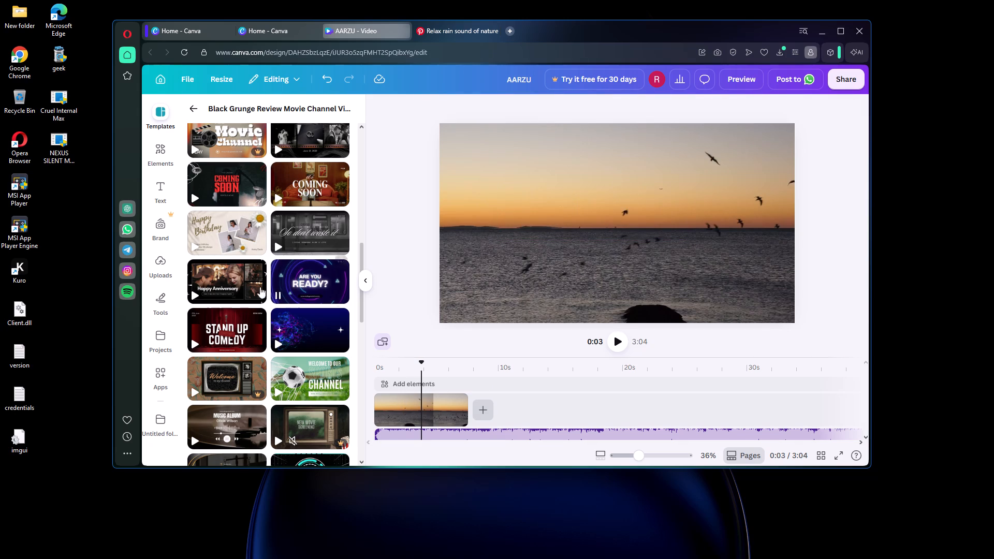
Browse the templates similar to the Black Grunge Review Movie Channel video for a suitable title design.
{"action": "scroll", "coordinate": [255, 336], "scroll_direction": "up", "scroll_amount": 3}
{"action": "scroll", "coordinate": [233, 273], "scroll_direction": "up", "scroll_amount": 3}
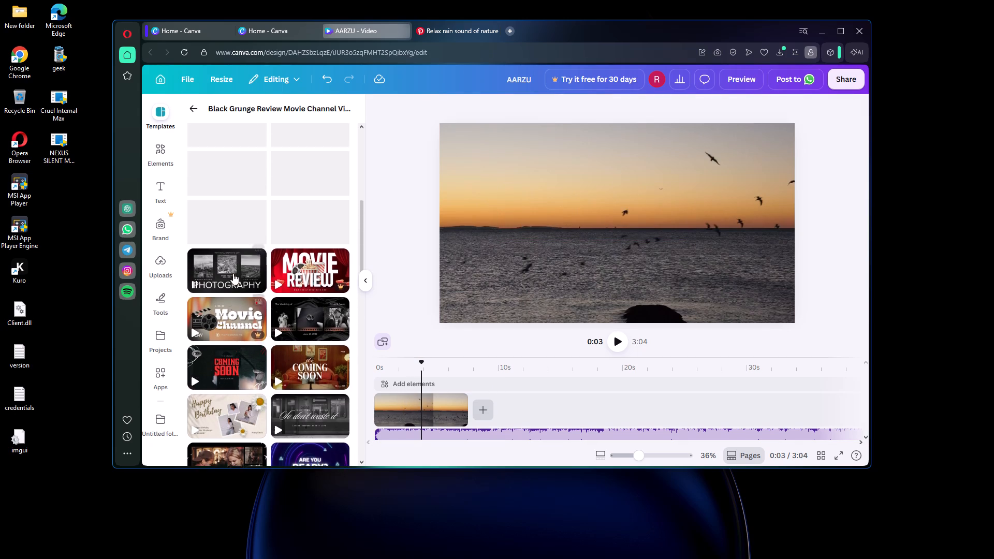
{"action": "scroll", "coordinate": [254, 286], "scroll_direction": "up", "scroll_amount": 4}
{"action": "scroll", "coordinate": [255, 287], "scroll_direction": "down", "scroll_amount": 6}
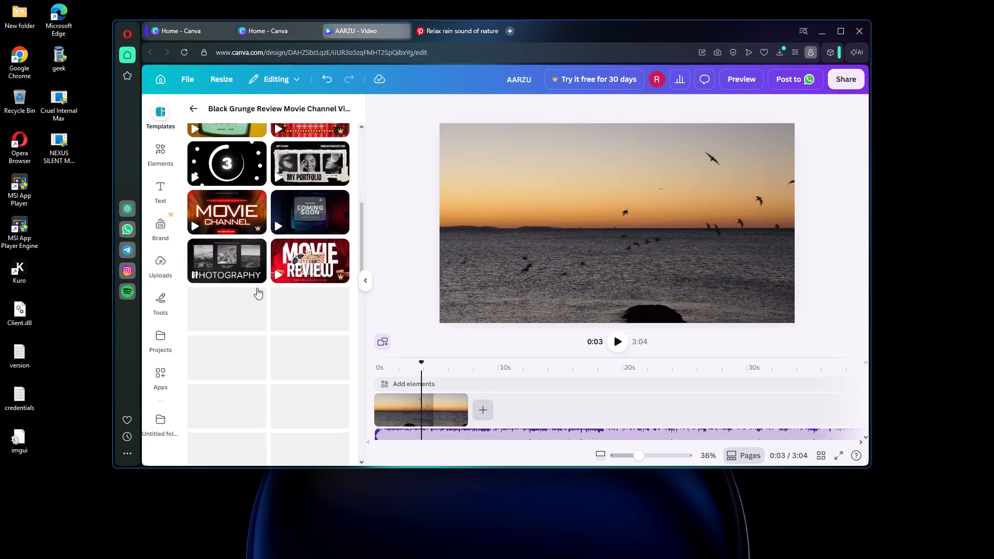
{"action": "scroll", "coordinate": [257, 288], "scroll_direction": "down", "scroll_amount": 4}
{"action": "scroll", "coordinate": [212, 259], "scroll_direction": "down", "scroll_amount": 3}
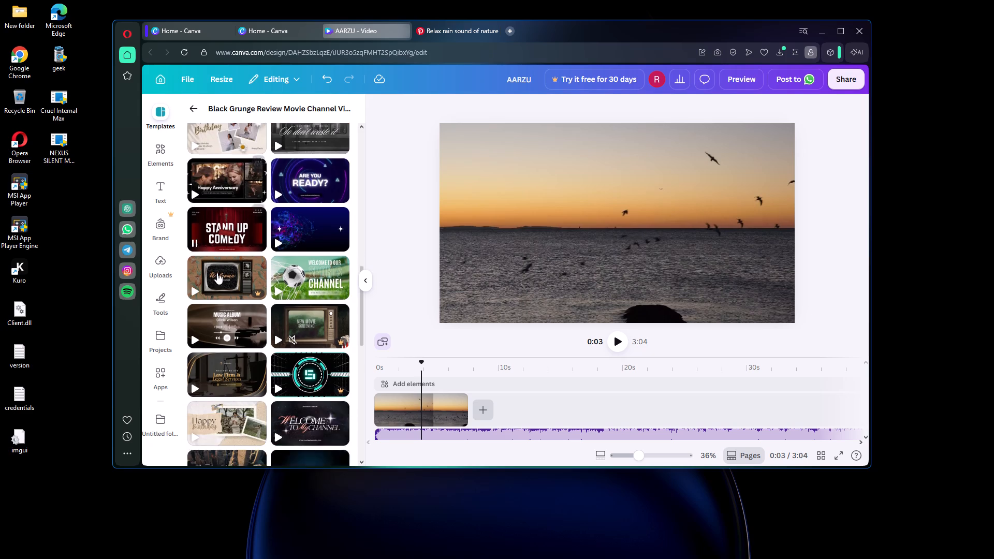
{"action": "scroll", "coordinate": [217, 273], "scroll_direction": "down", "scroll_amount": 2}
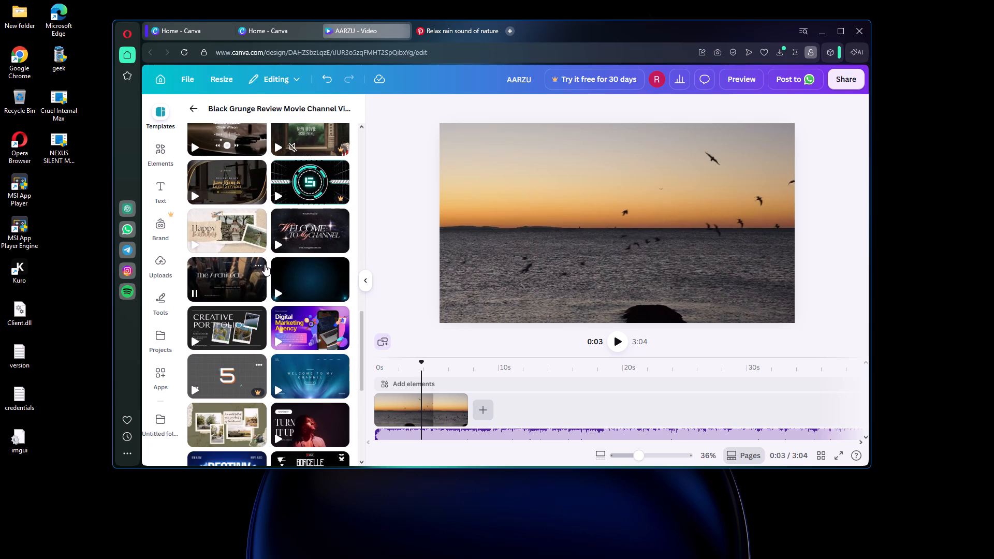
{"action": "scroll", "coordinate": [266, 268], "scroll_direction": "down", "scroll_amount": 5}
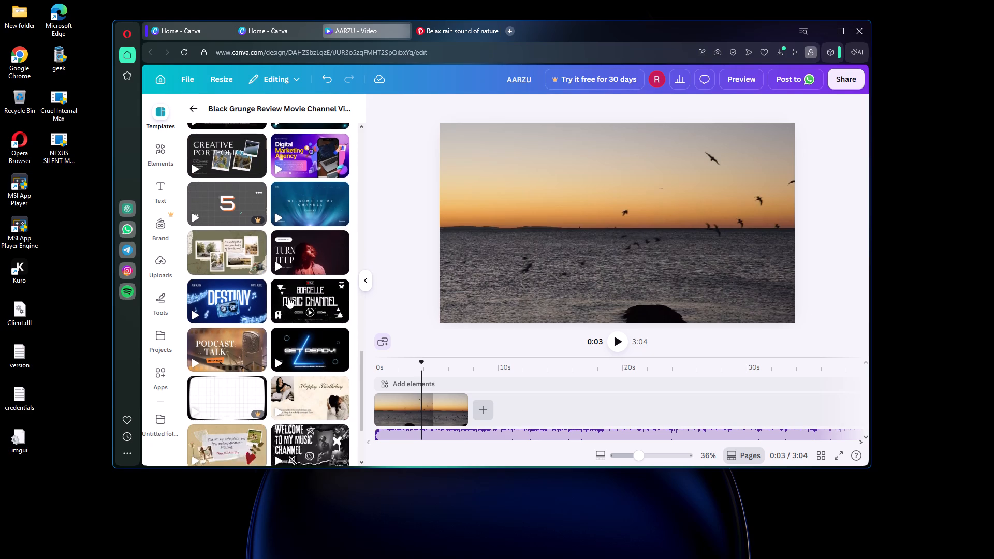
{"action": "scroll", "coordinate": [288, 297], "scroll_direction": "down", "scroll_amount": 1}
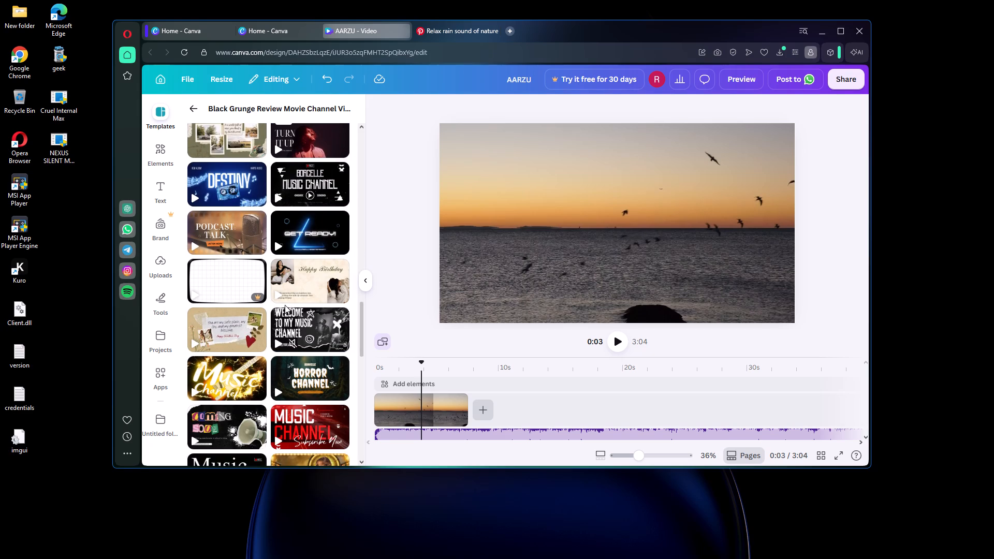
{"action": "scroll", "coordinate": [284, 304], "scroll_direction": "up", "scroll_amount": 1}
{"action": "scroll", "coordinate": [284, 302], "scroll_direction": "down", "scroll_amount": 4}
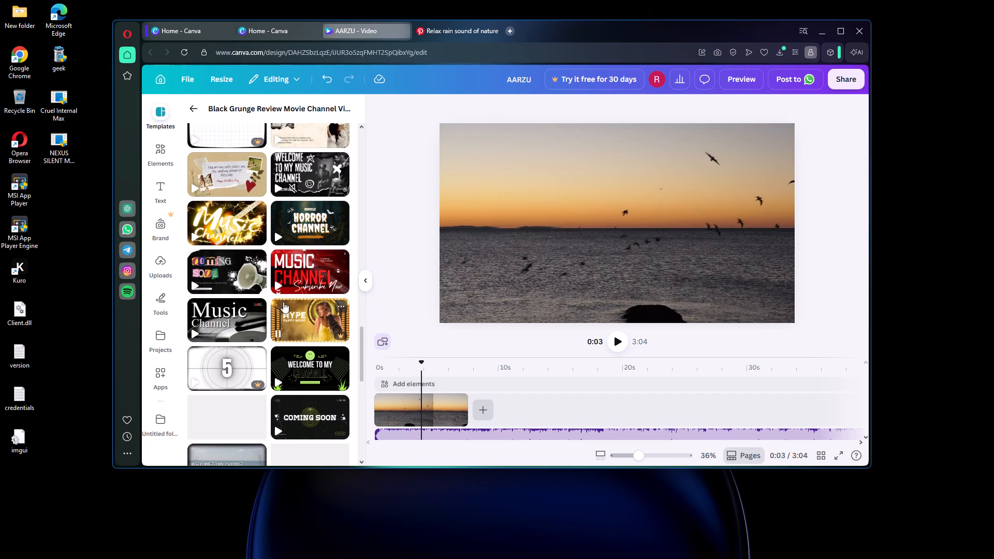
{"action": "scroll", "coordinate": [283, 302], "scroll_direction": "up", "scroll_amount": 3}
{"action": "scroll", "coordinate": [283, 302], "scroll_direction": "down", "scroll_amount": 10}
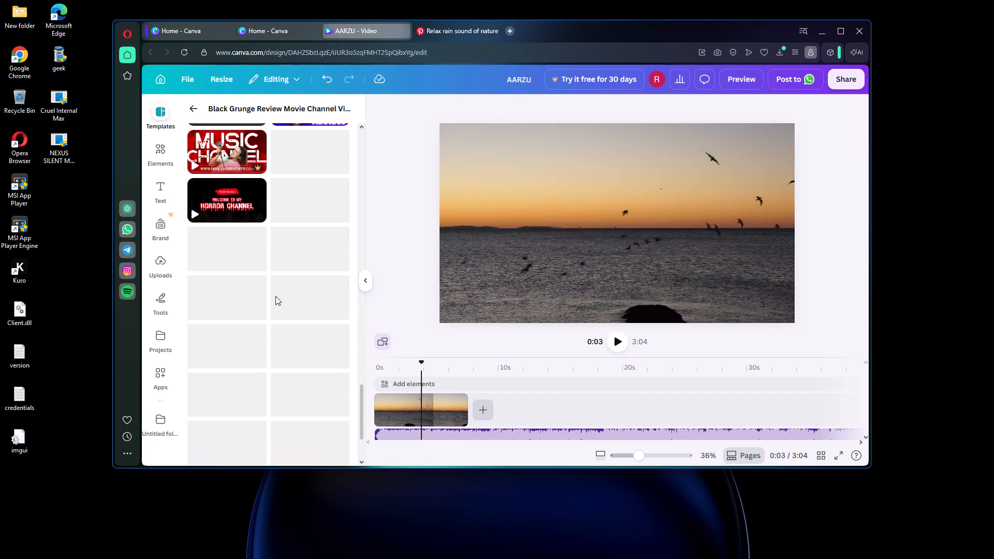
{"action": "scroll", "coordinate": [279, 299], "scroll_direction": "up", "scroll_amount": 14}
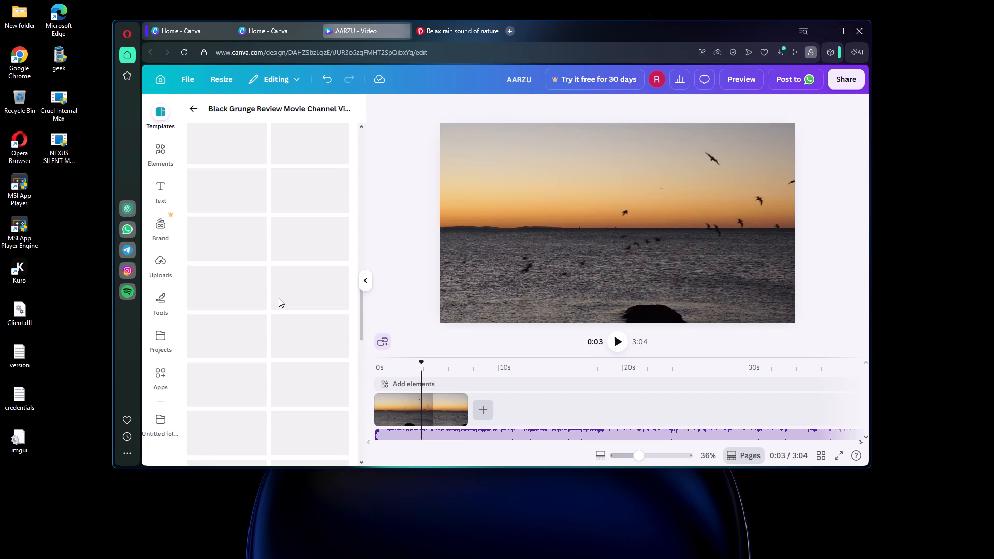
{"action": "scroll", "coordinate": [279, 298], "scroll_direction": "up", "scroll_amount": 15}
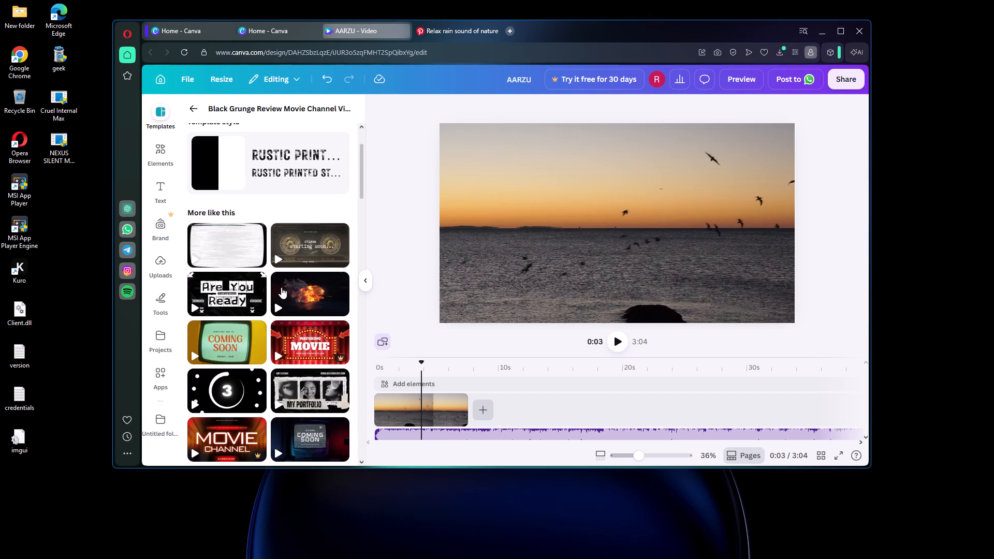
{"action": "scroll", "coordinate": [281, 287], "scroll_direction": "down", "scroll_amount": 2}
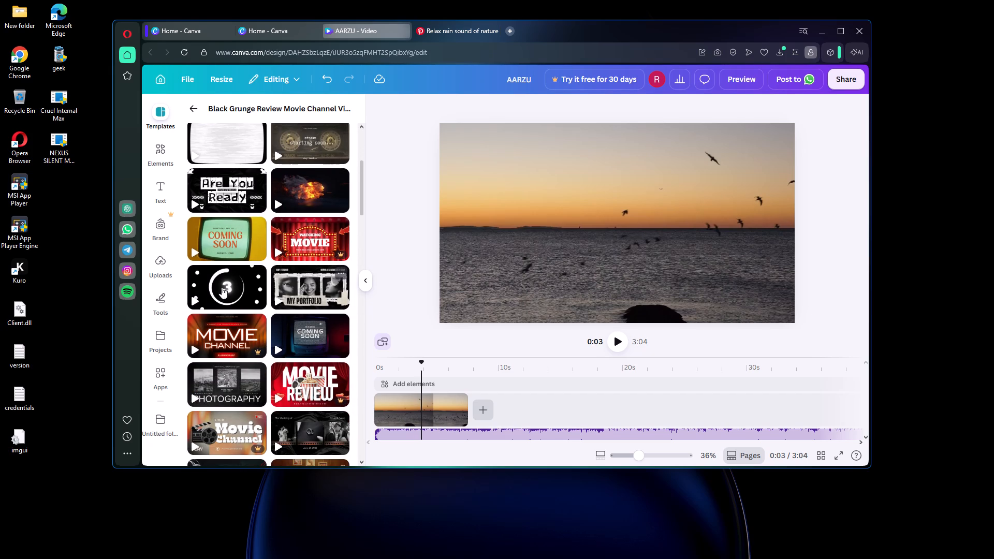
Add the Yellow Red Retro Vintage Coming Soon Video template after the sunset clip.
{"action": "left_click", "coordinate": [221, 245]}
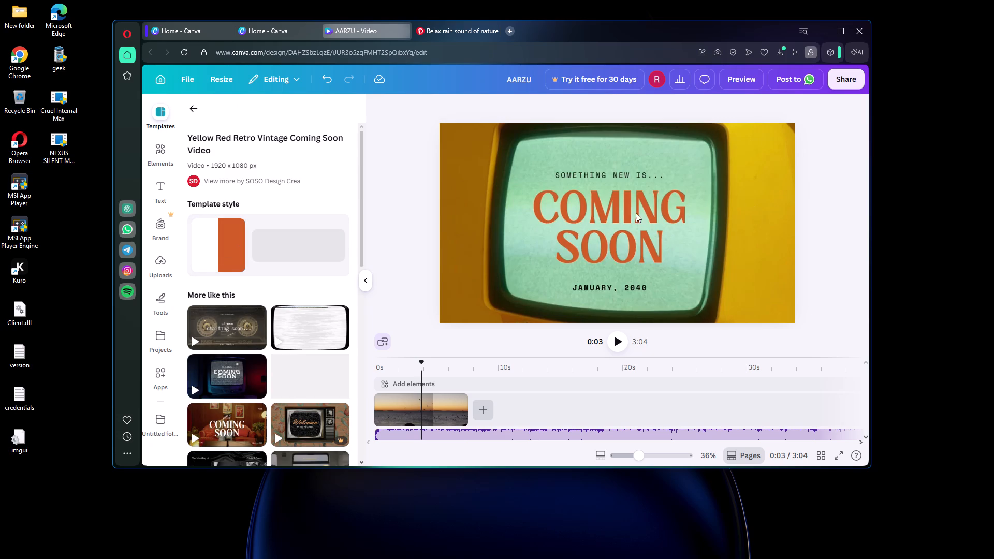
{"action": "left_click", "coordinate": [635, 208]}
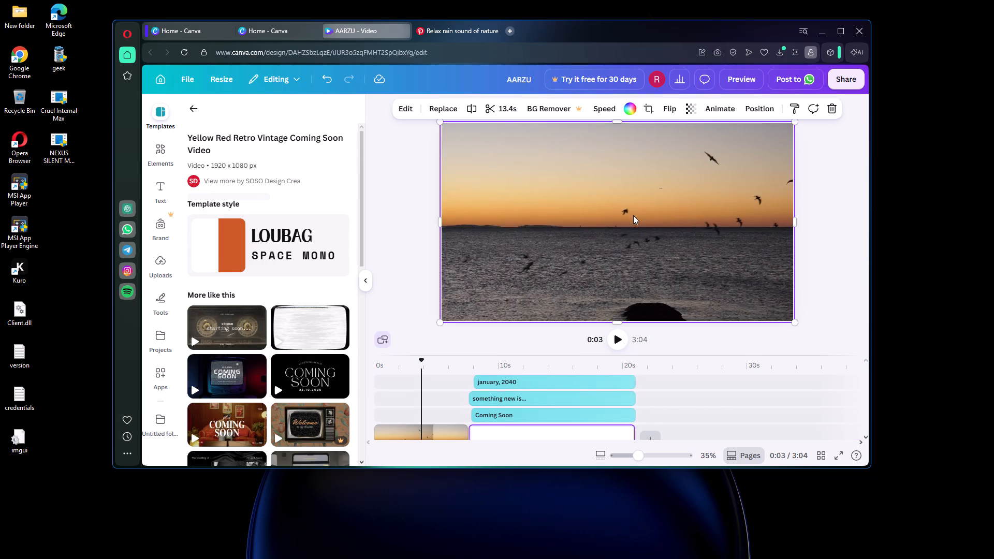
Delete the retro TV background clip of the added template, keeping its texts.
{"action": "left_click", "coordinate": [546, 439]}
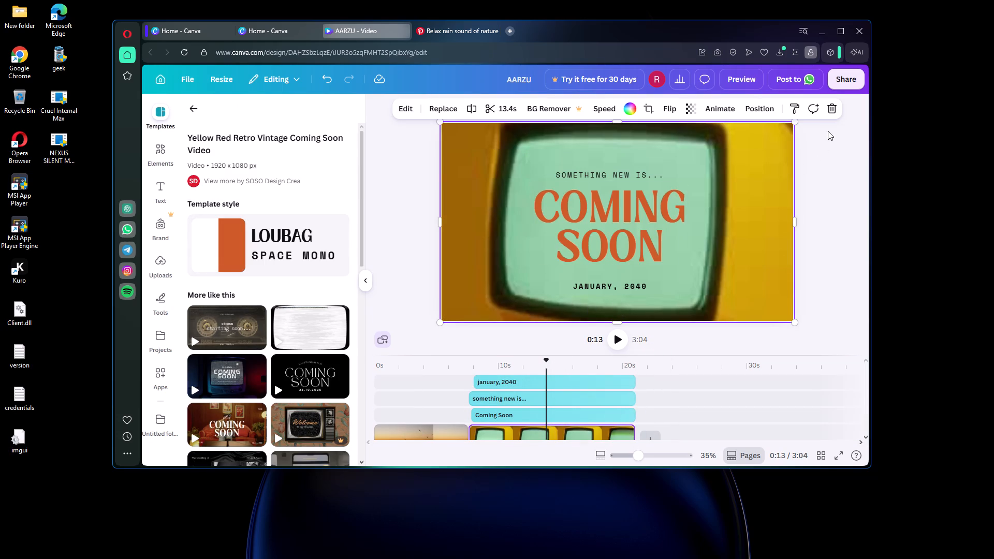
{"action": "left_click", "coordinate": [828, 113]}
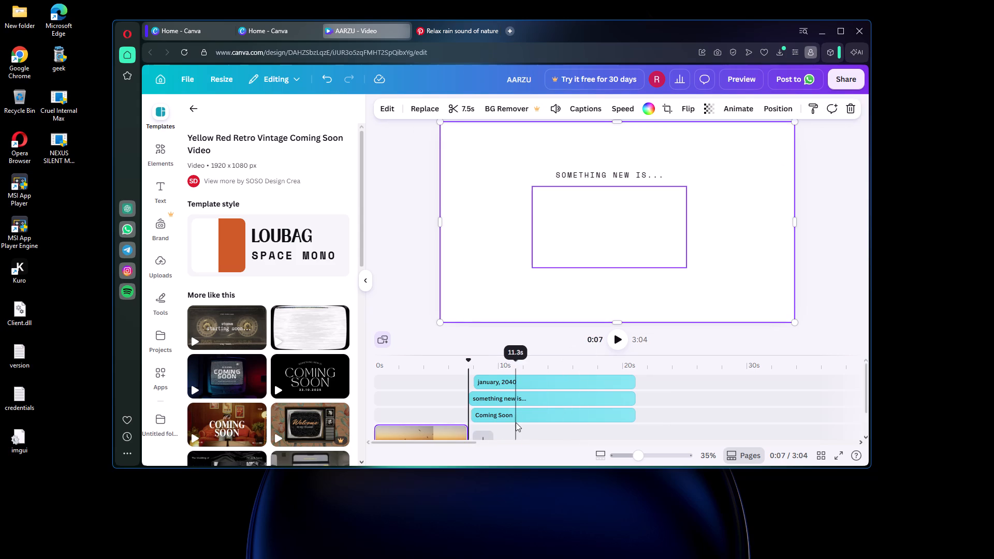
Move the Coming Soon text earlier on the timeline so it plays over the sunset clip from about 0.5 s.
{"action": "left_click", "coordinate": [516, 420]}
{"action": "left_click_drag", "start_coordinate": [516, 420], "coordinate": [442, 416]}
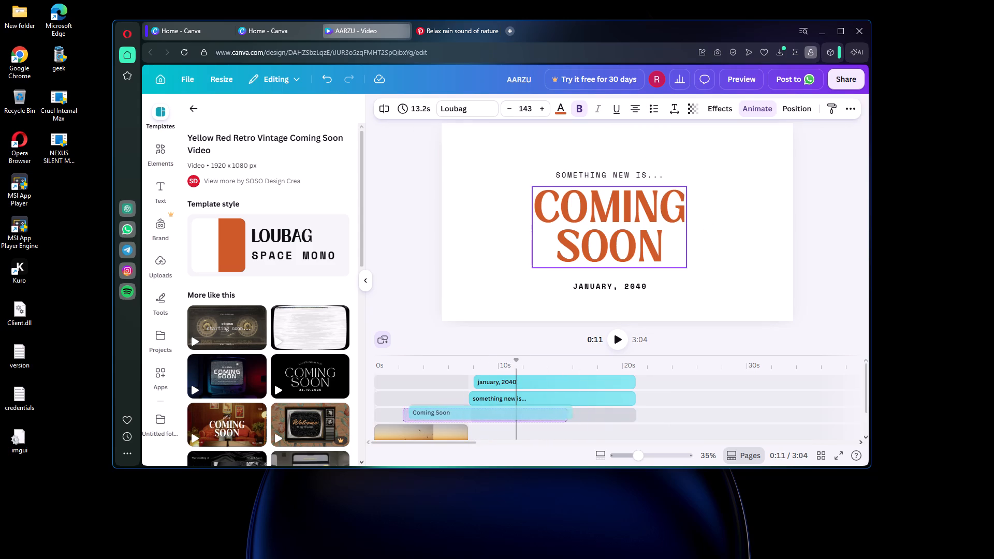
{"action": "left_click_drag", "start_coordinate": [442, 416], "coordinate": [426, 416]}
Show the sunset clip at 0:01 and replace the Coming Soon text with AARZU.
{"action": "left_click", "coordinate": [387, 426]}
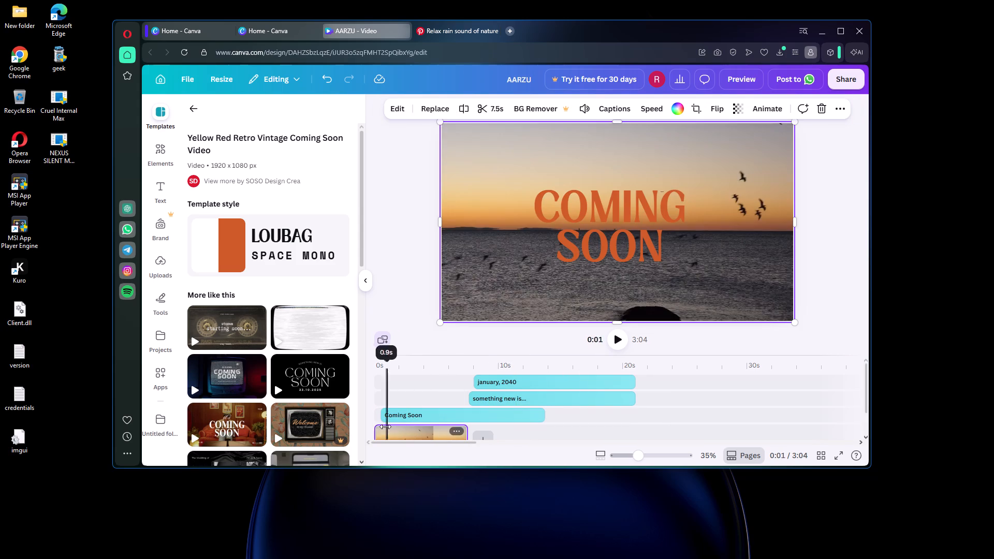
{"action": "left_click", "coordinate": [616, 241]}
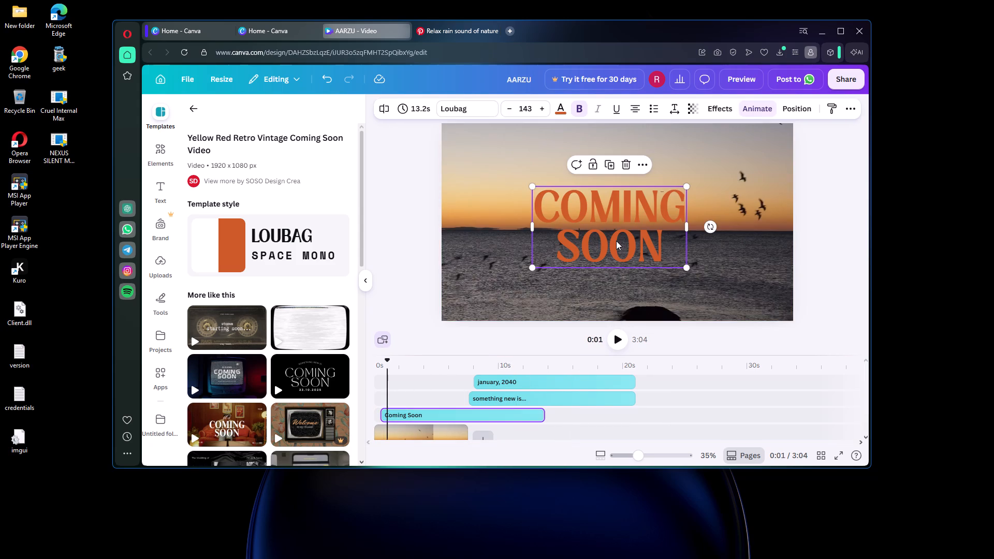
{"action": "left_click", "coordinate": [661, 247]}
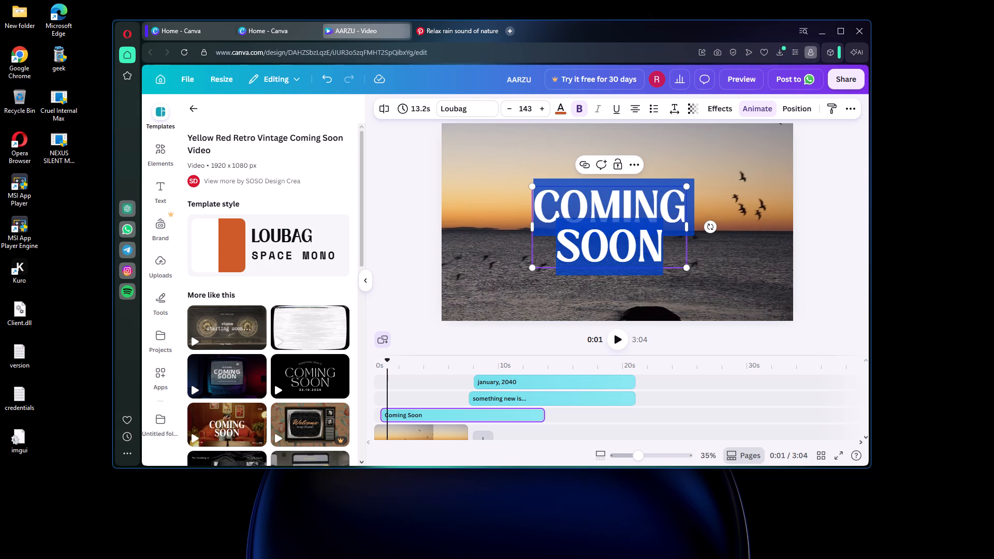
{"action": "key", "text": "BackSpace"}
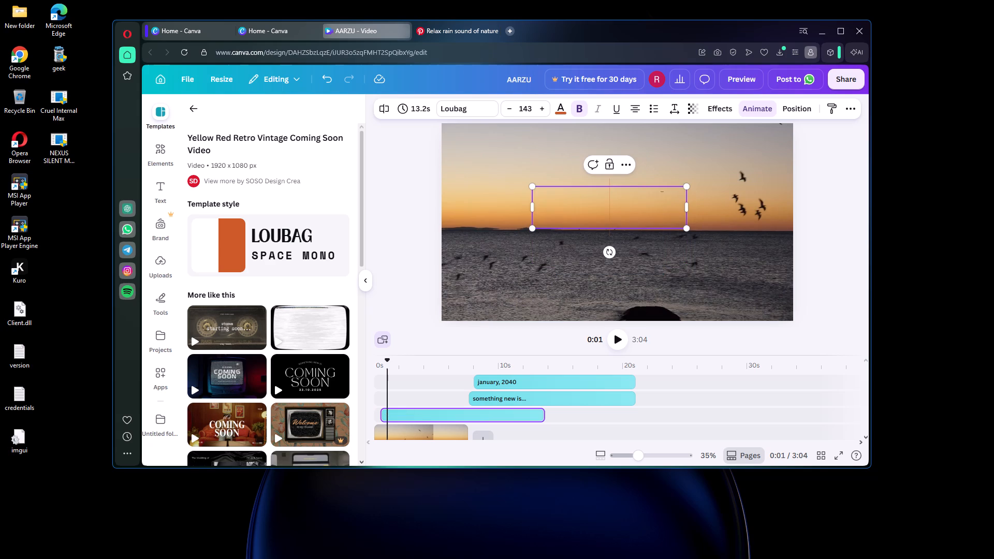
{"action": "type", "text": "AAR"}
{"action": "key", "text": "x"}
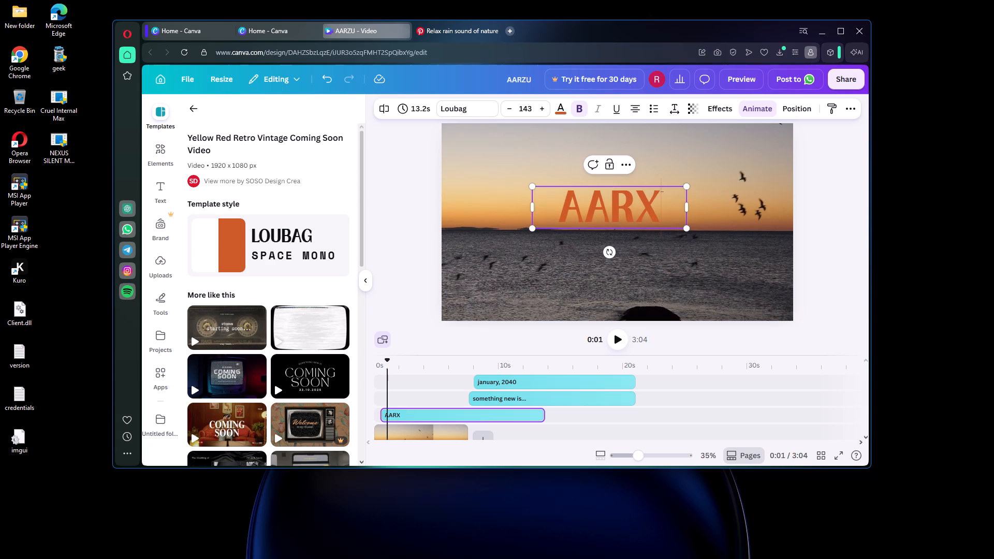
{"action": "key", "text": "BackSpace"}
{"action": "type", "text": "ZU"}
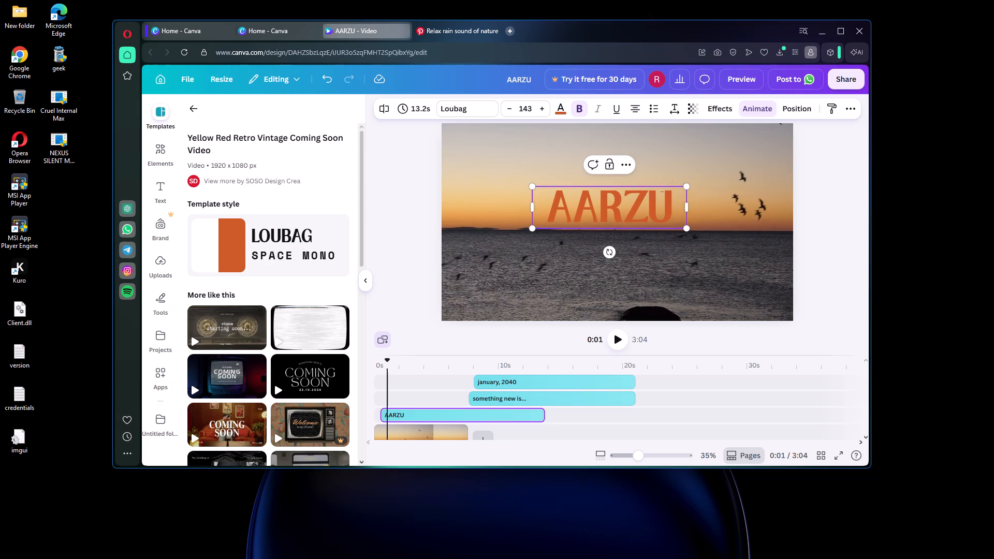
Delete the "something new is..." text.
{"action": "left_click", "coordinate": [522, 401]}
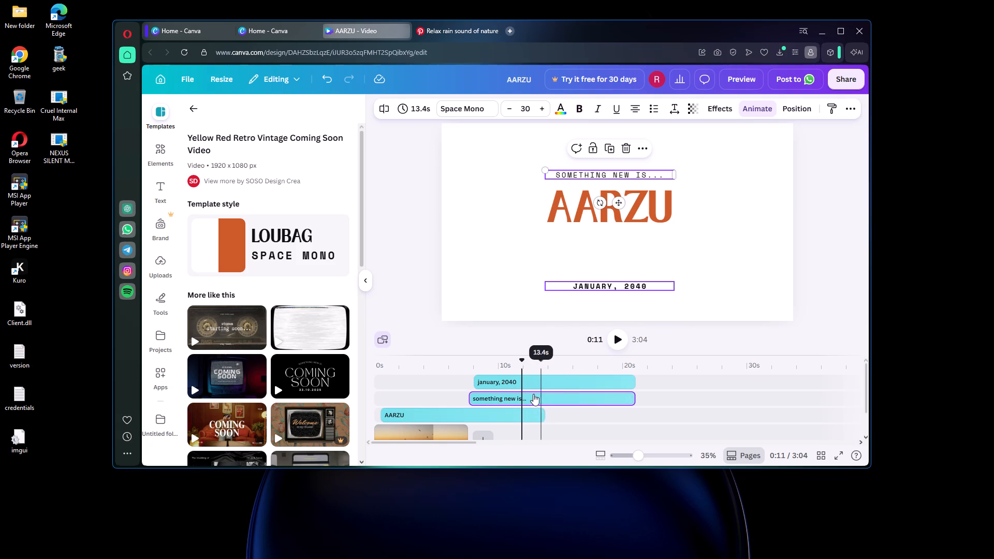
{"action": "scroll", "coordinate": [515, 394], "scroll_direction": "up", "scroll_amount": 3}
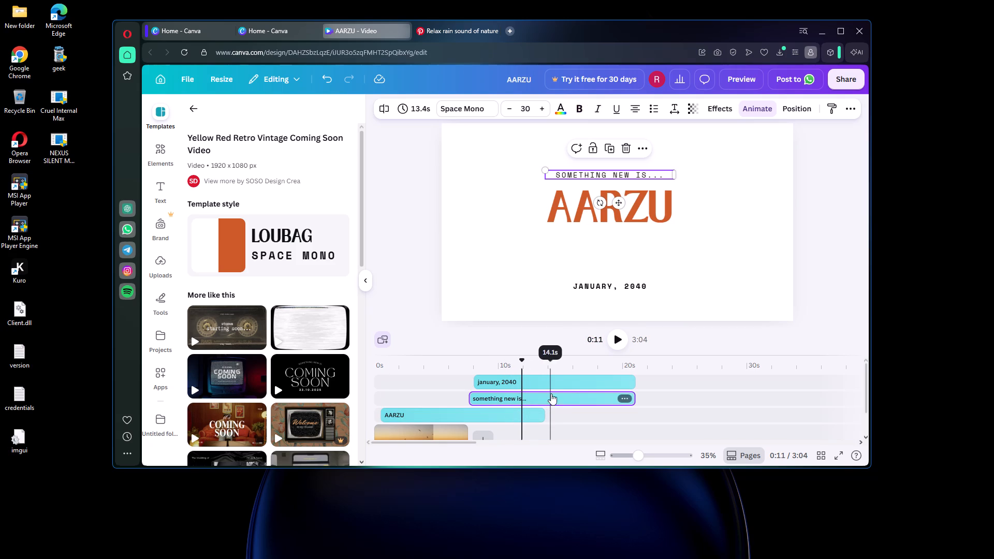
{"action": "left_click", "coordinate": [550, 380]}
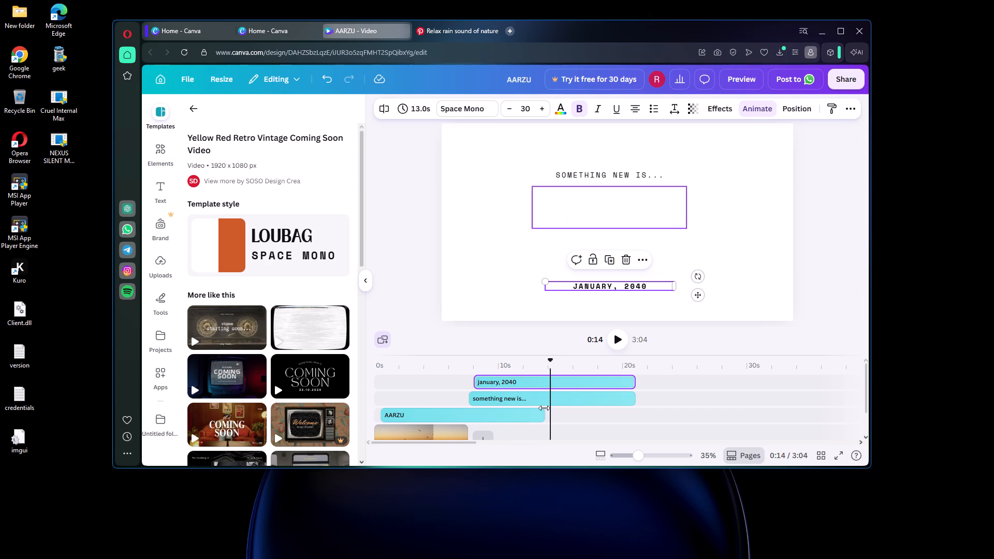
{"action": "left_click", "coordinate": [549, 400]}
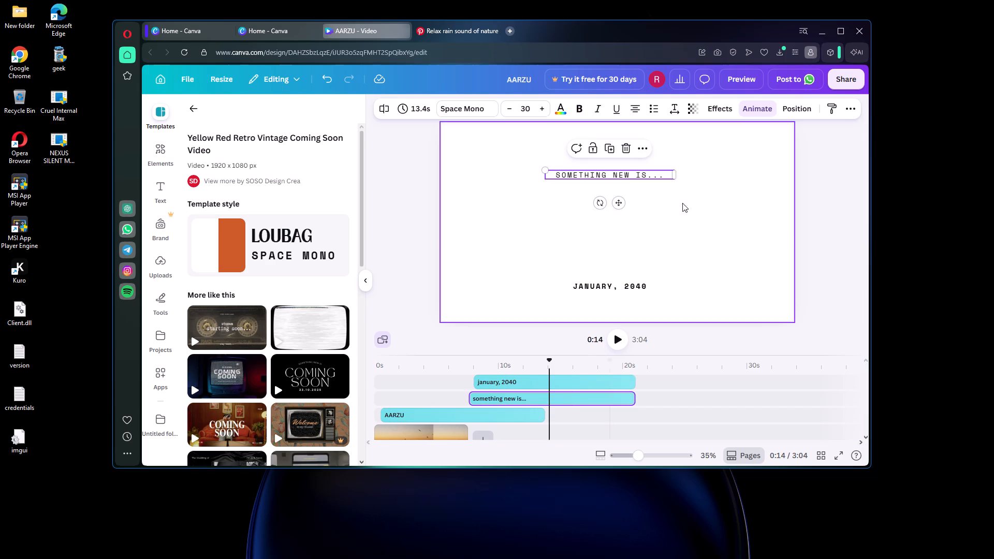
{"action": "left_click", "coordinate": [628, 151]}
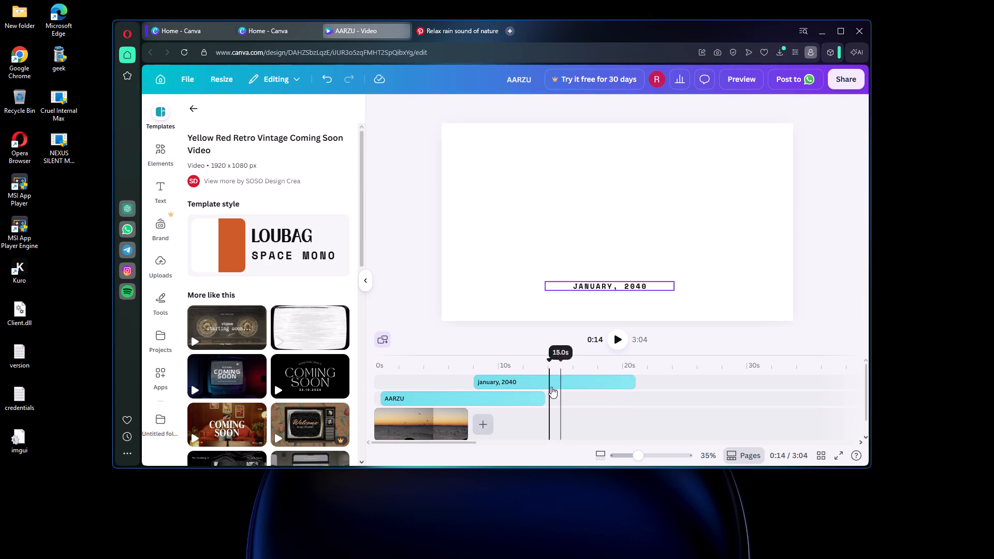
Move the AARZU and "january, 2040" texts to the start of the timeline and show the sunset clip at 0:00.
{"action": "left_click_drag", "start_coordinate": [403, 398], "coordinate": [377, 397]}
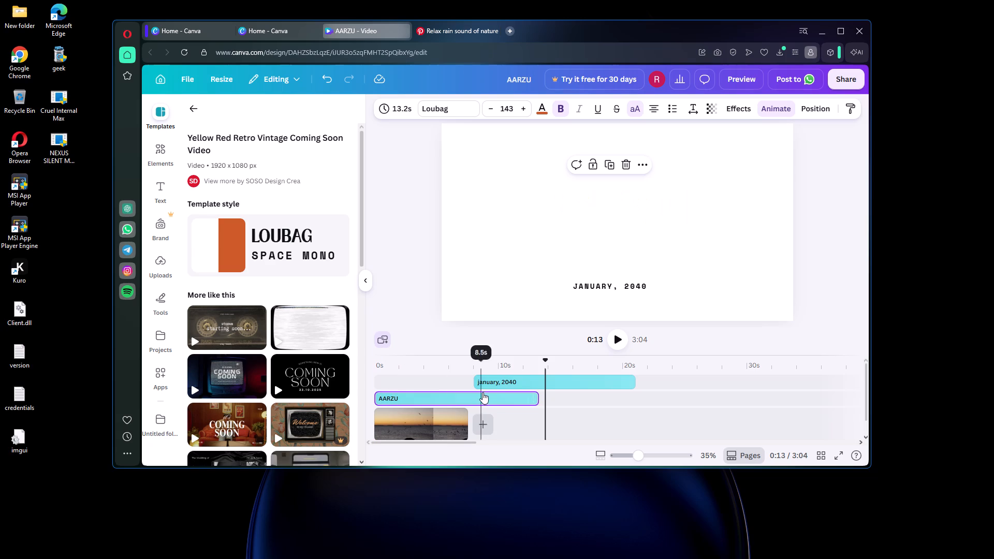
{"action": "left_click_drag", "start_coordinate": [510, 378], "coordinate": [414, 384]}
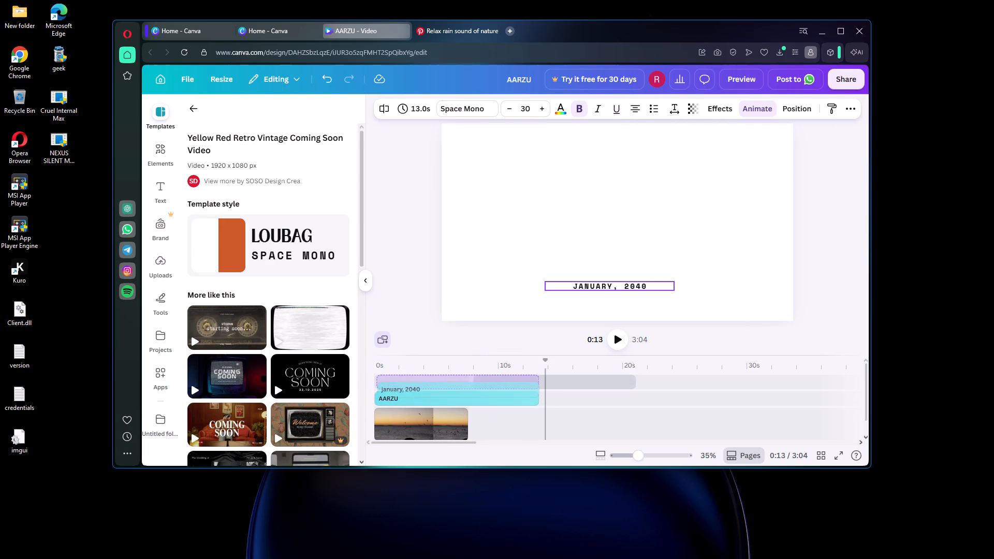
{"action": "left_click_drag", "start_coordinate": [414, 384], "coordinate": [407, 384]}
{"action": "left_click", "coordinate": [366, 421]}
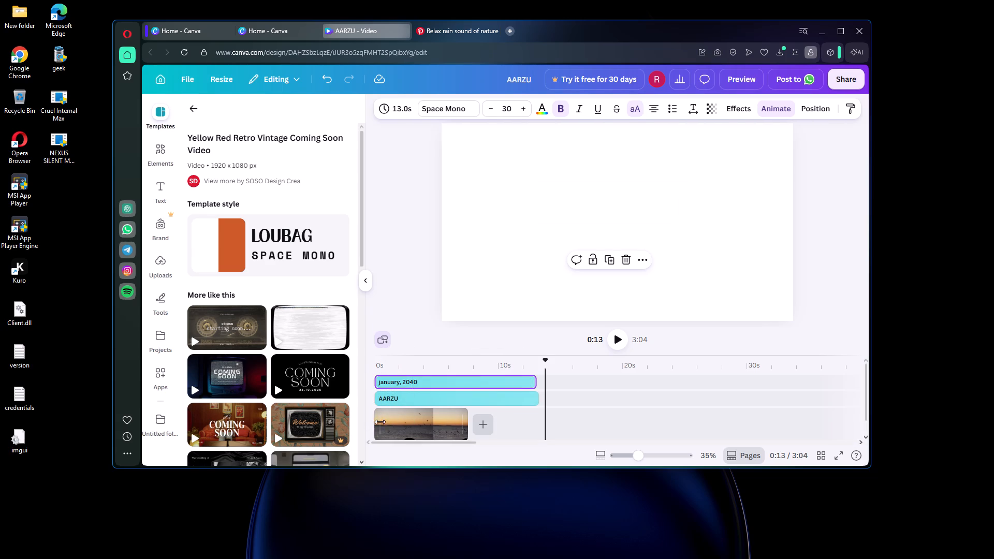
{"action": "left_click", "coordinate": [381, 423]}
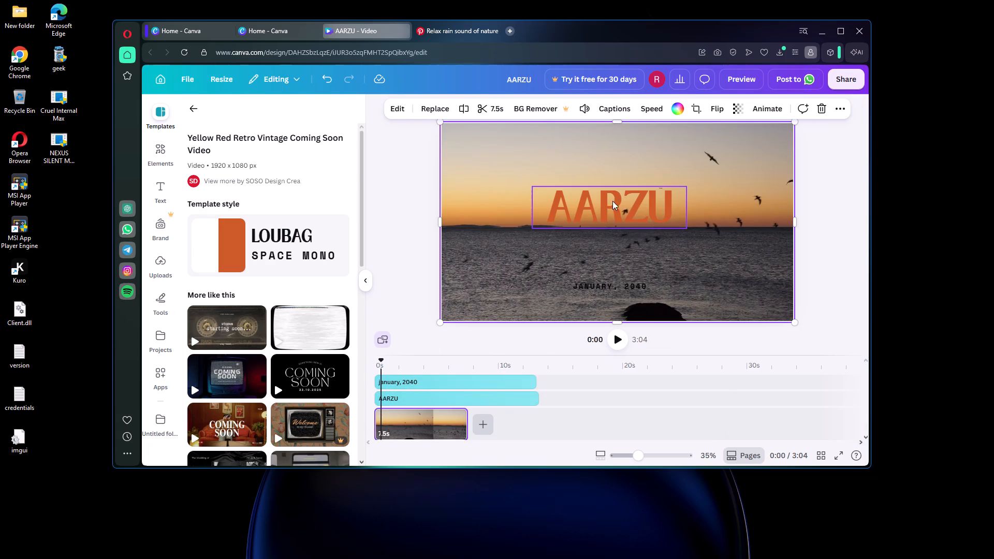
Move the AARZU title up on the canvas into the sky above the horizon, keeping it bold.
{"action": "left_click_drag", "start_coordinate": [610, 203], "coordinate": [612, 179]}
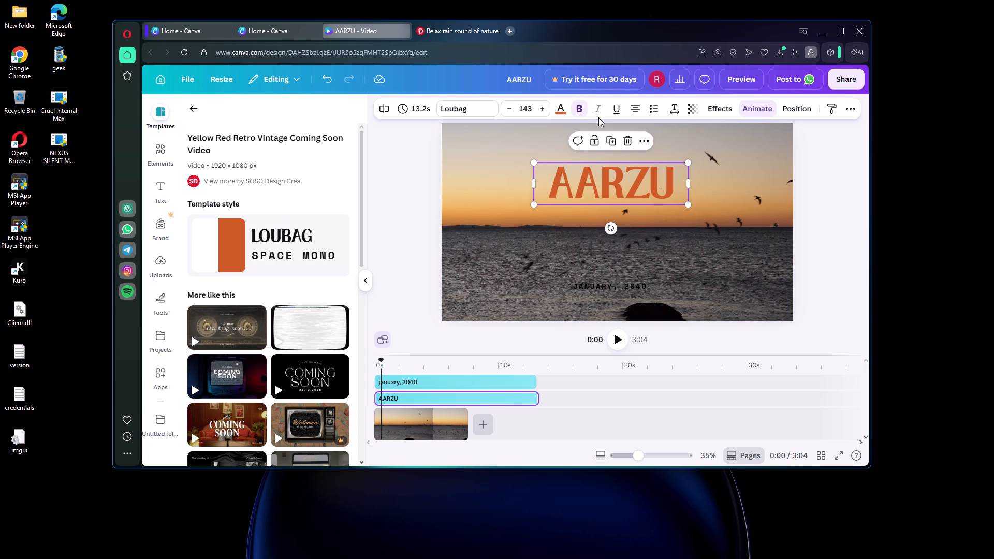
{"action": "left_click", "coordinate": [576, 109]}
{"action": "left_click", "coordinate": [576, 109]}
Split the AARZU text about 0.5 s from the start of the timeline.
{"action": "left_click", "coordinate": [644, 143]}
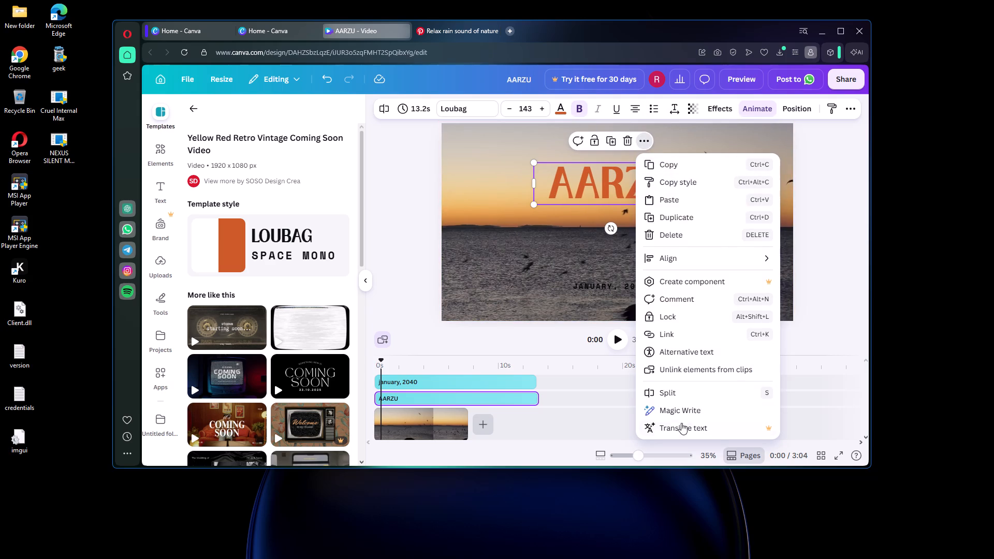
{"action": "left_click", "coordinate": [704, 396]}
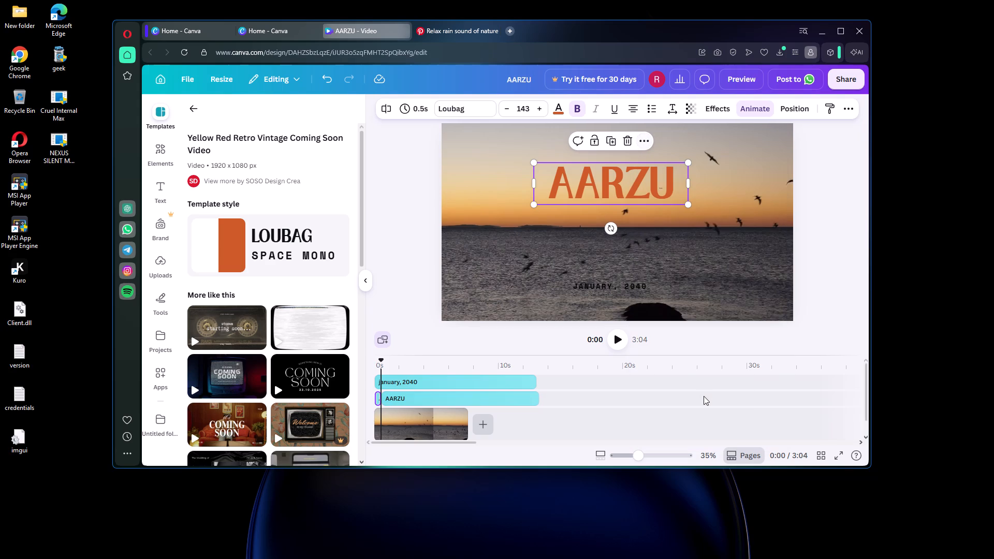
Undo the split of the AARZU text.
{"action": "left_click", "coordinate": [331, 84]}
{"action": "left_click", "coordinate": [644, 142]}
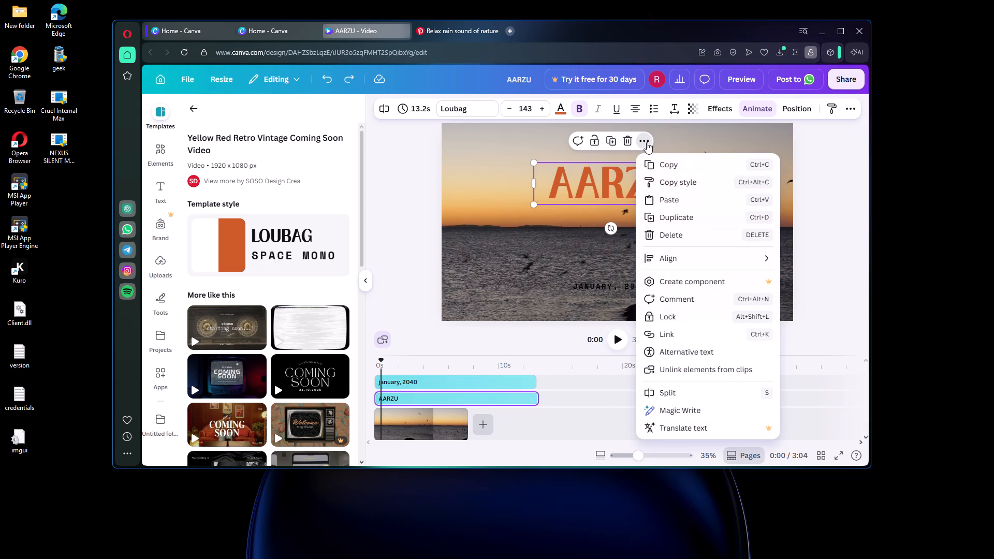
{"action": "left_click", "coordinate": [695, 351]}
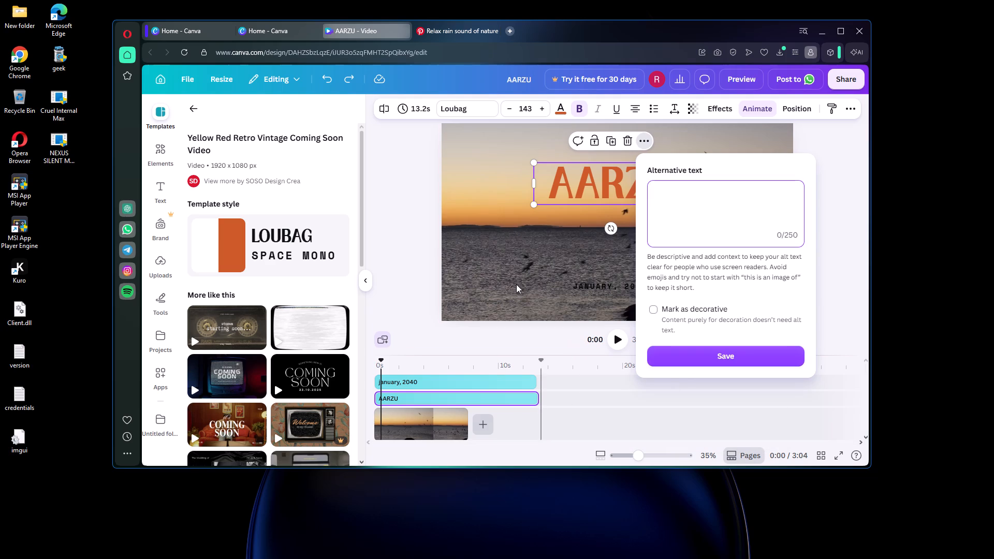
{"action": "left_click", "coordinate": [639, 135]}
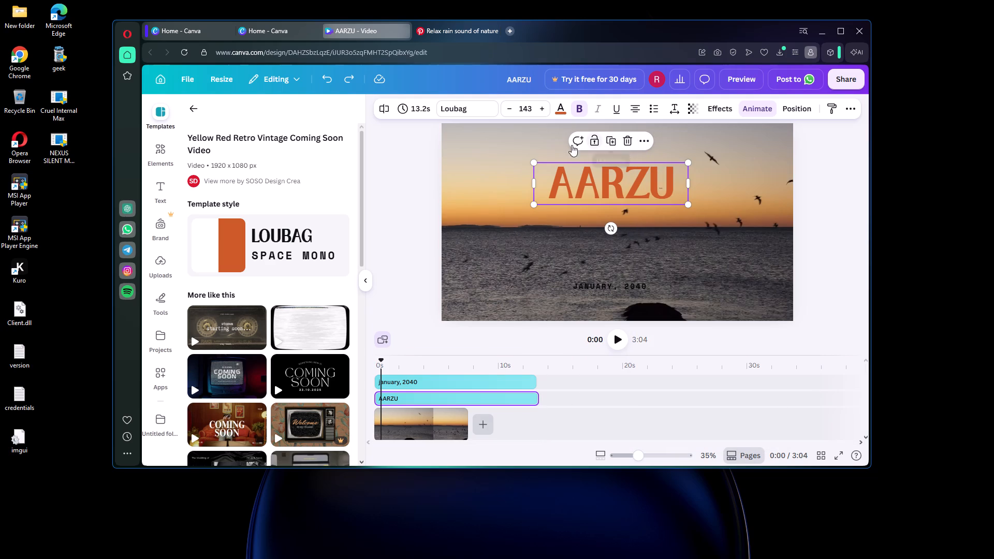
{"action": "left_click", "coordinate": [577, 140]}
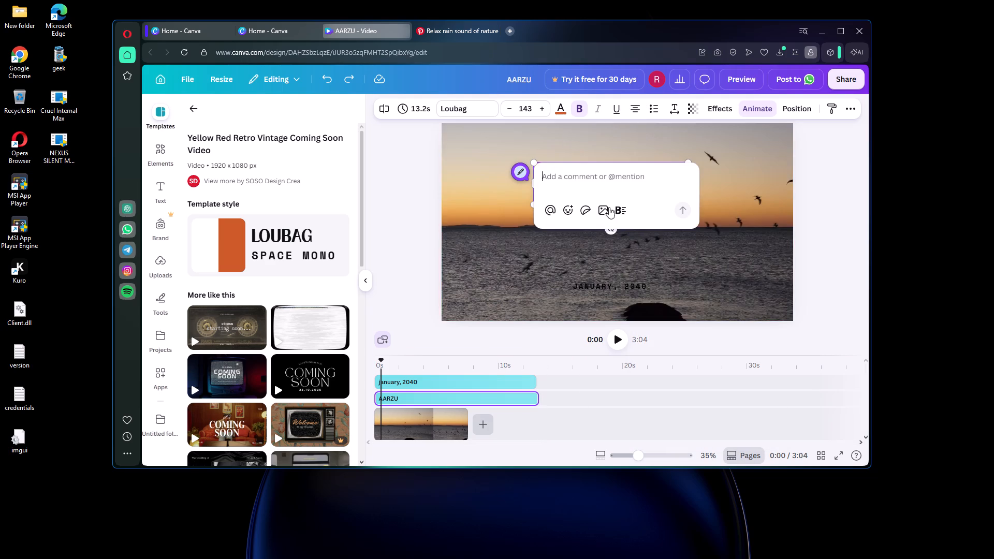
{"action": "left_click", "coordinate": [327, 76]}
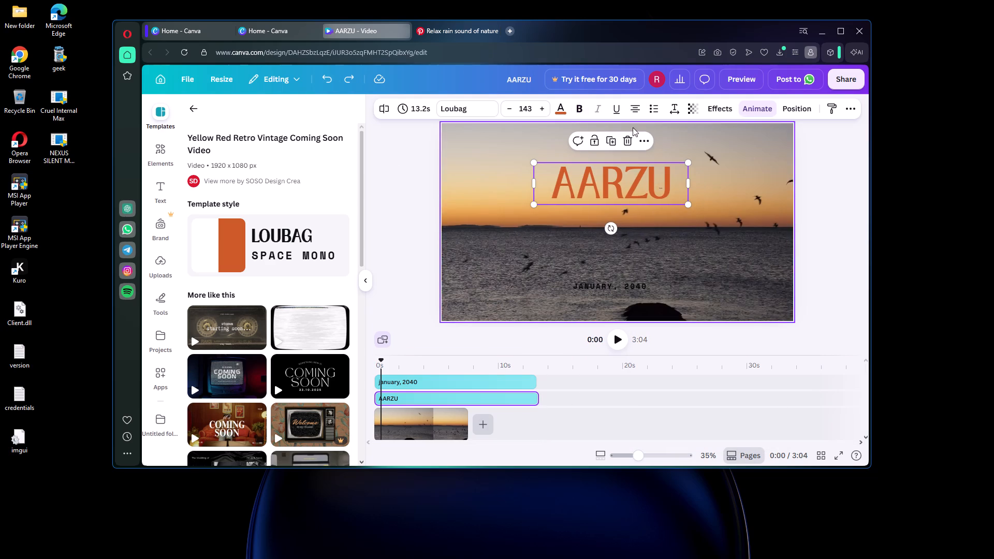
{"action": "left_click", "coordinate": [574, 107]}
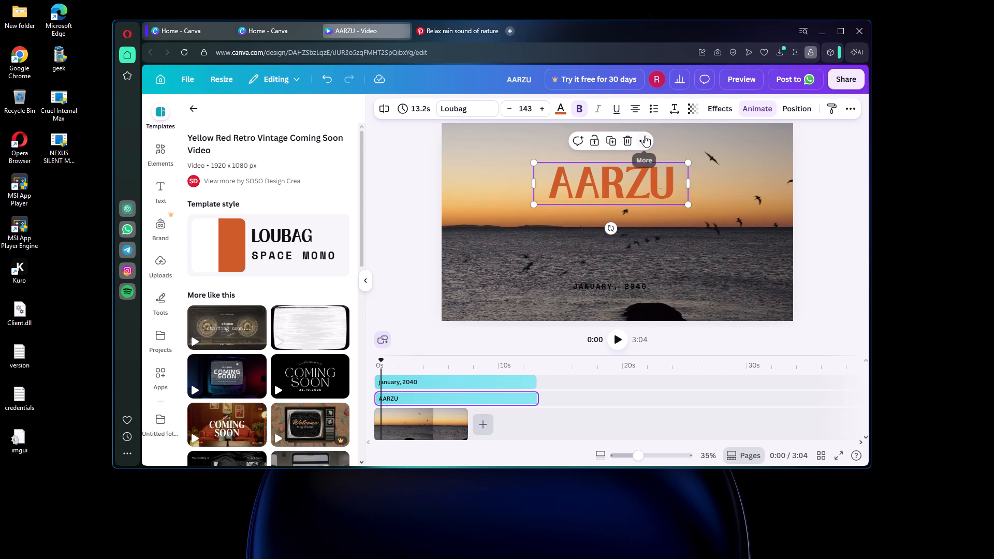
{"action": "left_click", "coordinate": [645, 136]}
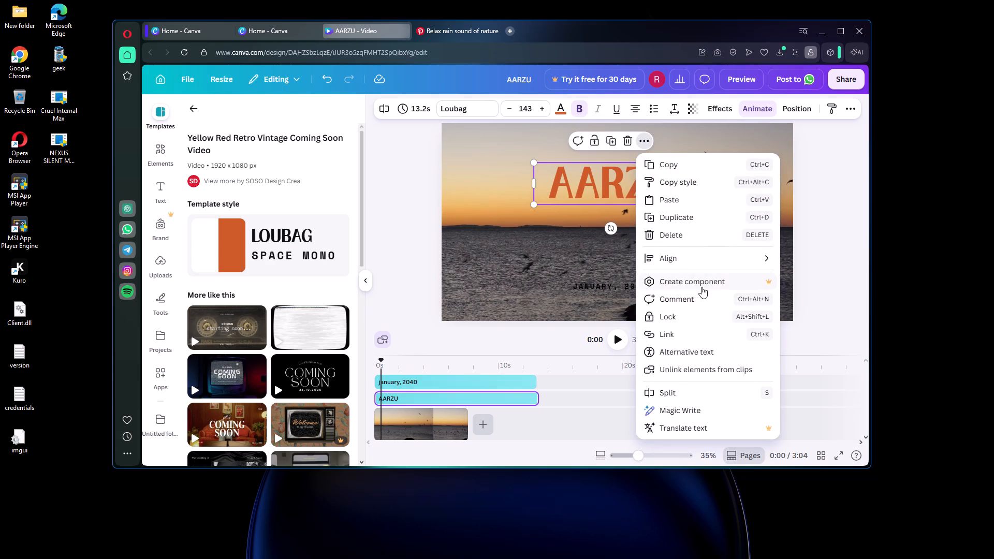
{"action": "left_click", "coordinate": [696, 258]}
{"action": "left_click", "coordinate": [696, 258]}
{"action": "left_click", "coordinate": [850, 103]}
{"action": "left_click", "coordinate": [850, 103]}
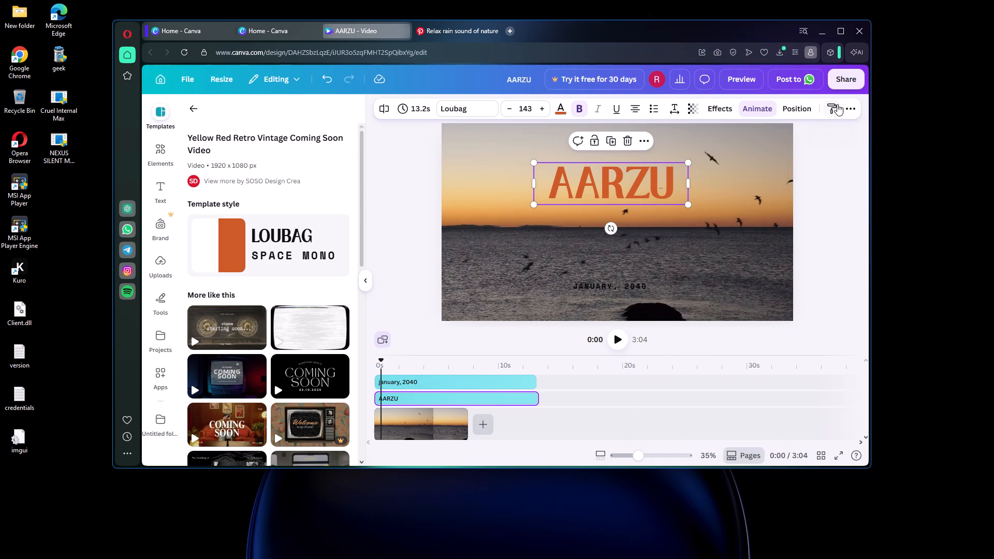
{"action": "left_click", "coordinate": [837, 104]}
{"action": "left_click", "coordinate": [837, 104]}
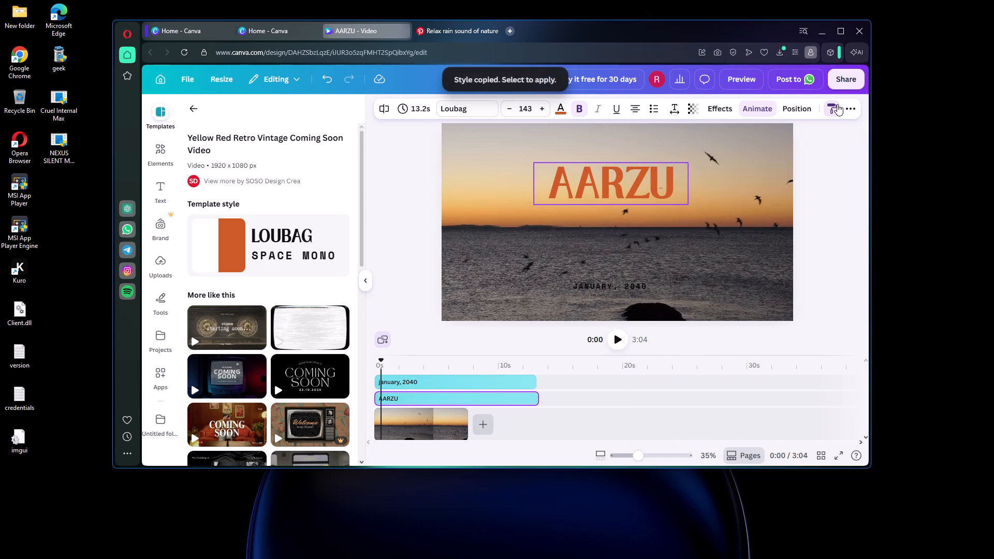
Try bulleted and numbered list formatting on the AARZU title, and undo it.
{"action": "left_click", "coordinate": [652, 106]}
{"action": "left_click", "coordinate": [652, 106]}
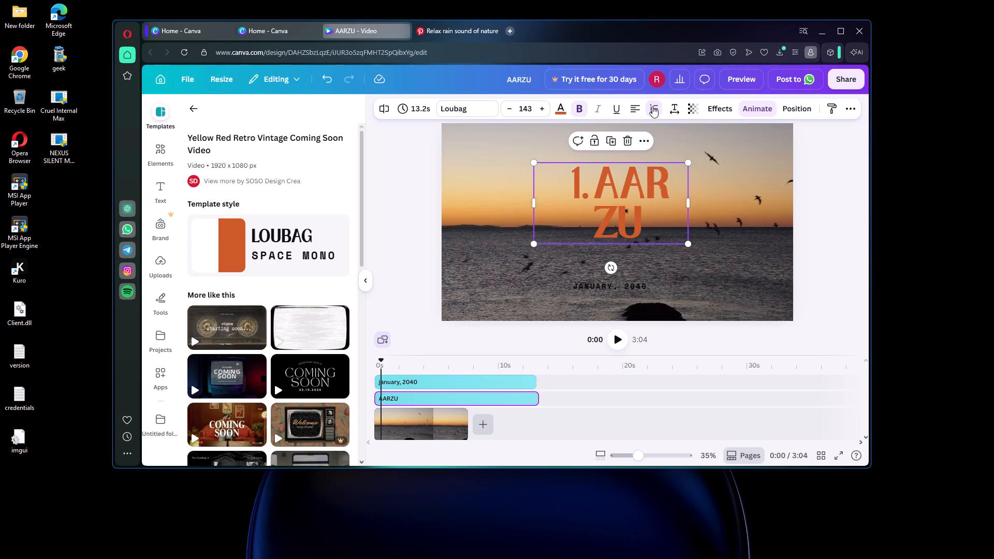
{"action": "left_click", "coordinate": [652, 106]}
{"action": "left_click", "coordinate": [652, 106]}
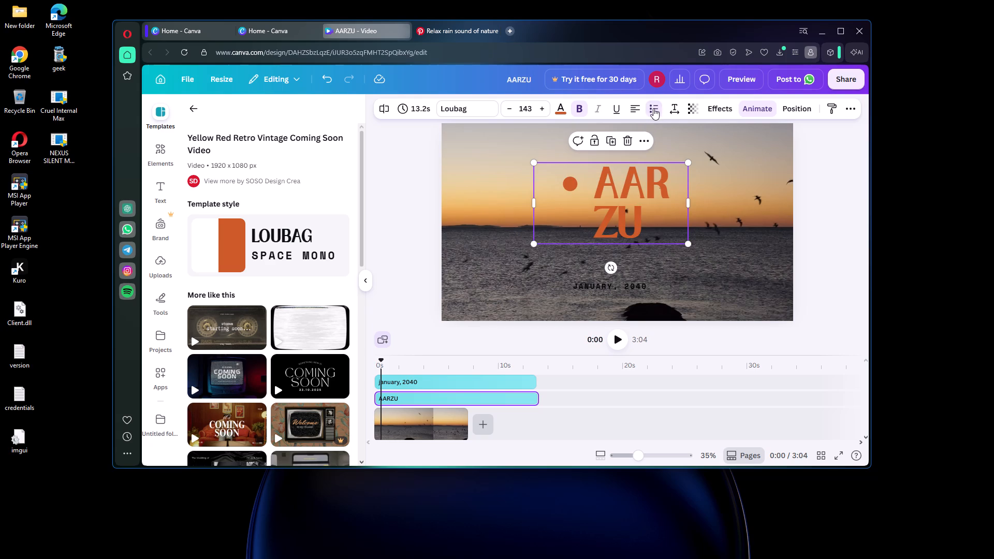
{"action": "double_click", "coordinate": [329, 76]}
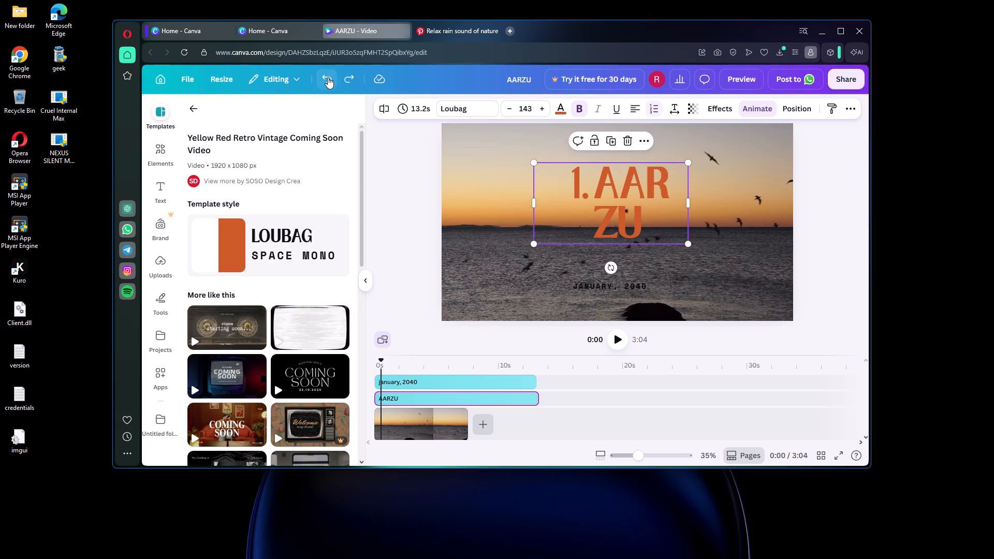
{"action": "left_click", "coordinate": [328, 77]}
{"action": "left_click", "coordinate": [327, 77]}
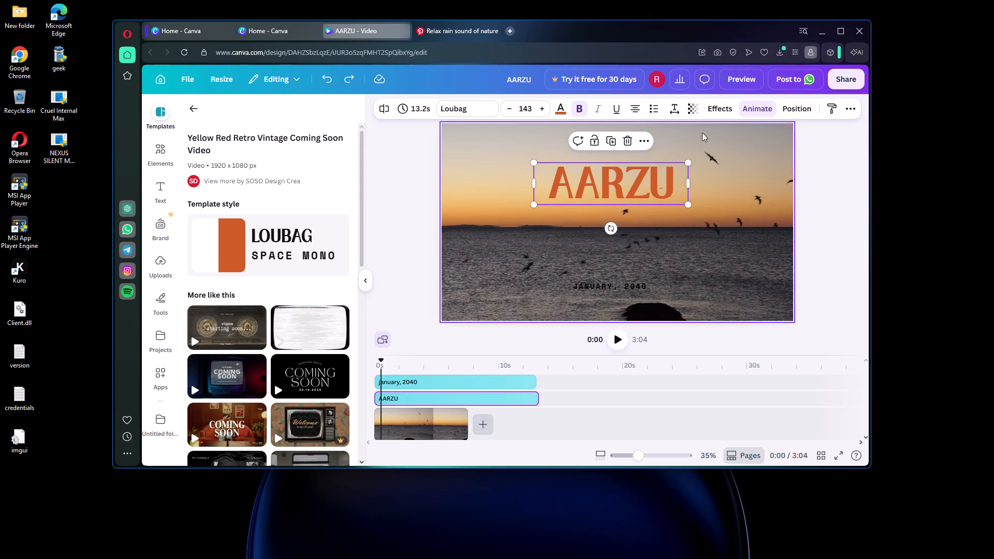
Try the default solid orange shades on the AARZU title and set its text colour to yellow.
{"action": "left_click", "coordinate": [444, 381]}
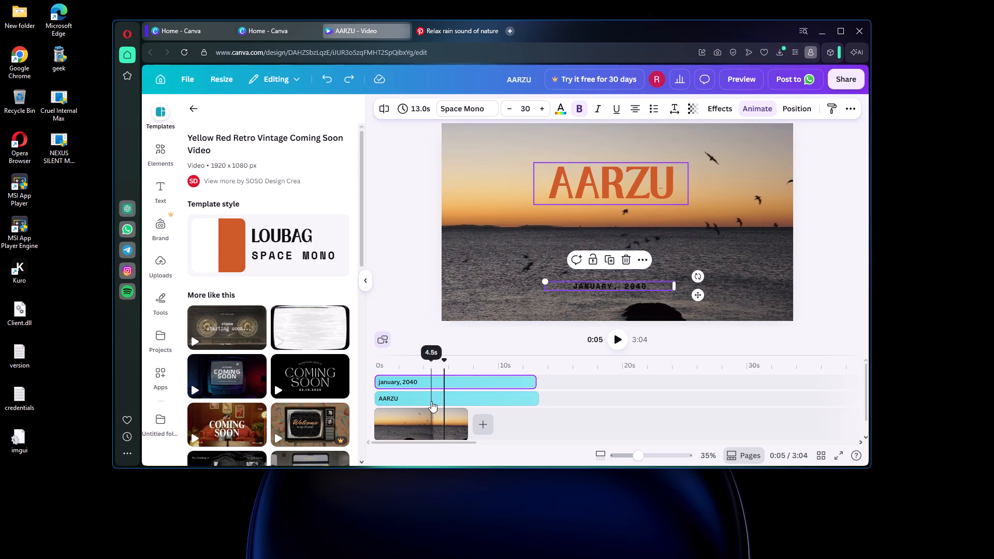
{"action": "left_click", "coordinate": [431, 401]}
{"action": "left_click", "coordinate": [562, 109]}
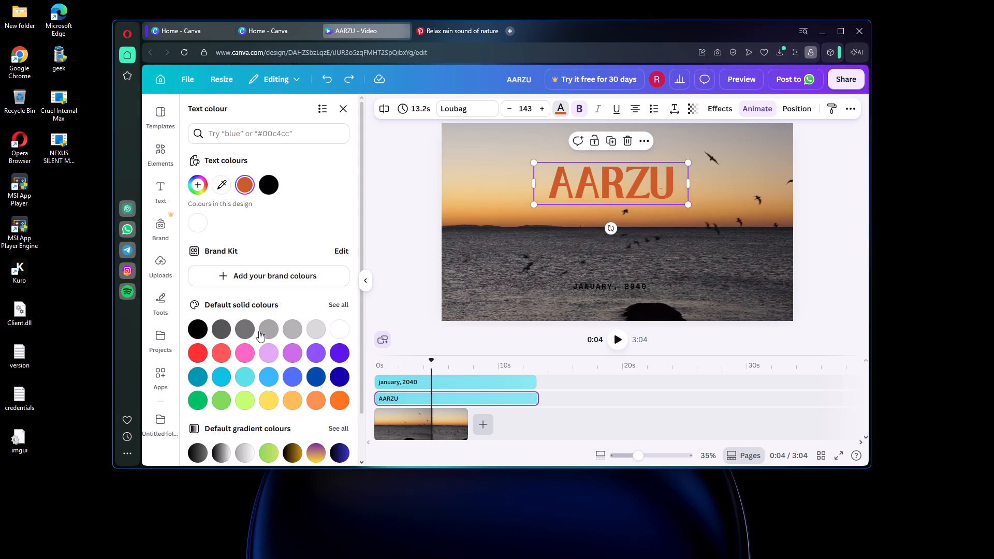
{"action": "scroll", "coordinate": [260, 332], "scroll_direction": "down", "scroll_amount": 2}
{"action": "left_click", "coordinate": [335, 347]}
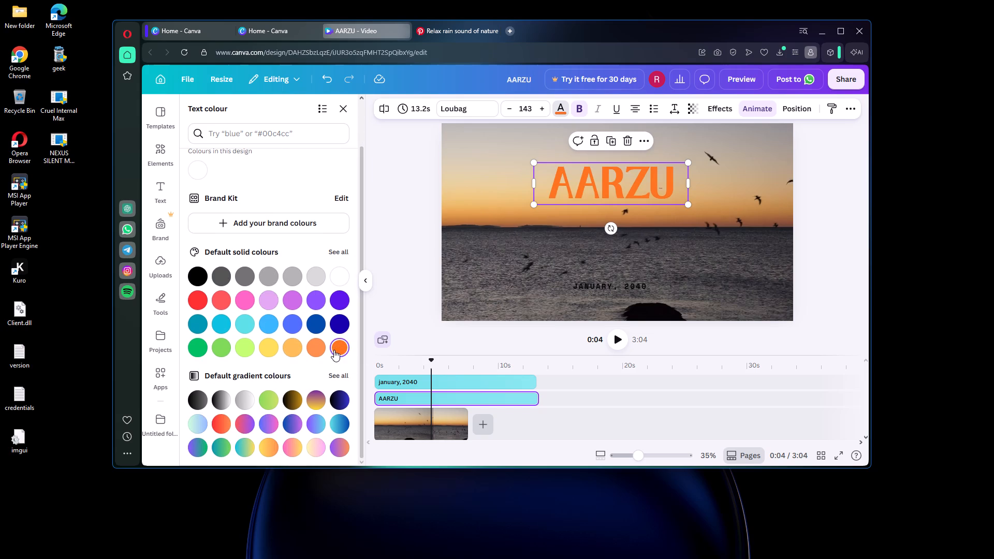
{"action": "left_click", "coordinate": [312, 350]}
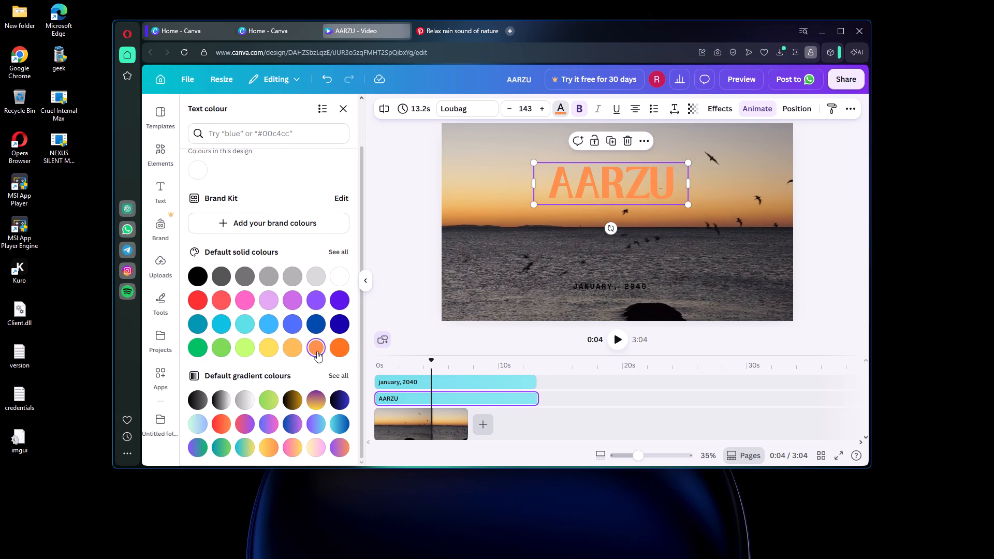
{"action": "left_click", "coordinate": [329, 347]}
{"action": "left_click", "coordinate": [338, 345]}
{"action": "left_click", "coordinate": [264, 350]}
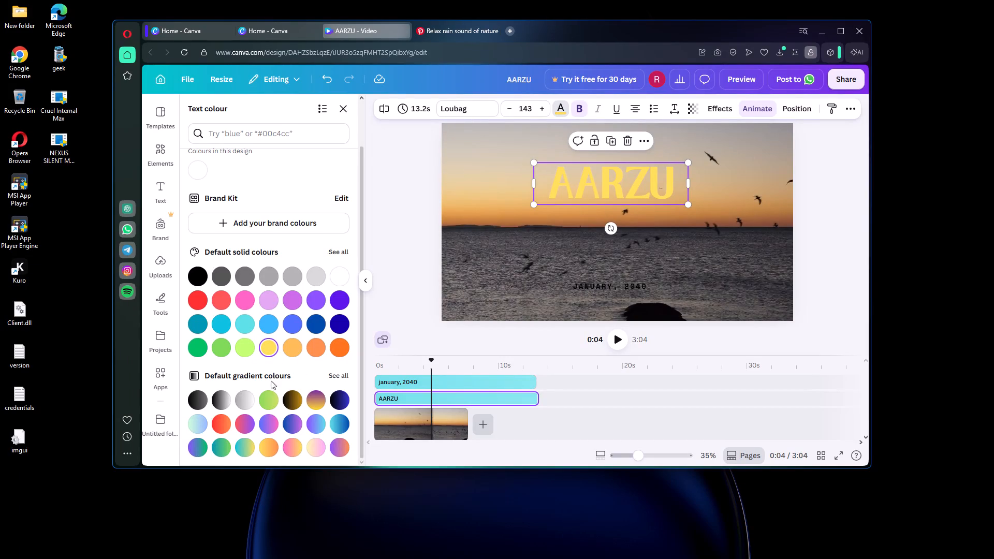
{"action": "scroll", "coordinate": [254, 371], "scroll_direction": "down", "scroll_amount": 4}
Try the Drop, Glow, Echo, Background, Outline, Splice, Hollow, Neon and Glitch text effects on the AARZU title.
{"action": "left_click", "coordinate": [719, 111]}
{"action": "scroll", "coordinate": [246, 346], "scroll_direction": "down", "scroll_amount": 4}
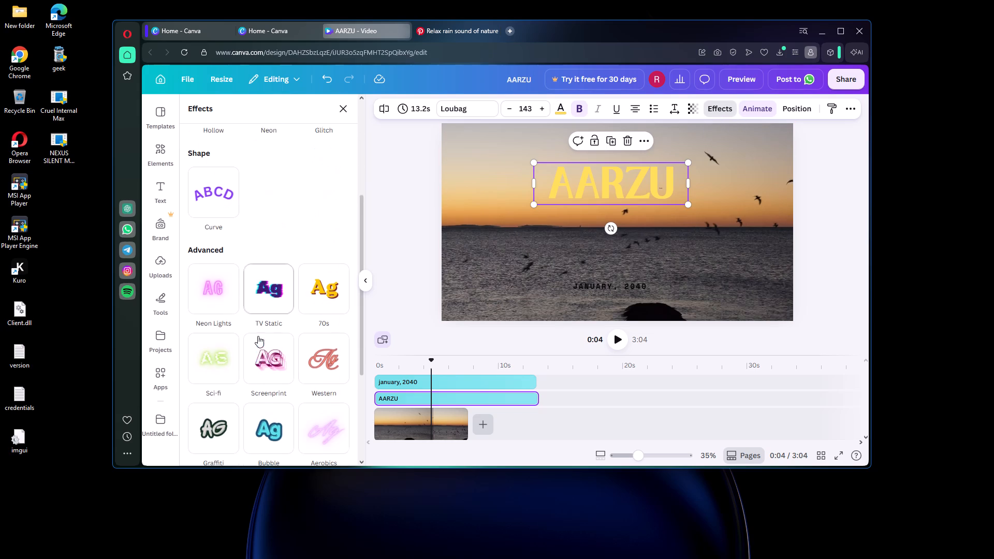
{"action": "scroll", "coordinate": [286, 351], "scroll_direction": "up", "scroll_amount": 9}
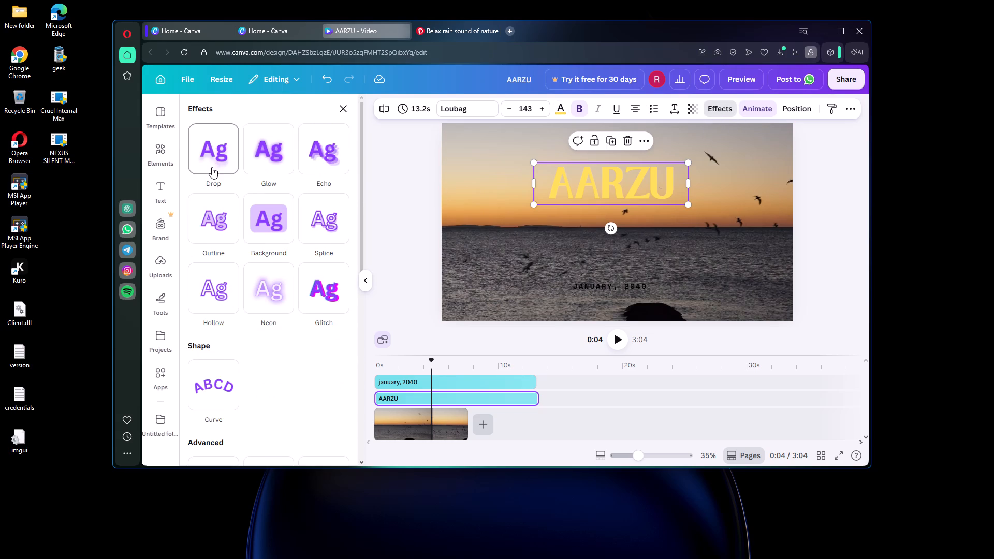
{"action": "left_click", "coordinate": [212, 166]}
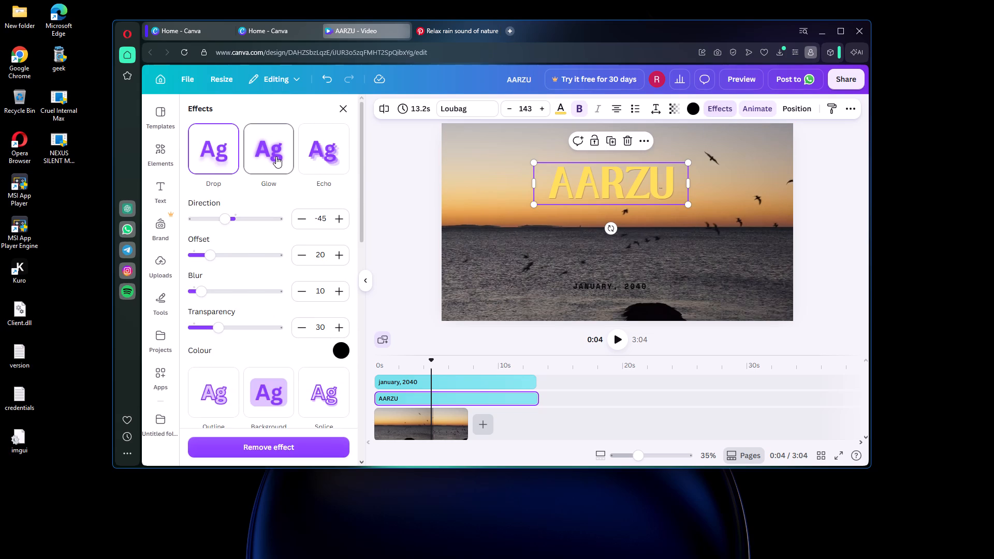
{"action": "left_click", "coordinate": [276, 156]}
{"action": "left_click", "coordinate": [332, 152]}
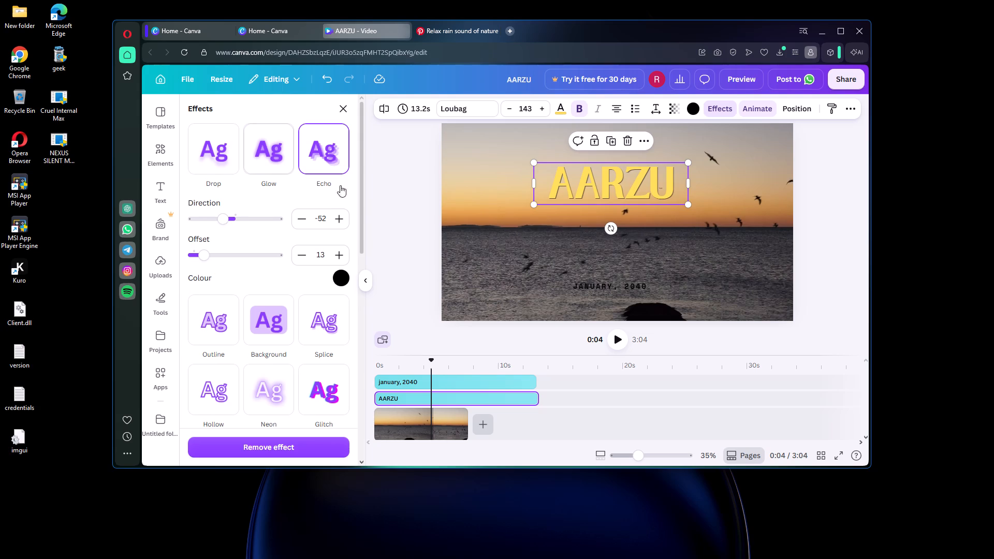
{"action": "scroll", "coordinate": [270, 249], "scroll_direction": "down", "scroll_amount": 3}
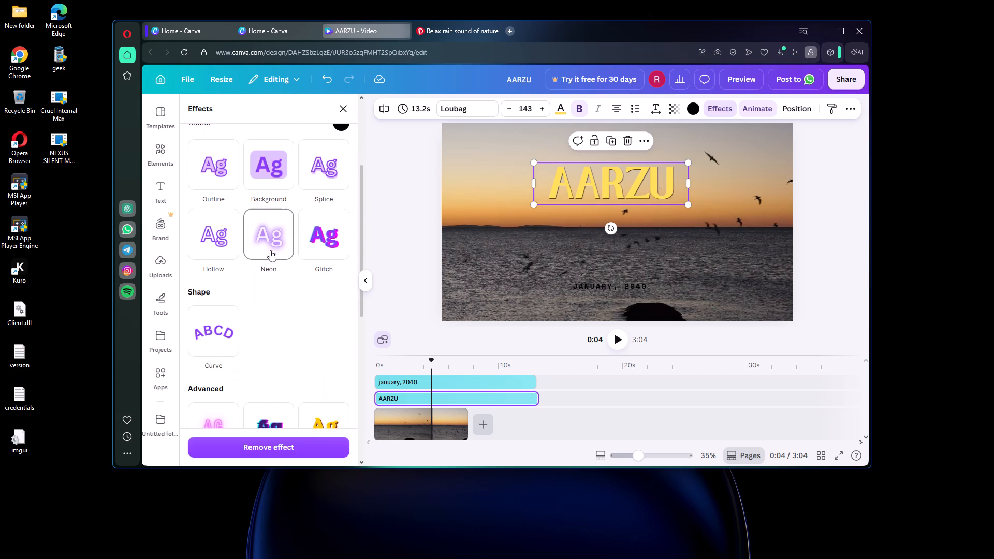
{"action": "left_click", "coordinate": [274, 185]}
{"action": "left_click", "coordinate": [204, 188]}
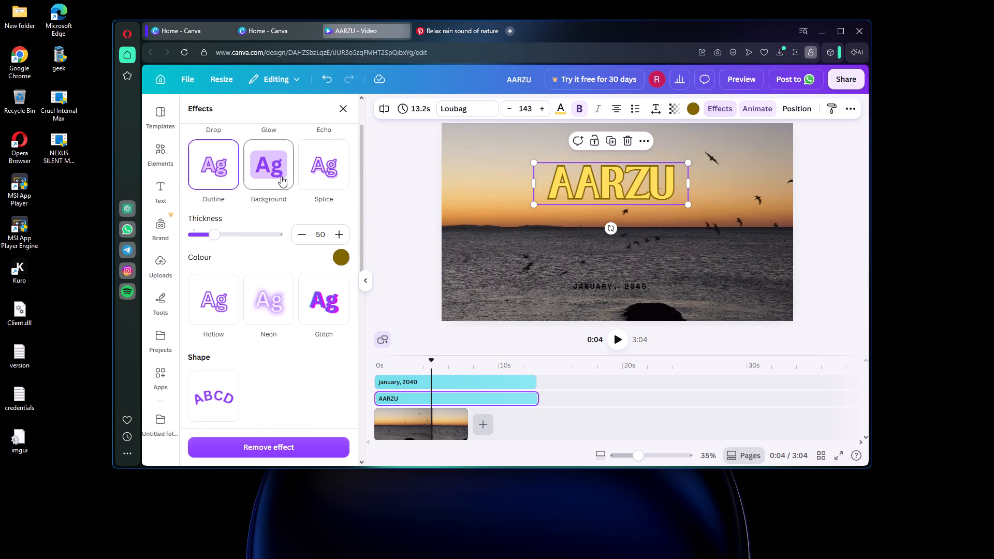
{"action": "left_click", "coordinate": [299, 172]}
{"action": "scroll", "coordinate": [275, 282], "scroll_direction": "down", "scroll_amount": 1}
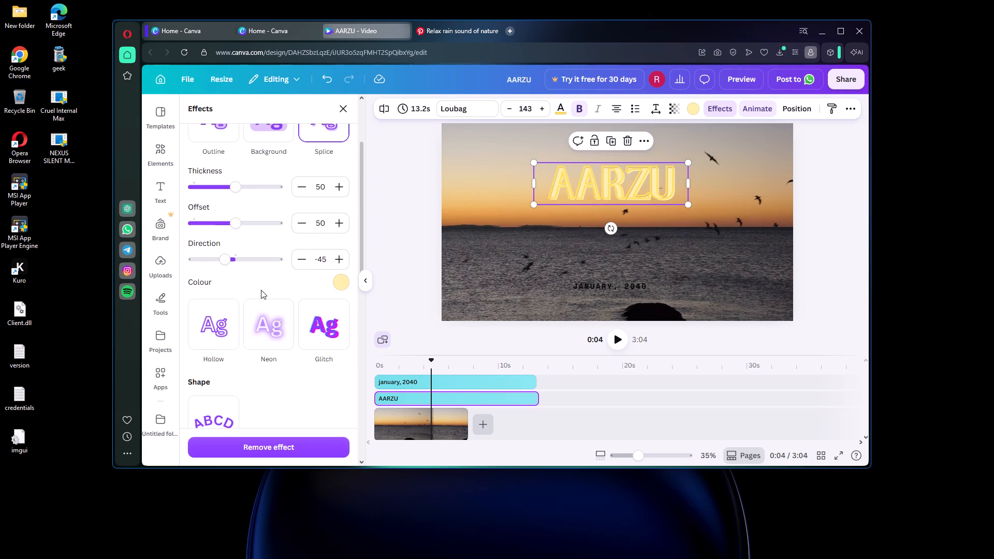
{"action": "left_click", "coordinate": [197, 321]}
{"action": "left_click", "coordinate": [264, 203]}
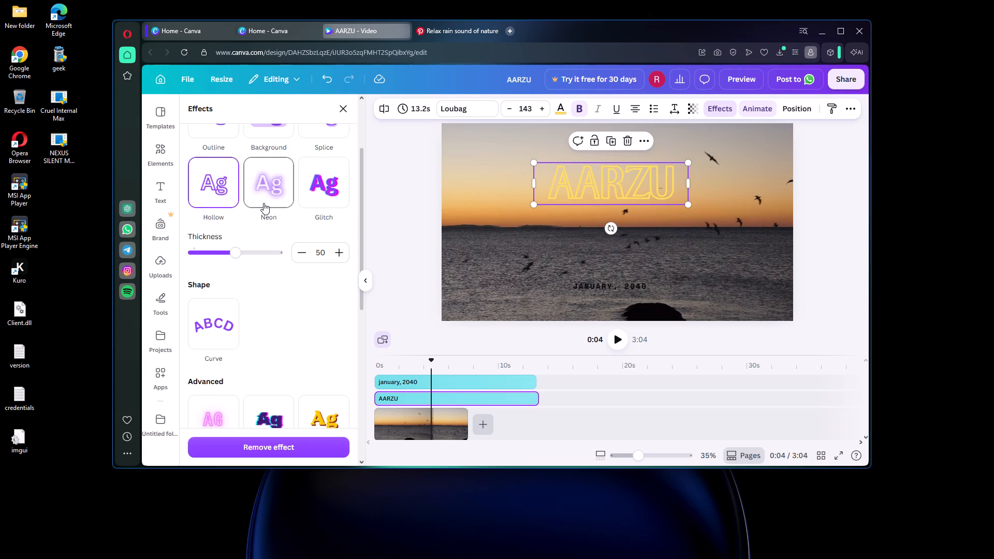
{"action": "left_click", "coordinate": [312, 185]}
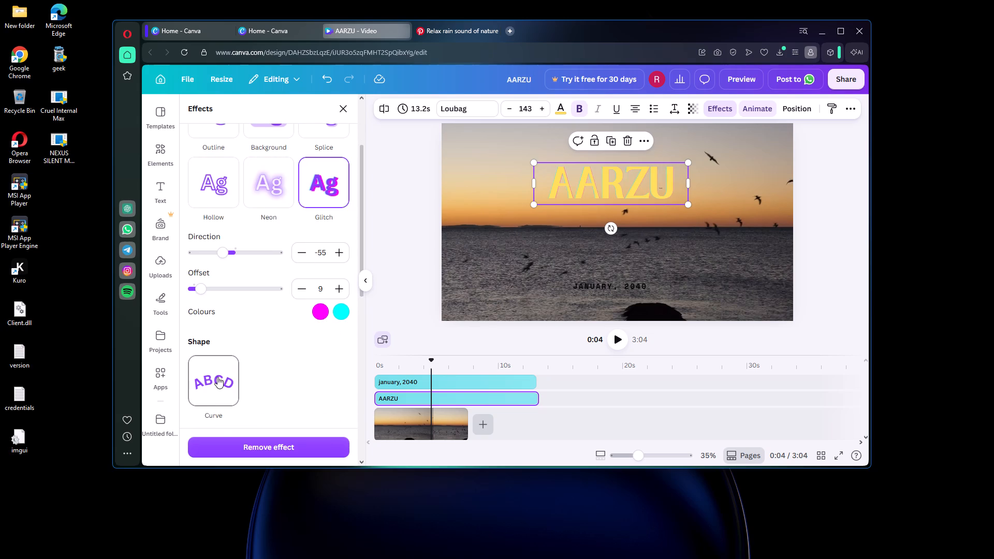
Compare the Splice, Glow and Echo effects again and apply the Drop shadow effect to the AARZU title.
{"action": "scroll", "coordinate": [275, 318], "scroll_direction": "down", "scroll_amount": 4}
{"action": "scroll", "coordinate": [291, 266], "scroll_direction": "up", "scroll_amount": 5}
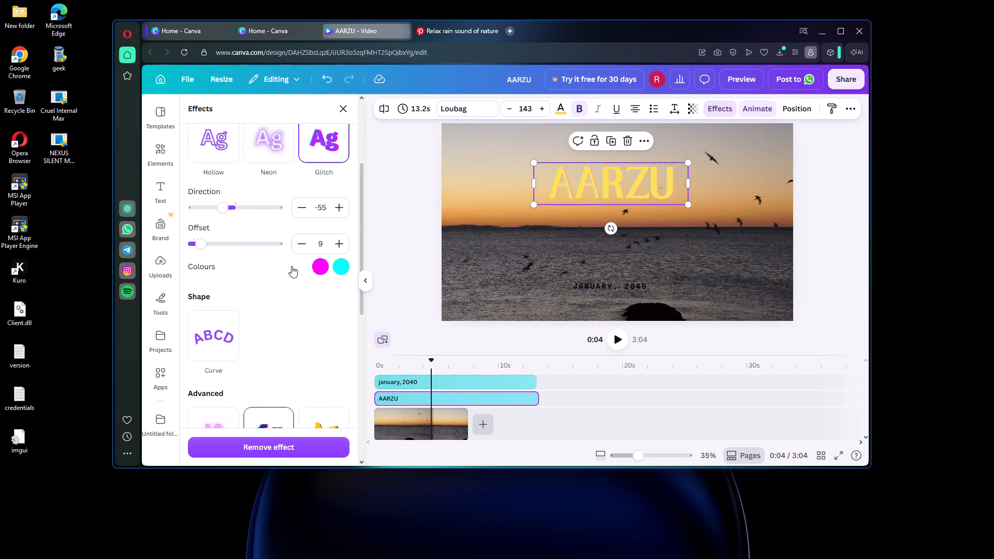
{"action": "scroll", "coordinate": [291, 266], "scroll_direction": "up", "scroll_amount": 4}
{"action": "left_click", "coordinate": [314, 232]}
{"action": "left_click", "coordinate": [202, 245]}
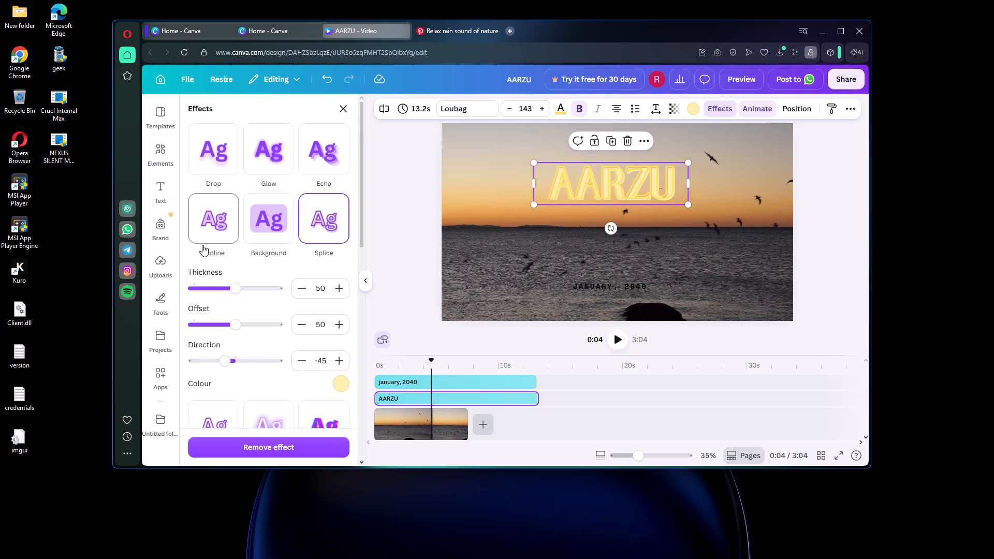
{"action": "left_click", "coordinate": [274, 176]}
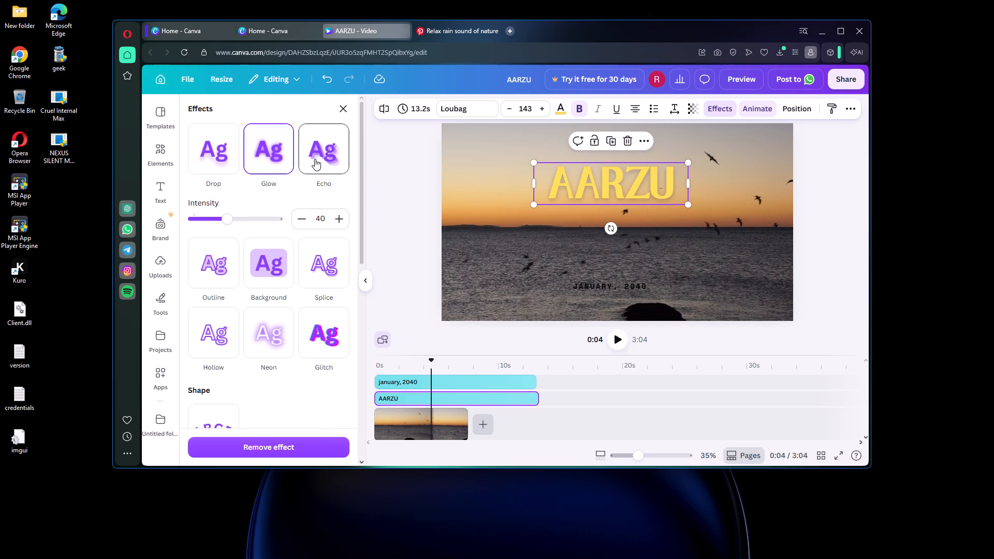
{"action": "left_click", "coordinate": [315, 159]}
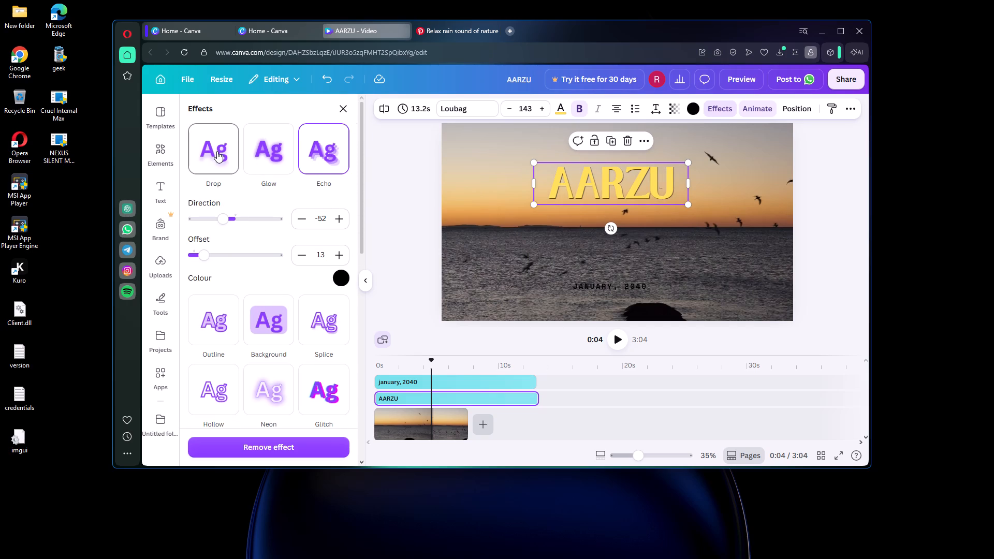
{"action": "left_click", "coordinate": [217, 151]}
{"action": "left_click", "coordinate": [357, 155]}
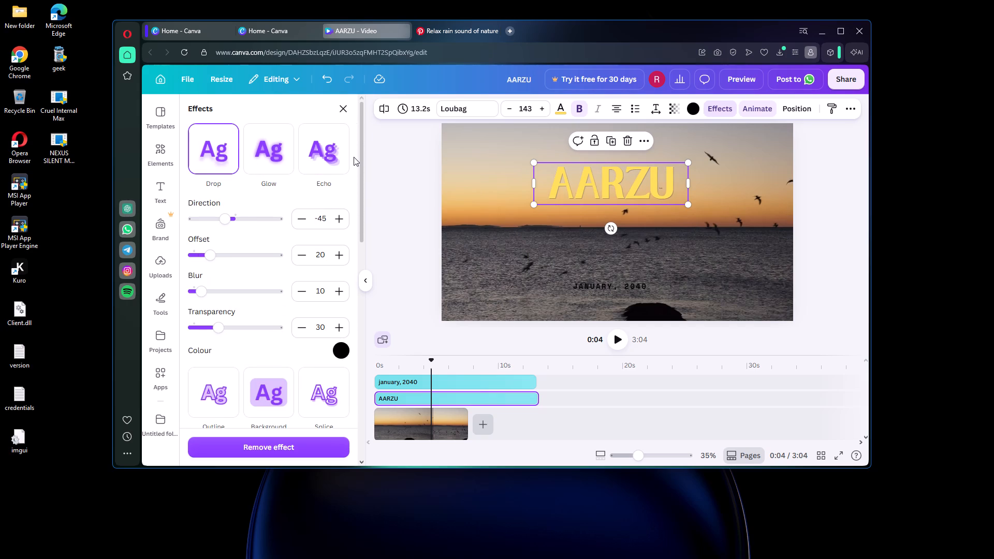
Switch the AARZU title's text effect to Echo.
{"action": "left_click", "coordinate": [323, 160]}
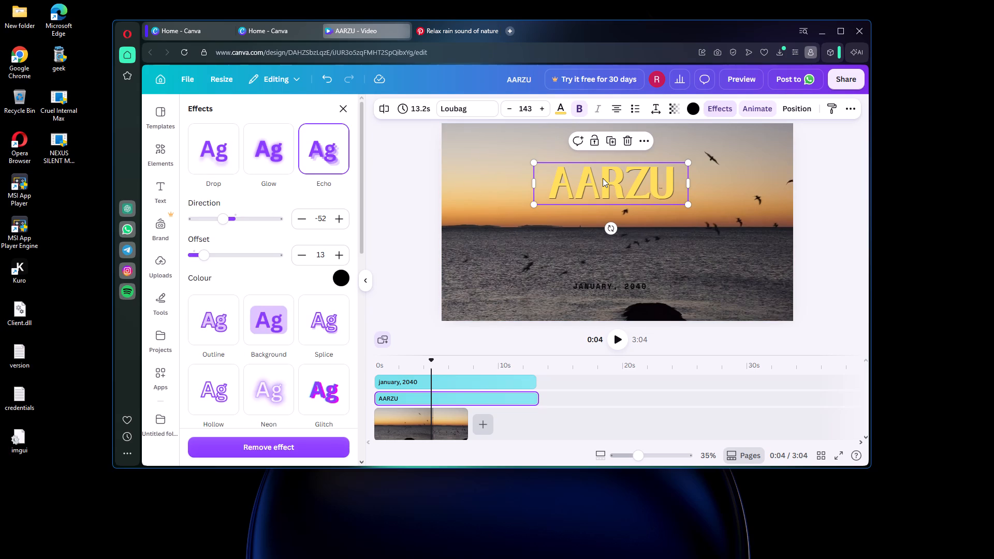
Move the AARZU title slightly up and align it with the horizontal centre of the video frame.
{"action": "left_click_drag", "start_coordinate": [603, 178], "coordinate": [610, 173]}
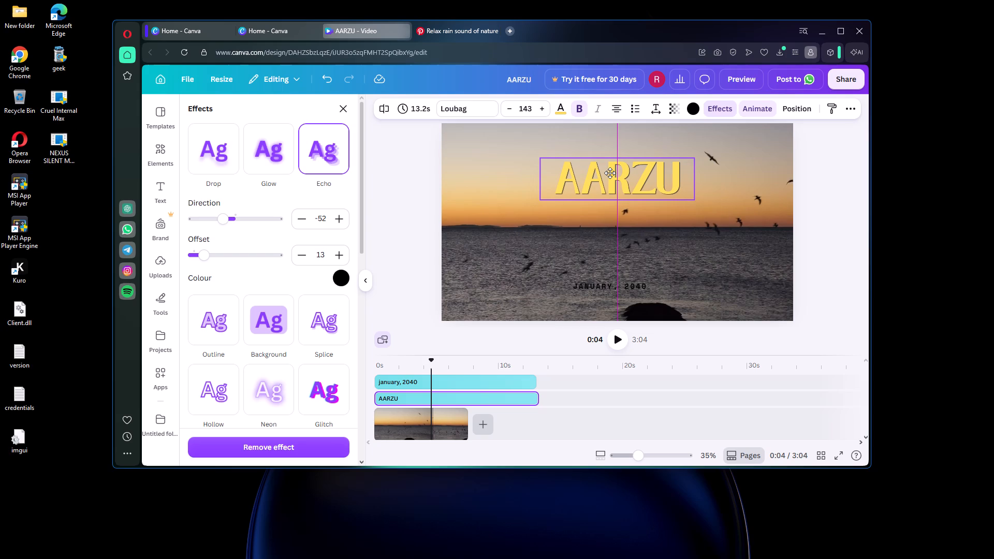
{"action": "left_click_drag", "start_coordinate": [610, 173], "coordinate": [610, 175]}
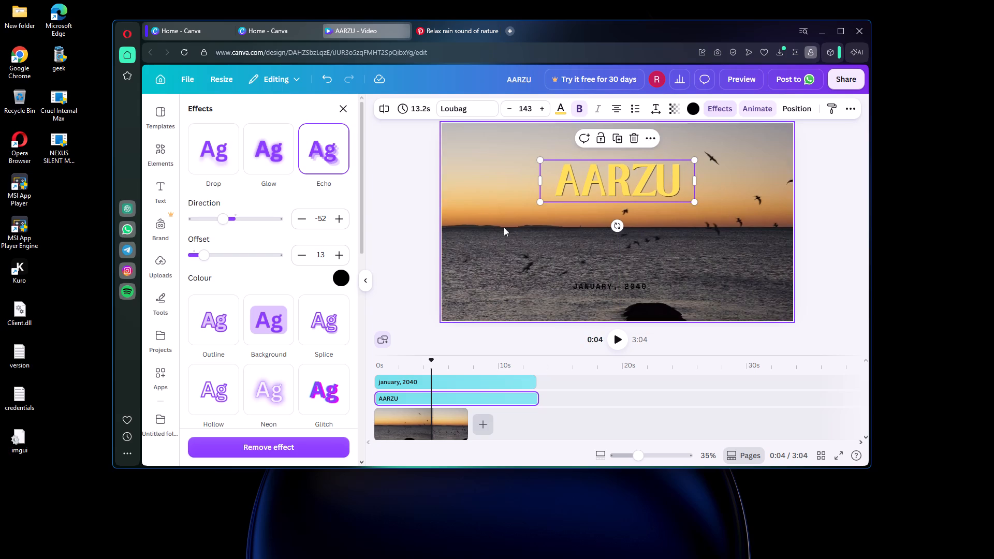
Replace the "JANUARY, 2040" date text with "OCTOBER , 2026".
{"action": "left_click", "coordinate": [626, 285]}
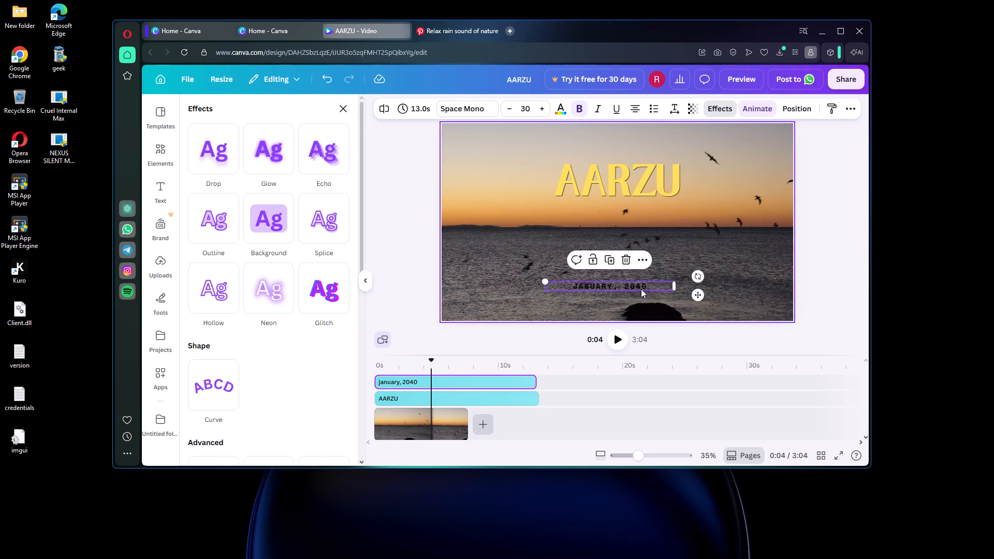
{"action": "left_click", "coordinate": [650, 284]}
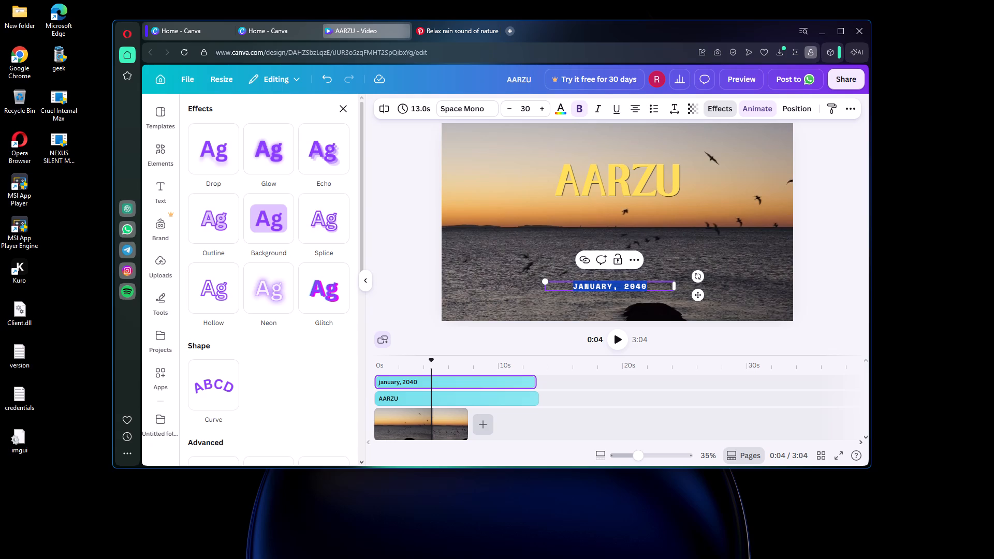
{"action": "key", "text": "BackSpace"}
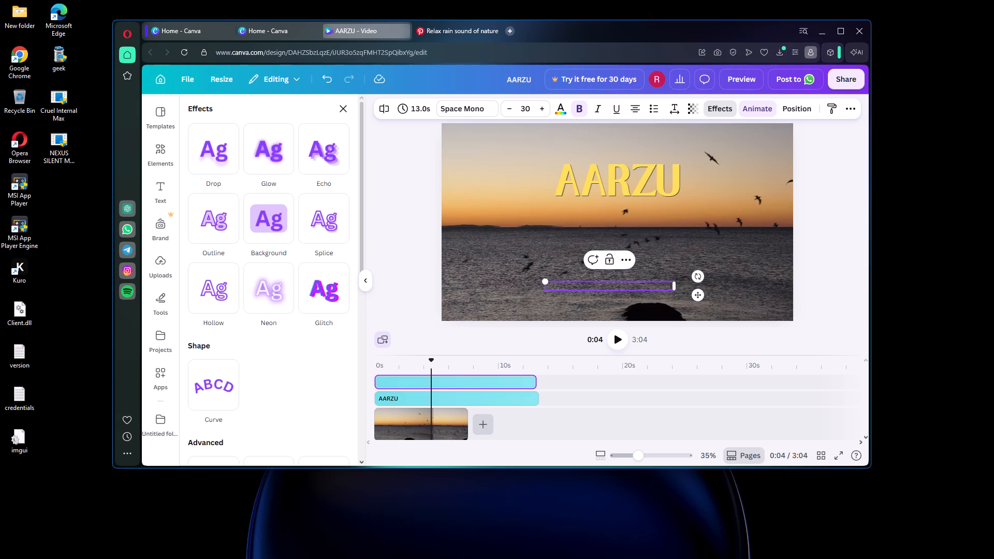
{"action": "key", "text": "o"}
{"action": "key", "text": "c"}
{"action": "type", "text": "TO"}
{"action": "type", "text": "BER"}
{"action": "key", "text": "space"}
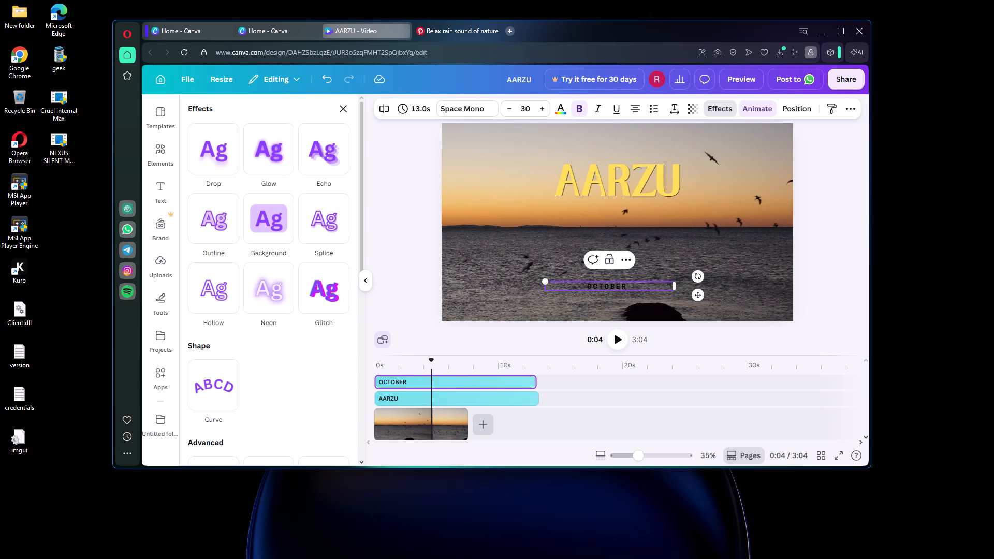
{"action": "key", "text": "comma"}
{"action": "key", "text": "space"}
{"action": "type", "text": "2026"}
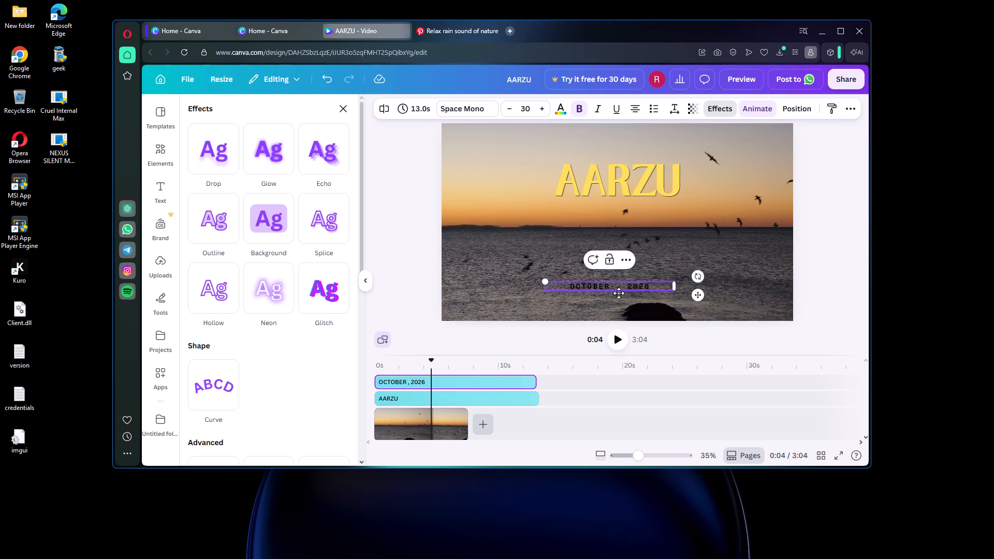
Move the date text directly beneath the AARZU title, centred horizontally in the frame.
{"action": "left_click_drag", "start_coordinate": [615, 291], "coordinate": [625, 207]}
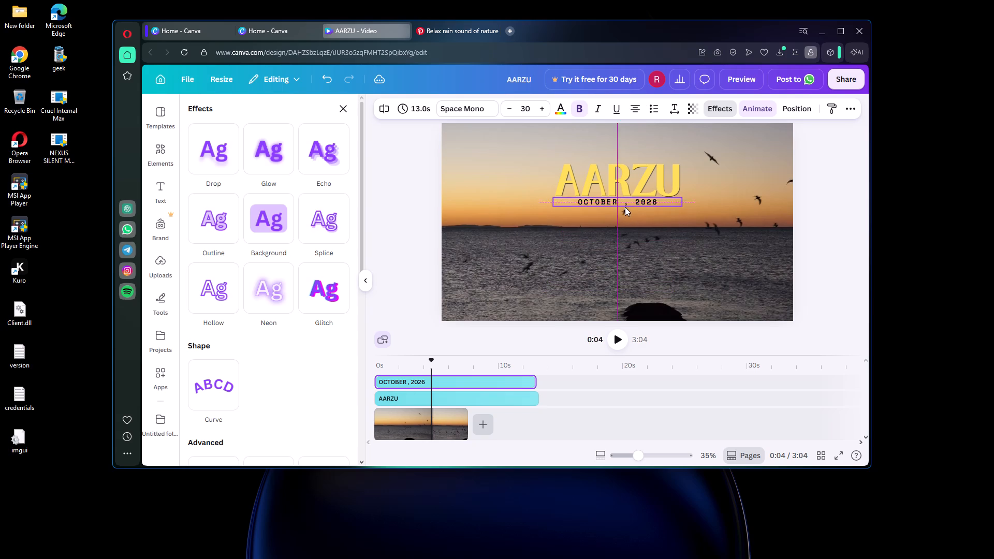
{"action": "left_click_drag", "start_coordinate": [625, 207], "coordinate": [620, 209]}
{"action": "left_click", "coordinate": [673, 224]}
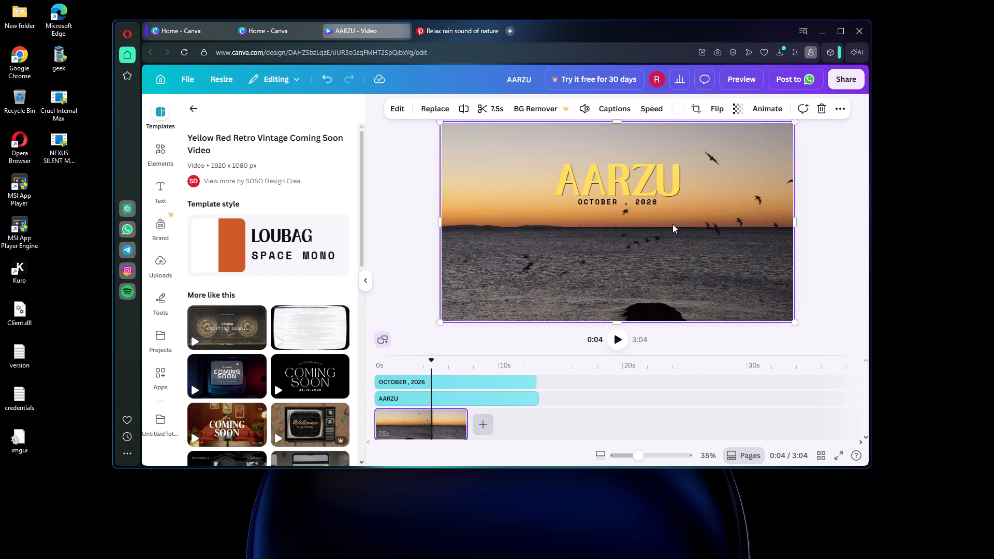
{"action": "left_click", "coordinate": [619, 201]}
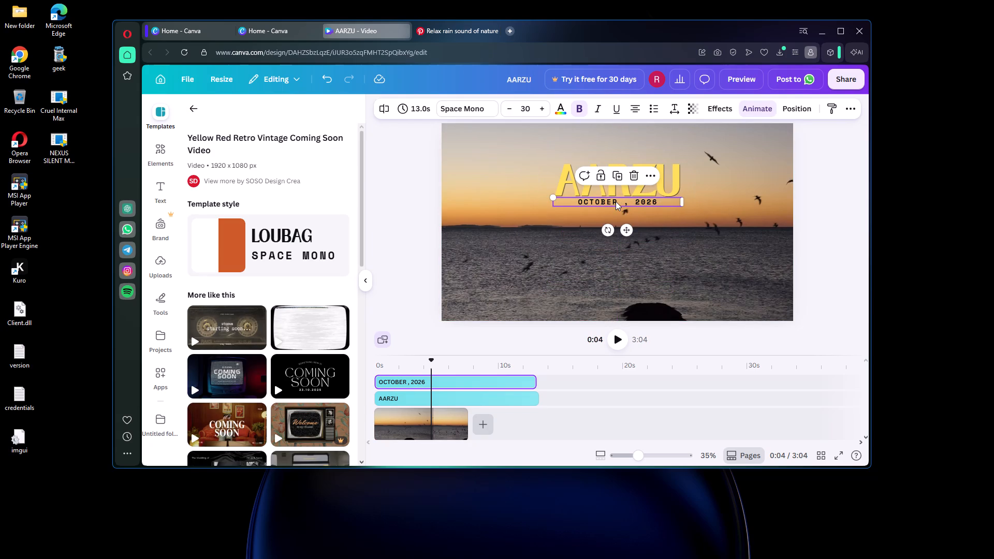
{"action": "left_click", "coordinate": [672, 242]}
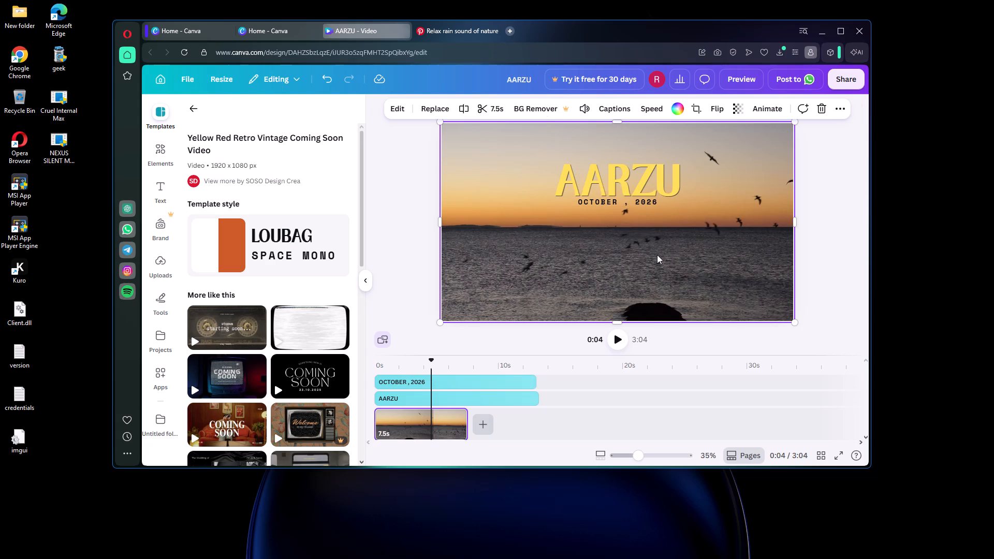
Shorten the AARZU title's timeline duration to 6.0 seconds by trimming its end.
{"action": "left_click", "coordinate": [413, 395]}
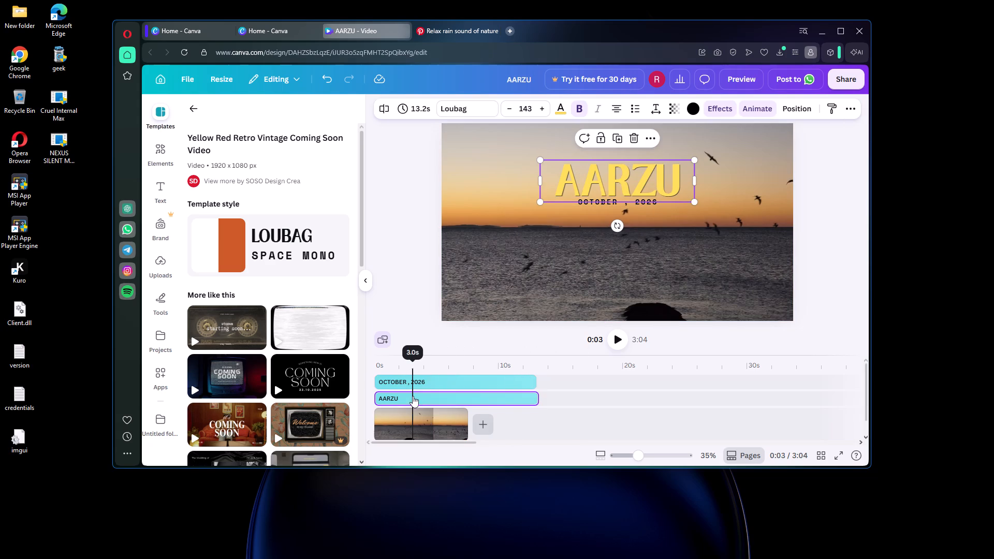
{"action": "left_click_drag", "start_coordinate": [535, 402], "coordinate": [520, 401]}
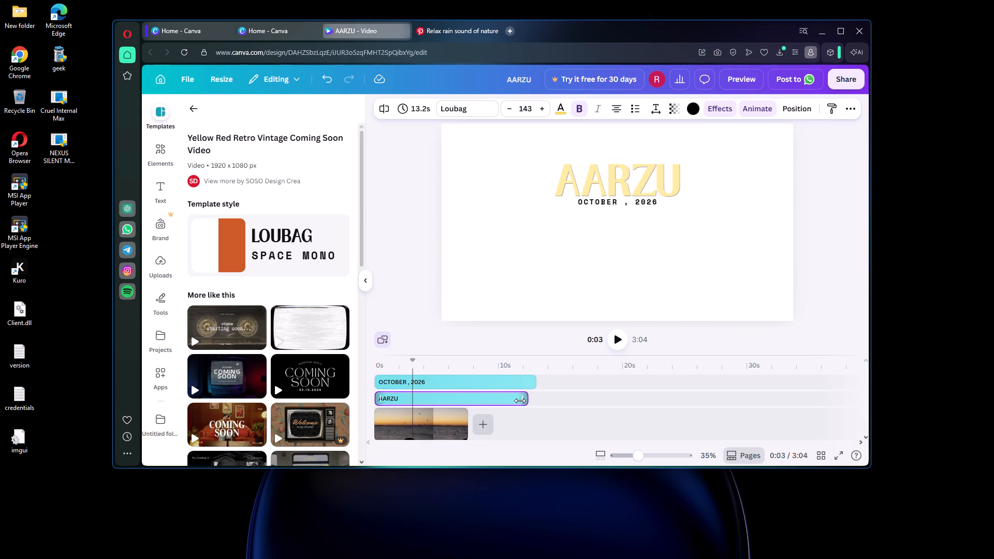
{"action": "left_click_drag", "start_coordinate": [520, 401], "coordinate": [450, 409]}
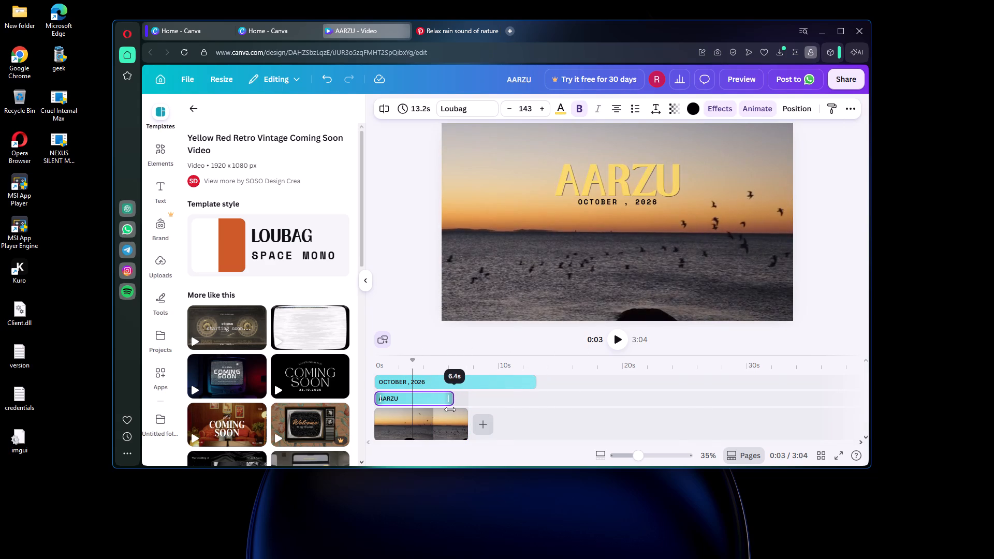
{"action": "left_click_drag", "start_coordinate": [450, 409], "coordinate": [445, 409]}
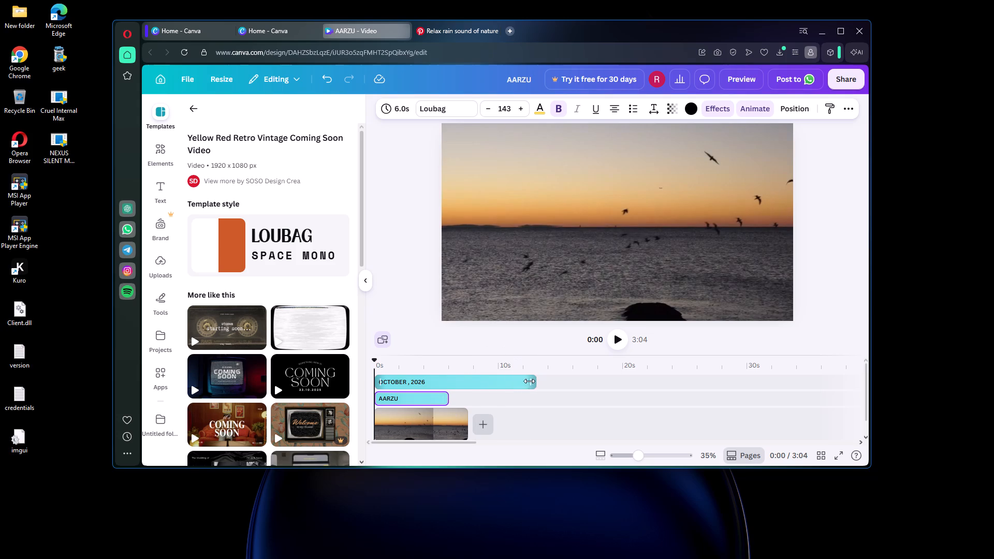
Trim the end of the date text's timeline clip to a duration of 6.0 seconds.
{"action": "left_click_drag", "start_coordinate": [534, 384], "coordinate": [484, 390]}
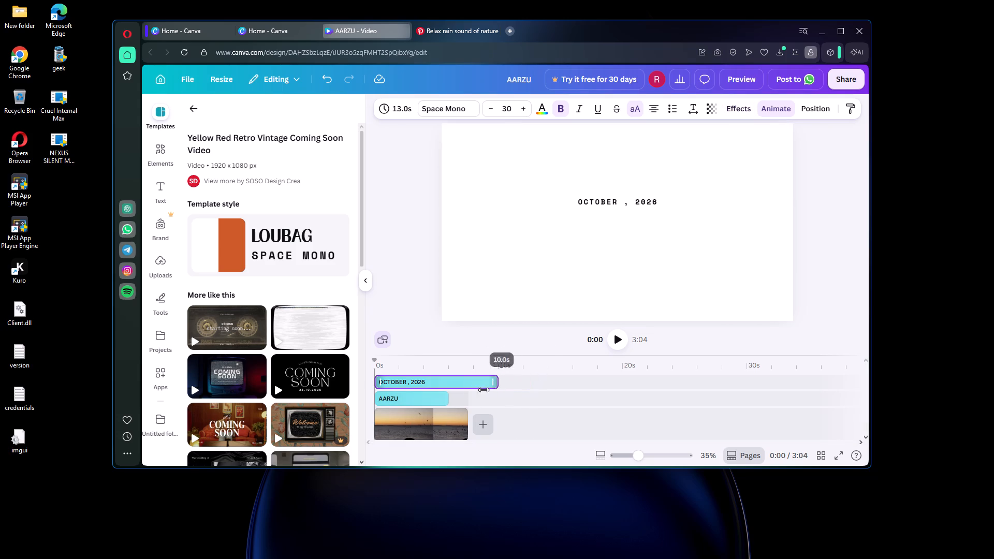
{"action": "left_click_drag", "start_coordinate": [484, 390], "coordinate": [448, 396]}
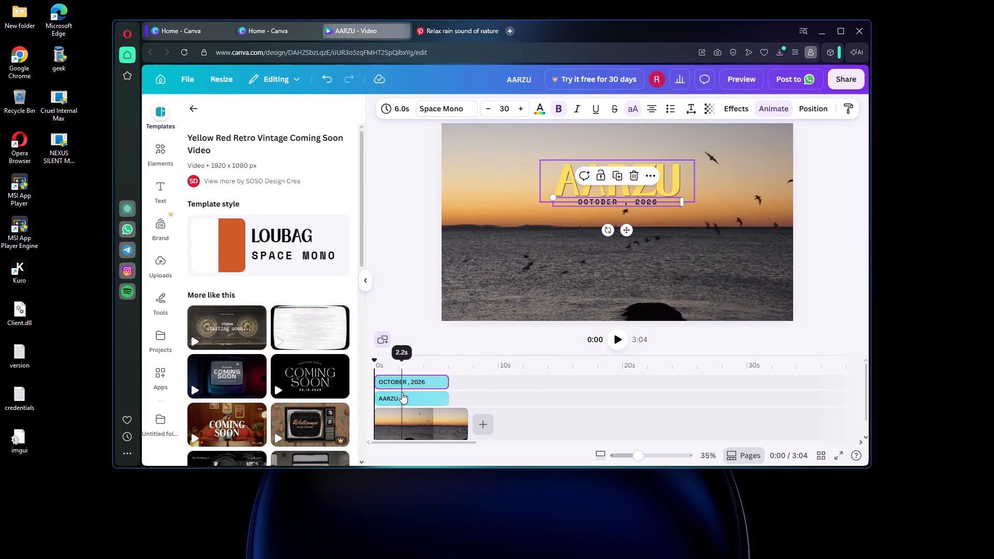
Remove the Ascend animation from the AARZU title.
{"action": "left_click", "coordinate": [407, 397]}
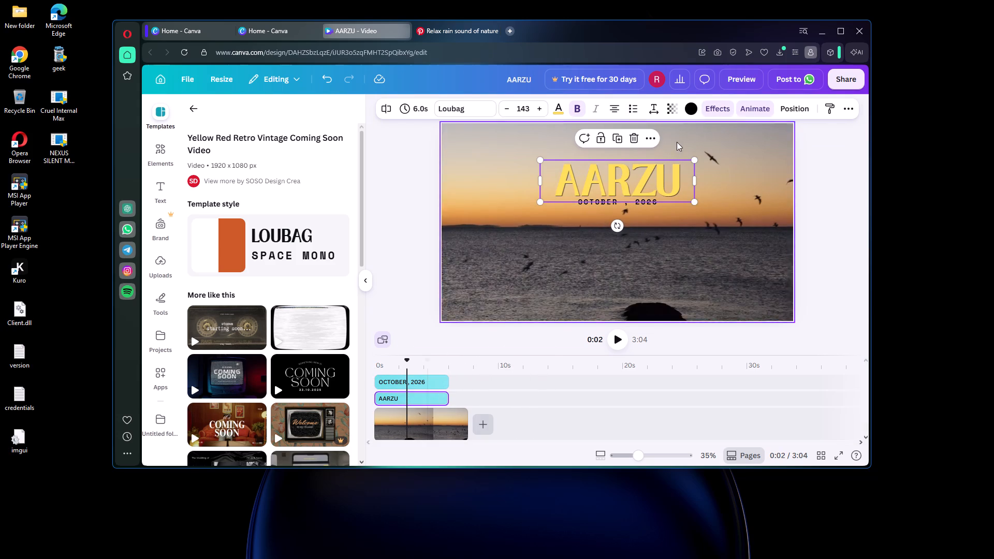
{"action": "left_click", "coordinate": [758, 109]}
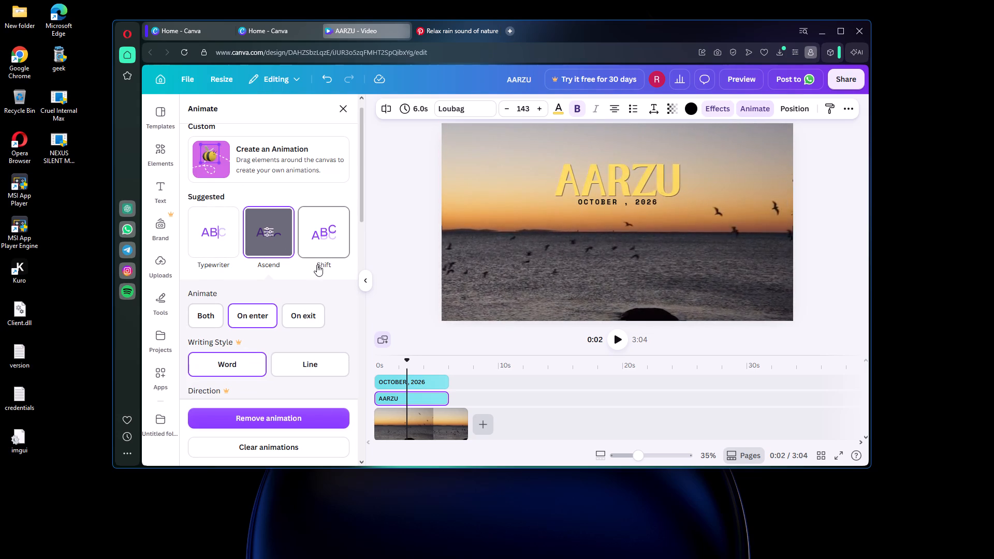
{"action": "scroll", "coordinate": [285, 280], "scroll_direction": "down", "scroll_amount": 2}
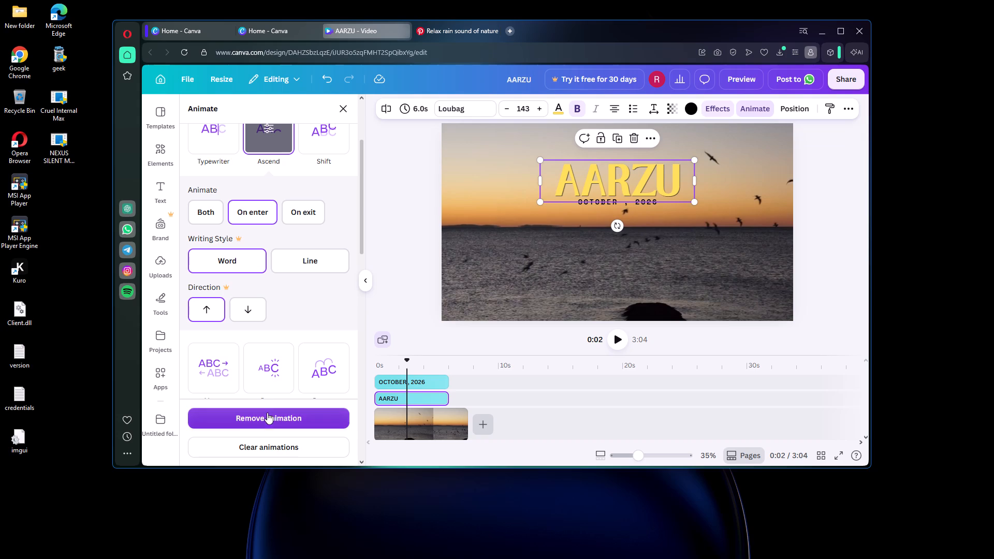
{"action": "left_click", "coordinate": [268, 417]}
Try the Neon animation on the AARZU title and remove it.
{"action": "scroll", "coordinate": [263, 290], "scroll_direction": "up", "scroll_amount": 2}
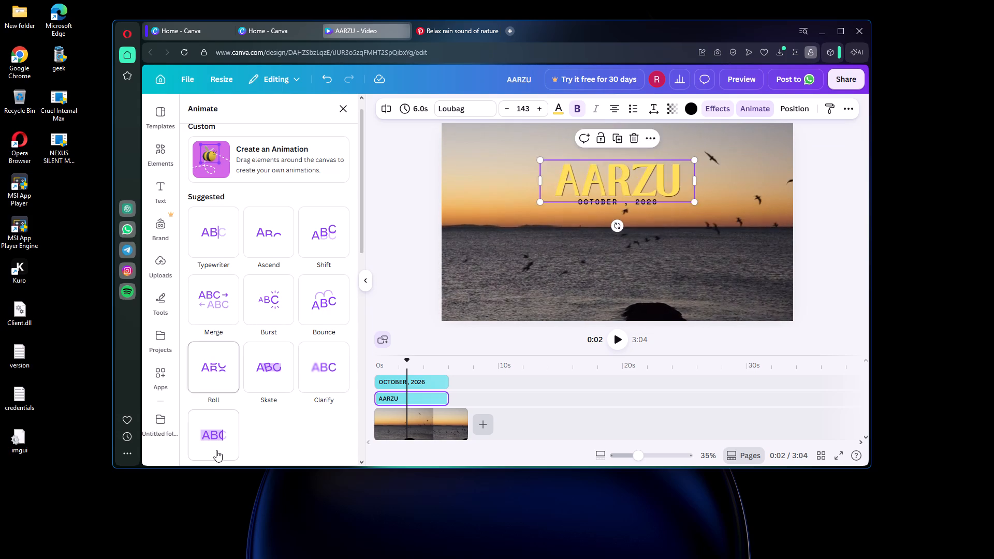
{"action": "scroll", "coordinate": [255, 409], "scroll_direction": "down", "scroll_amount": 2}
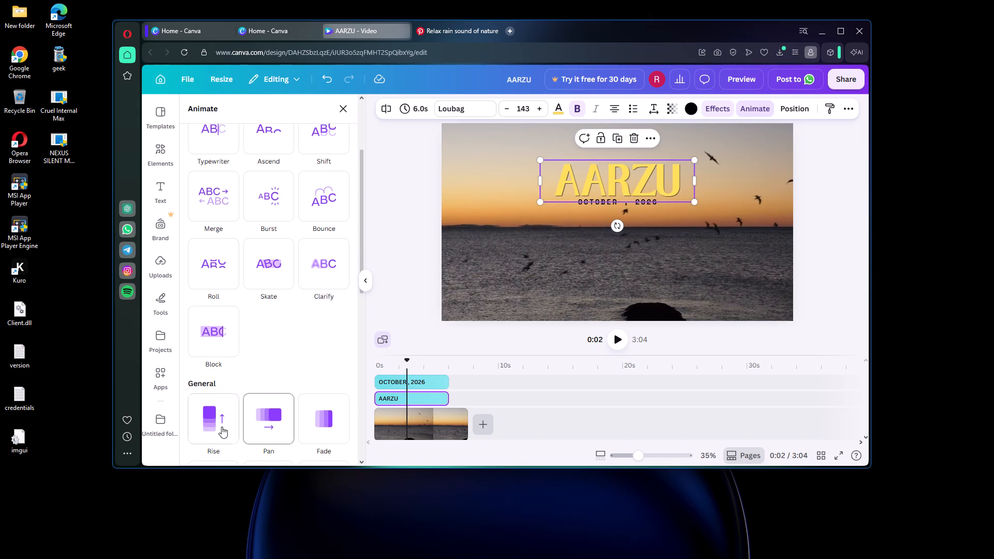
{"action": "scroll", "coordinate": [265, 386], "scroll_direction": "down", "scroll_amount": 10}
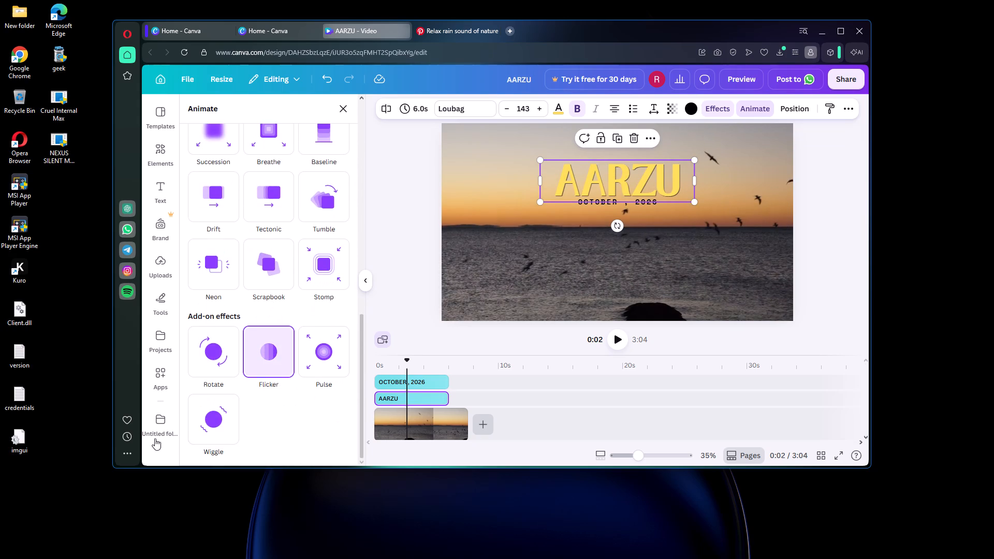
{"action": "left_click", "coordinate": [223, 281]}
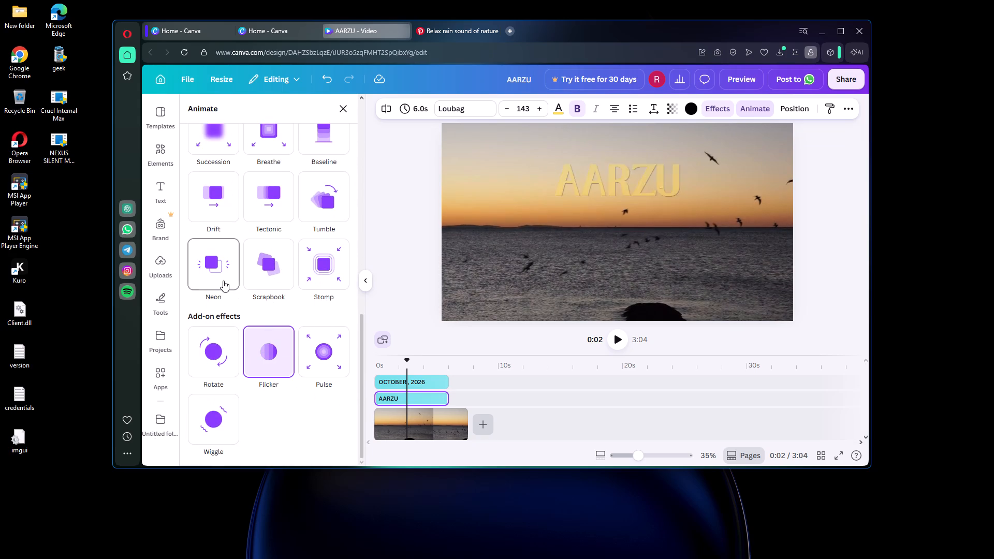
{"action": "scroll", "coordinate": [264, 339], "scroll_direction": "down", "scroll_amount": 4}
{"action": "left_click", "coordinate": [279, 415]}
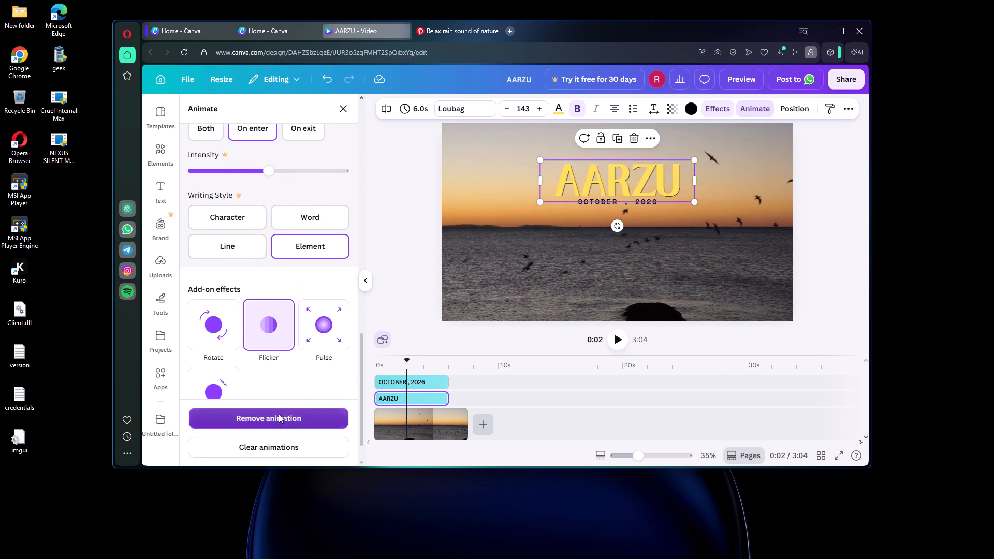
Remove the Flicker add-on effect from the AARZU title.
{"action": "left_click", "coordinate": [270, 342]}
{"action": "left_click", "coordinate": [269, 449]}
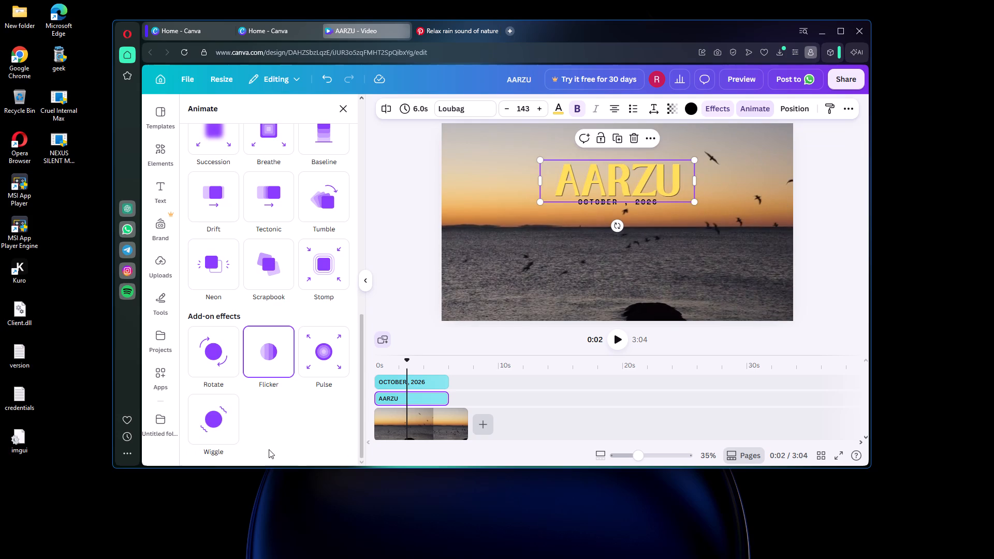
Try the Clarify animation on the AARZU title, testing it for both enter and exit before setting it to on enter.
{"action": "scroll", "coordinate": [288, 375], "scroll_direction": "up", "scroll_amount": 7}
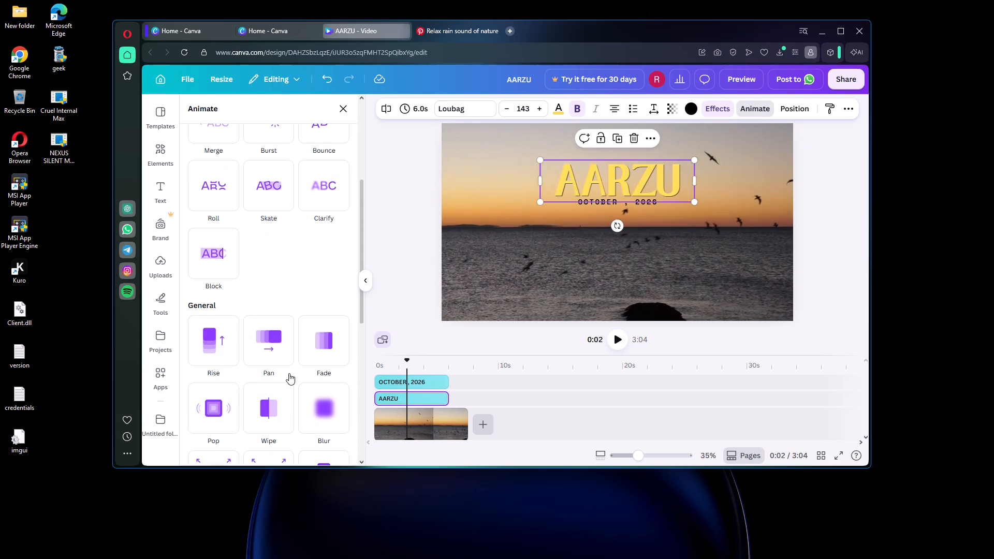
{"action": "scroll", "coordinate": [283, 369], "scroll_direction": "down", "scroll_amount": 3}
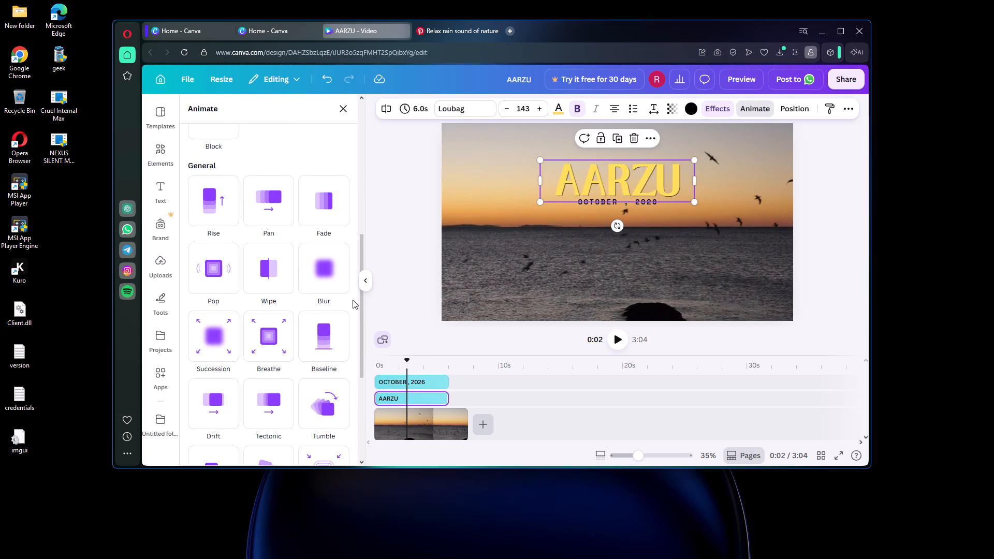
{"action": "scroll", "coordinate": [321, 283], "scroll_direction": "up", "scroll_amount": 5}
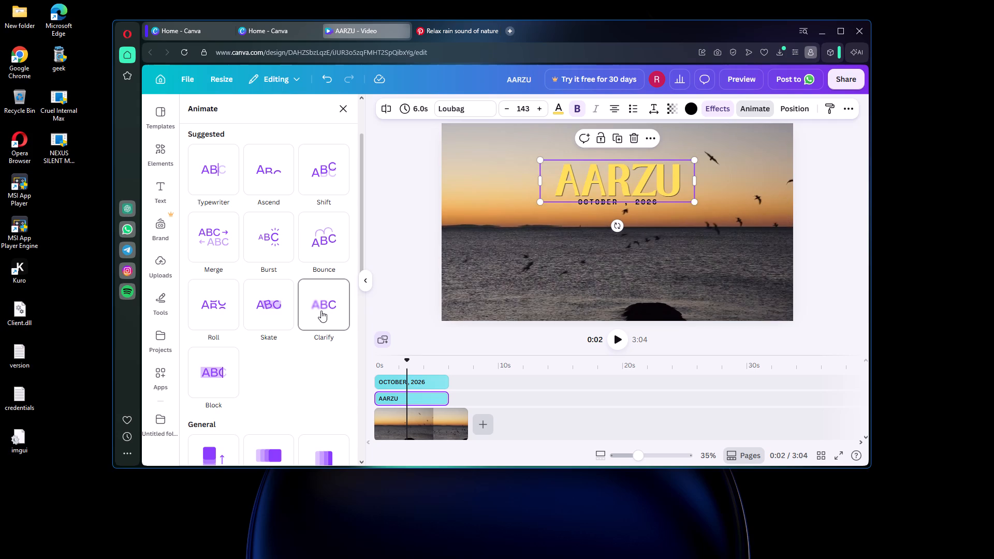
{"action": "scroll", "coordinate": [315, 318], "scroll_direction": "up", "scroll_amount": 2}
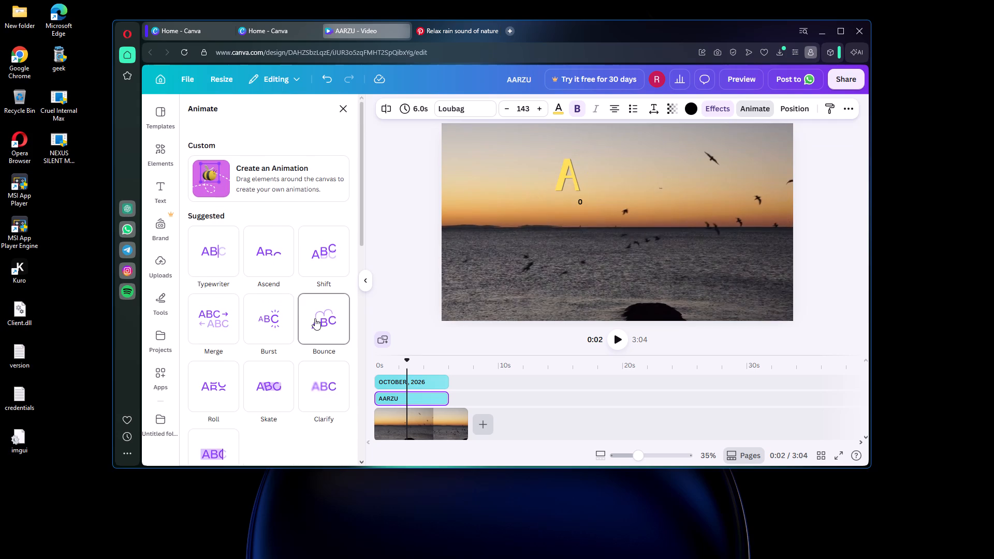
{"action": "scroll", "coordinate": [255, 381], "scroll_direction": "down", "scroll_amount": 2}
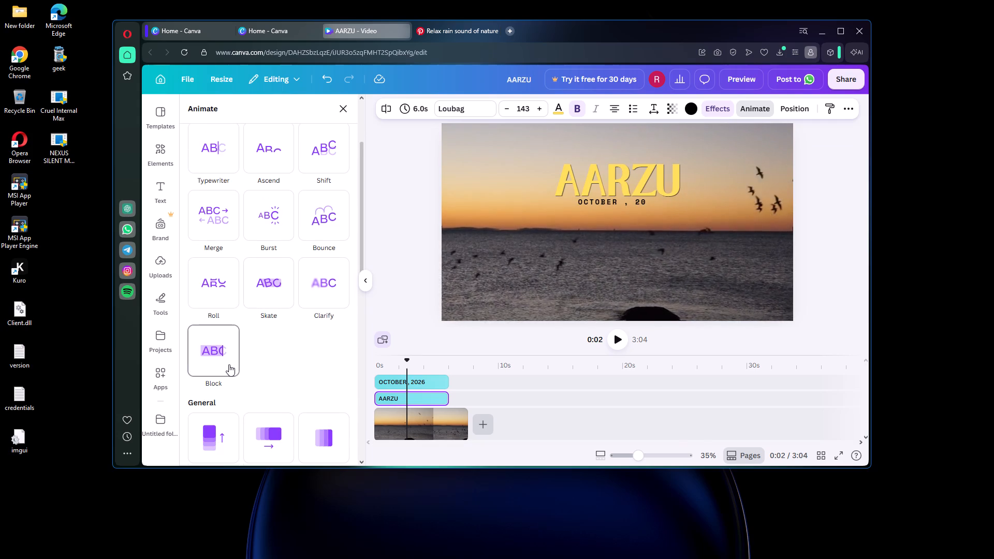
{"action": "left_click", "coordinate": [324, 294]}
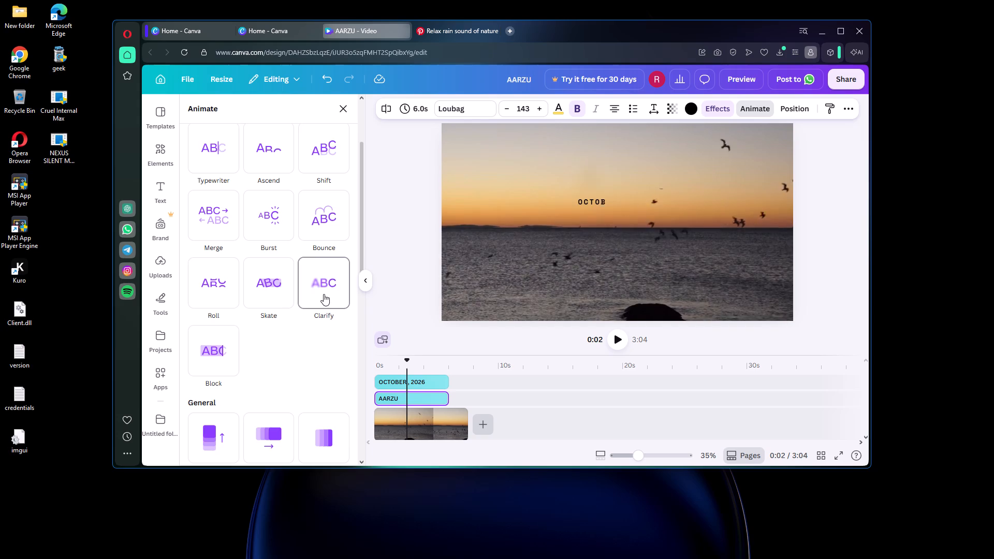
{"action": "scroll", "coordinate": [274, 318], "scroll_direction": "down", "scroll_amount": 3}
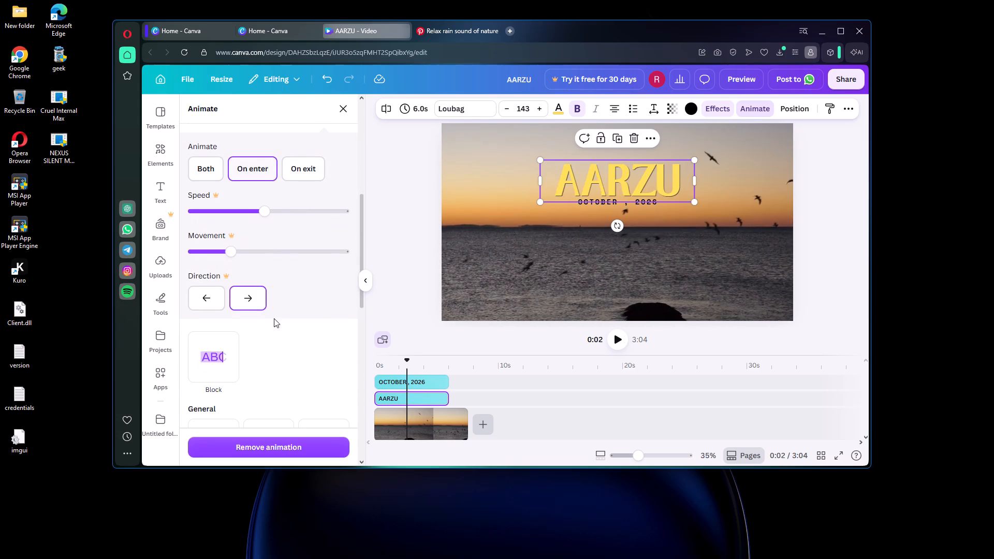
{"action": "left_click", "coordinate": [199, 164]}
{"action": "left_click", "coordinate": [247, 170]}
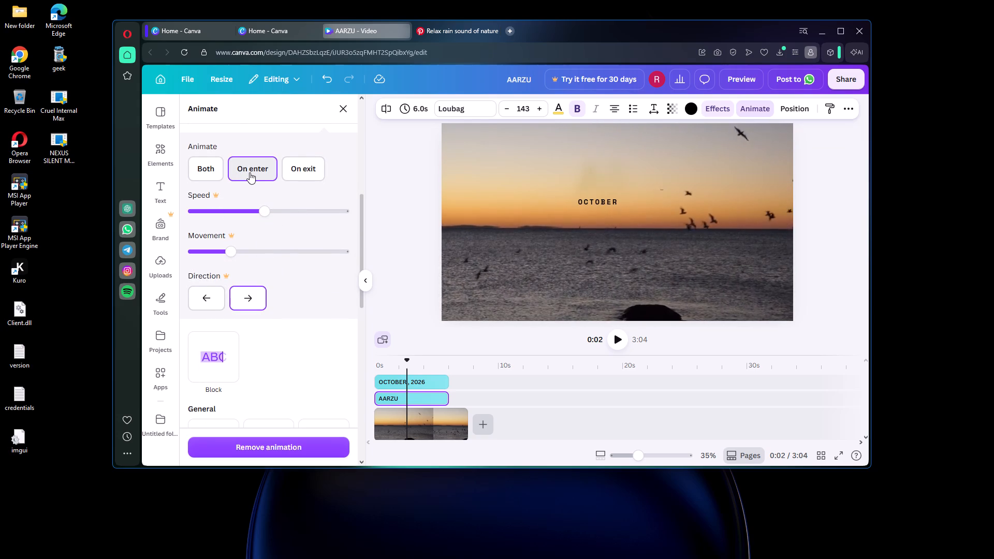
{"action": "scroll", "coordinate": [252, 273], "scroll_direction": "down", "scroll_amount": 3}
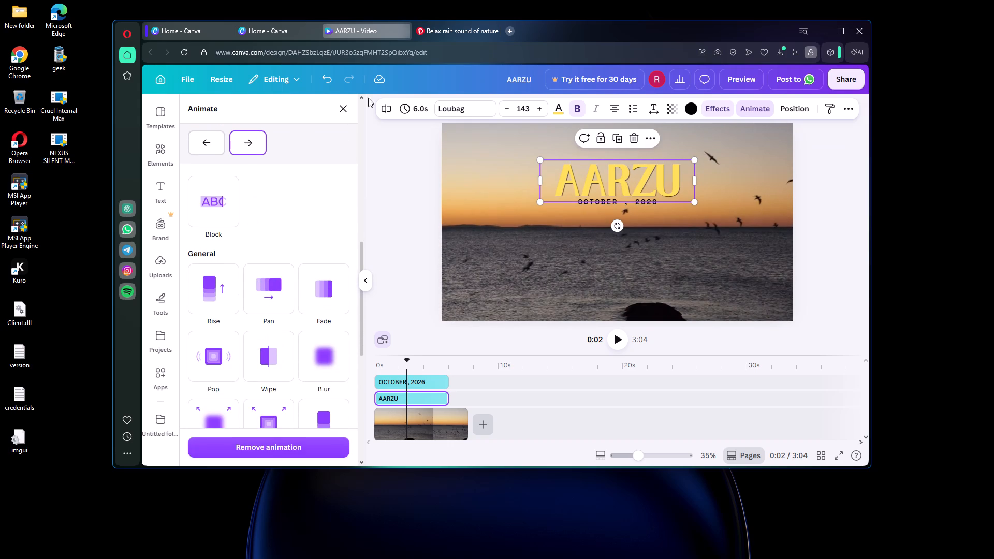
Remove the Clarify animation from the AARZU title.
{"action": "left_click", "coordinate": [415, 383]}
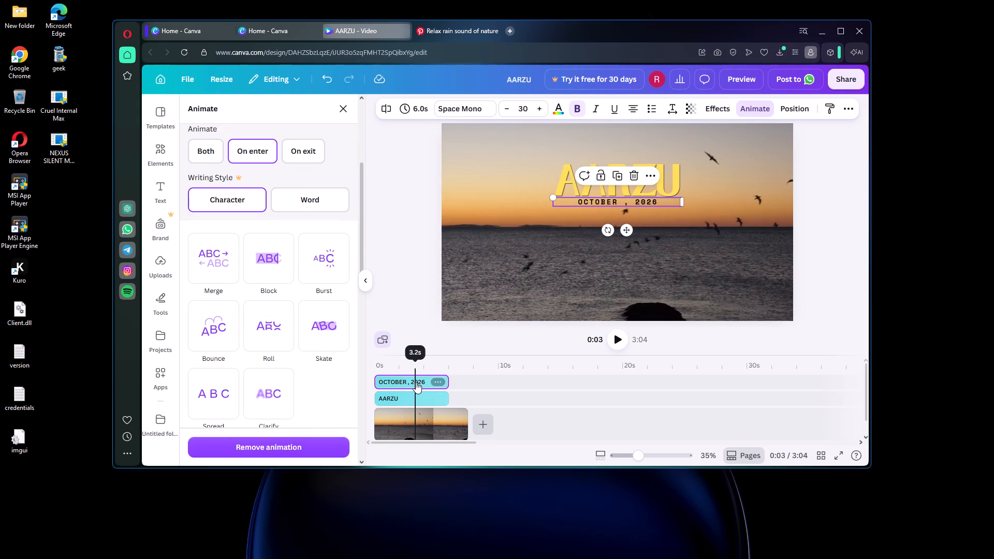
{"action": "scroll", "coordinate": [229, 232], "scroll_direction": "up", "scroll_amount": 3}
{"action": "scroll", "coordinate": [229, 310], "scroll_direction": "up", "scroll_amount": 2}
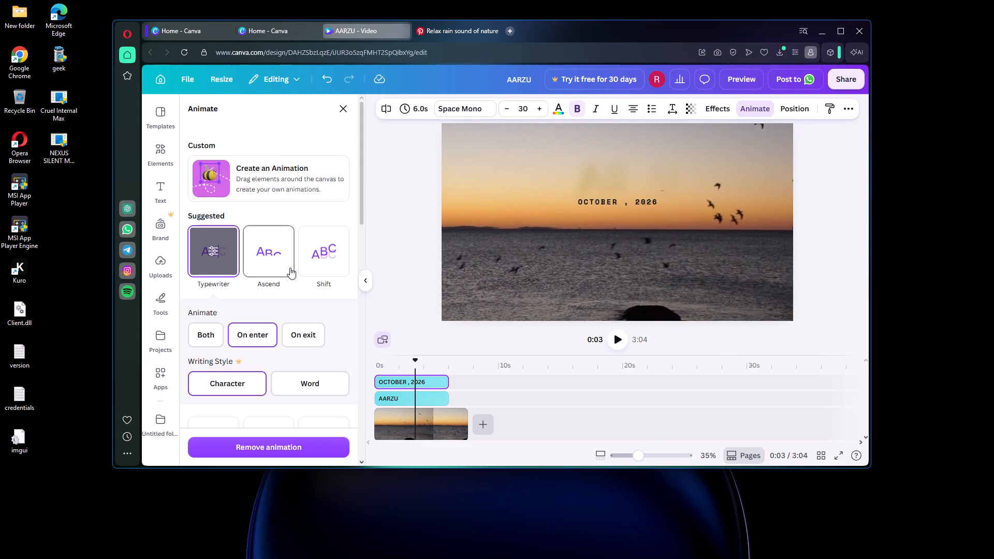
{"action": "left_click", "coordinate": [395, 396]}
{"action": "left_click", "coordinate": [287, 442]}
Remove the Typewriter animation from the OCTOBER, 2026 date text.
{"action": "scroll", "coordinate": [268, 268], "scroll_direction": "up", "scroll_amount": 2}
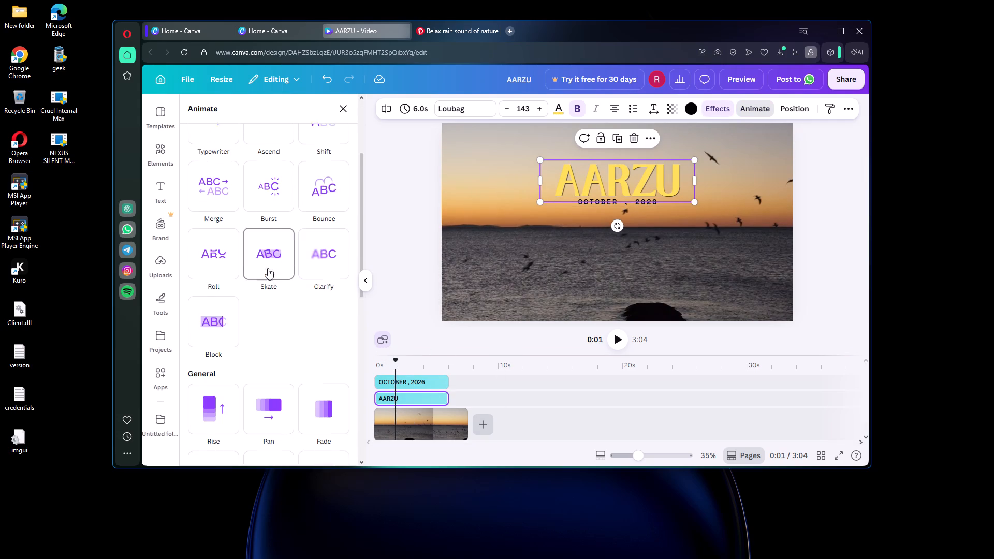
{"action": "scroll", "coordinate": [268, 268], "scroll_direction": "up", "scroll_amount": 1}
{"action": "left_click", "coordinate": [413, 375]}
{"action": "left_click", "coordinate": [311, 448]}
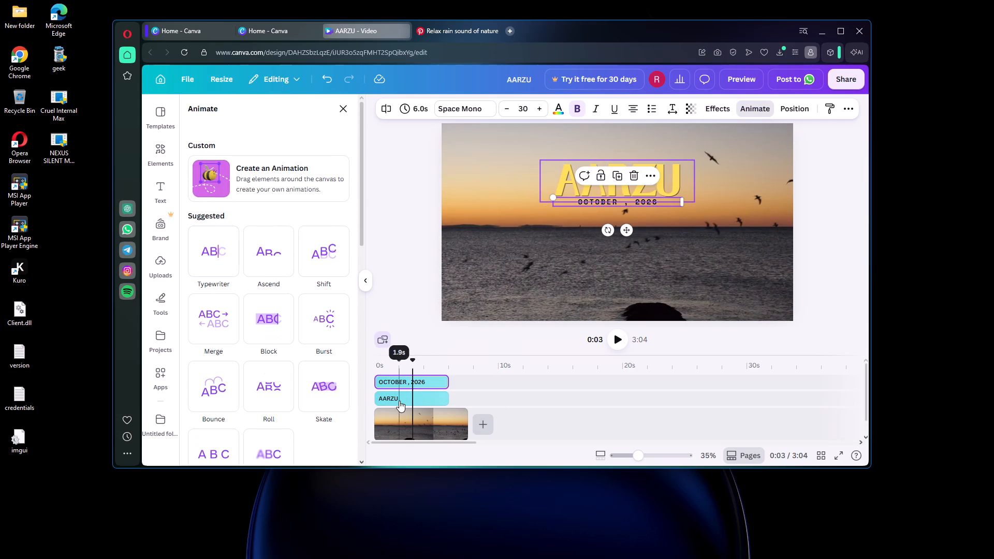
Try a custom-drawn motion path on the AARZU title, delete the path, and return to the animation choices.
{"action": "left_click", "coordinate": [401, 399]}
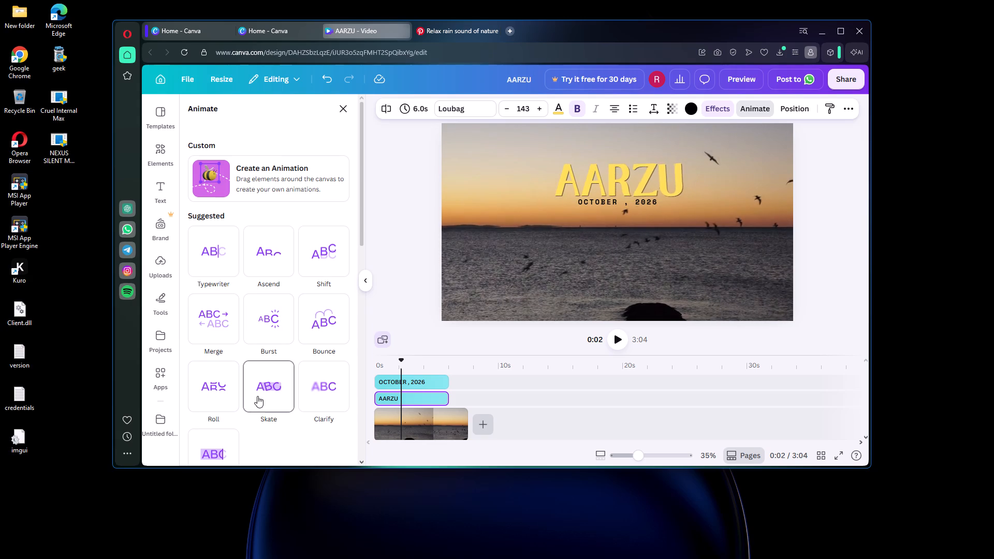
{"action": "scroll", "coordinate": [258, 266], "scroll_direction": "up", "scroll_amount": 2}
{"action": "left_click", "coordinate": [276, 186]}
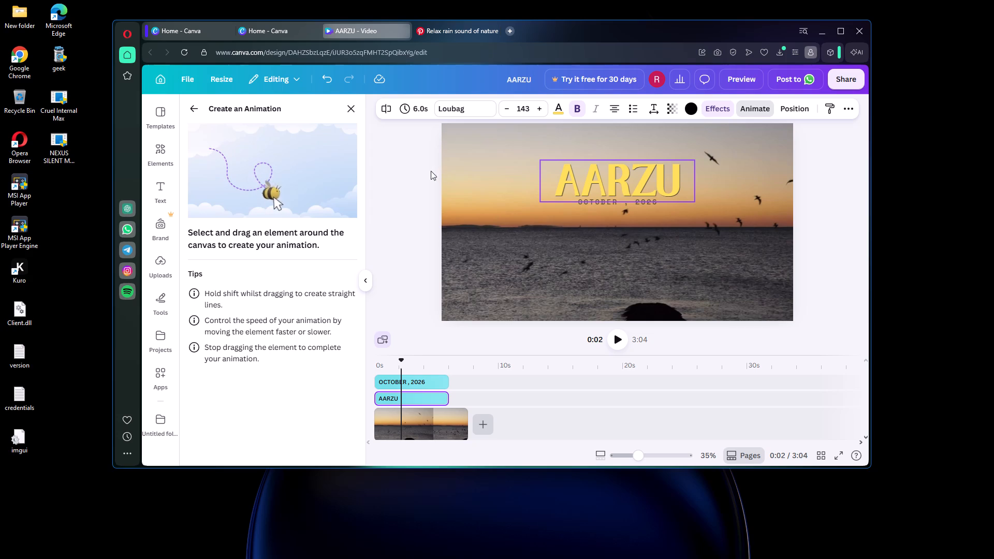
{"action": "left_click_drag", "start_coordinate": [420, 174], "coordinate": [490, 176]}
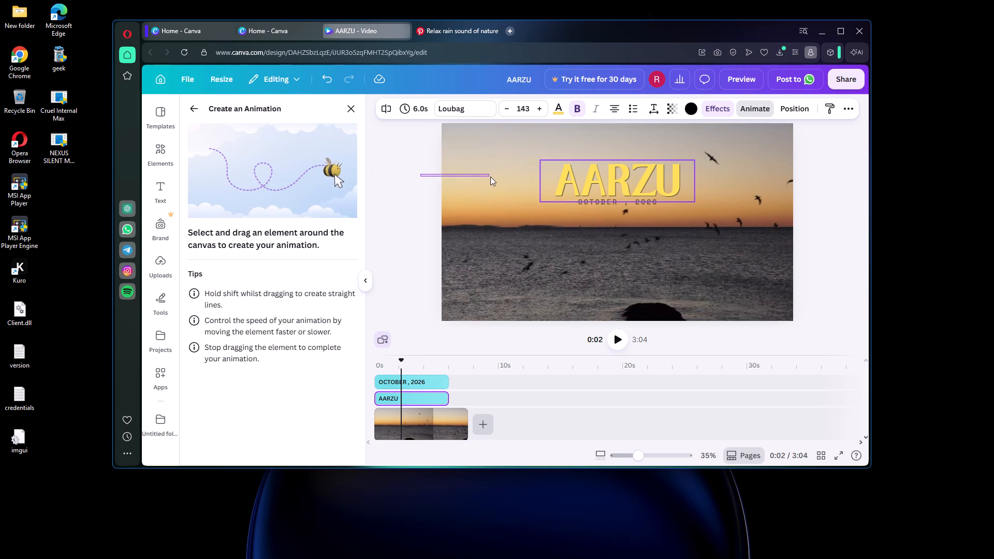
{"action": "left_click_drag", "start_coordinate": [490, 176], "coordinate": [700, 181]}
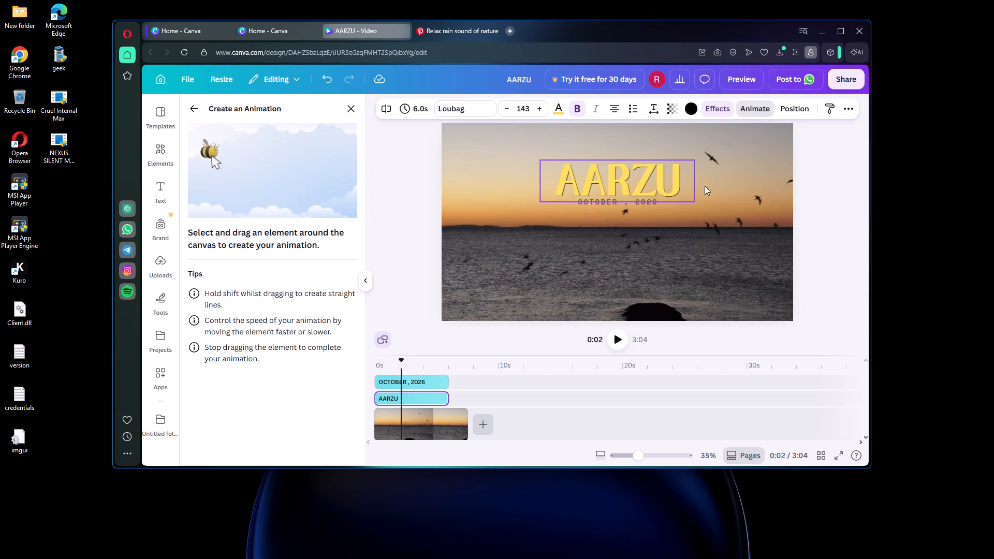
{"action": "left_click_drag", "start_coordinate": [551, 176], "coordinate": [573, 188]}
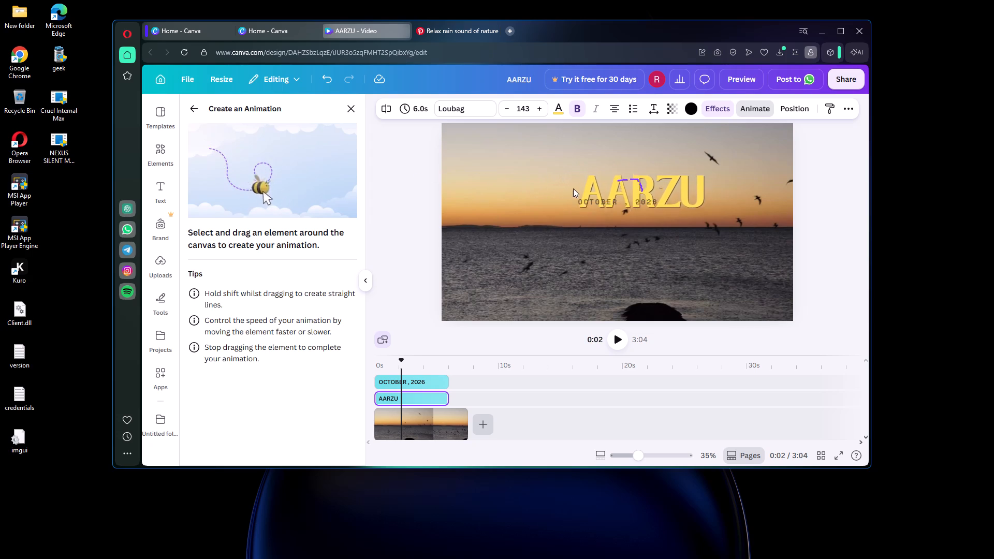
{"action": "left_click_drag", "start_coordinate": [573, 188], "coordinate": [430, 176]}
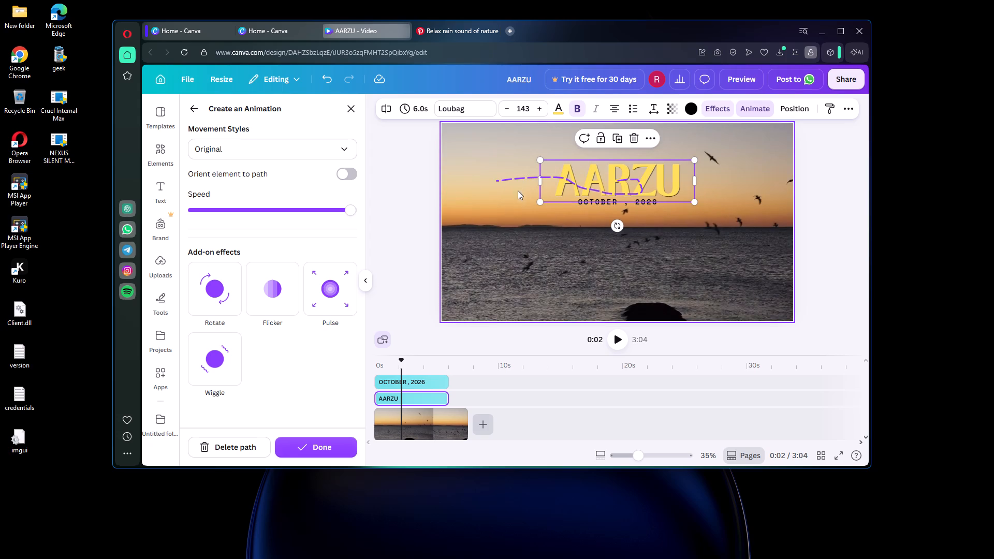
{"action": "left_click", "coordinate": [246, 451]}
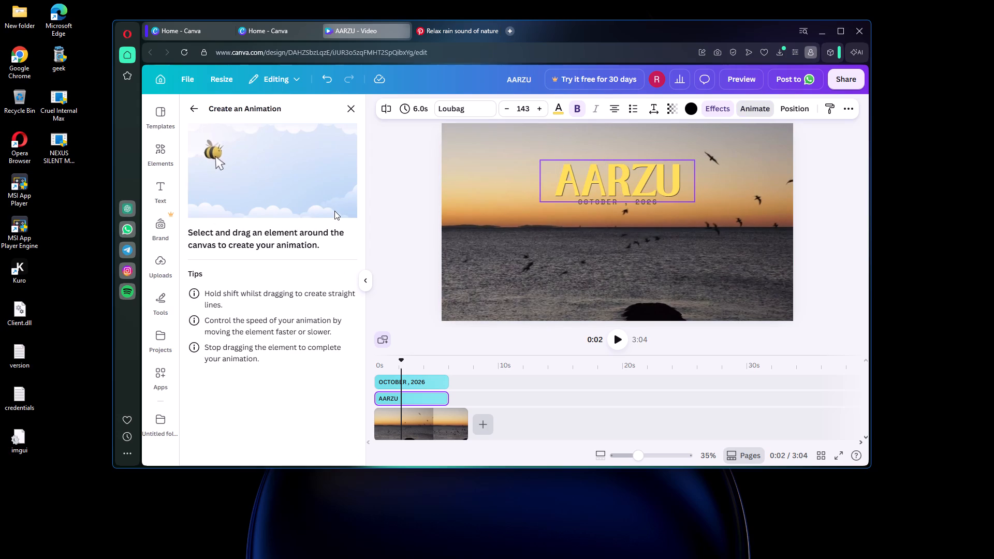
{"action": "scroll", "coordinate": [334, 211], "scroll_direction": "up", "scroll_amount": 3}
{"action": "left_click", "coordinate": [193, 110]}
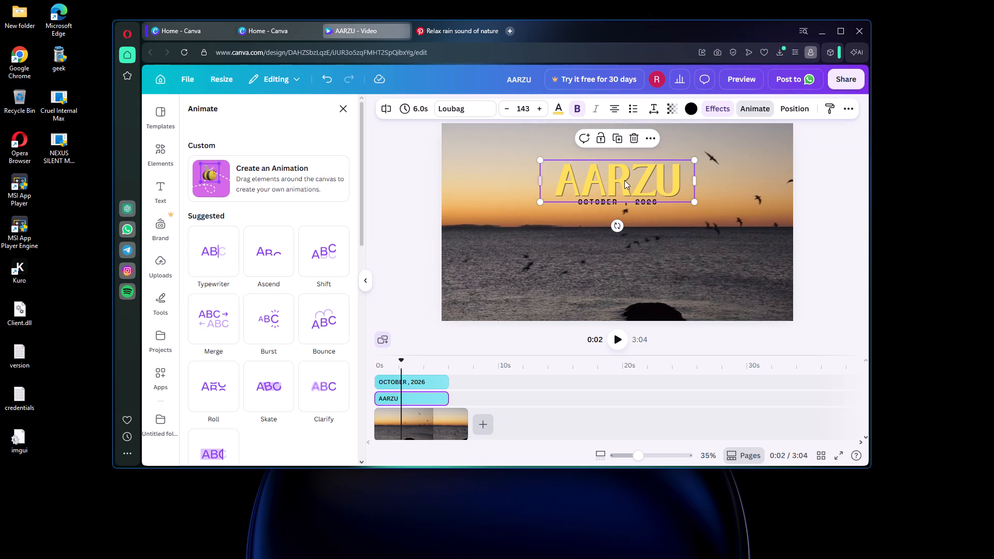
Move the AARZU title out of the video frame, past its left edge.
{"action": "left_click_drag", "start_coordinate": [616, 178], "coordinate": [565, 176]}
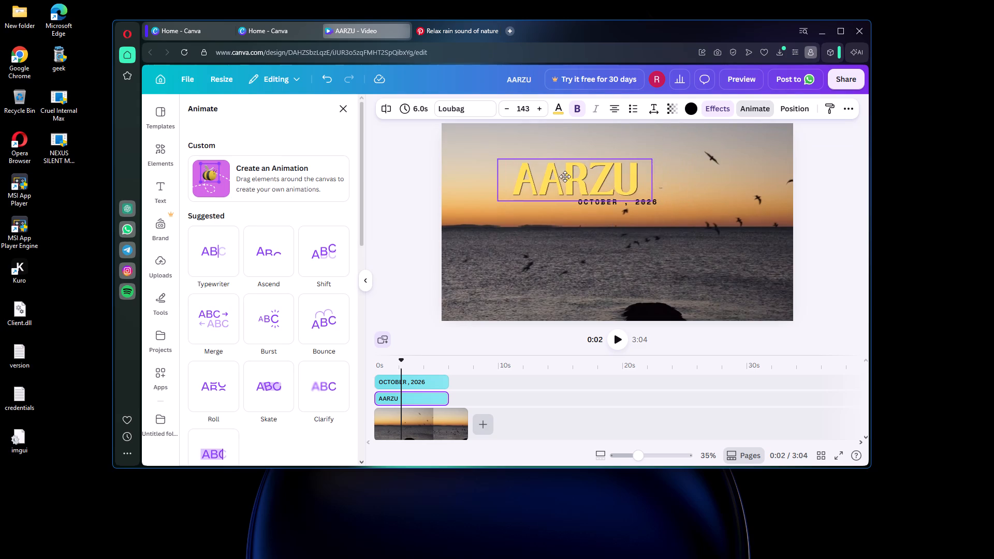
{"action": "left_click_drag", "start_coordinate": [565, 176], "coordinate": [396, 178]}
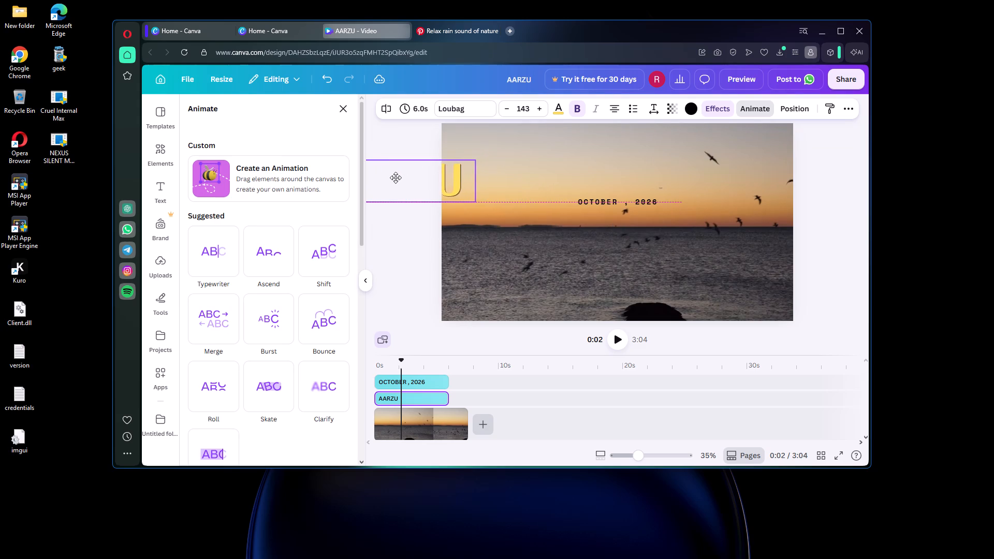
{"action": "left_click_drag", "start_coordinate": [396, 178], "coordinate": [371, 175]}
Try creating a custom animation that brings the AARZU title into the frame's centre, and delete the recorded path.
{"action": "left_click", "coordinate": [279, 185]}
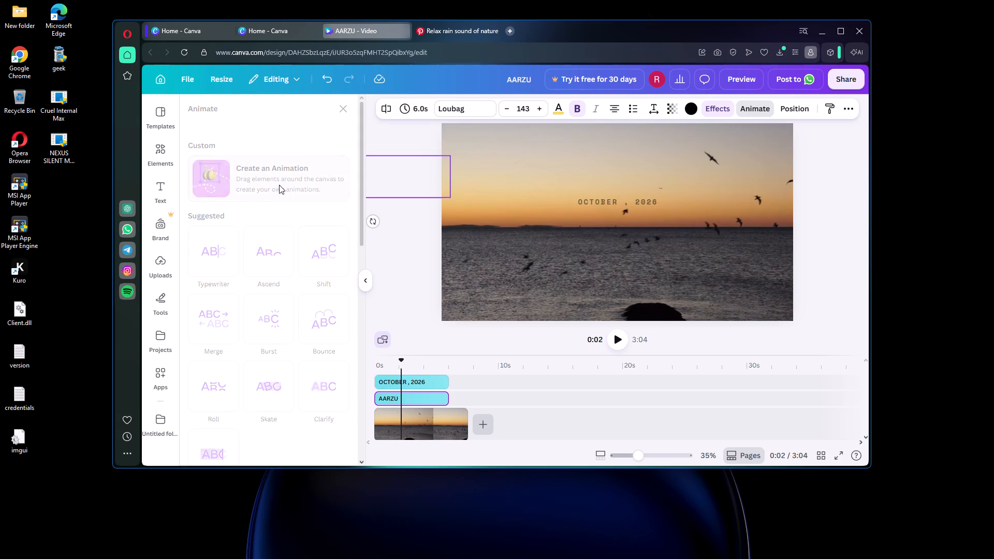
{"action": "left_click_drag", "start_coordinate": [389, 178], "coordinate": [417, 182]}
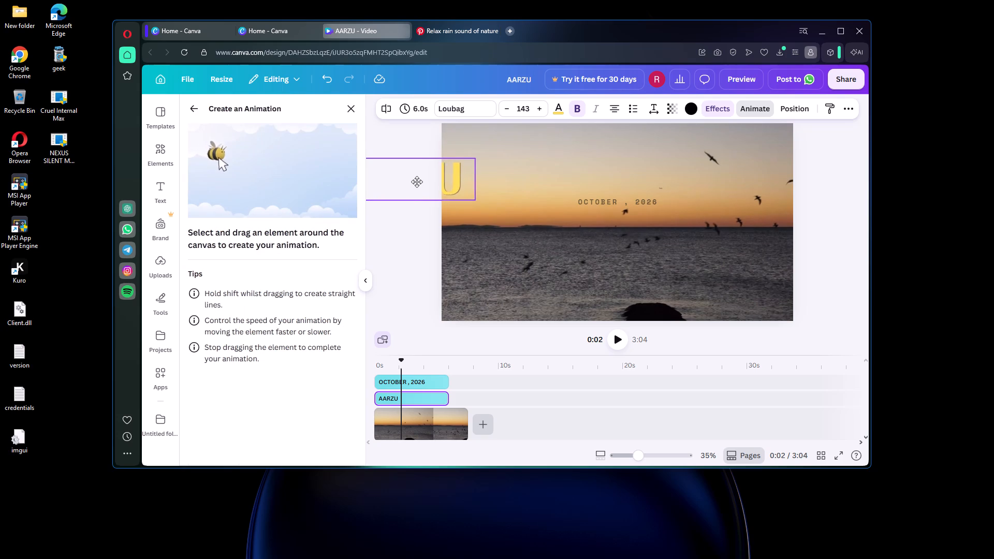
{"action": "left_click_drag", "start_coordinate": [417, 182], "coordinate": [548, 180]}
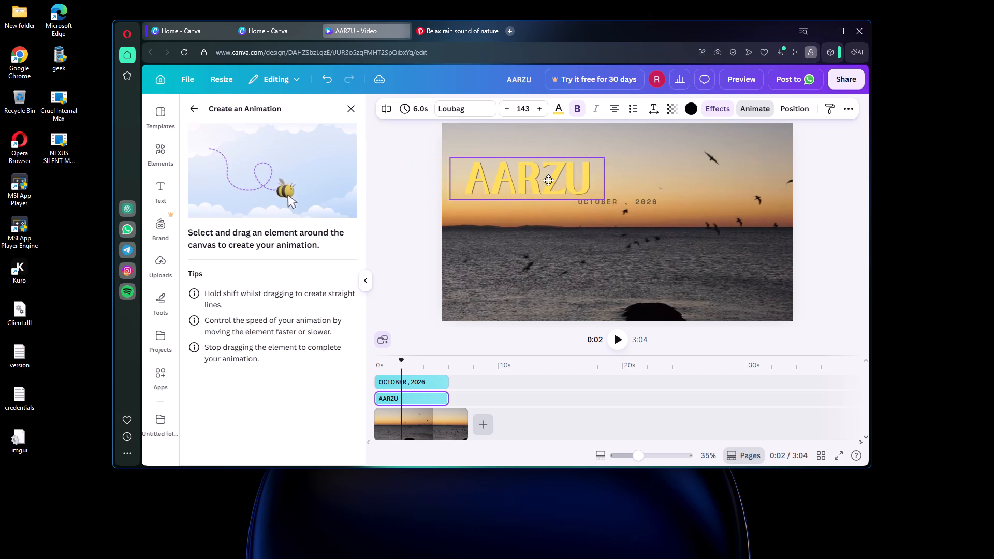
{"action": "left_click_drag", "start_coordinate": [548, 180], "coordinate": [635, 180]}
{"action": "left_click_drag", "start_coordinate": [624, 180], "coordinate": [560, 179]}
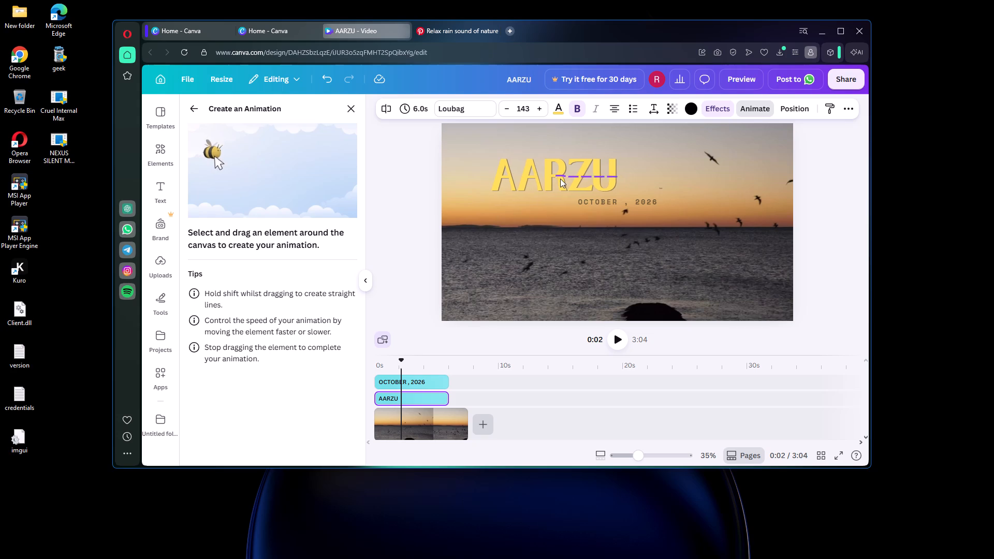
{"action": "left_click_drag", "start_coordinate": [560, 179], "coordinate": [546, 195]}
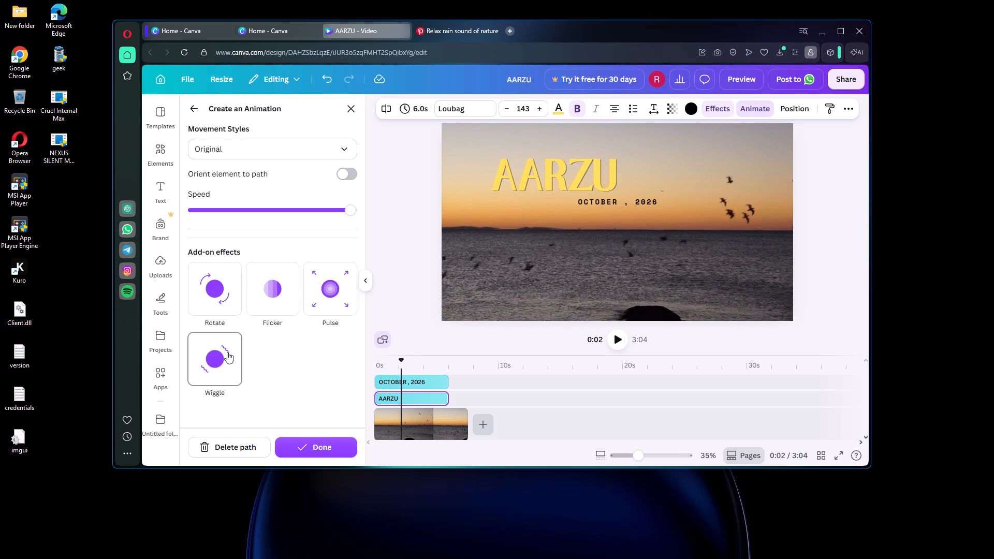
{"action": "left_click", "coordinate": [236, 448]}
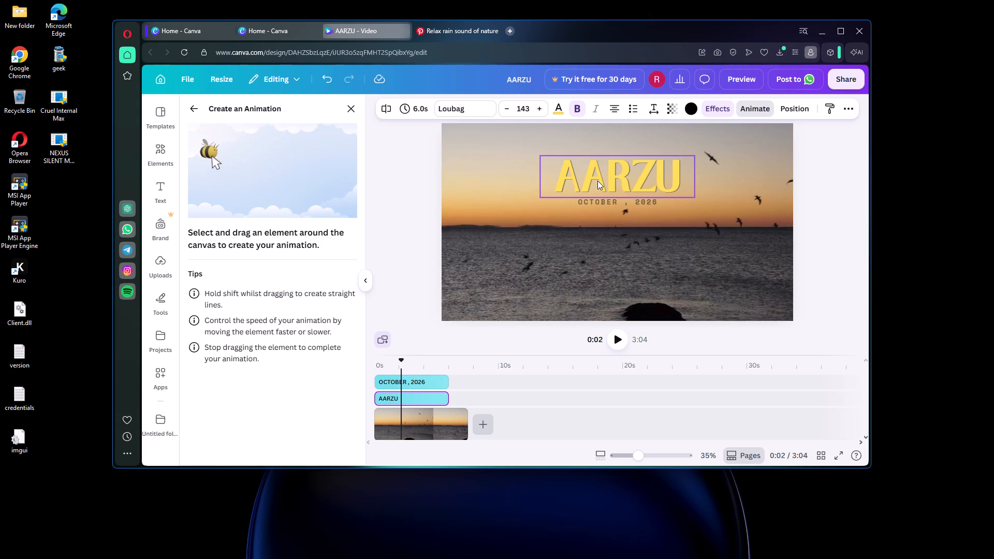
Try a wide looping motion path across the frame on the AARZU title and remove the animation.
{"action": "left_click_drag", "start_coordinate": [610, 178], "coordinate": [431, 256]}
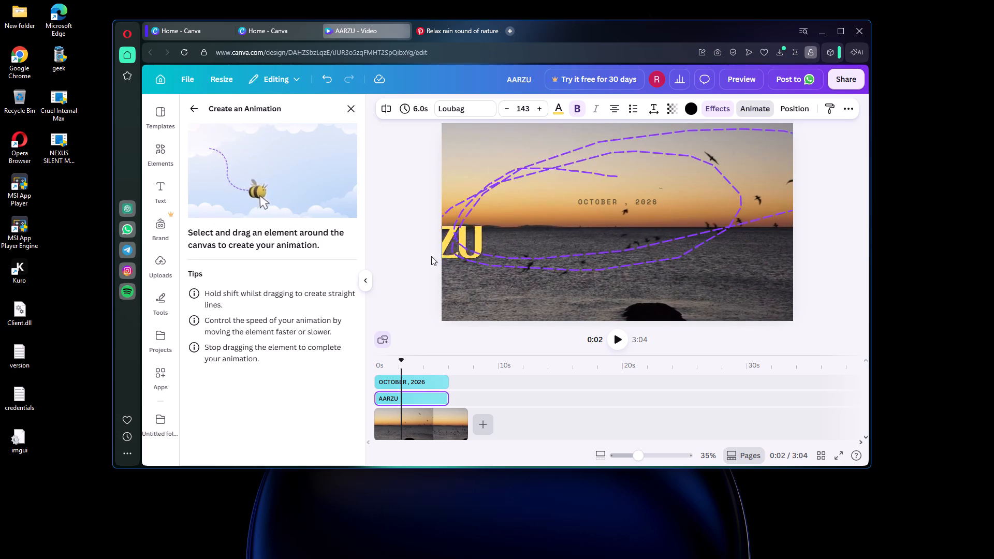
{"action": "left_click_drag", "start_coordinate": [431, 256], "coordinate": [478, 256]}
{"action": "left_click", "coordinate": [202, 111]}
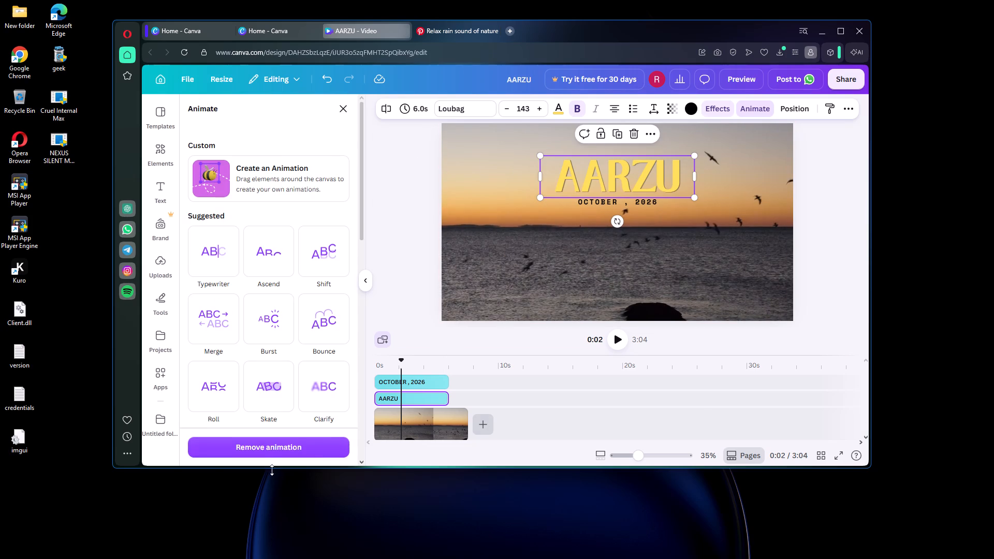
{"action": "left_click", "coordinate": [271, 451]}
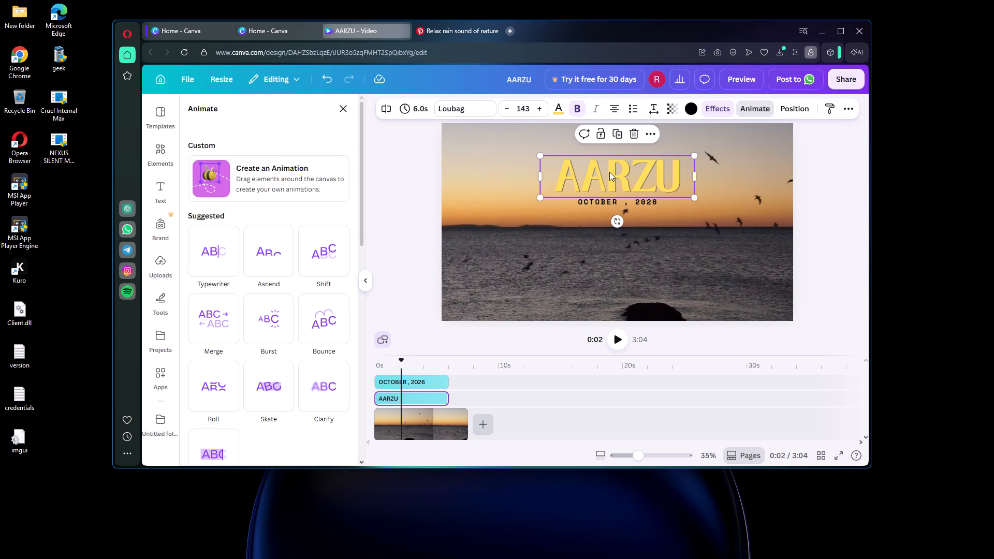
Move the AARZU title to the left edge of the video frame, above the date's level.
{"action": "left_click_drag", "start_coordinate": [608, 182], "coordinate": [499, 179]}
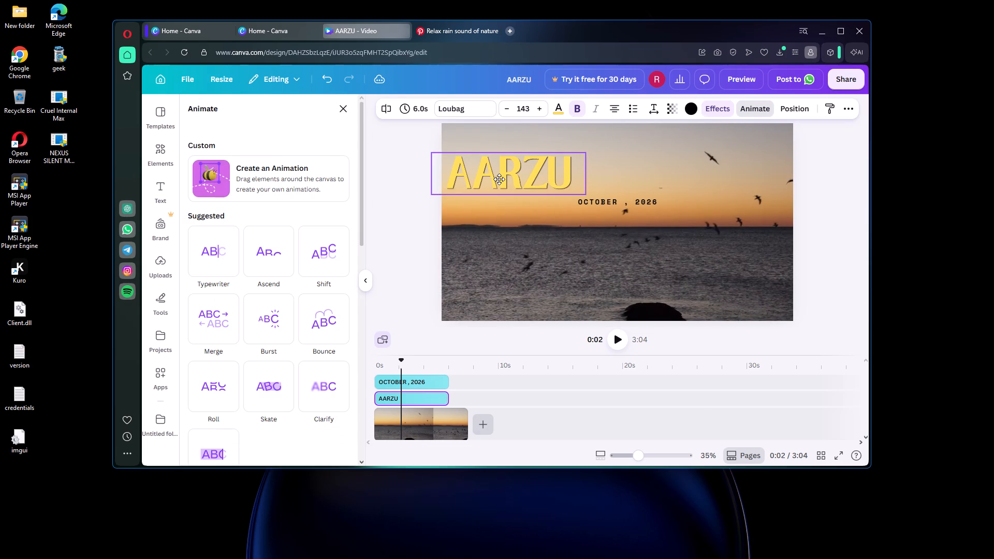
{"action": "left_click_drag", "start_coordinate": [499, 179], "coordinate": [499, 179]}
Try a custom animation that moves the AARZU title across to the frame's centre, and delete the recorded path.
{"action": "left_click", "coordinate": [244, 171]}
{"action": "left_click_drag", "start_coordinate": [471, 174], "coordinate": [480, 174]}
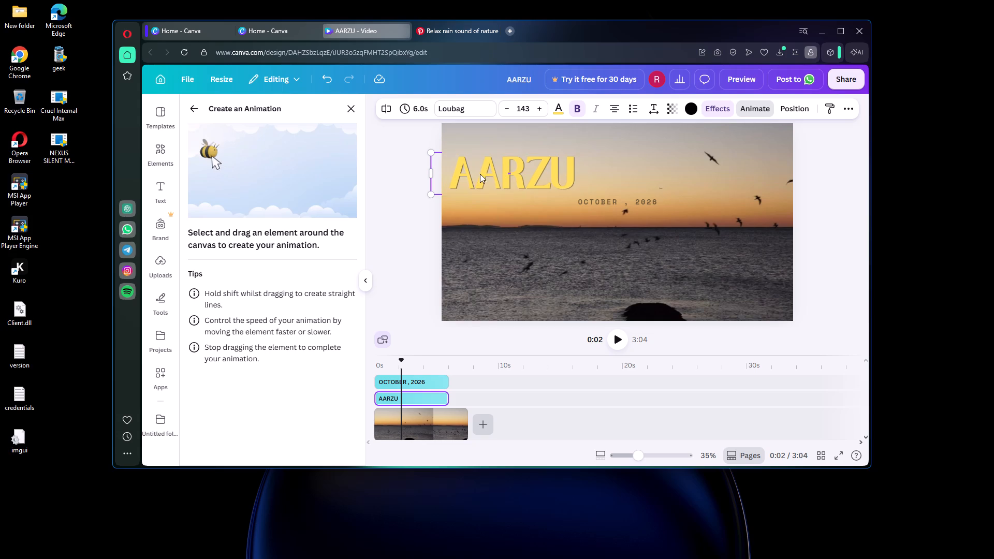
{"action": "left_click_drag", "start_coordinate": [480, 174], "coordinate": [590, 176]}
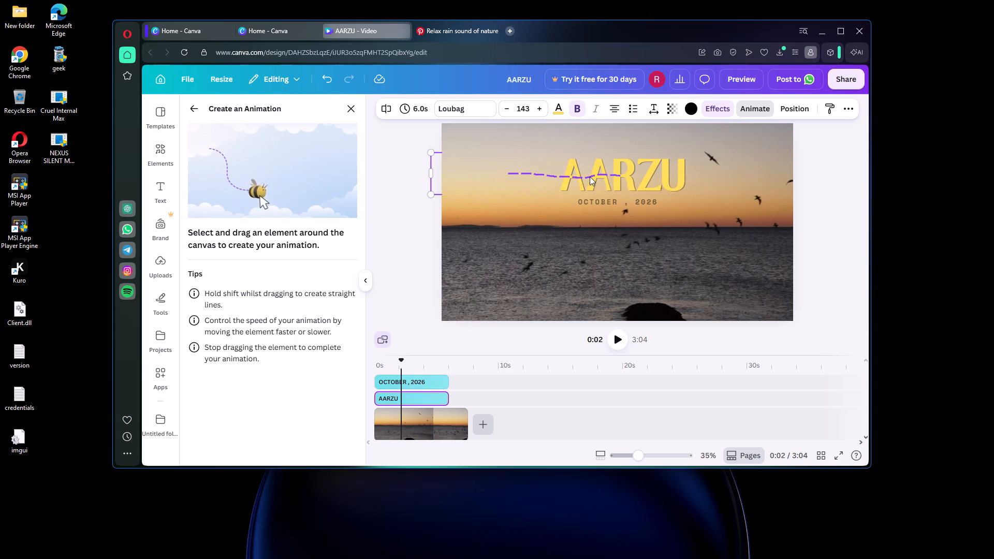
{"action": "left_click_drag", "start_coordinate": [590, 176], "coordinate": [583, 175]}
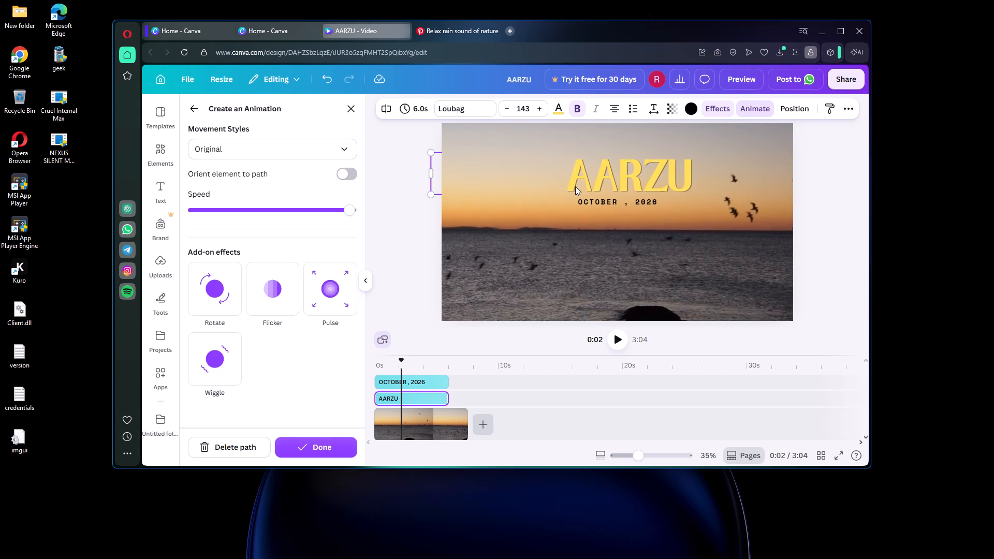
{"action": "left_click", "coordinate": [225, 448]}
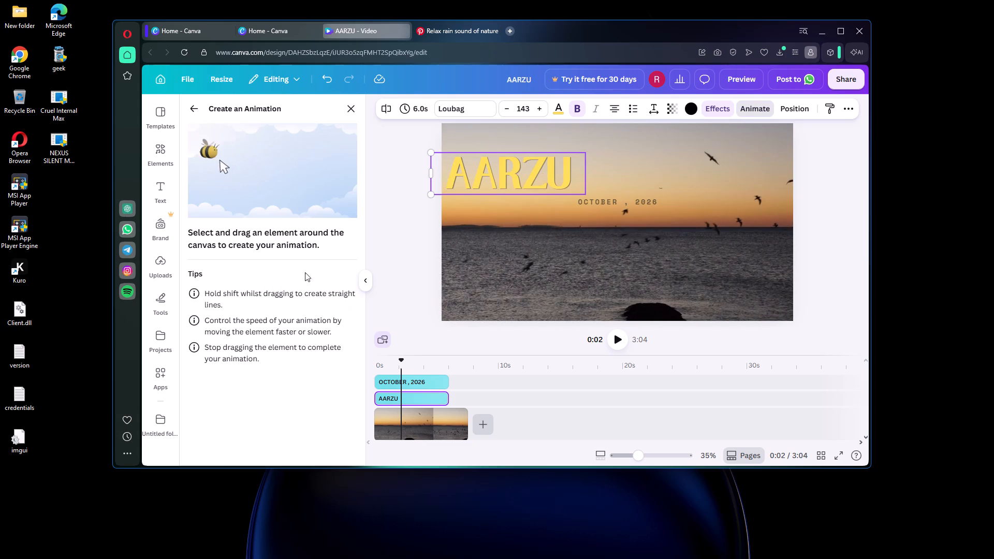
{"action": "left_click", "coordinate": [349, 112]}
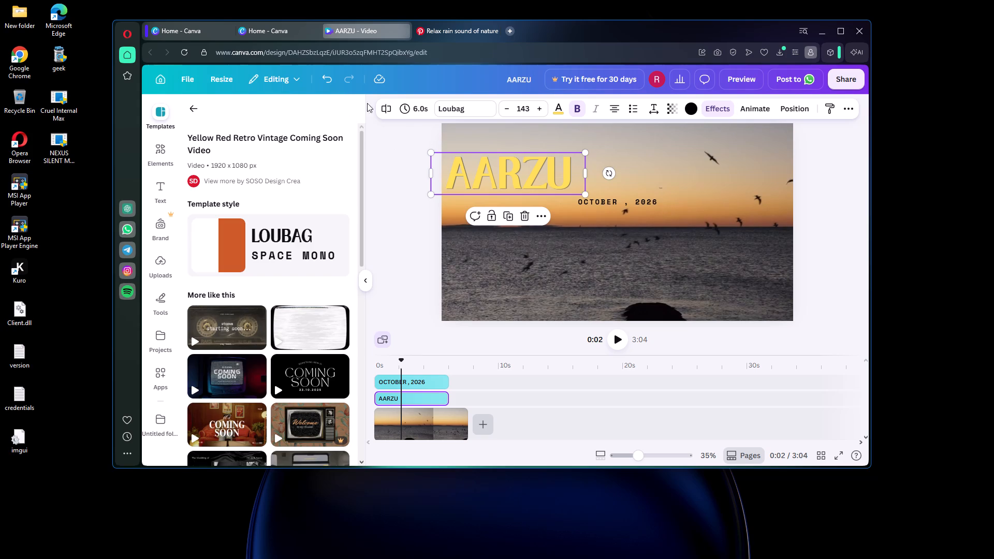
Undo the AARZU title's recent moves, back to its centred place above the date.
{"action": "double_click", "coordinate": [332, 83]}
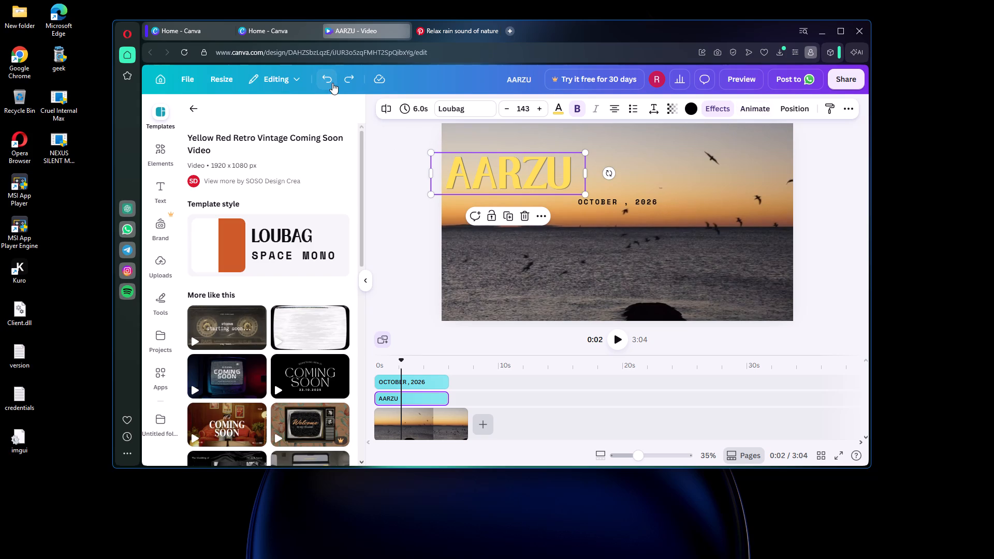
{"action": "left_click", "coordinate": [325, 82]}
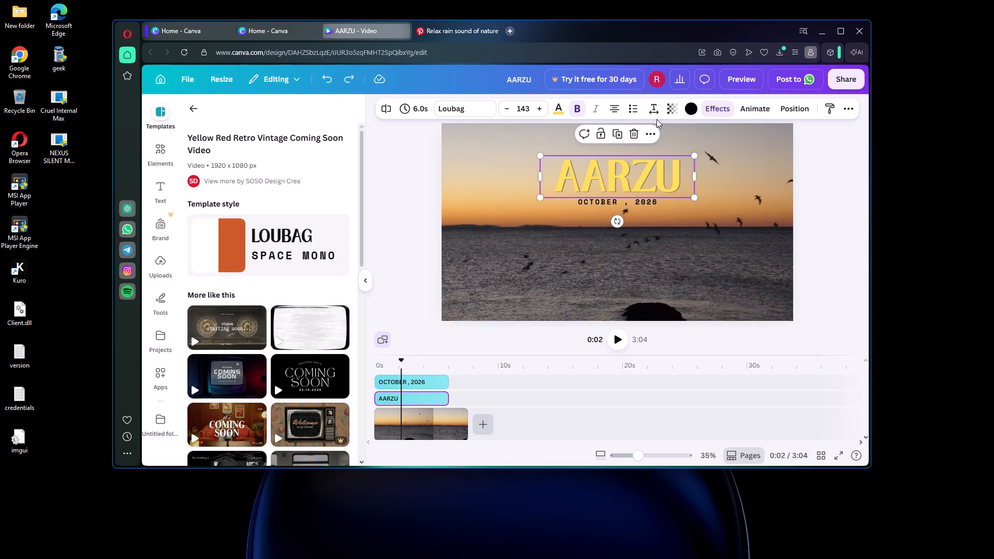
Apply the Block text animation to the AARZU title.
{"action": "left_click", "coordinate": [751, 108]}
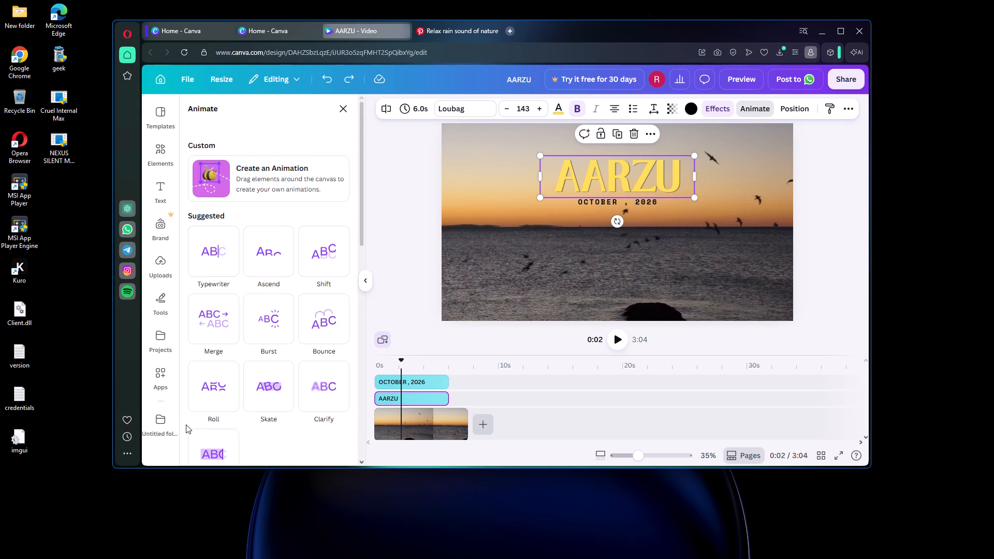
{"action": "scroll", "coordinate": [186, 424], "scroll_direction": "down", "scroll_amount": 2}
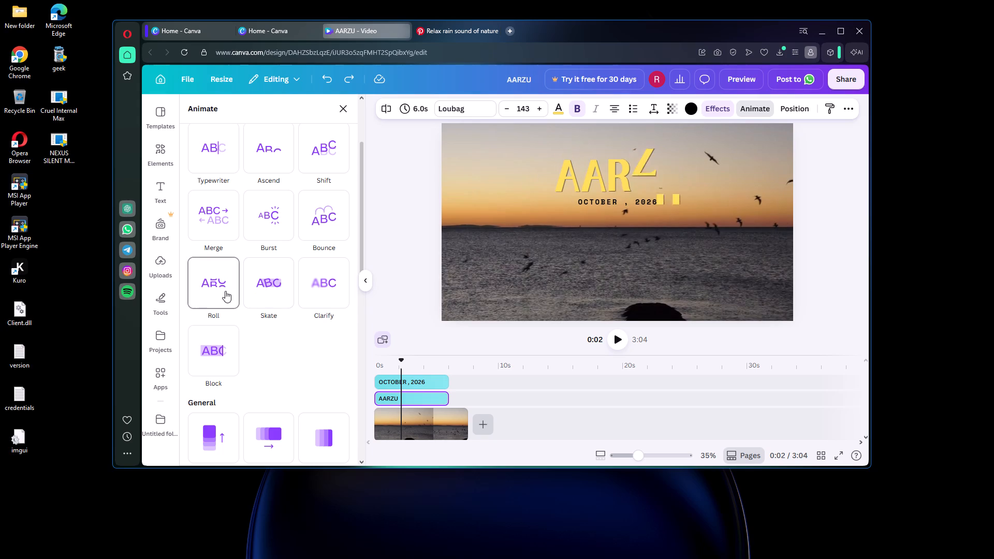
{"action": "scroll", "coordinate": [293, 264], "scroll_direction": "up", "scroll_amount": 4}
{"action": "scroll", "coordinate": [293, 264], "scroll_direction": "down", "scroll_amount": 6}
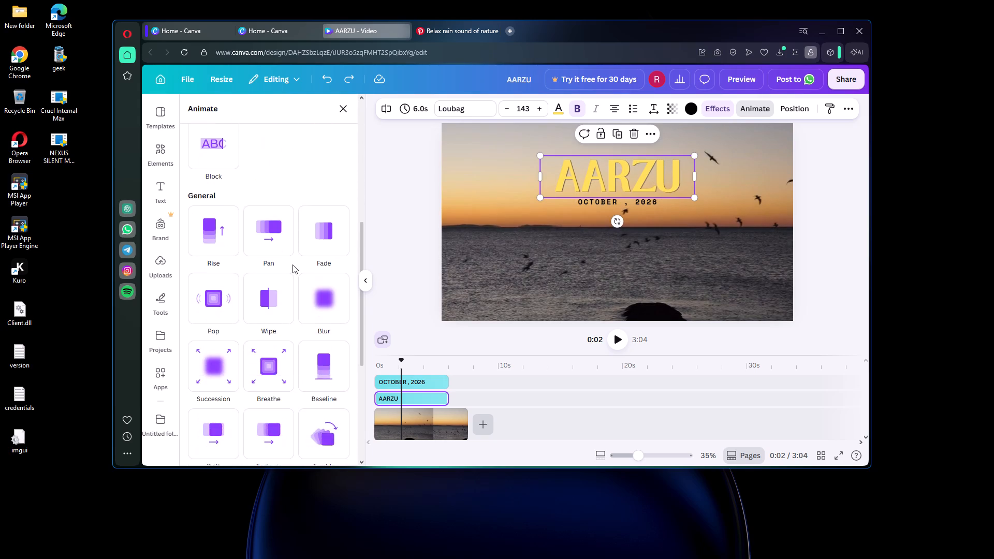
{"action": "scroll", "coordinate": [294, 264], "scroll_direction": "down", "scroll_amount": 11}
{"action": "scroll", "coordinate": [301, 335], "scroll_direction": "up", "scroll_amount": 8}
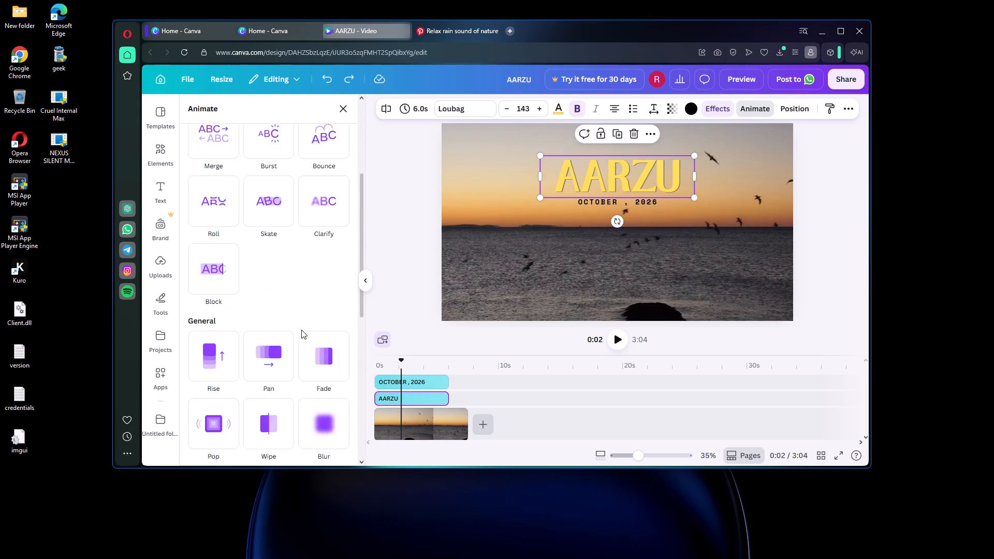
{"action": "scroll", "coordinate": [301, 330], "scroll_direction": "up", "scroll_amount": 6}
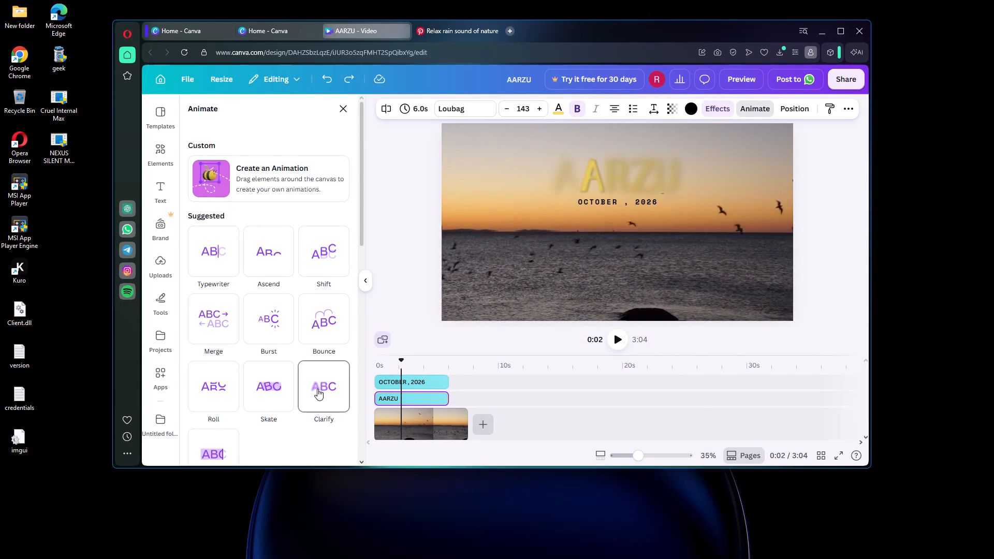
{"action": "left_click", "coordinate": [215, 443]}
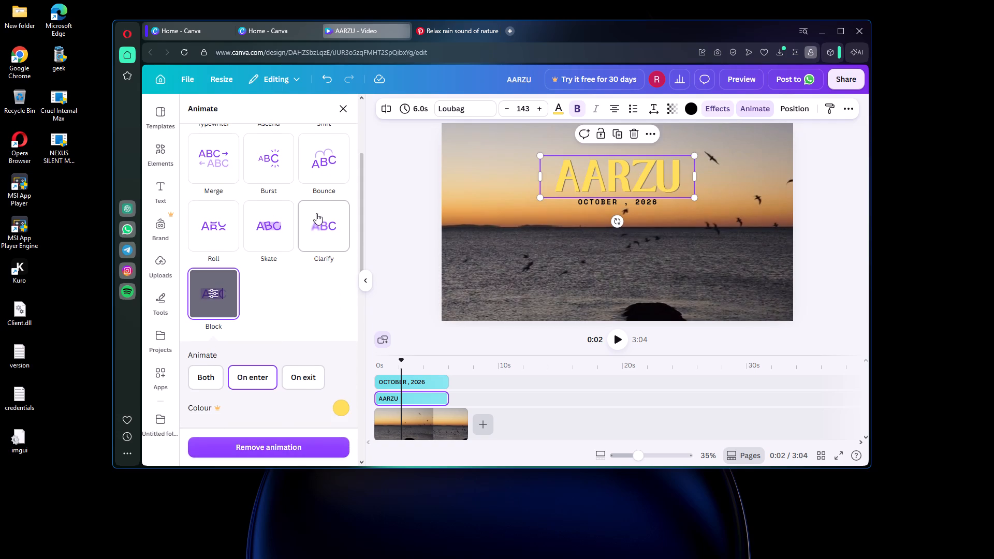
{"action": "scroll", "coordinate": [339, 178], "scroll_direction": "up", "scroll_amount": 2}
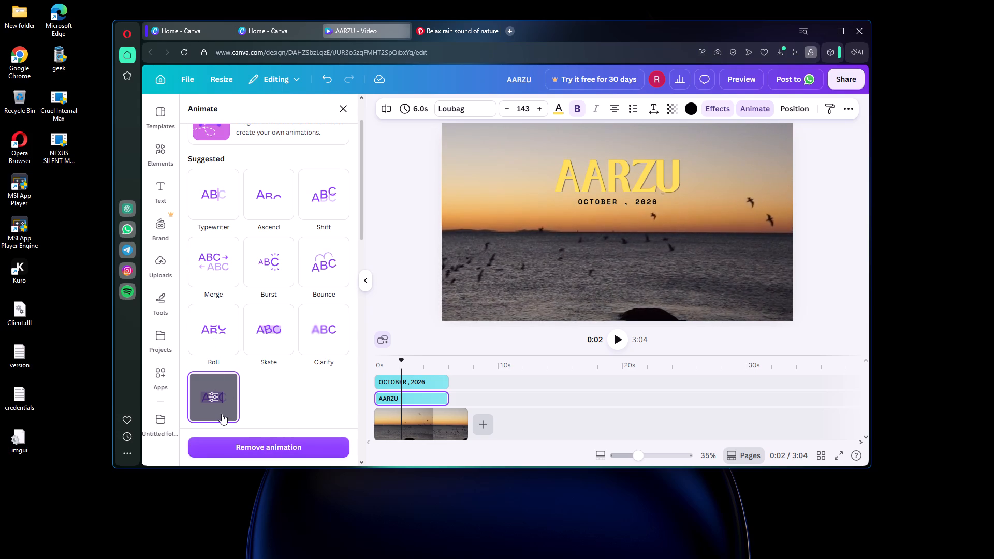
Apply the Typewriter animation to the OCTOBER , 2026 date text.
{"action": "left_click", "coordinate": [401, 383]}
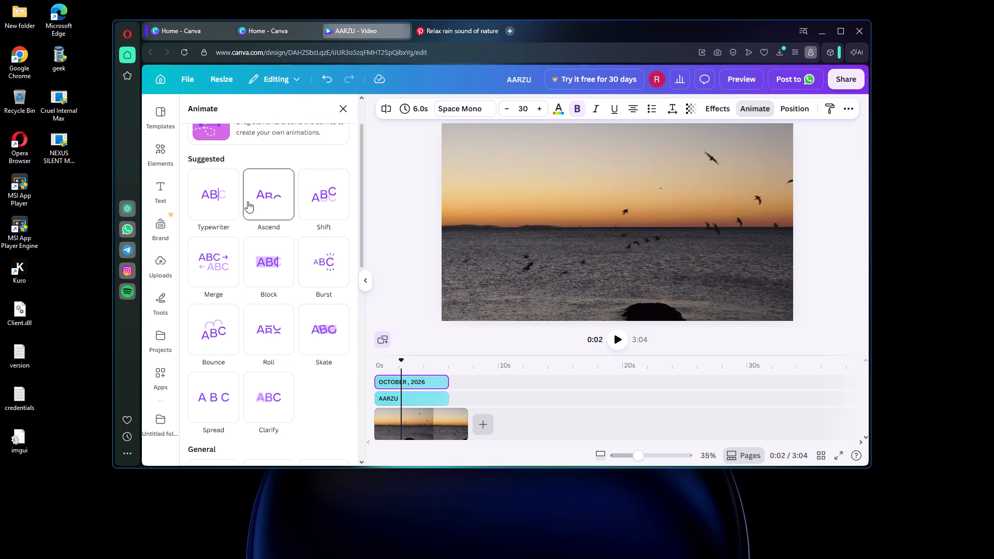
{"action": "left_click", "coordinate": [213, 204]}
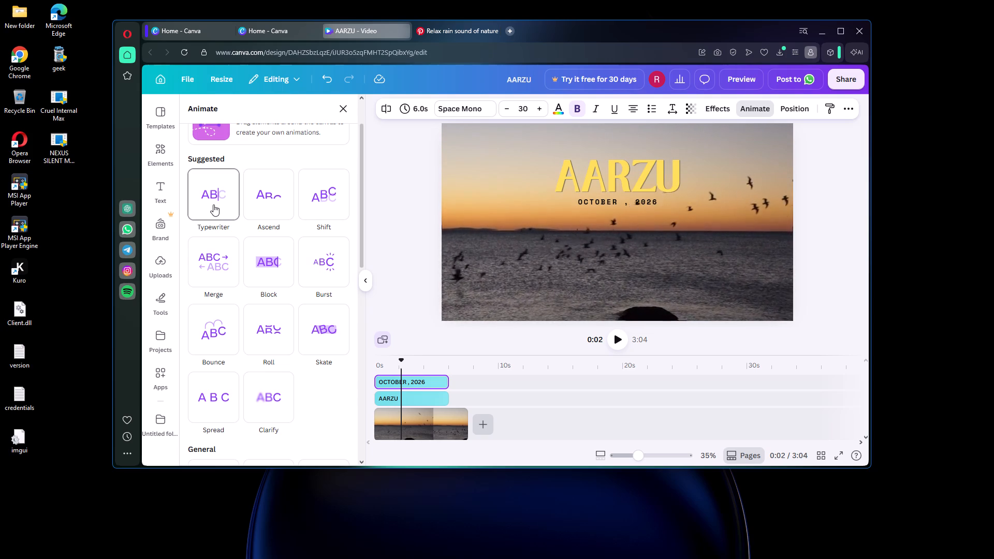
Browse the other animations and the text effects available for the date text.
{"action": "scroll", "coordinate": [246, 232], "scroll_direction": "down", "scroll_amount": 9}
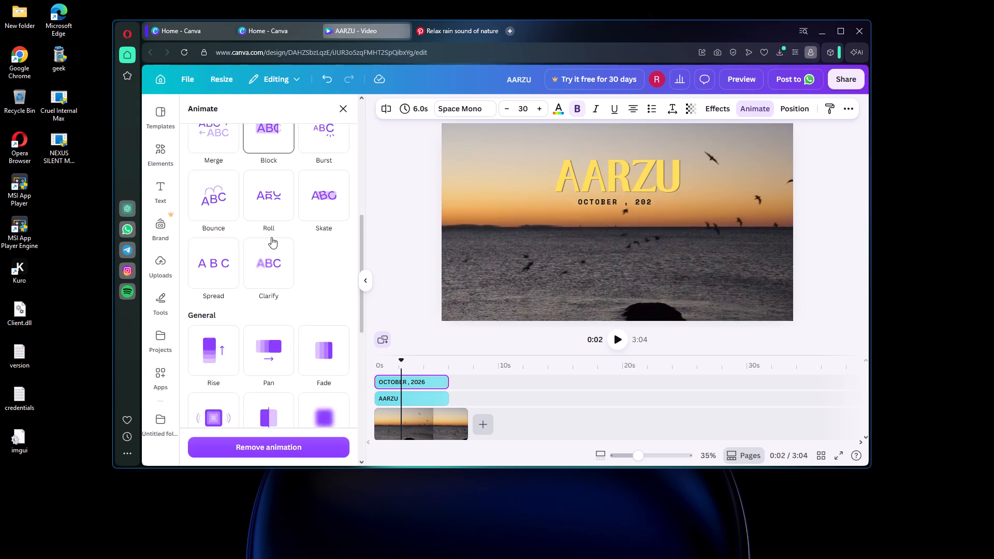
{"action": "scroll", "coordinate": [271, 237], "scroll_direction": "down", "scroll_amount": 4}
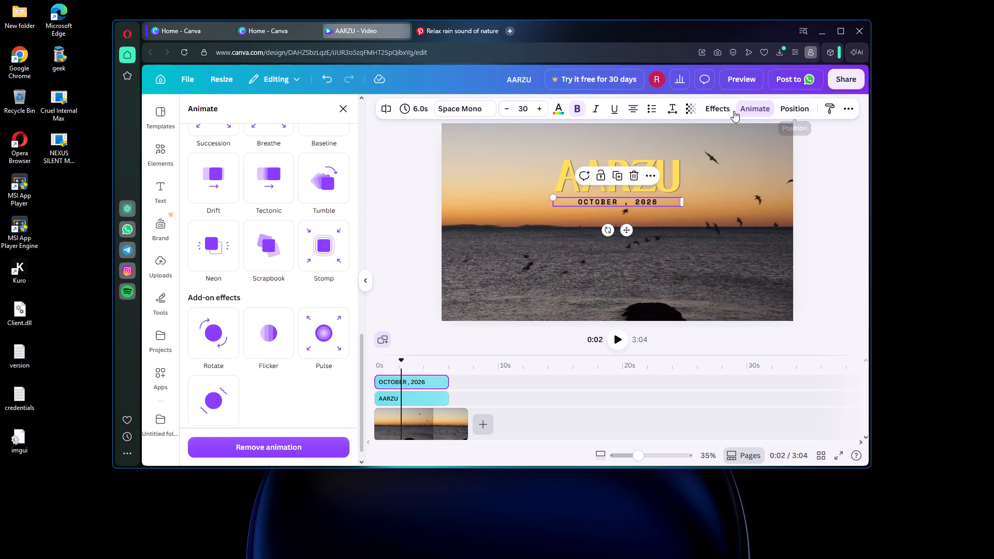
{"action": "left_click", "coordinate": [705, 104]}
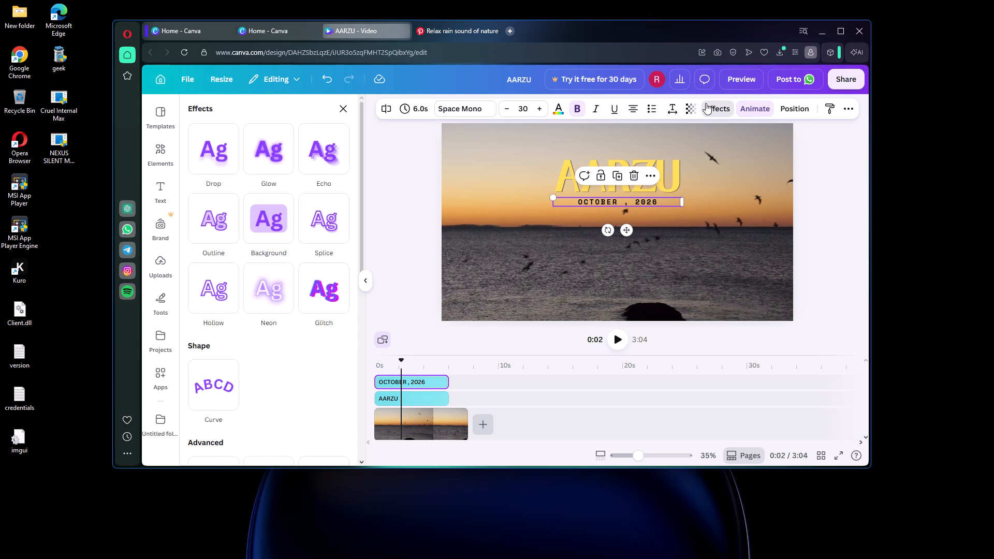
{"action": "scroll", "coordinate": [281, 298], "scroll_direction": "down", "scroll_amount": 4}
{"action": "scroll", "coordinate": [281, 297], "scroll_direction": "up", "scroll_amount": 12}
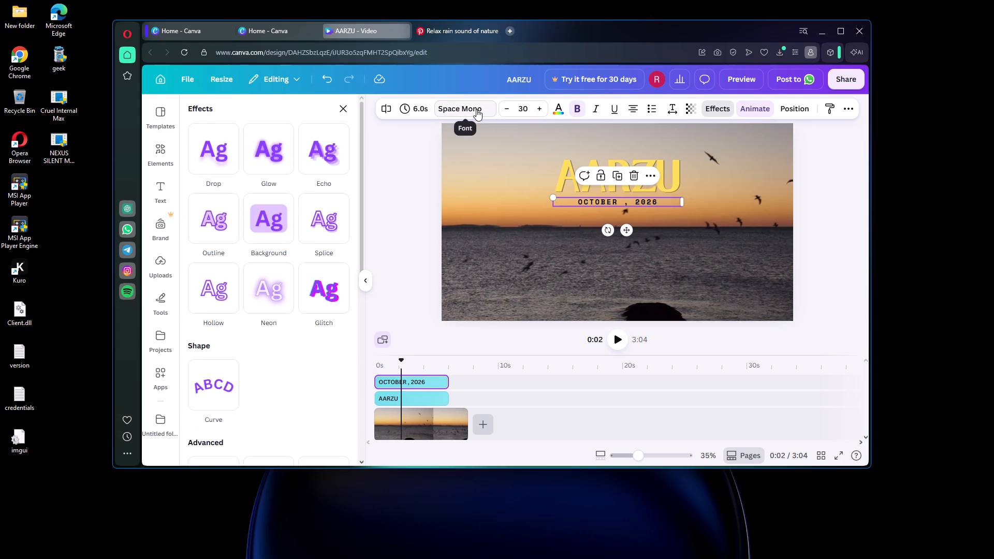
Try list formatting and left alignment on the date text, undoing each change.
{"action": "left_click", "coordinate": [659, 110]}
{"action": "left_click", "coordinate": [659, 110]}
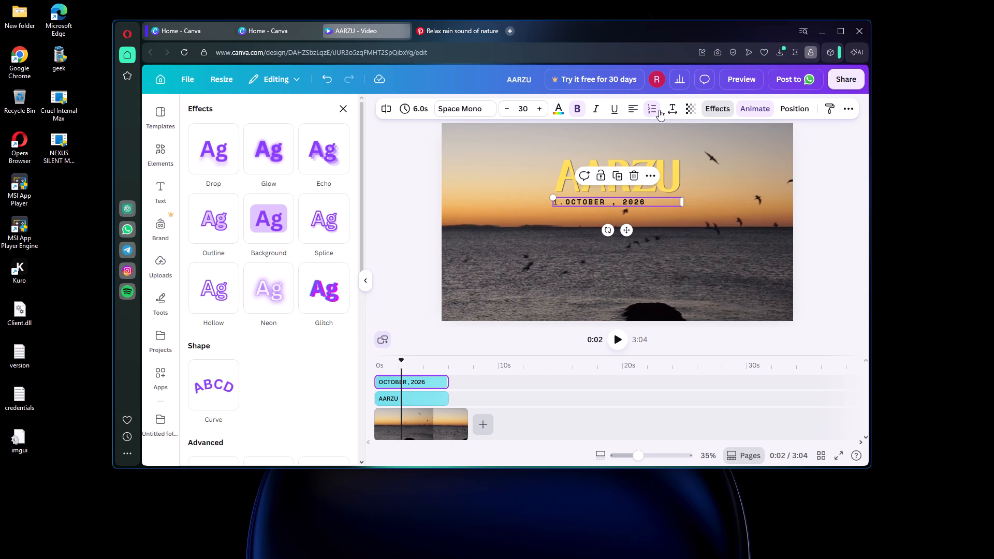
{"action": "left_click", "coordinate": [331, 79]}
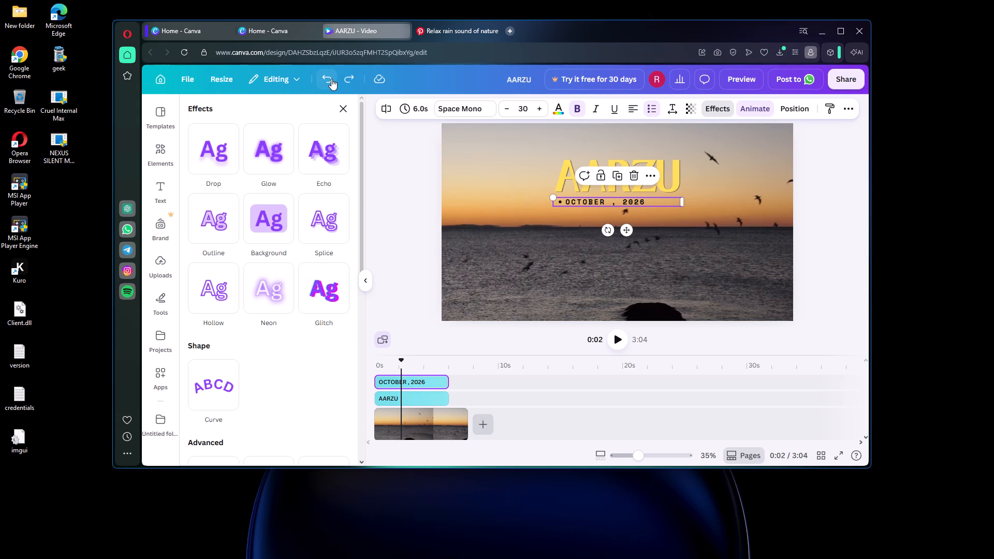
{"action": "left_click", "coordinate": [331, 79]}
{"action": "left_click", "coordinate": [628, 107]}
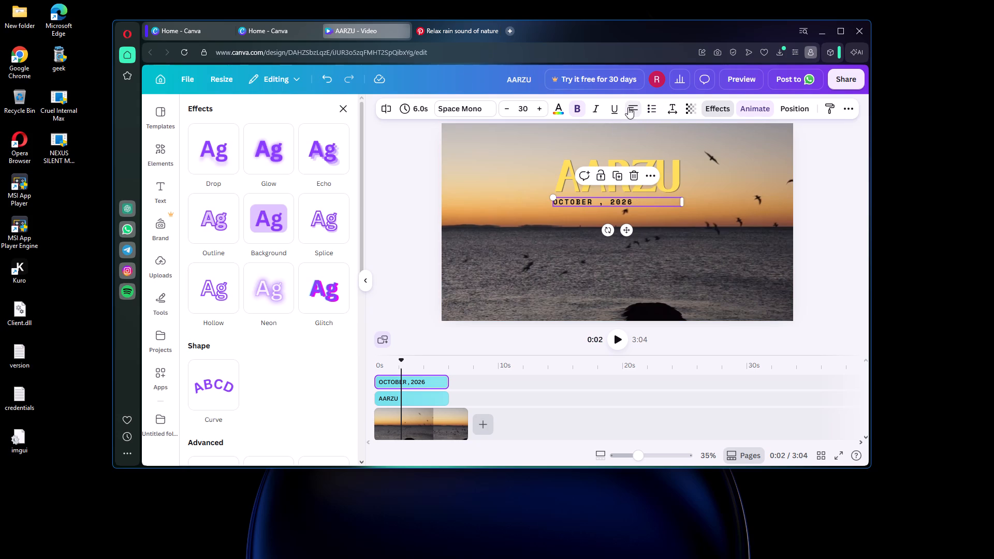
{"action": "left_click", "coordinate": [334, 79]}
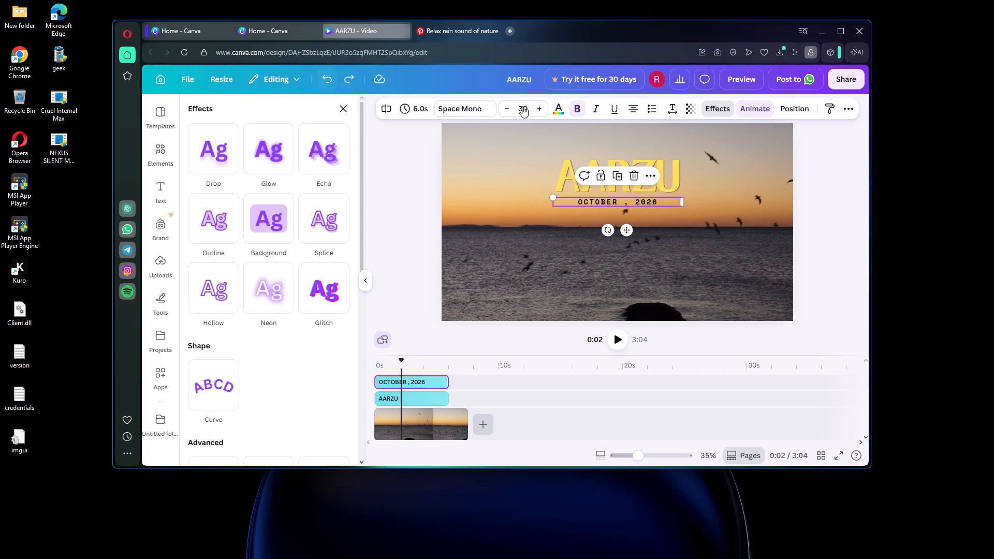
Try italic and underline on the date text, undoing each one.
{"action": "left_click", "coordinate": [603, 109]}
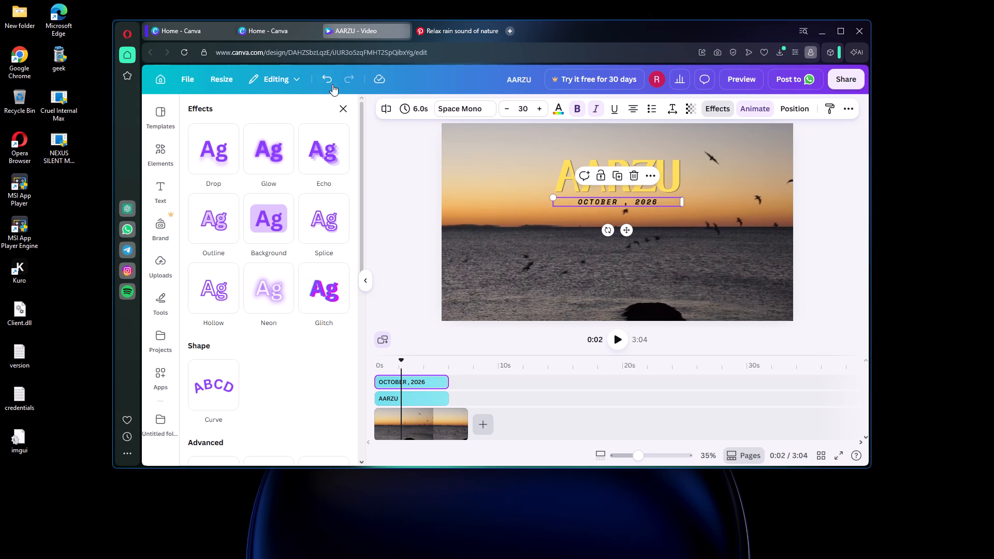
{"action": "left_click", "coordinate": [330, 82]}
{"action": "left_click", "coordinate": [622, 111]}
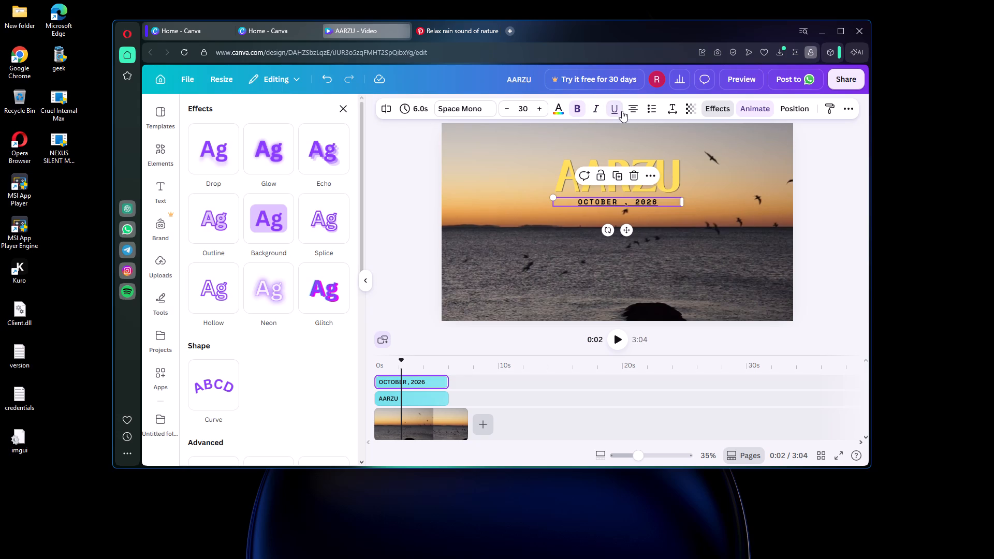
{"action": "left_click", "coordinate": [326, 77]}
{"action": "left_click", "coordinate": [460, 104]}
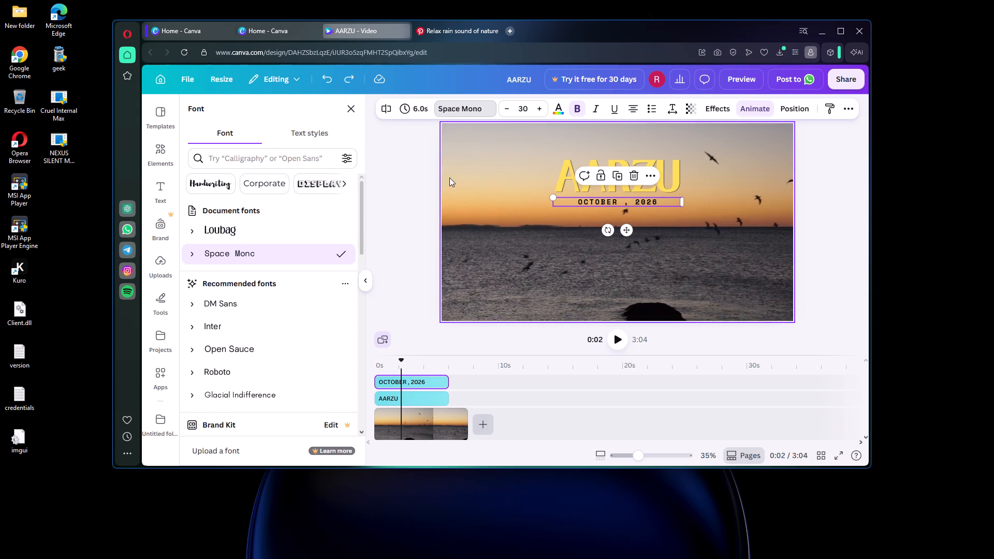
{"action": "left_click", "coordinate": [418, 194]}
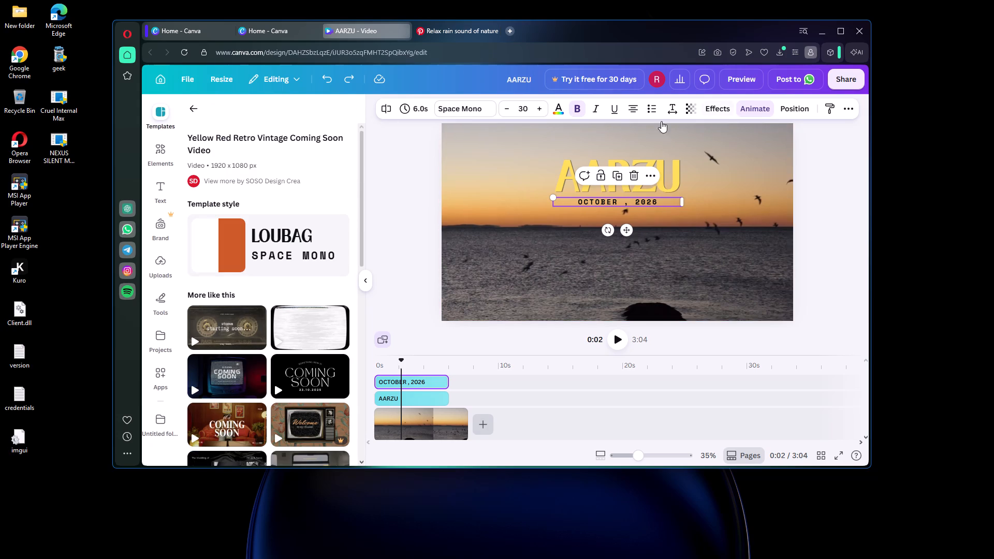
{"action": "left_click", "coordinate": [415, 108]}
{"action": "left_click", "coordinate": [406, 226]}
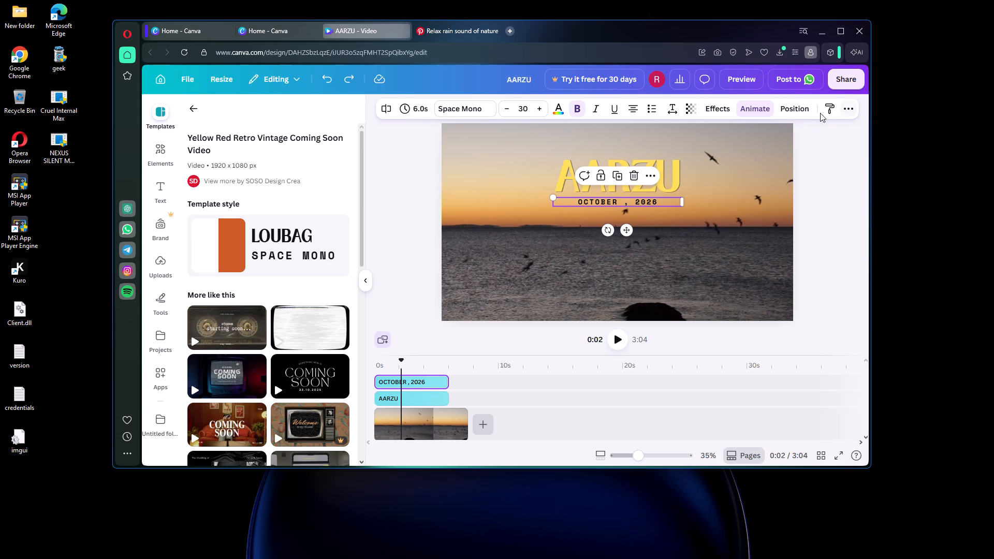
Examine the arrangement options and the layer order of the date text, AARZU title and sunset clip.
{"action": "left_click", "coordinate": [801, 113]}
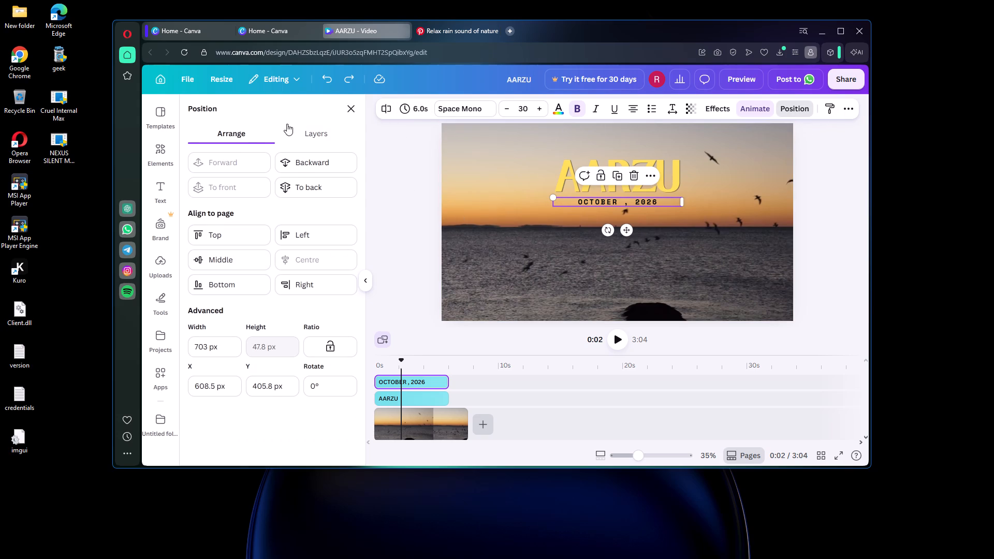
{"action": "left_click", "coordinate": [314, 141]}
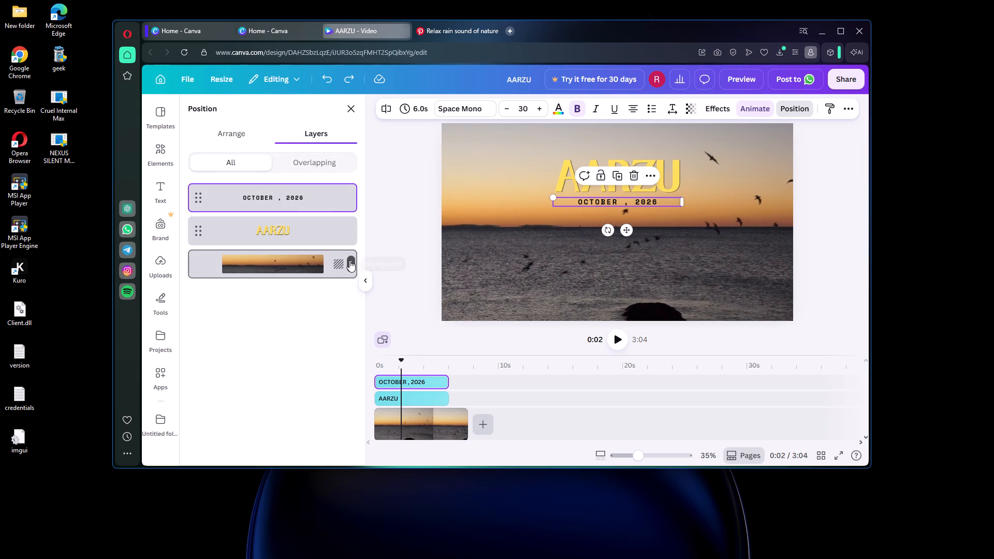
{"action": "left_click", "coordinate": [349, 260]}
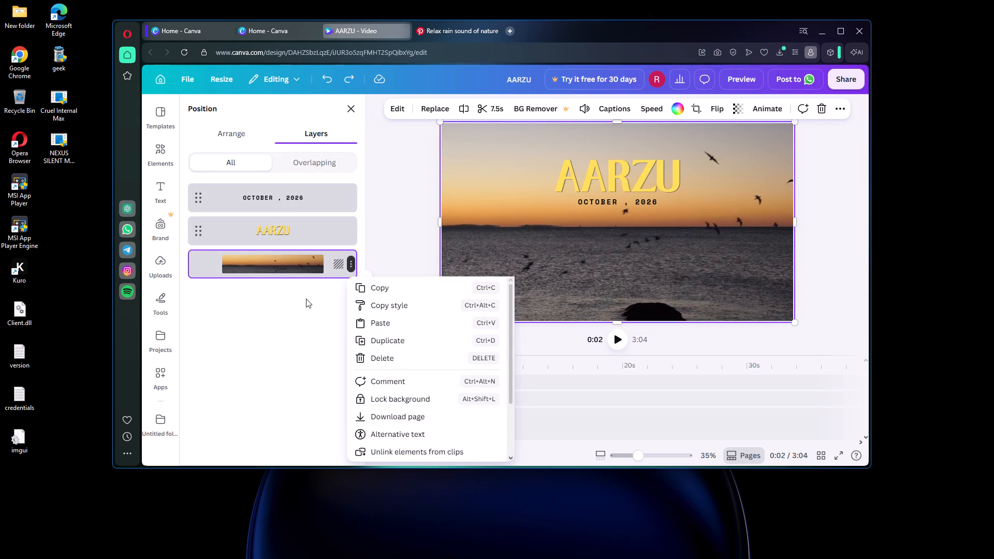
{"action": "left_click", "coordinate": [279, 311]}
{"action": "left_click", "coordinate": [318, 160]}
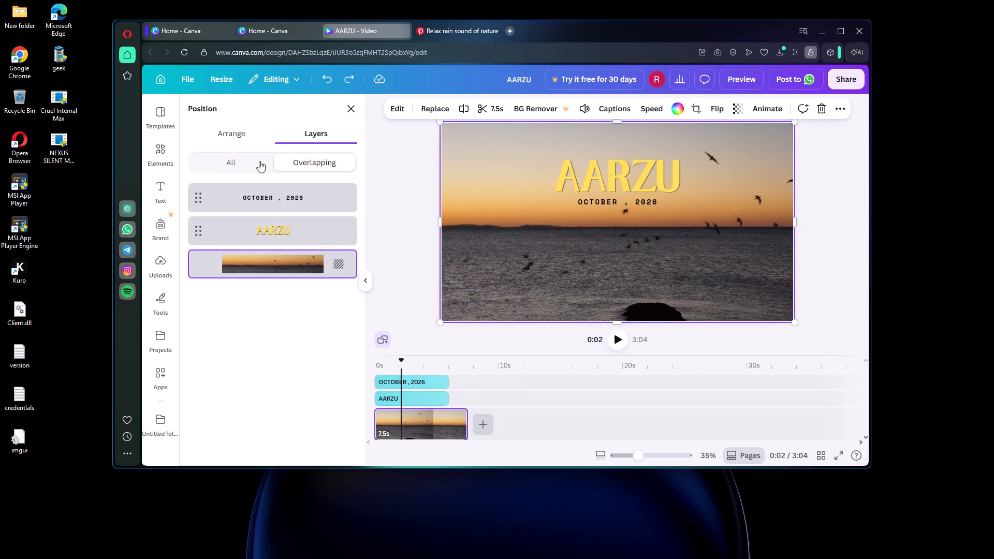
{"action": "left_click", "coordinate": [245, 161]}
{"action": "left_click", "coordinate": [274, 330]}
{"action": "left_click", "coordinate": [236, 128]}
{"action": "left_click", "coordinate": [355, 109]}
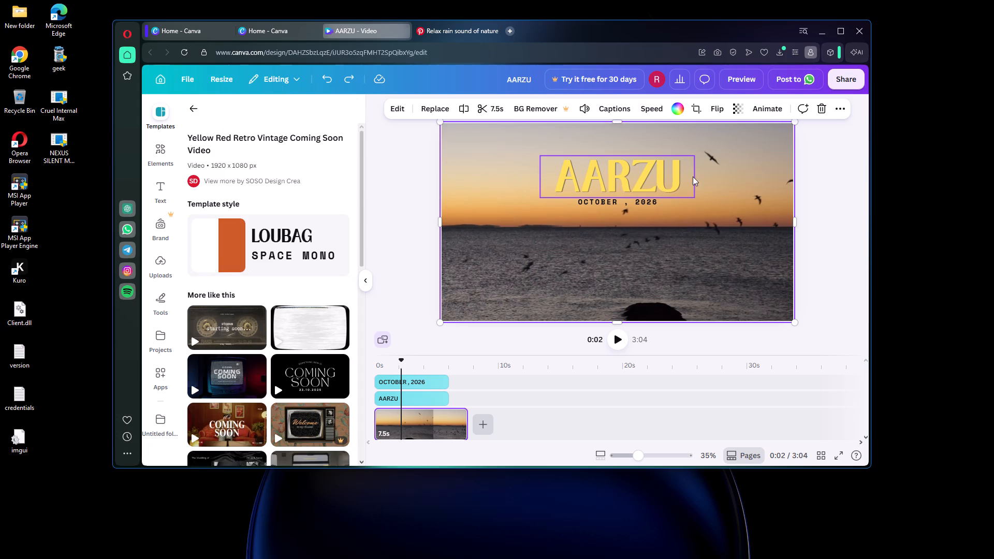
Browse the copy style, layer and other additional options available for the AARZU title.
{"action": "left_click", "coordinate": [713, 190]}
{"action": "left_click", "coordinate": [632, 178]}
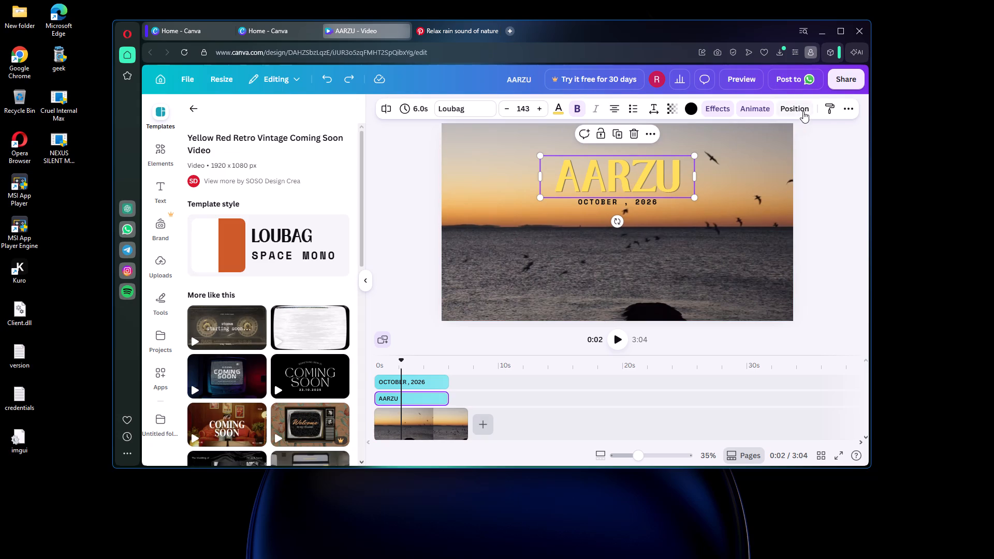
{"action": "left_click", "coordinate": [851, 102]}
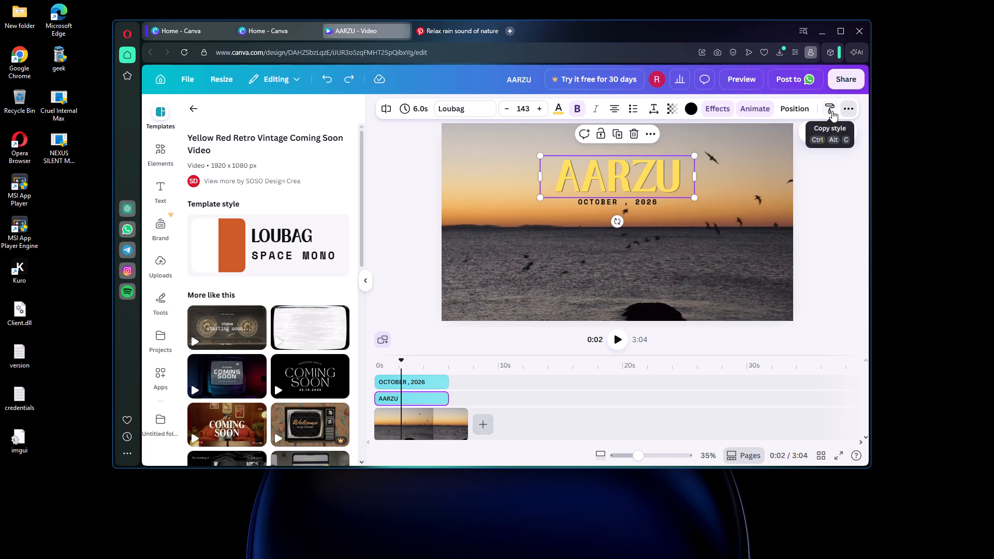
{"action": "left_click", "coordinate": [832, 111]}
{"action": "left_click", "coordinate": [832, 111]}
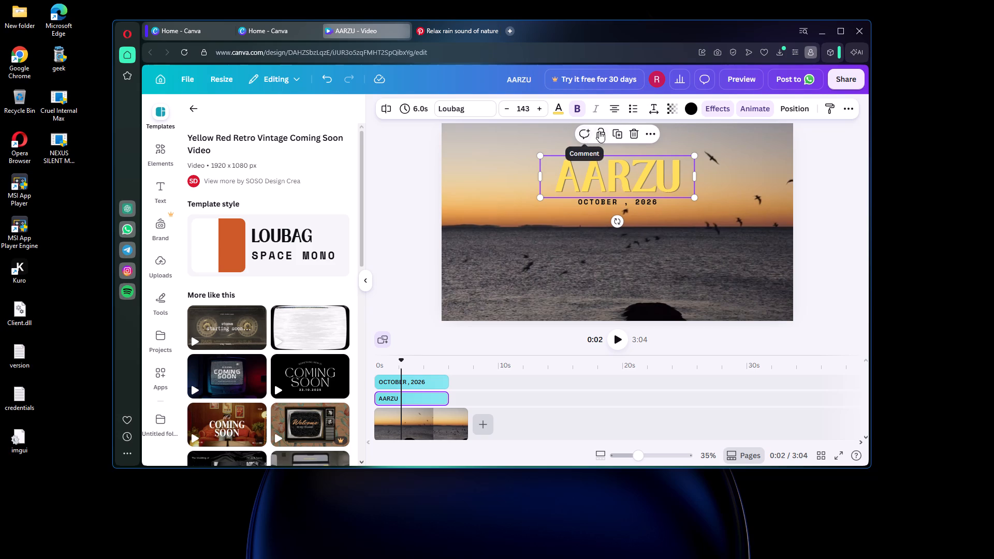
{"action": "left_click", "coordinate": [645, 135]}
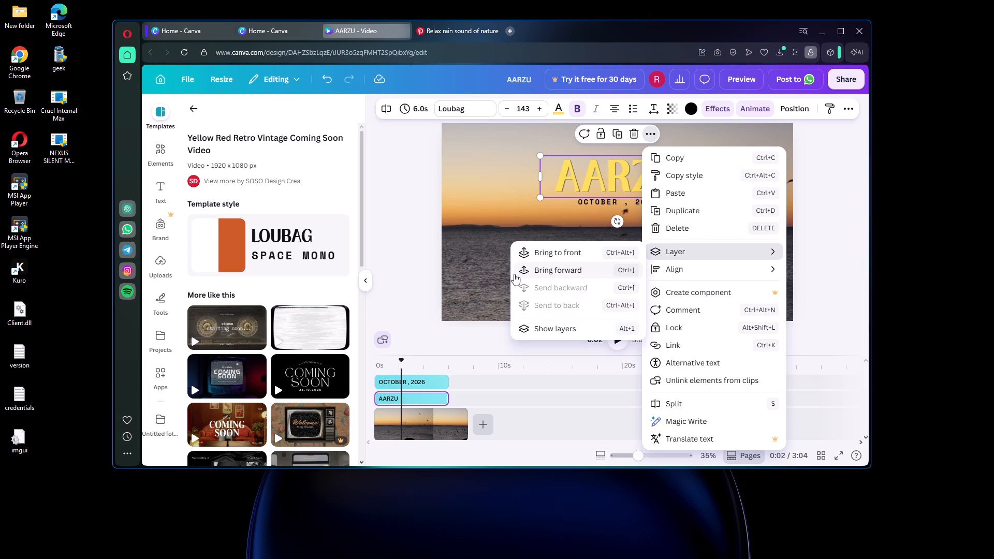
{"action": "left_click", "coordinate": [483, 260]}
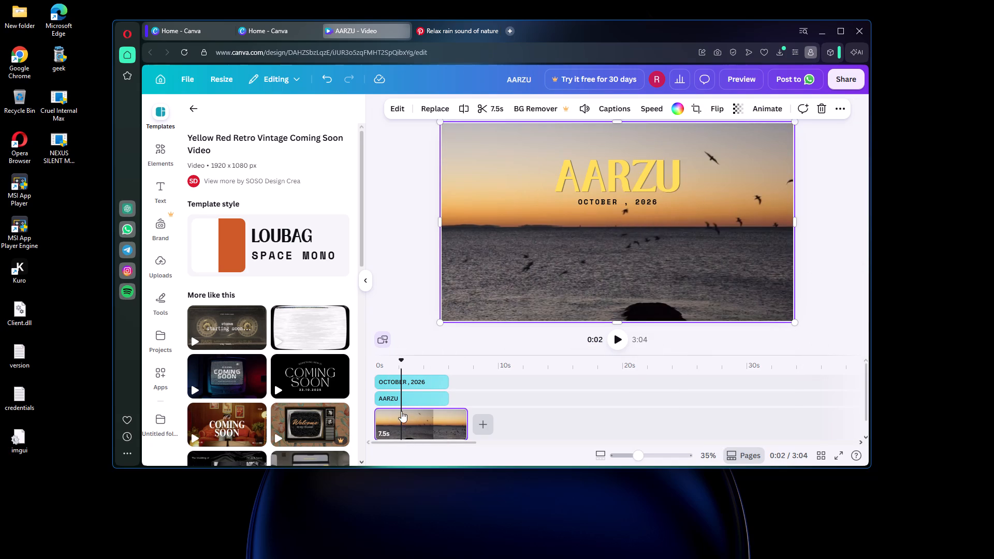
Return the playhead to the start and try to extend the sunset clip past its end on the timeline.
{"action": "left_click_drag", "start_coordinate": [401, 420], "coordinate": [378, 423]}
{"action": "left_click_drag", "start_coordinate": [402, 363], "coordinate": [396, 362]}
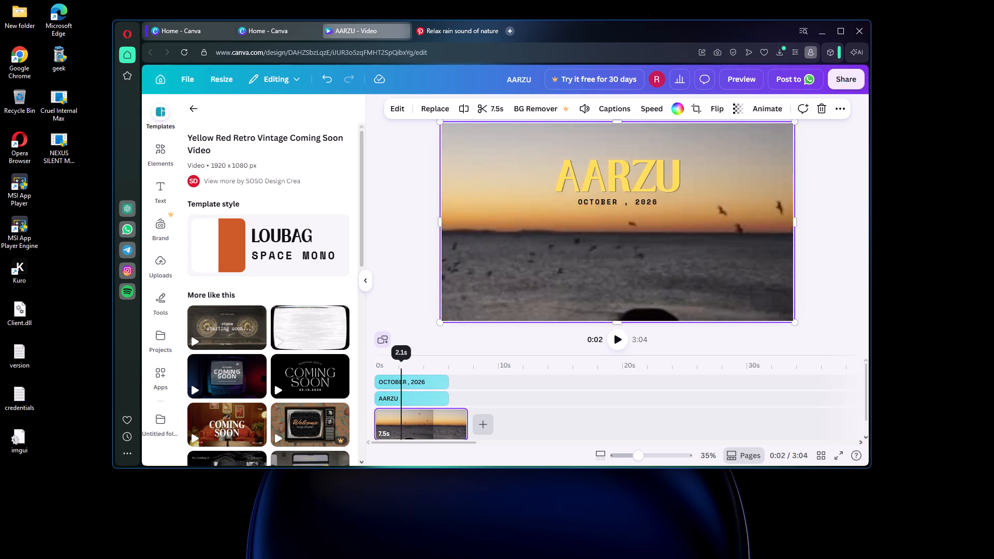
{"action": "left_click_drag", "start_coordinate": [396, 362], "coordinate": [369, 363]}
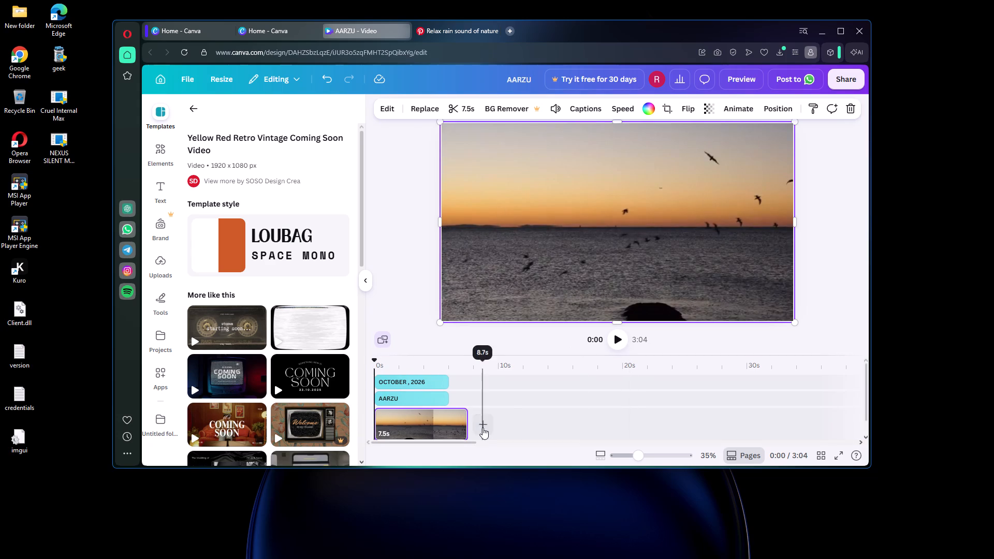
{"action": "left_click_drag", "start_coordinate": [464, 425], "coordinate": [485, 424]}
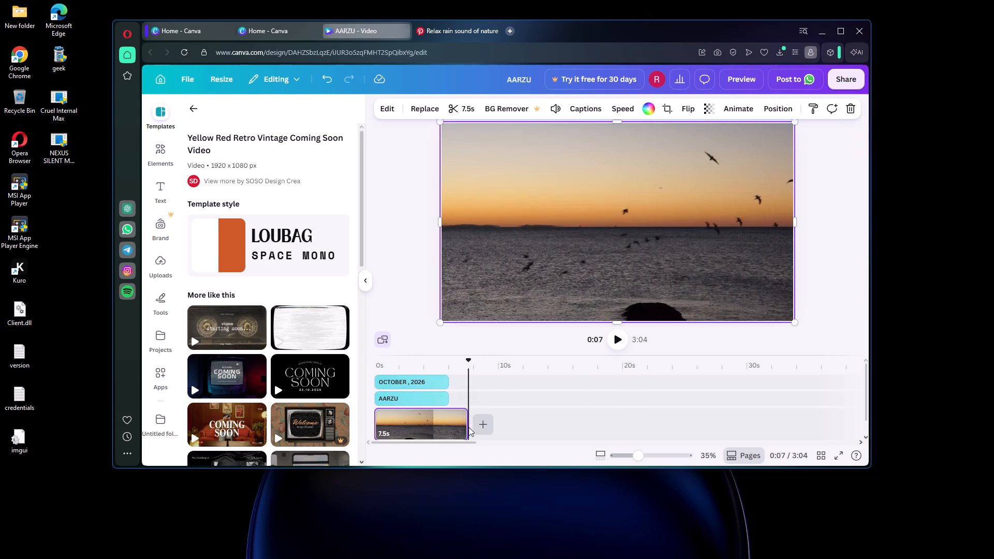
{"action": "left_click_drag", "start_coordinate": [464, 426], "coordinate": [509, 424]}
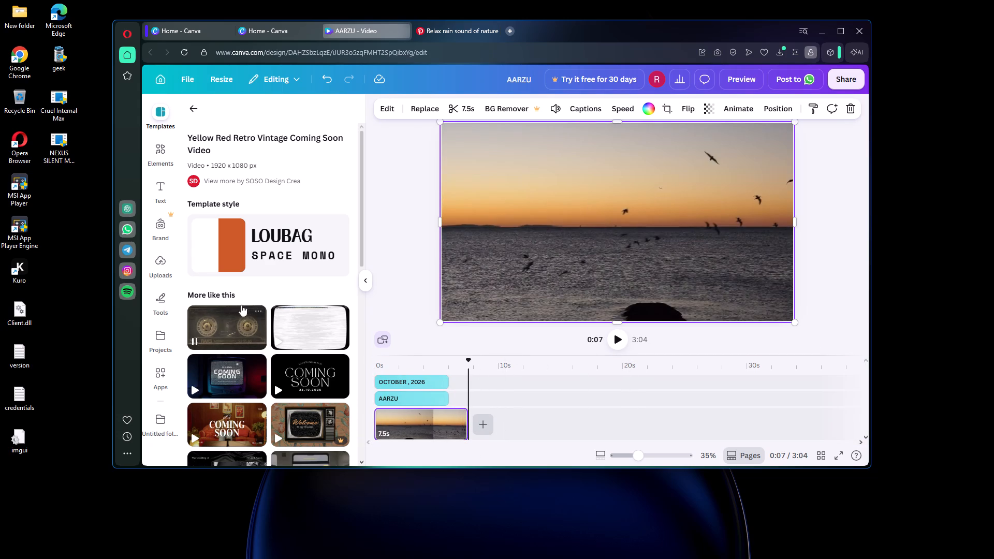
Browse the video templates for one that could follow the sunset clip.
{"action": "left_click", "coordinate": [153, 120]}
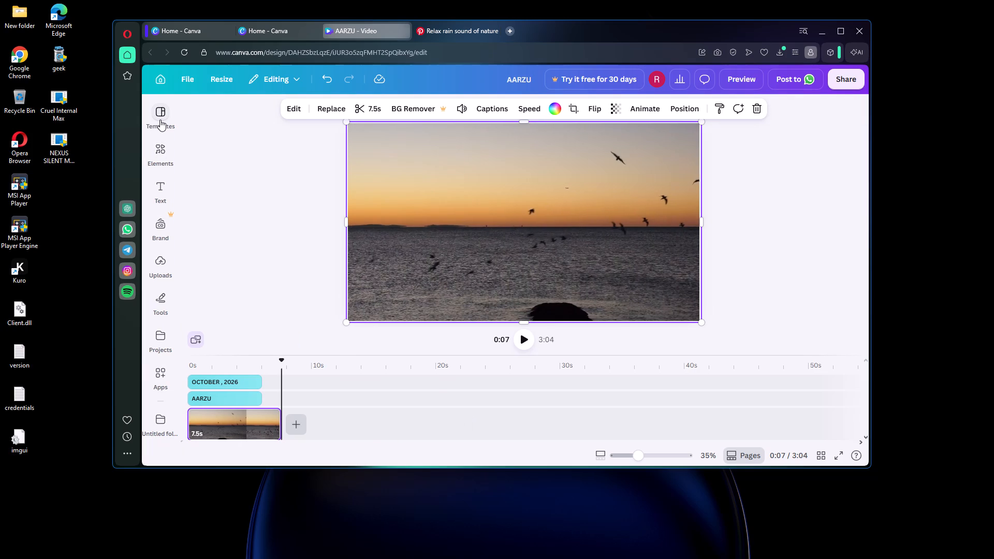
{"action": "left_click", "coordinate": [158, 117]}
{"action": "left_click", "coordinate": [199, 102]}
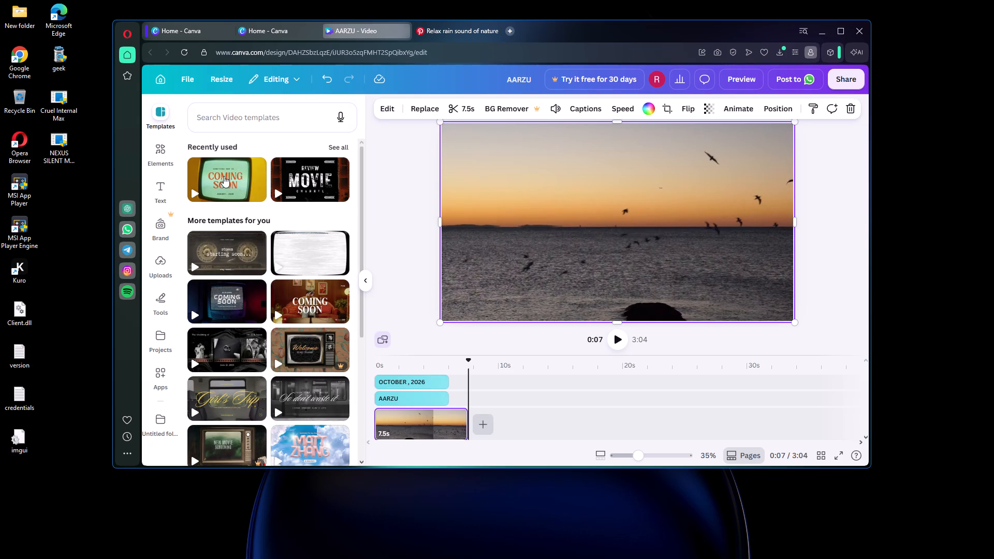
{"action": "scroll", "coordinate": [289, 315], "scroll_direction": "down", "scroll_amount": 8}
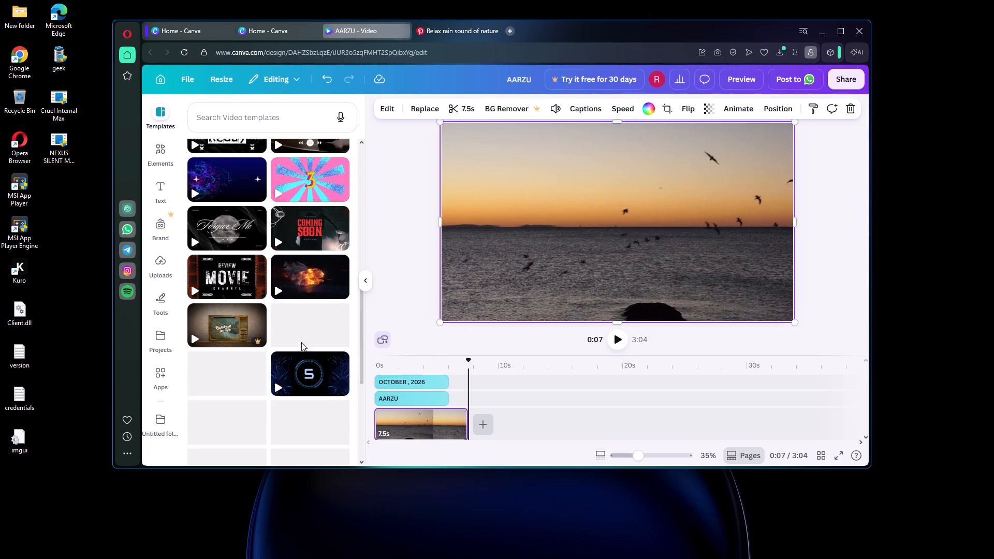
{"action": "scroll", "coordinate": [281, 361], "scroll_direction": "down", "scroll_amount": 2}
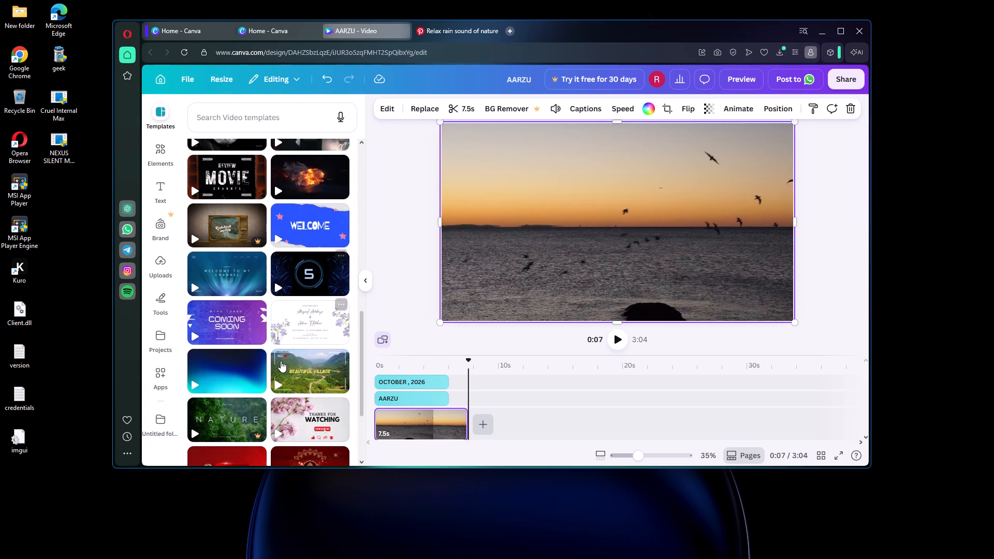
{"action": "scroll", "coordinate": [281, 359], "scroll_direction": "down", "scroll_amount": 6}
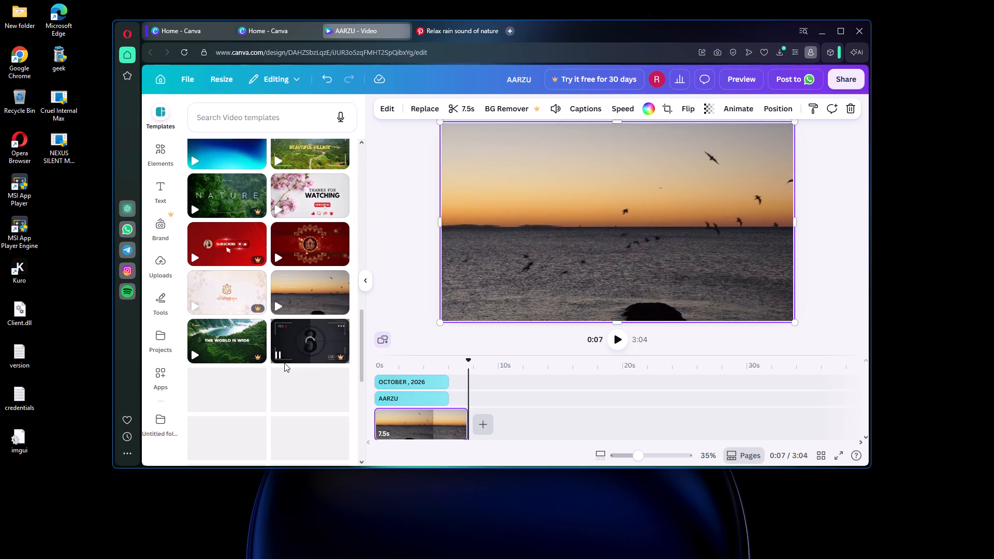
{"action": "scroll", "coordinate": [286, 361], "scroll_direction": "down", "scroll_amount": 3}
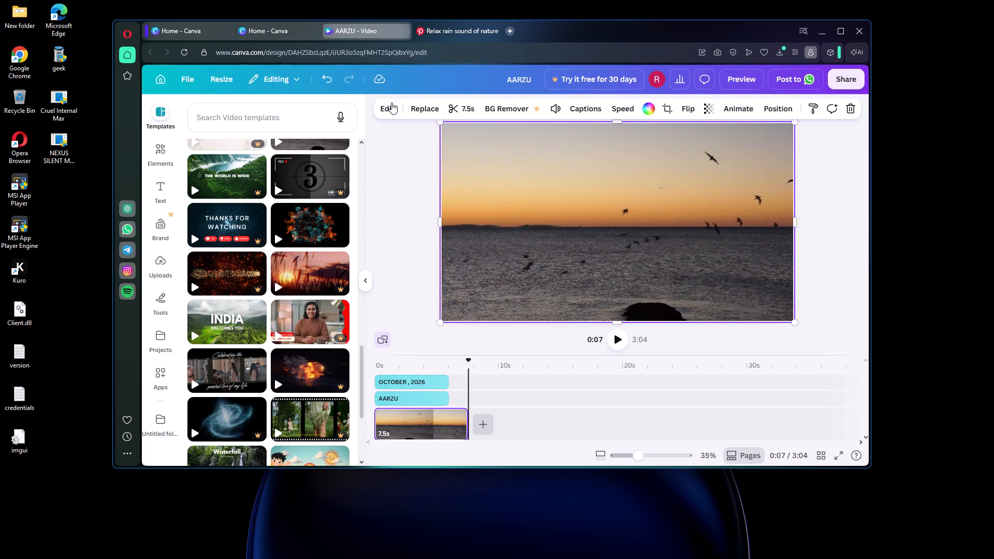
Close the two Canva Home tabs and the Relax rain sound of nature tab.
{"action": "left_click", "coordinate": [315, 31]}
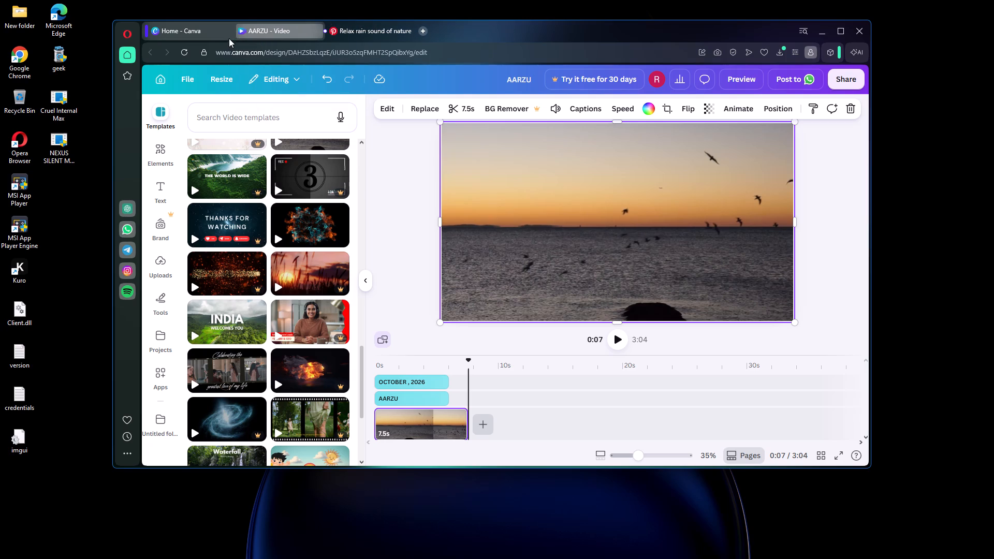
{"action": "left_click", "coordinate": [227, 31]}
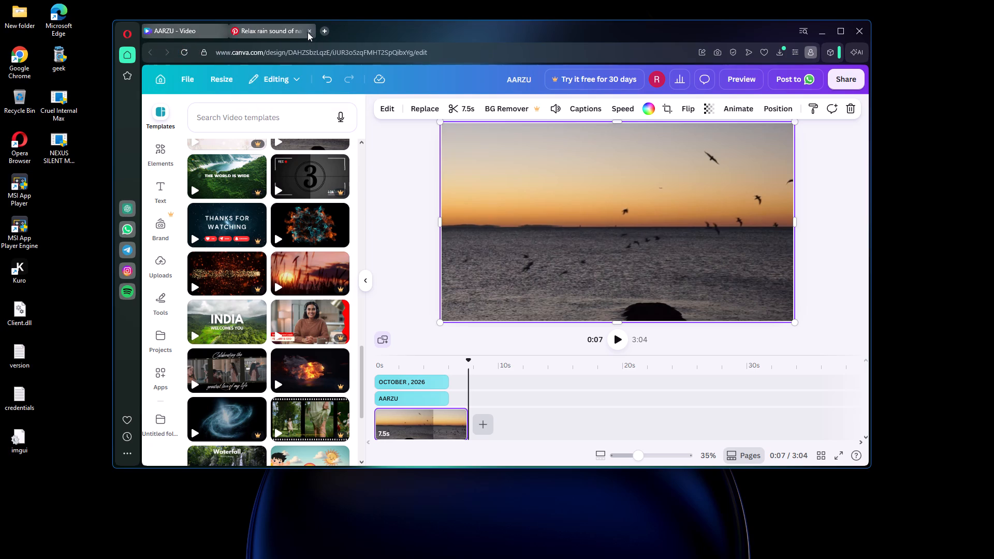
{"action": "left_click", "coordinate": [309, 30]}
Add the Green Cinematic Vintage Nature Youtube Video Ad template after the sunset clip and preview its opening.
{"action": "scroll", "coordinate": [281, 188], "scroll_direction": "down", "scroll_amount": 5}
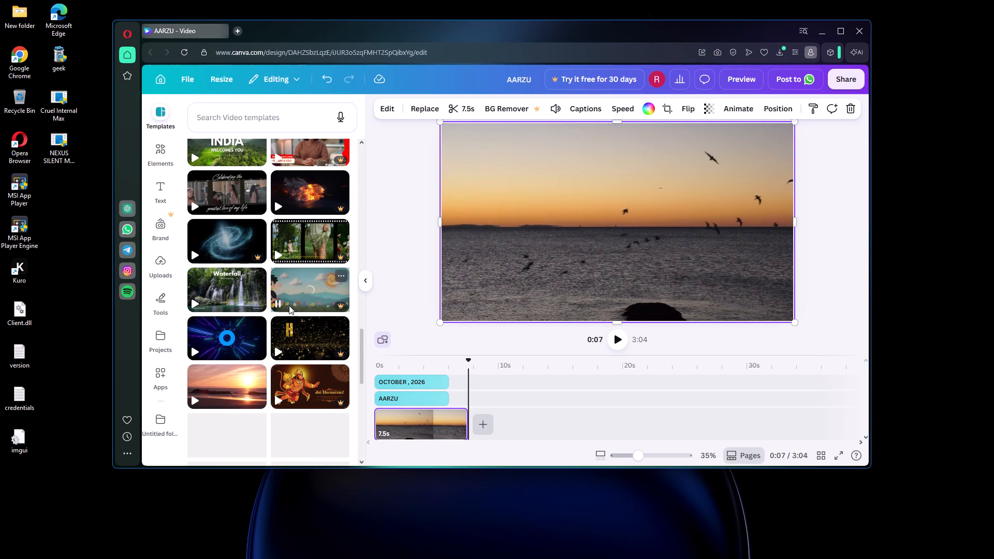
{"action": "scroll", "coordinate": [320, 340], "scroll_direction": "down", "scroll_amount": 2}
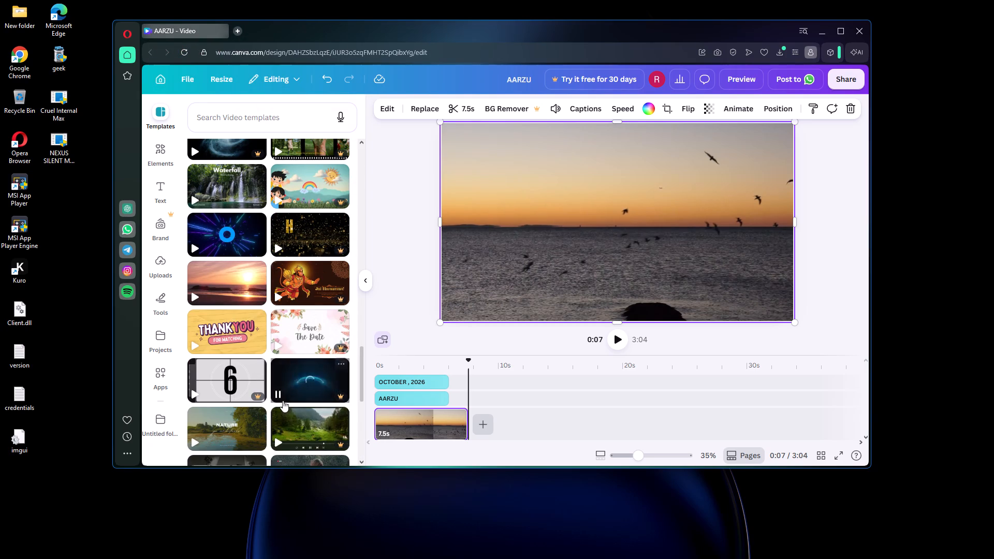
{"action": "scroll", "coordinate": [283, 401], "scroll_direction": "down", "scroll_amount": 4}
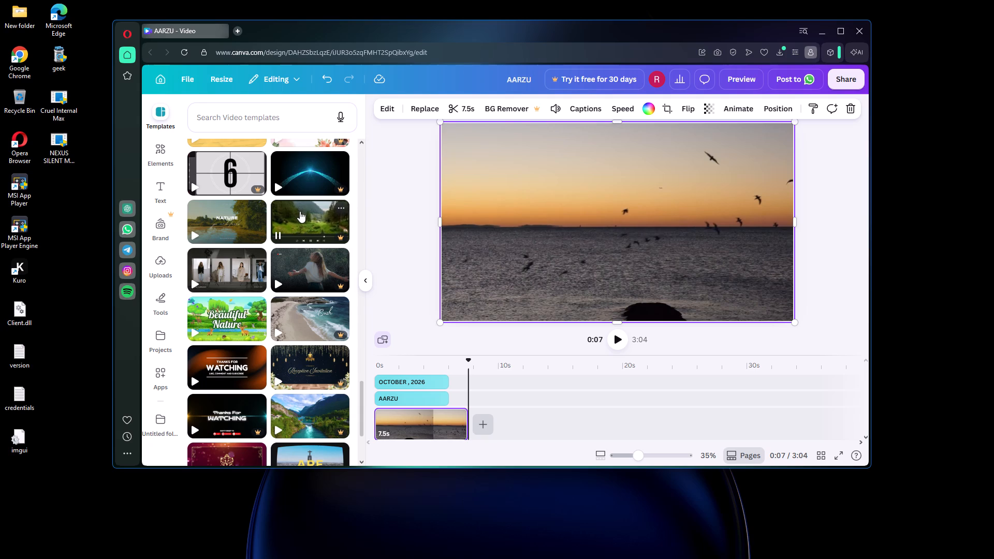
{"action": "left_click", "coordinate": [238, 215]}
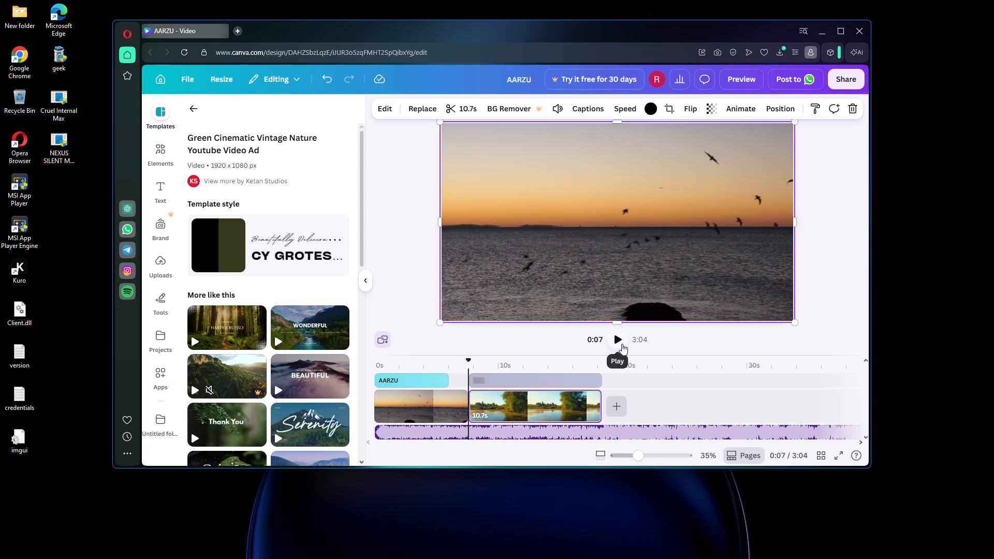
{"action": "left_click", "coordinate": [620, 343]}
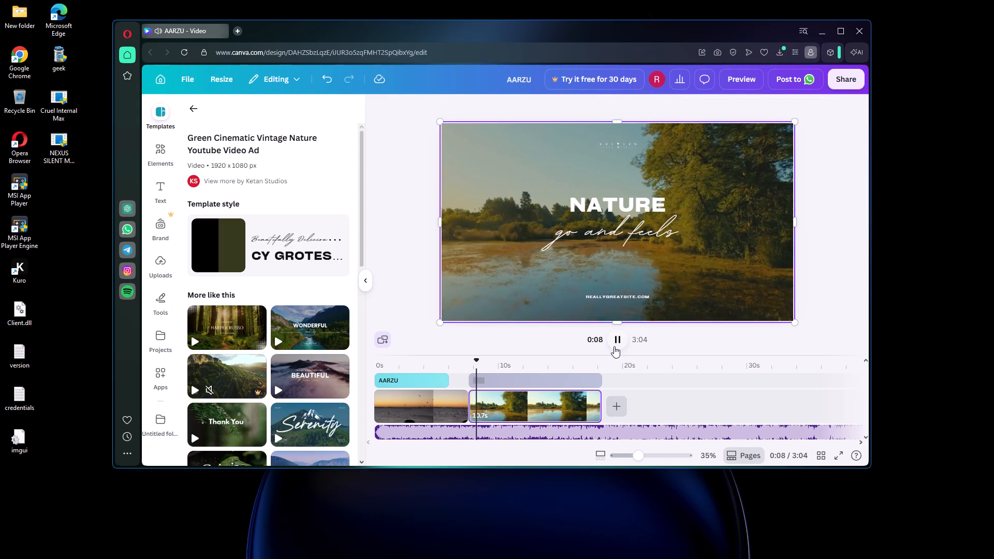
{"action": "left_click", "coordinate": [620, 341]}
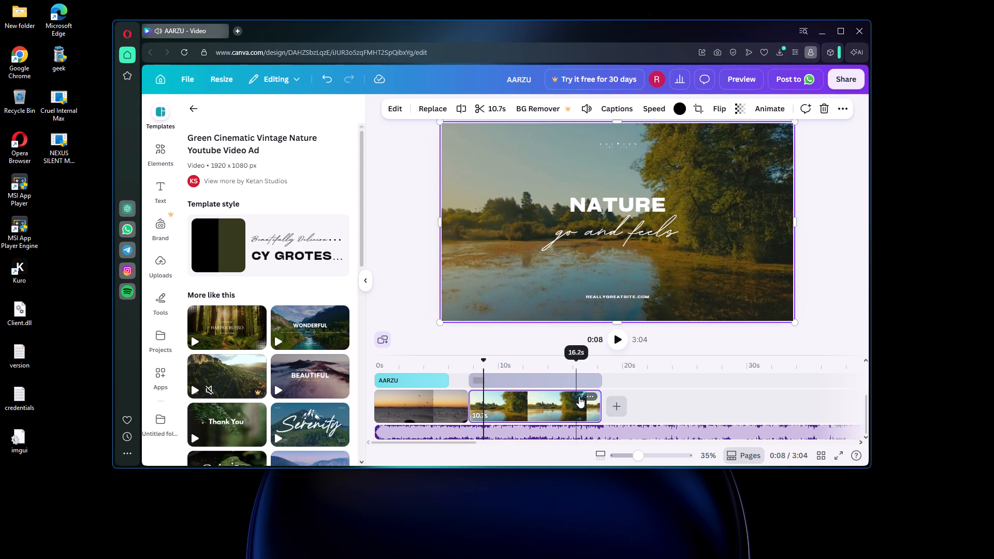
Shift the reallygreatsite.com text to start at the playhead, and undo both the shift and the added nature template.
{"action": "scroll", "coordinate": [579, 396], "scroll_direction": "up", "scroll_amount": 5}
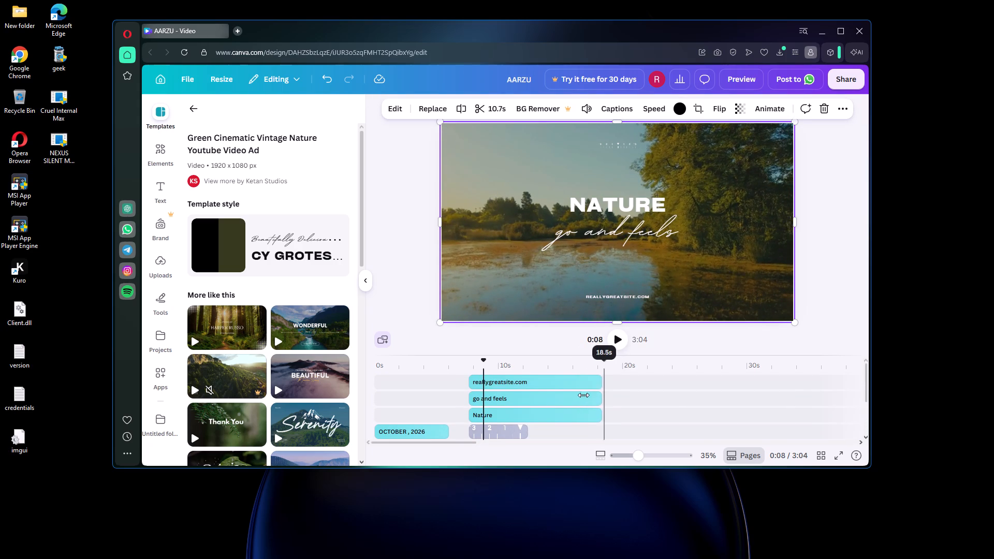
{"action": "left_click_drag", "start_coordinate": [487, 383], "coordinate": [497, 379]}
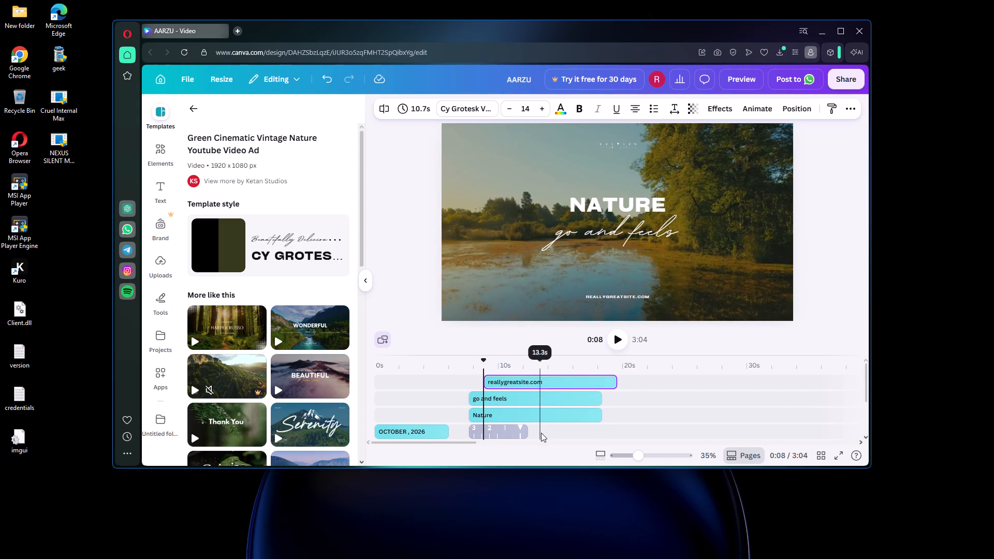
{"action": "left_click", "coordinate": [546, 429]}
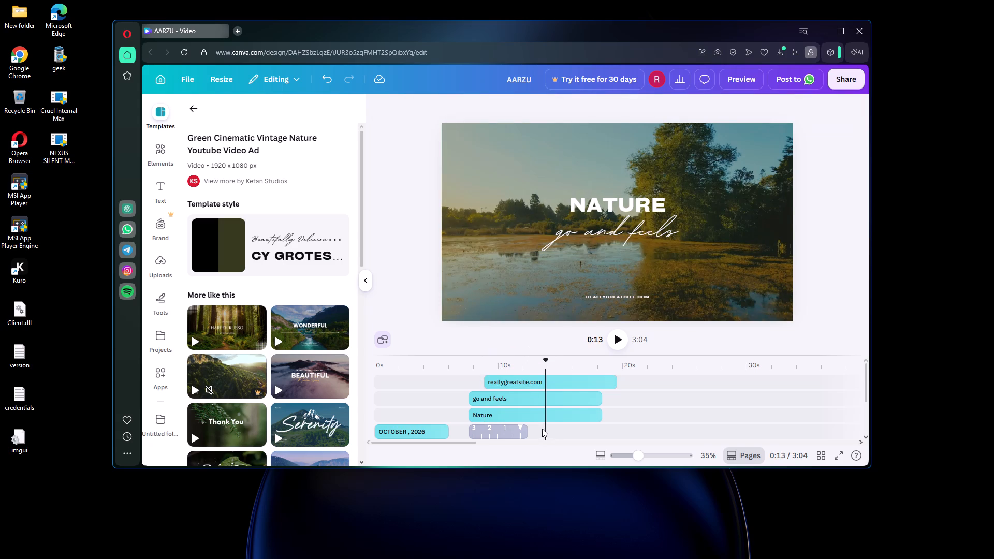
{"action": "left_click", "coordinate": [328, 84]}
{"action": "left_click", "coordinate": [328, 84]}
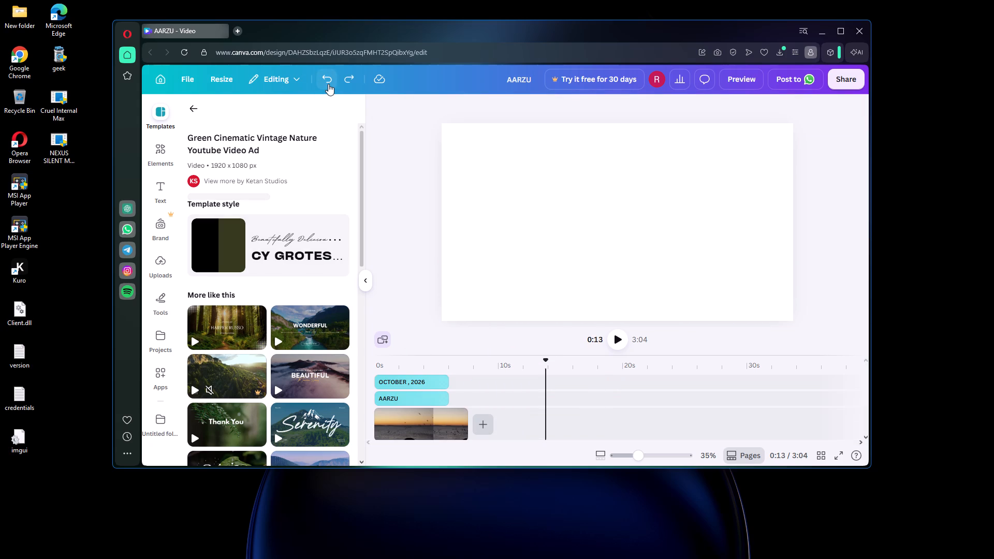
Add the Yellow and Grey Simple Aesthetic Girls Trip Travel Video template after the sunset clip.
{"action": "scroll", "coordinate": [327, 296], "scroll_direction": "down", "scroll_amount": 2}
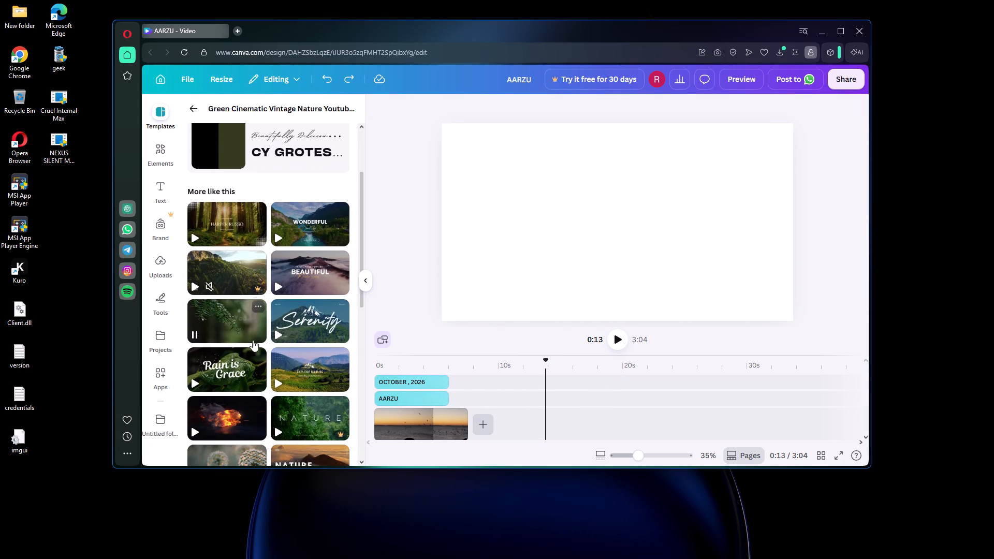
{"action": "scroll", "coordinate": [268, 335], "scroll_direction": "down", "scroll_amount": 3}
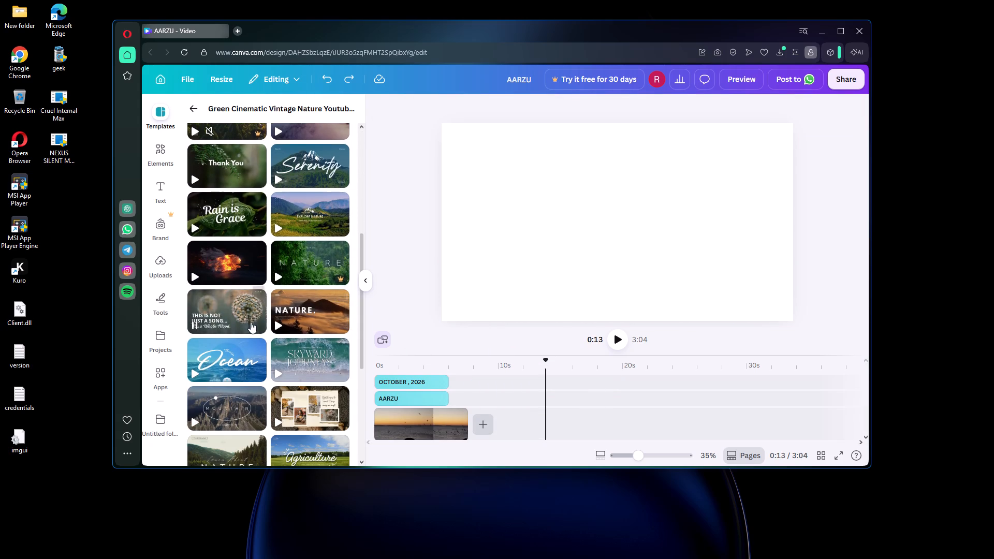
{"action": "scroll", "coordinate": [251, 321], "scroll_direction": "down", "scroll_amount": 3}
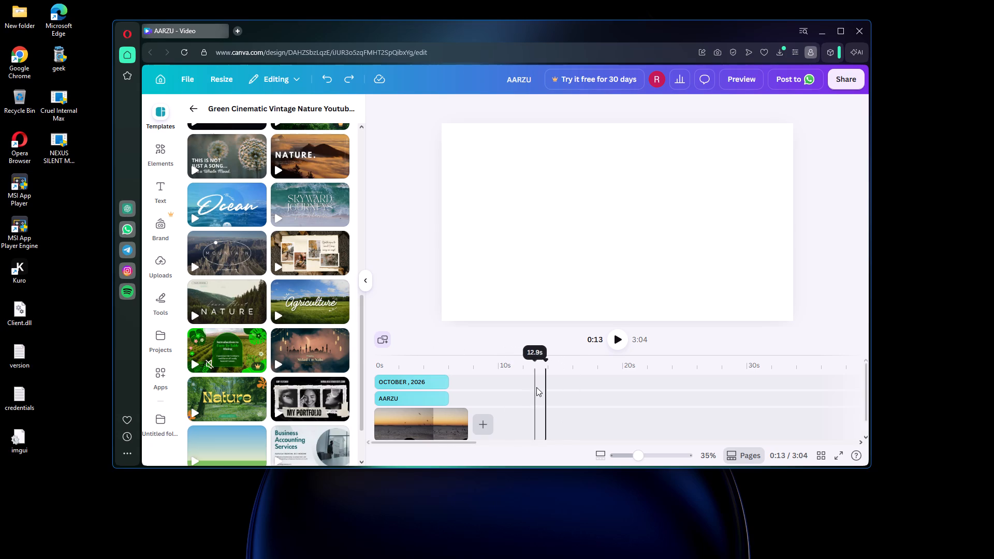
{"action": "scroll", "coordinate": [252, 321], "scroll_direction": "down", "scroll_amount": 2}
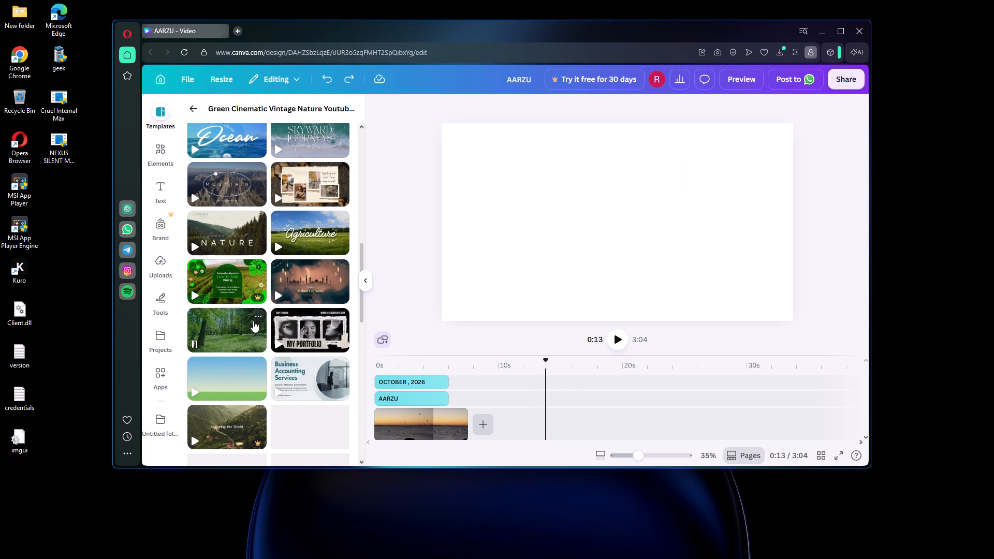
{"action": "scroll", "coordinate": [312, 317], "scroll_direction": "down", "scroll_amount": 8}
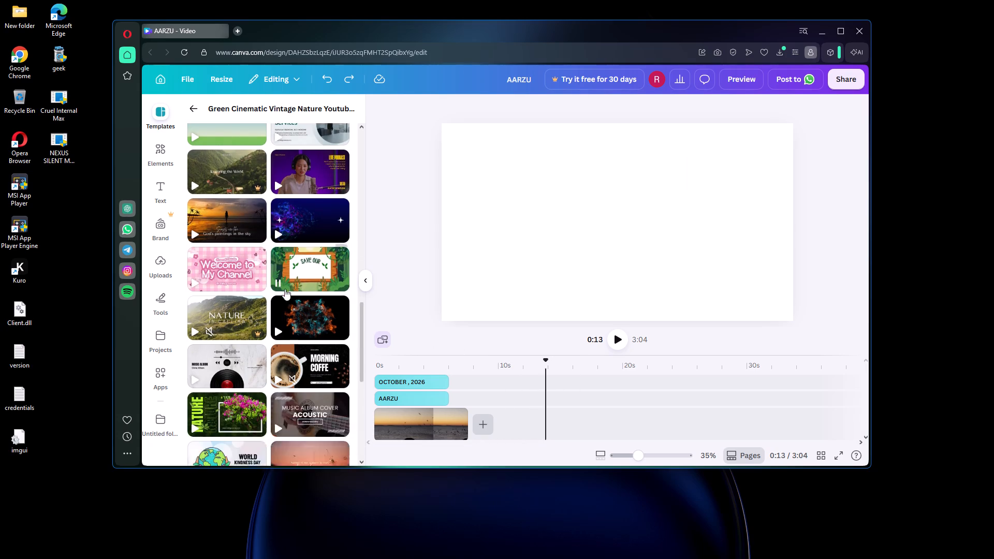
{"action": "scroll", "coordinate": [284, 285], "scroll_direction": "down", "scroll_amount": 3}
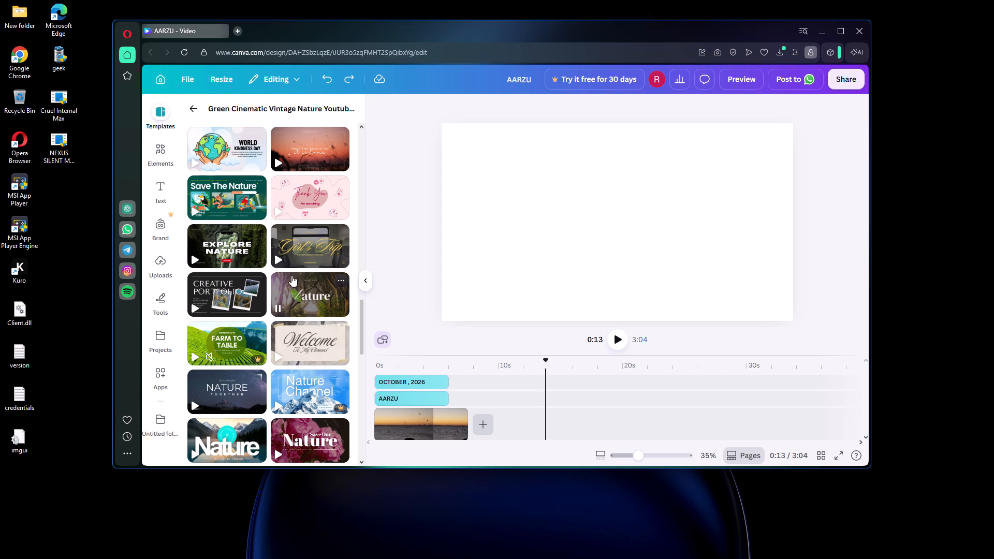
{"action": "left_click", "coordinate": [312, 238]}
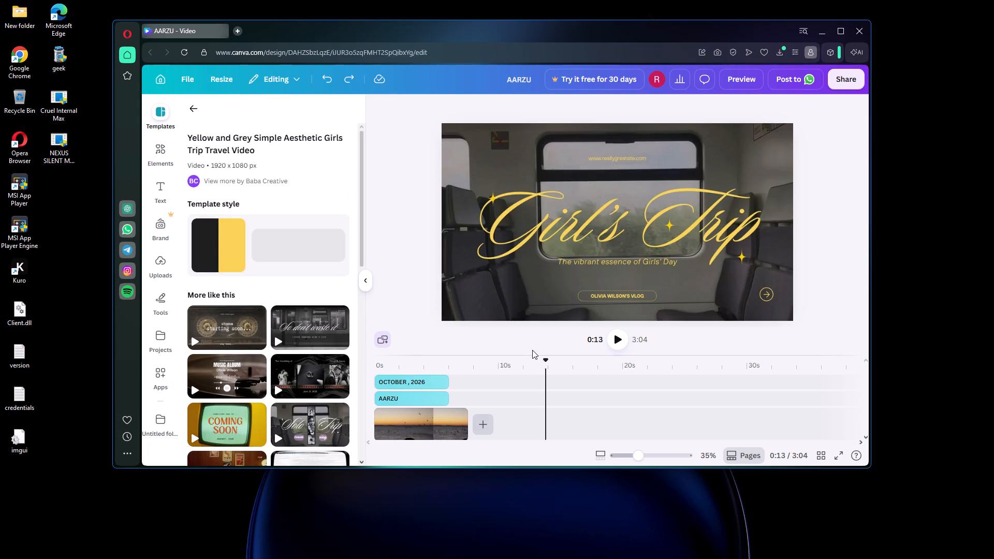
Delete the three yellow sparkle graphics and the reallygreatsite.com text from the train window scene.
{"action": "scroll", "coordinate": [542, 374], "scroll_direction": "down", "scroll_amount": 3}
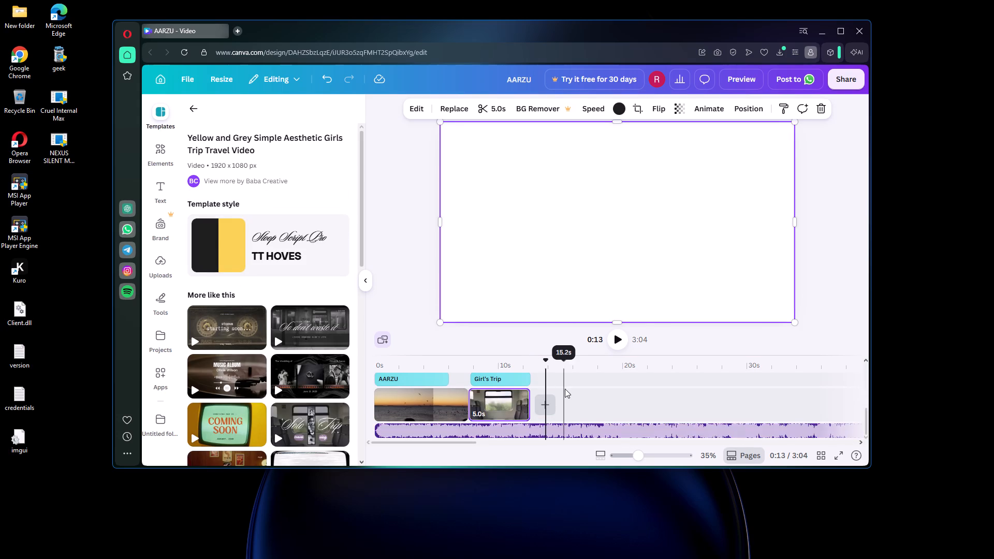
{"action": "scroll", "coordinate": [565, 389], "scroll_direction": "up", "scroll_amount": 6}
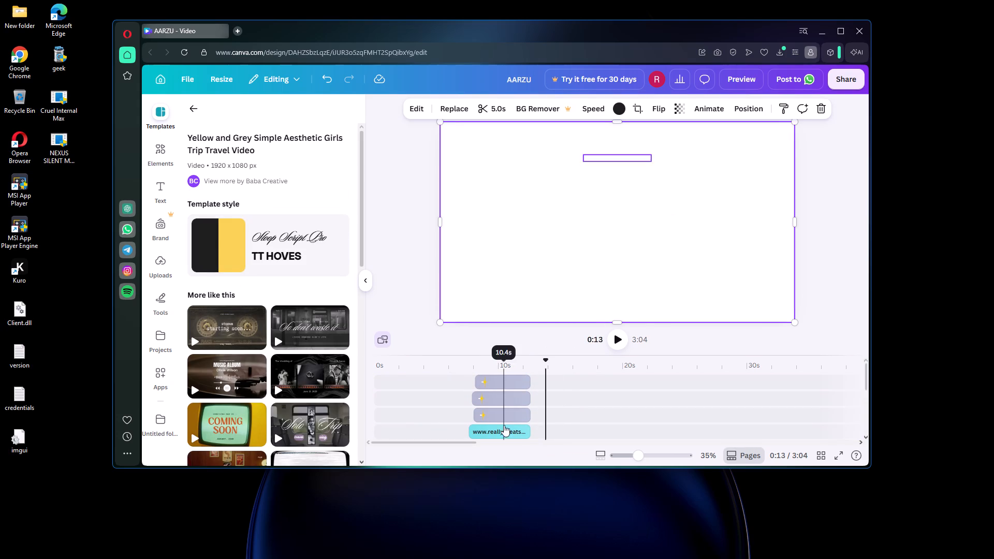
{"action": "scroll", "coordinate": [515, 400], "scroll_direction": "down", "scroll_amount": 4}
{"action": "left_click", "coordinate": [496, 407]}
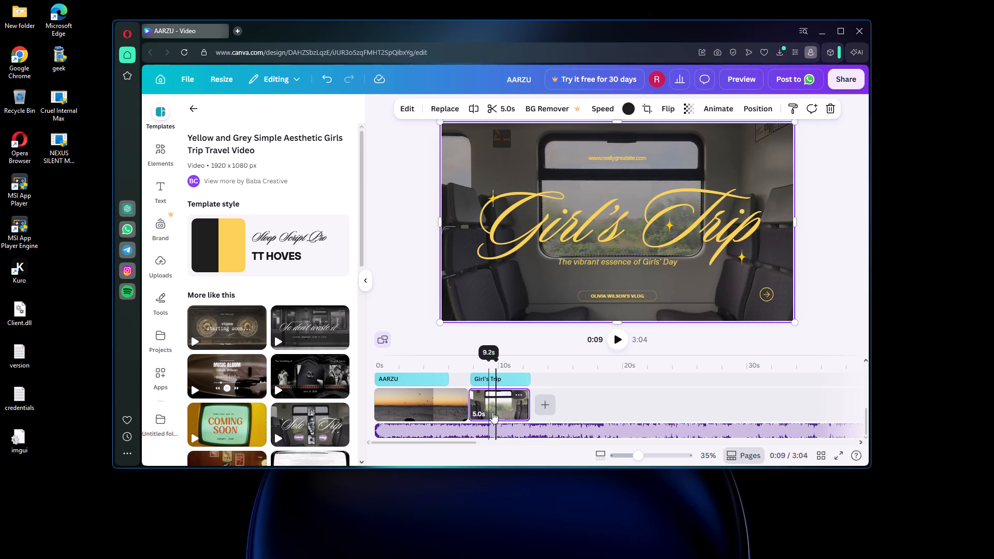
{"action": "scroll", "coordinate": [564, 394], "scroll_direction": "up", "scroll_amount": 2}
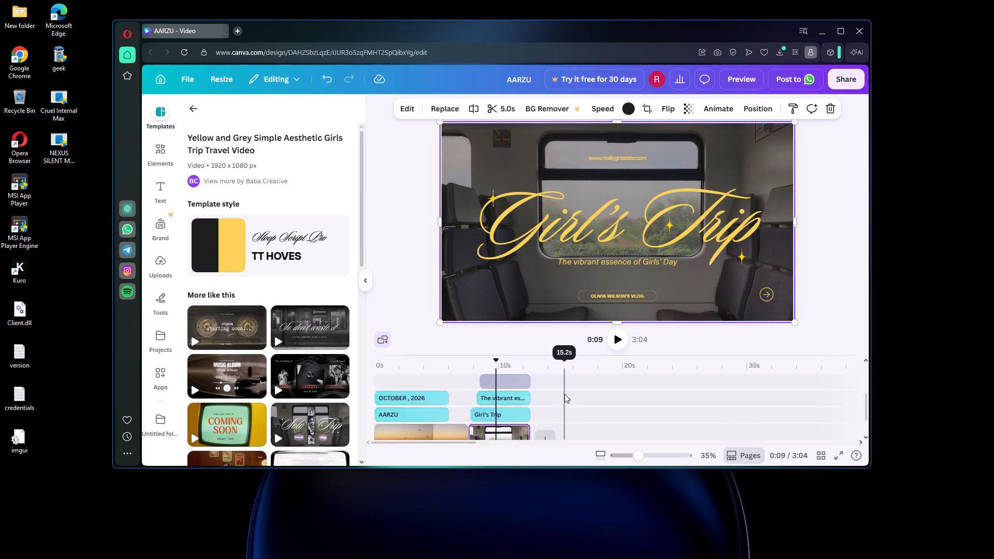
{"action": "scroll", "coordinate": [564, 394], "scroll_direction": "up", "scroll_amount": 1}
{"action": "left_click_drag", "start_coordinate": [576, 370], "coordinate": [534, 406]}
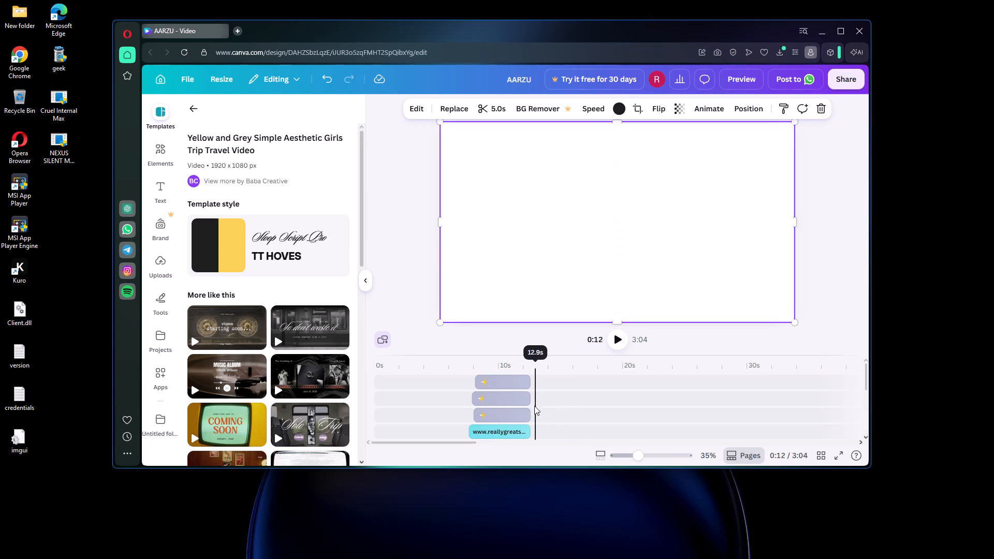
{"action": "left_click_drag", "start_coordinate": [534, 406], "coordinate": [533, 409]}
{"action": "left_click_drag", "start_coordinate": [551, 374], "coordinate": [527, 432]}
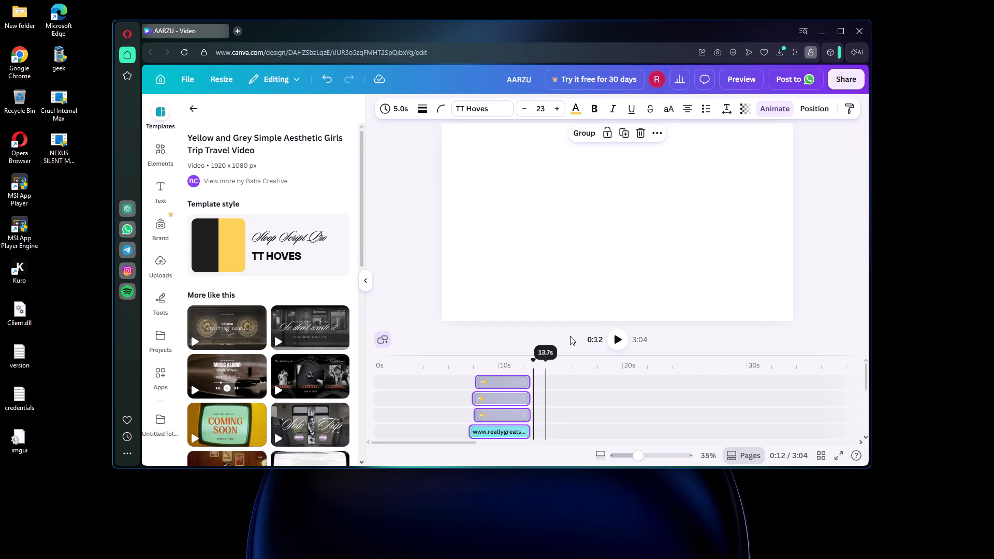
{"action": "left_click", "coordinate": [640, 129]}
Delete the train scene's remaining overlays: the arrow icon, vlog label and its frame, The vibrant essence subtitle and Girl's Trip title.
{"action": "scroll", "coordinate": [550, 258], "scroll_direction": "down", "scroll_amount": 3}
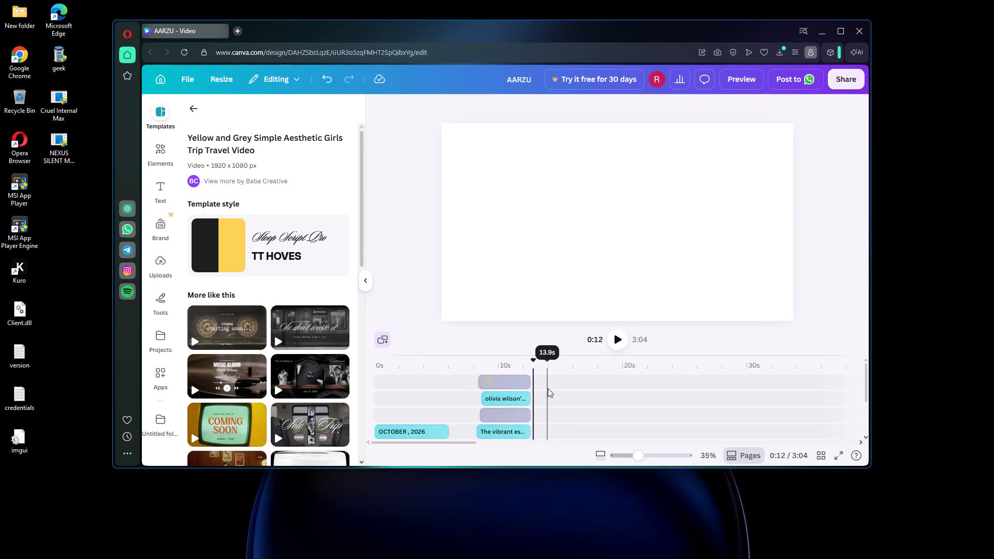
{"action": "scroll", "coordinate": [548, 388], "scroll_direction": "up", "scroll_amount": 2}
{"action": "scroll", "coordinate": [526, 397], "scroll_direction": "down", "scroll_amount": 4}
{"action": "scroll", "coordinate": [526, 397], "scroll_direction": "up", "scroll_amount": 1}
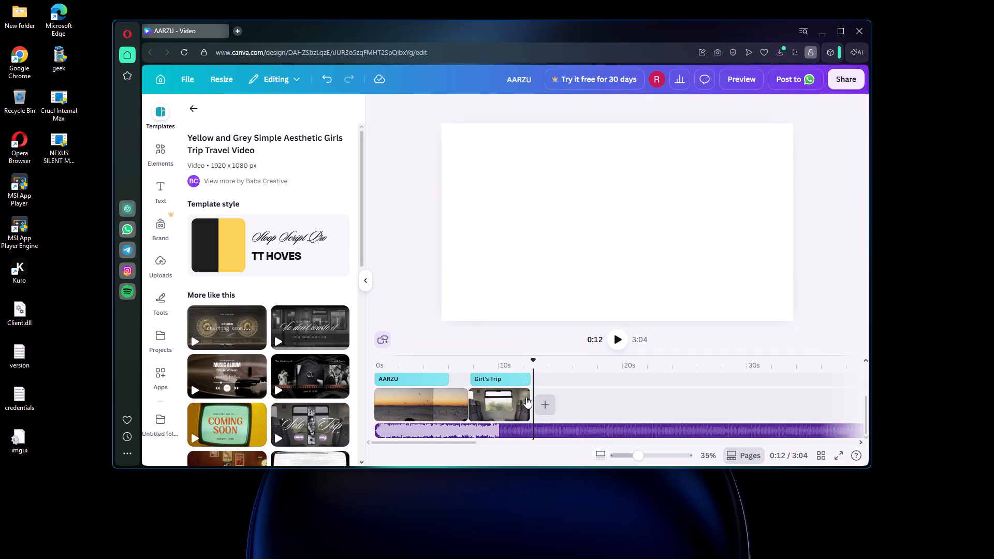
{"action": "scroll", "coordinate": [526, 397], "scroll_direction": "up", "scroll_amount": 2}
{"action": "scroll", "coordinate": [526, 397], "scroll_direction": "down", "scroll_amount": 2}
{"action": "scroll", "coordinate": [527, 398], "scroll_direction": "up", "scroll_amount": 3}
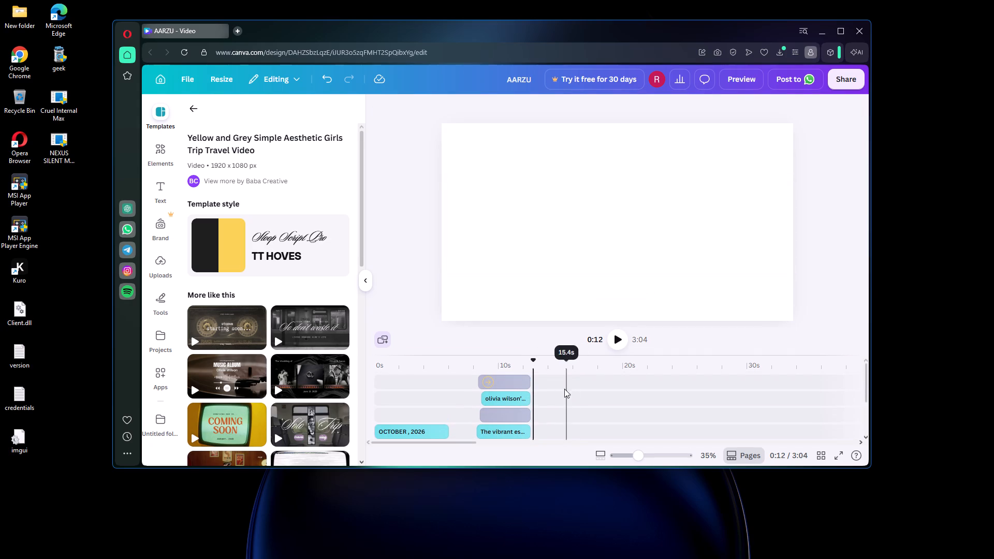
{"action": "left_click_drag", "start_coordinate": [564, 384], "coordinate": [504, 446]}
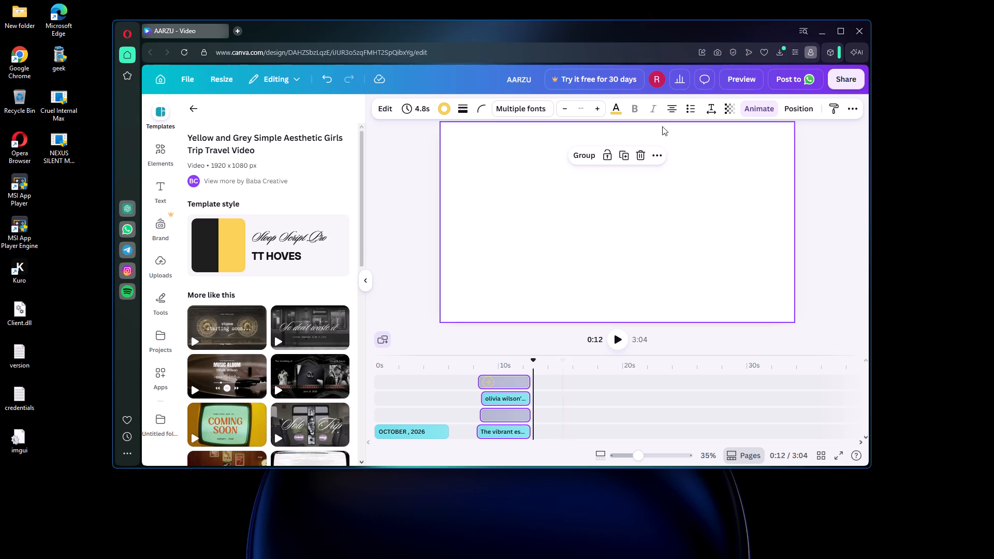
{"action": "left_click", "coordinate": [640, 156]}
{"action": "scroll", "coordinate": [593, 242], "scroll_direction": "down", "scroll_amount": 3}
{"action": "scroll", "coordinate": [521, 370], "scroll_direction": "up", "scroll_amount": 3}
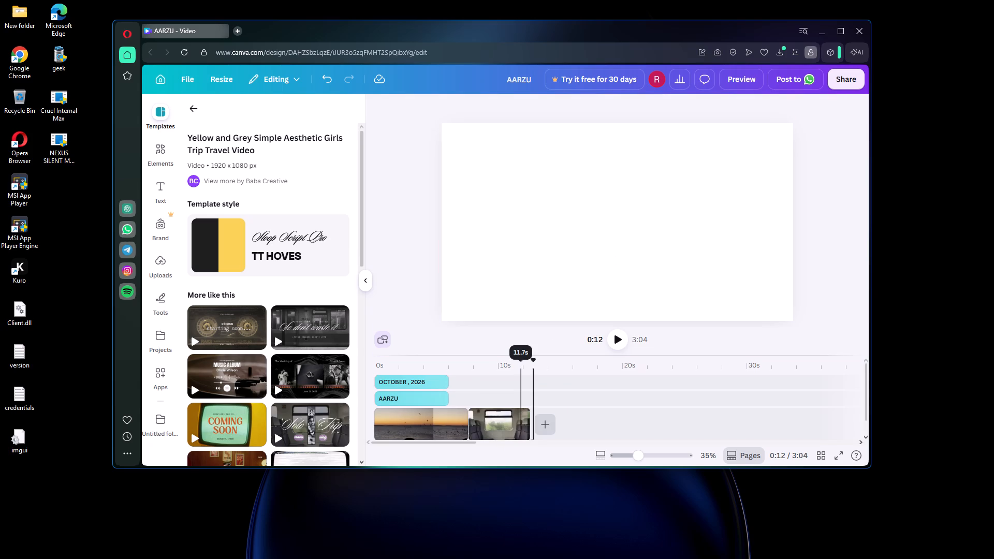
{"action": "scroll", "coordinate": [521, 370], "scroll_direction": "up", "scroll_amount": 1}
{"action": "scroll", "coordinate": [501, 434], "scroll_direction": "up", "scroll_amount": 2}
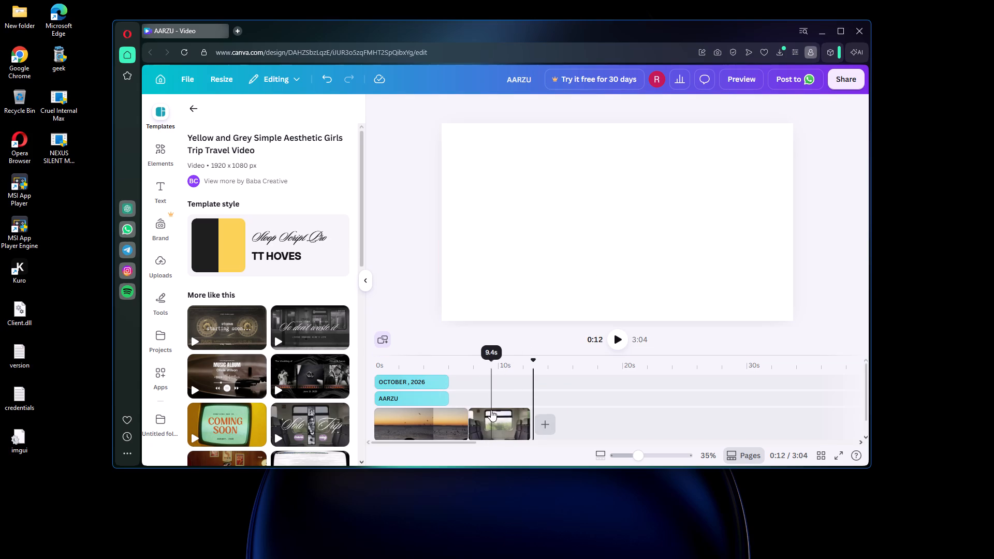
Check the cleaned train window clip and scrub through the change from the sunset clip into it.
{"action": "left_click", "coordinate": [489, 433]}
{"action": "scroll", "coordinate": [496, 402], "scroll_direction": "up", "scroll_amount": 3}
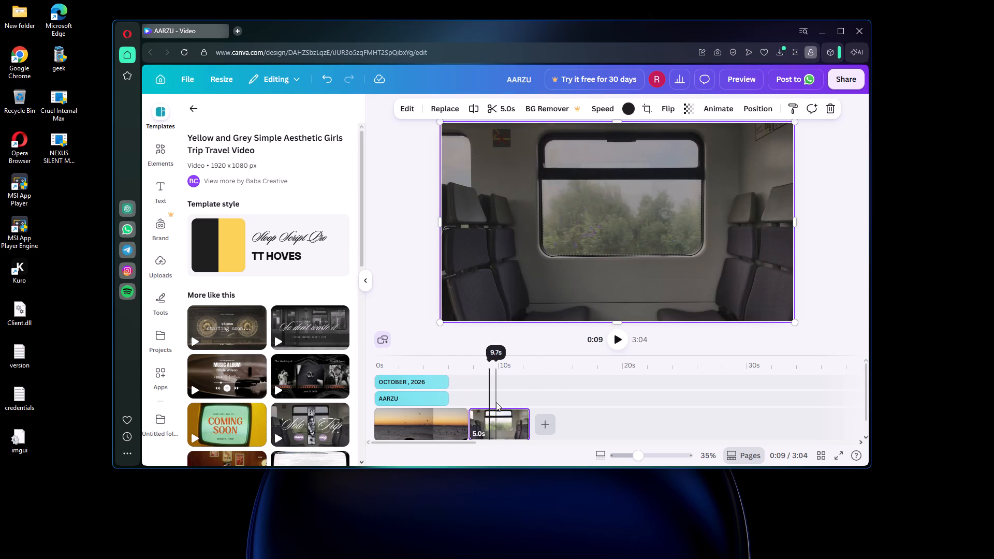
{"action": "left_click", "coordinate": [652, 165]}
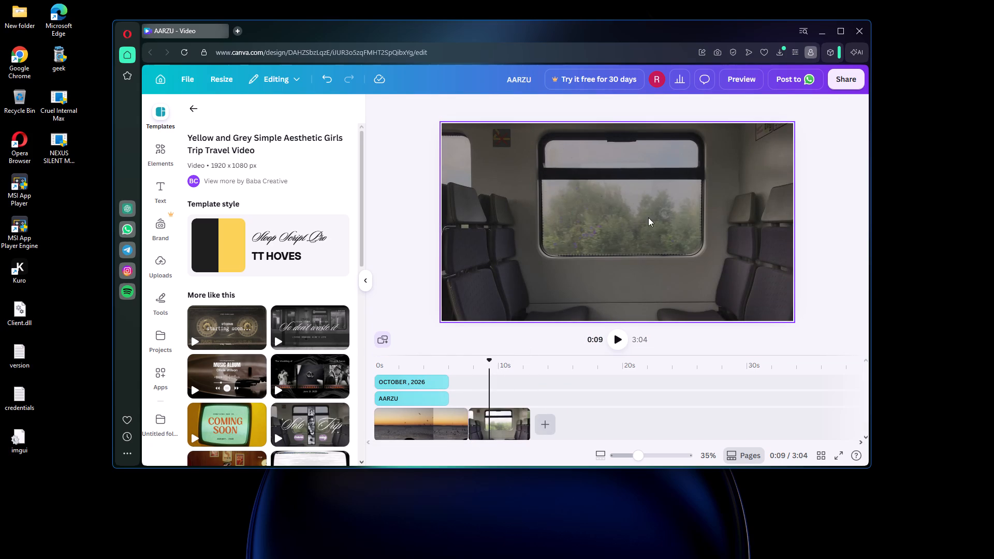
{"action": "left_click", "coordinate": [647, 249]}
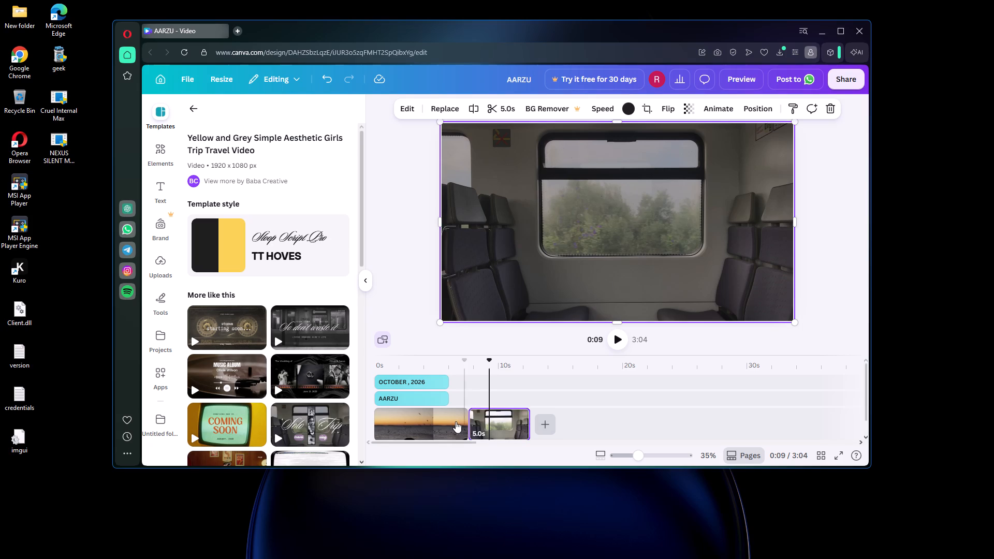
{"action": "left_click", "coordinate": [443, 423]}
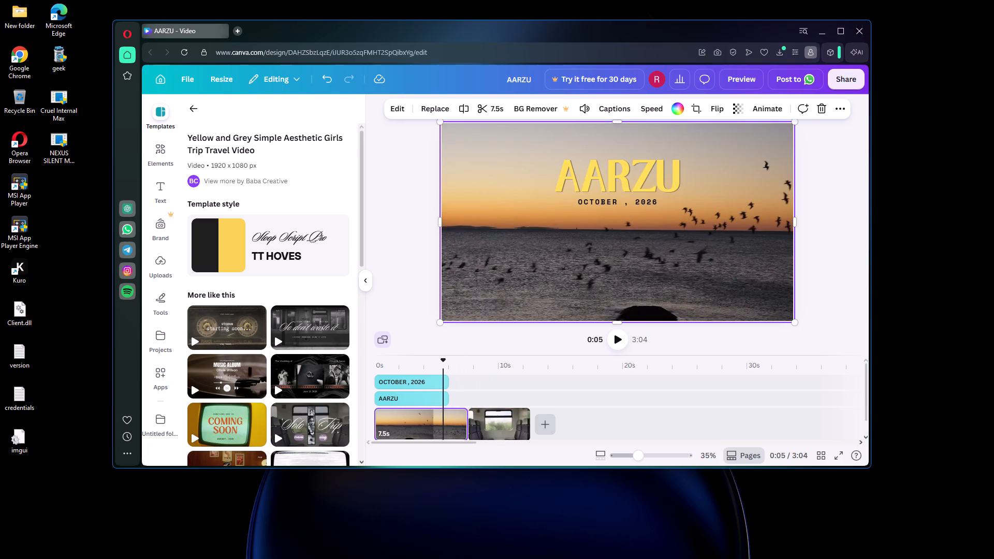
{"action": "left_click_drag", "start_coordinate": [445, 360], "coordinate": [472, 365]}
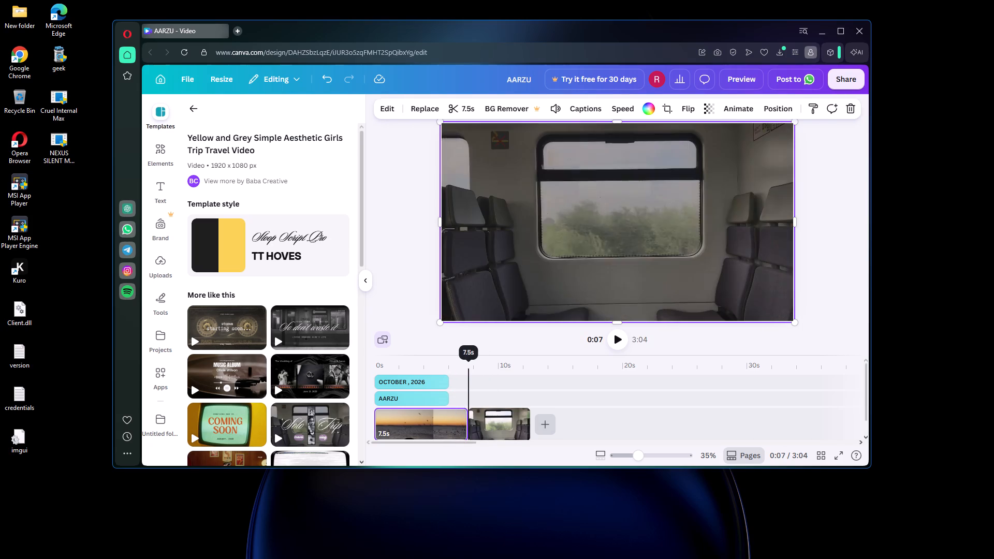
{"action": "left_click_drag", "start_coordinate": [472, 365], "coordinate": [503, 373]}
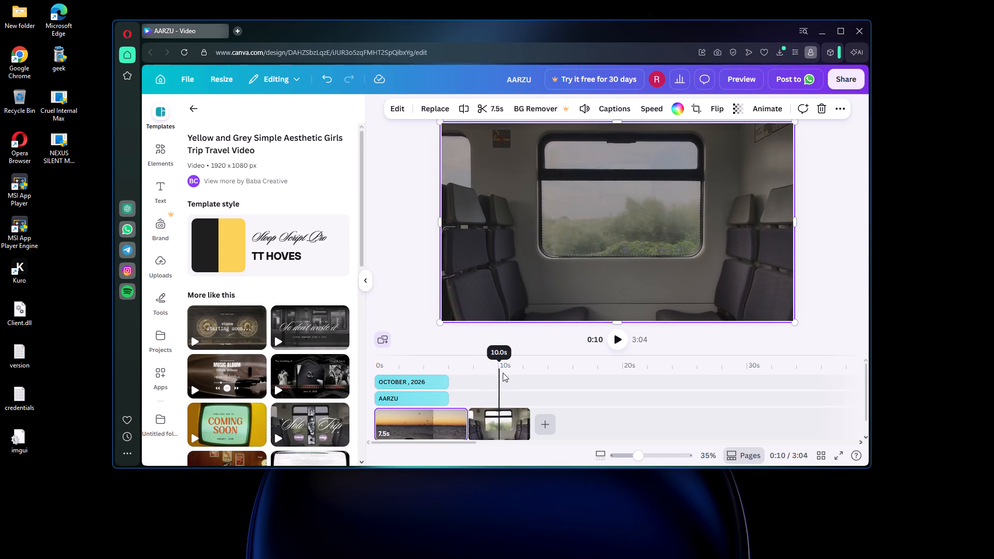
{"action": "left_click_drag", "start_coordinate": [503, 373], "coordinate": [491, 373]}
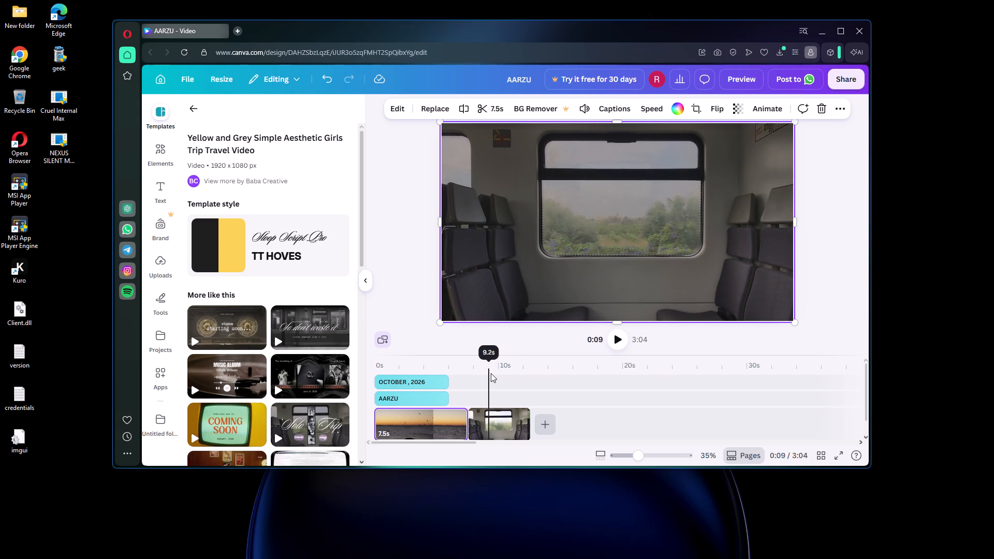
{"action": "left_click_drag", "start_coordinate": [491, 373], "coordinate": [508, 375]}
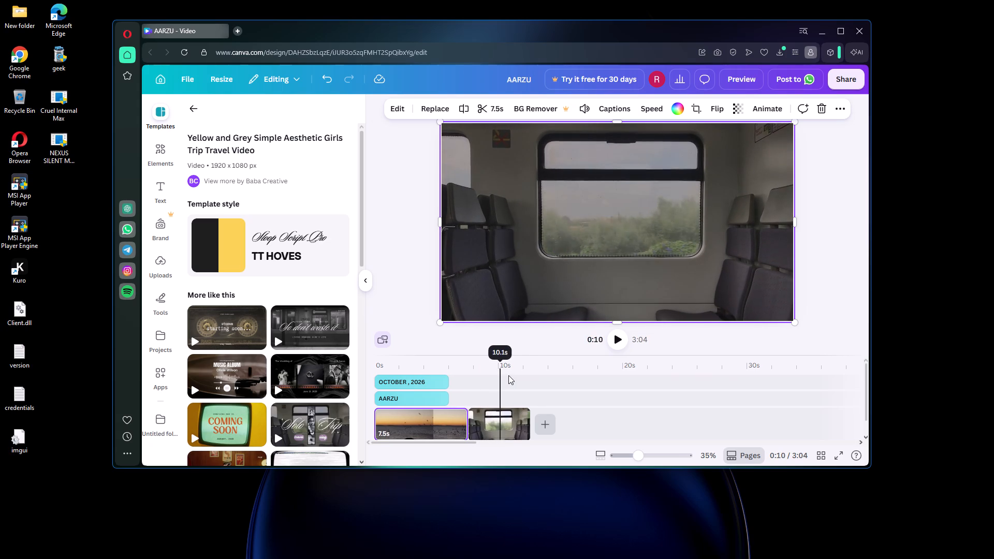
{"action": "left_click_drag", "start_coordinate": [508, 375], "coordinate": [490, 387]}
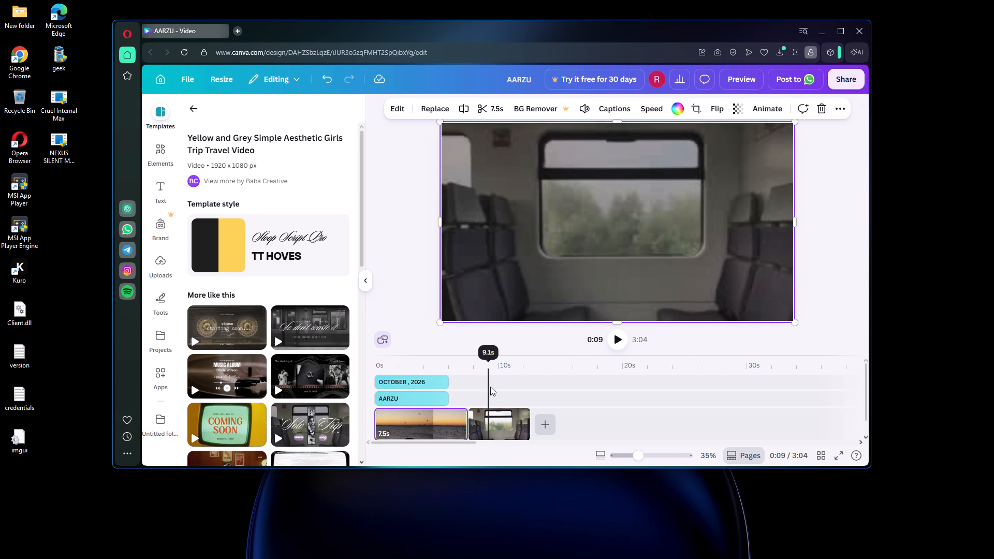
{"action": "left_click_drag", "start_coordinate": [490, 387], "coordinate": [485, 387]}
Browse the templates similar to the Girls Trip Travel Video for a clip to follow the train window scene.
{"action": "scroll", "coordinate": [270, 357], "scroll_direction": "down", "scroll_amount": 4}
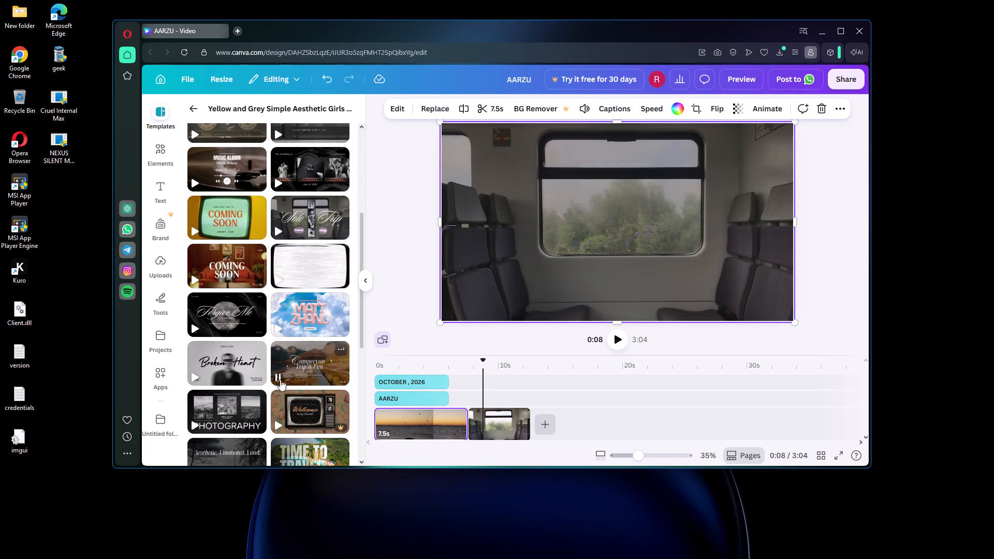
{"action": "scroll", "coordinate": [261, 395], "scroll_direction": "down", "scroll_amount": 1}
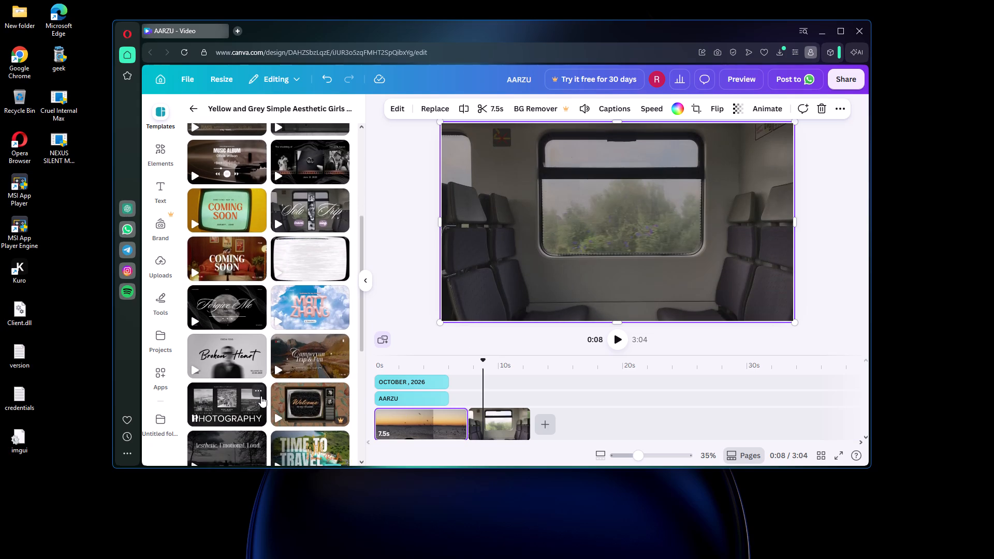
{"action": "scroll", "coordinate": [261, 396], "scroll_direction": "down", "scroll_amount": 2}
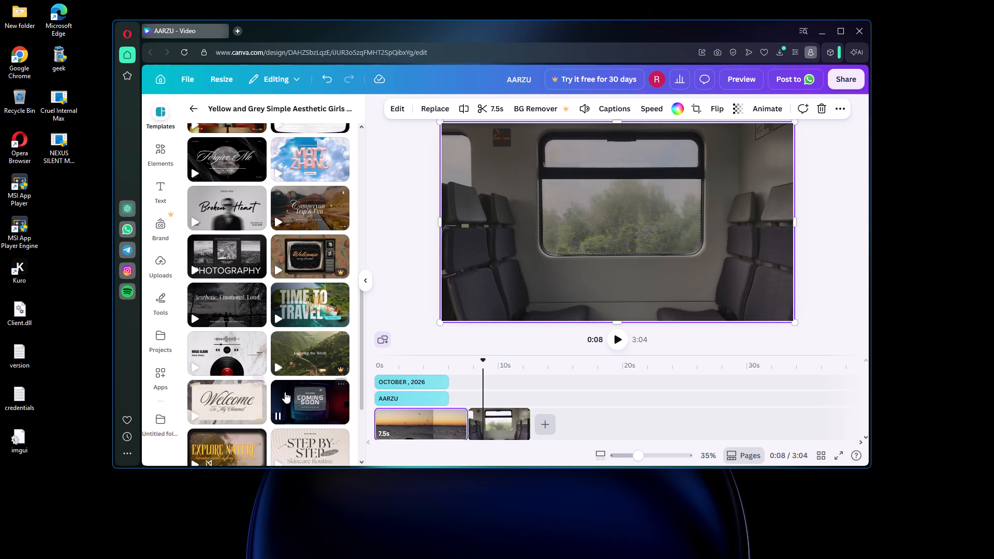
{"action": "scroll", "coordinate": [252, 420], "scroll_direction": "down", "scroll_amount": 4}
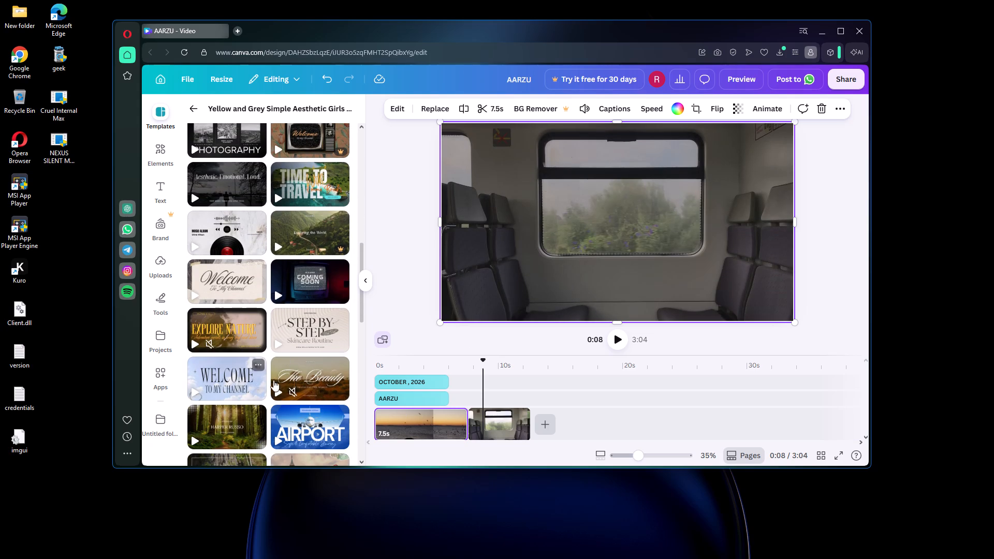
{"action": "scroll", "coordinate": [278, 377], "scroll_direction": "down", "scroll_amount": 1}
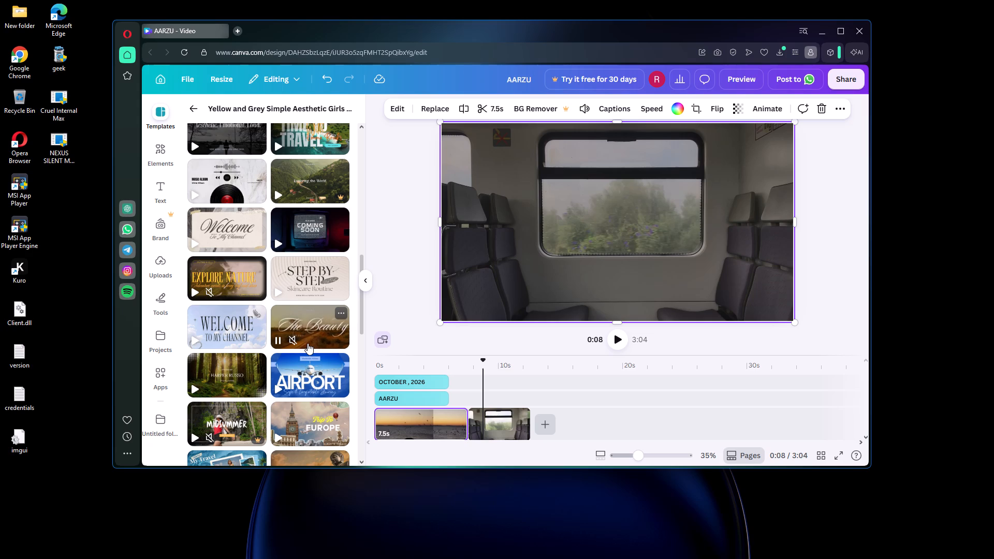
{"action": "scroll", "coordinate": [308, 344], "scroll_direction": "down", "scroll_amount": 3}
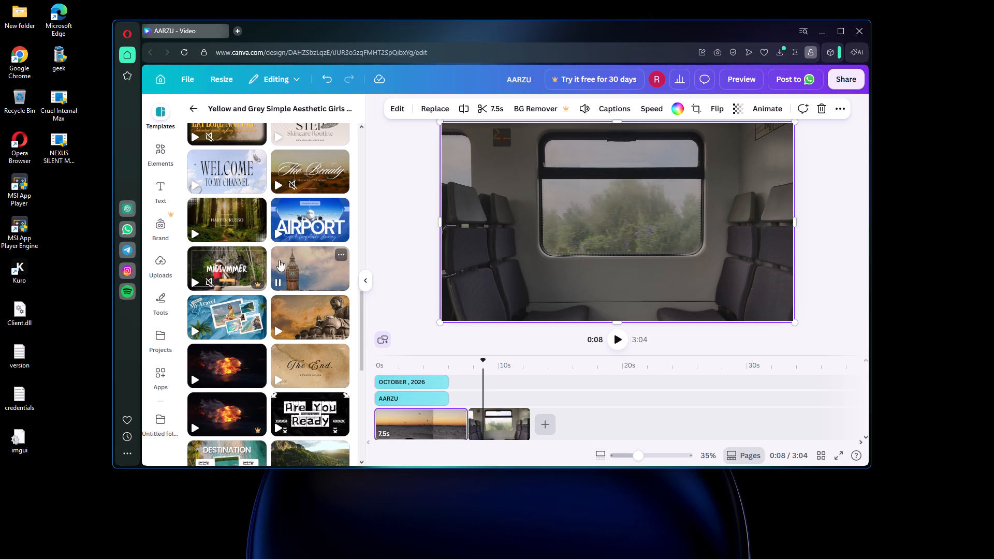
{"action": "scroll", "coordinate": [291, 339], "scroll_direction": "down", "scroll_amount": 2}
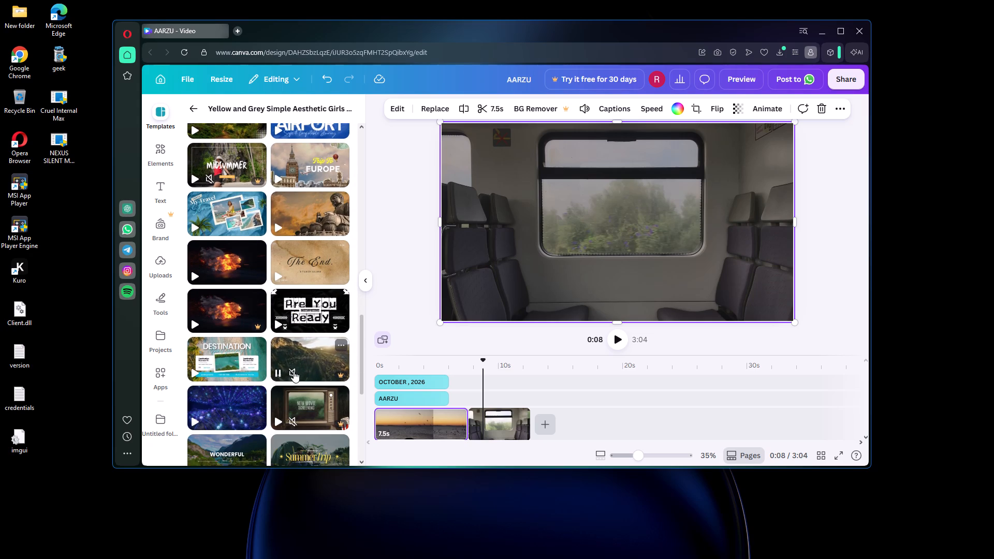
{"action": "scroll", "coordinate": [284, 373], "scroll_direction": "down", "scroll_amount": 2}
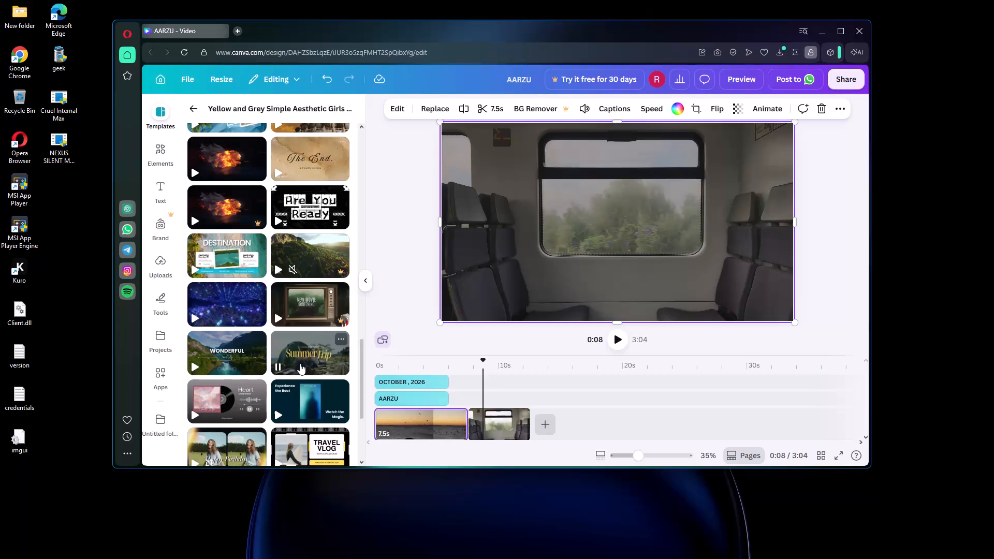
{"action": "scroll", "coordinate": [276, 396], "scroll_direction": "down", "scroll_amount": 2}
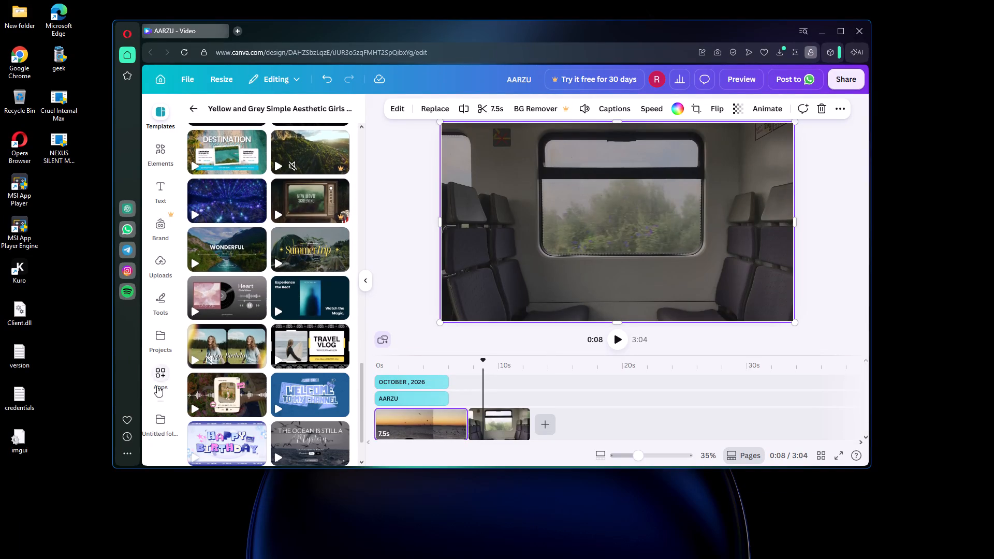
{"action": "scroll", "coordinate": [258, 380], "scroll_direction": "down", "scroll_amount": 6}
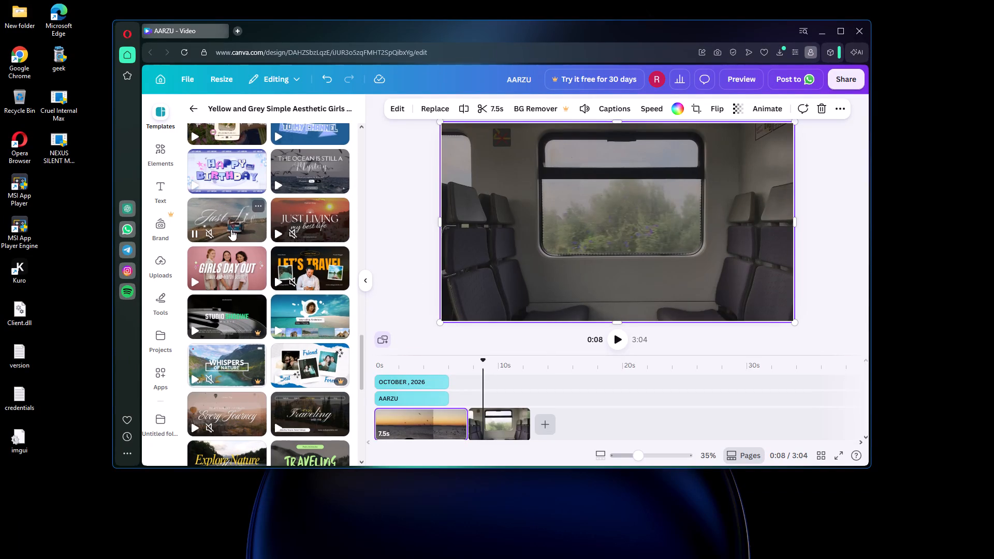
{"action": "scroll", "coordinate": [266, 364], "scroll_direction": "down", "scroll_amount": 4}
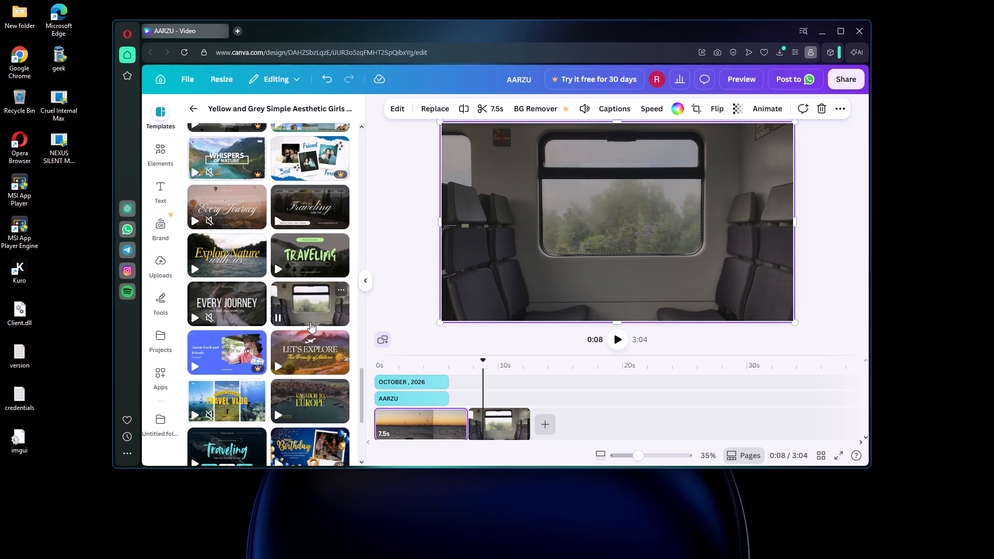
{"action": "scroll", "coordinate": [301, 386], "scroll_direction": "down", "scroll_amount": 3}
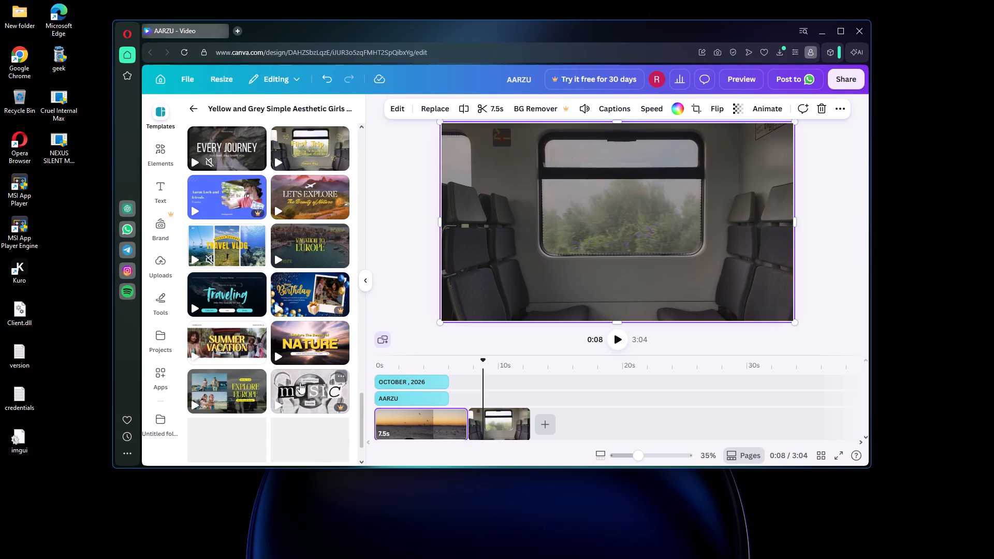
Return to the general video template collection and look through it for a suitable next scene.
{"action": "left_click", "coordinate": [186, 109]}
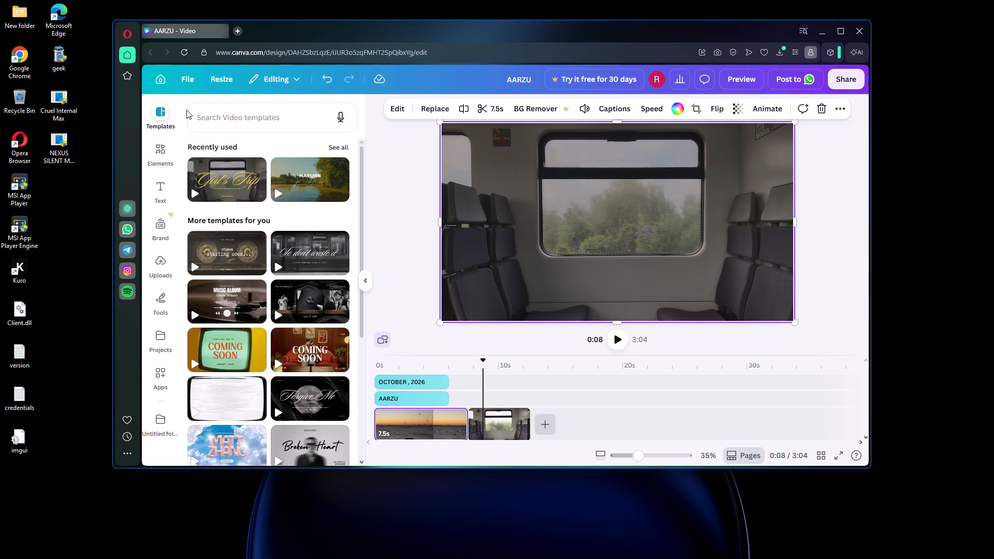
{"action": "scroll", "coordinate": [277, 337], "scroll_direction": "down", "scroll_amount": 4}
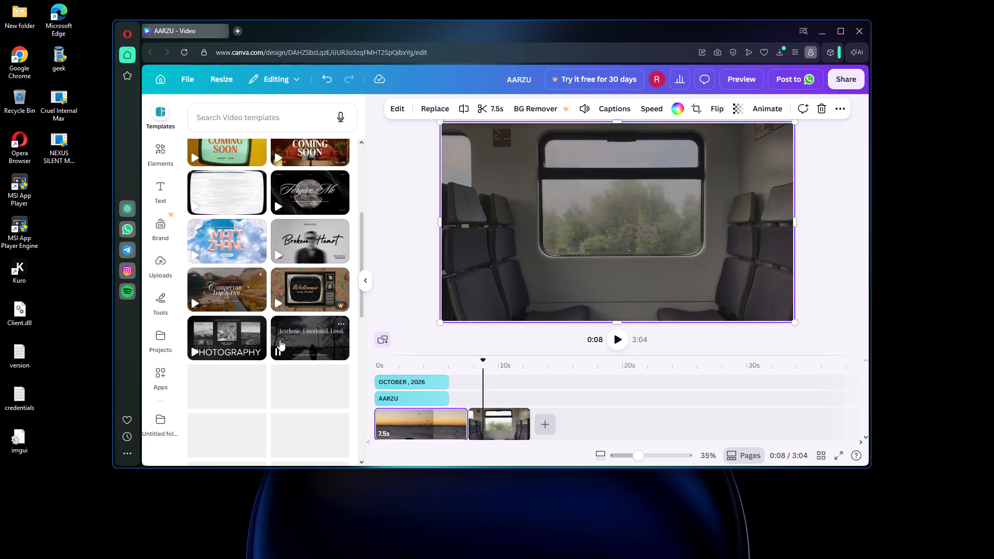
{"action": "scroll", "coordinate": [280, 340], "scroll_direction": "down", "scroll_amount": 9}
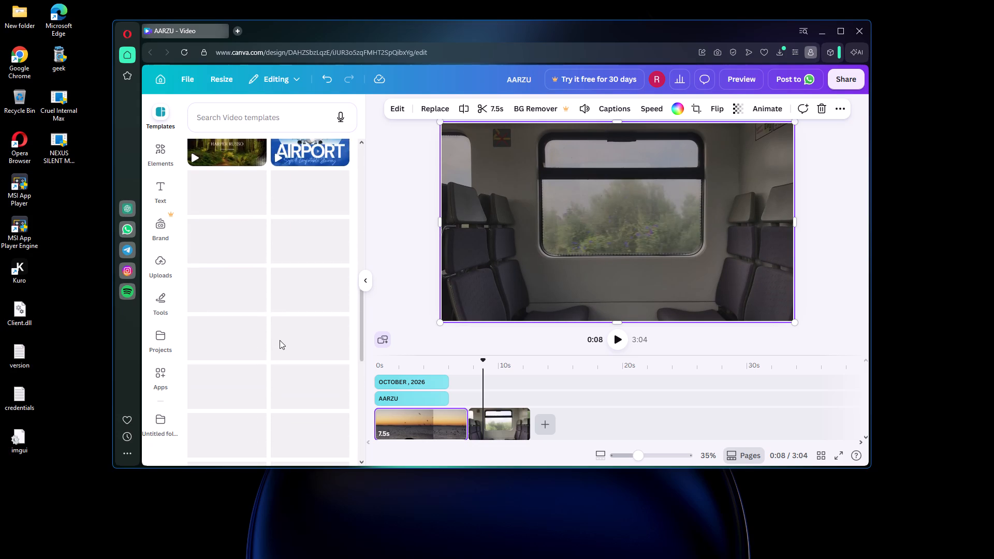
{"action": "scroll", "coordinate": [280, 340], "scroll_direction": "down", "scroll_amount": 1}
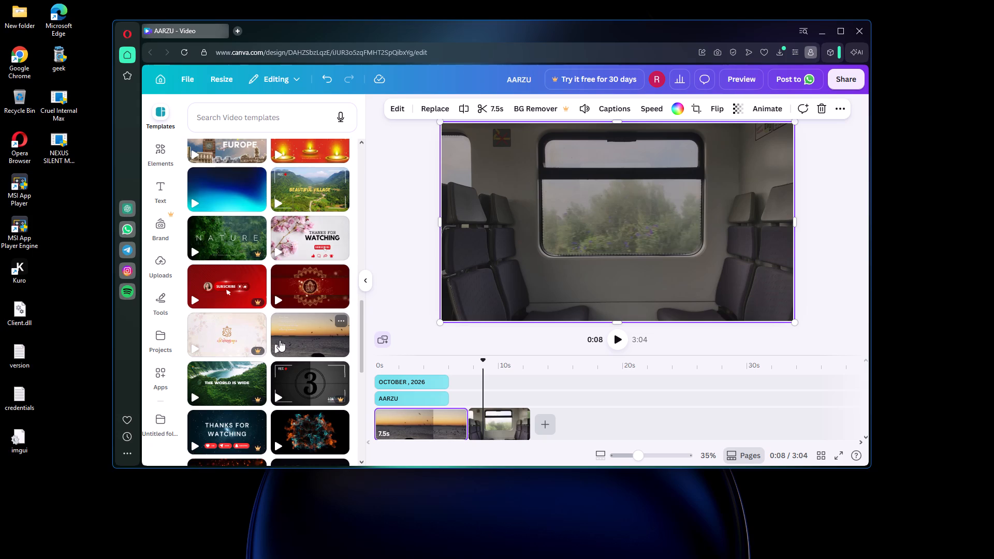
{"action": "scroll", "coordinate": [280, 340], "scroll_direction": "down", "scroll_amount": 8}
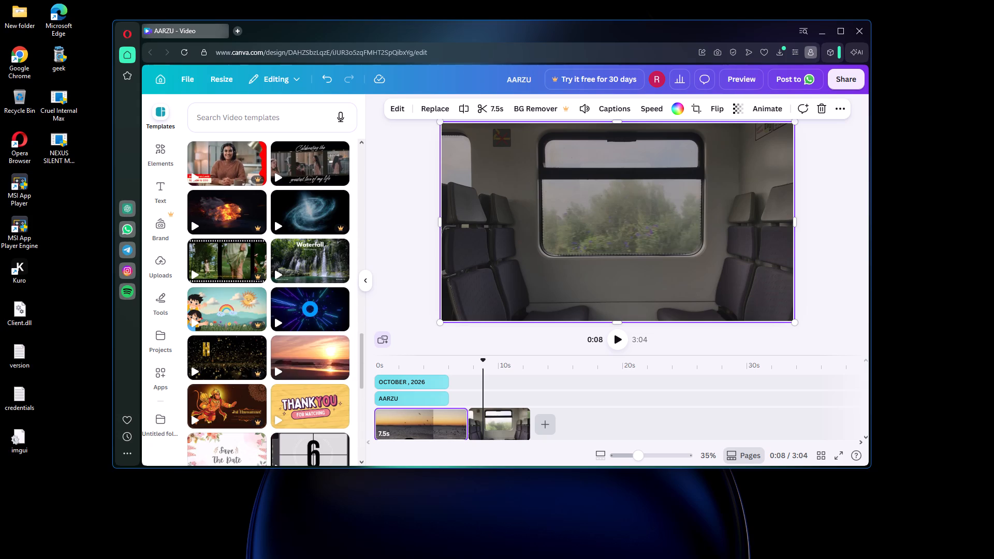
Search the video templates for nature video.
{"action": "left_click", "coordinate": [223, 121]}
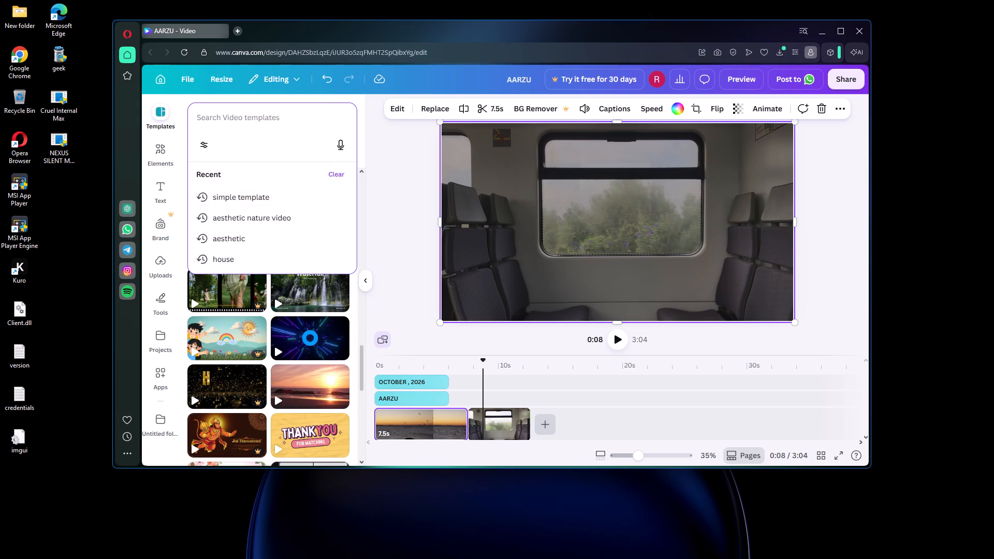
{"action": "type", "text": "NAT"}
{"action": "type", "text": "UE"}
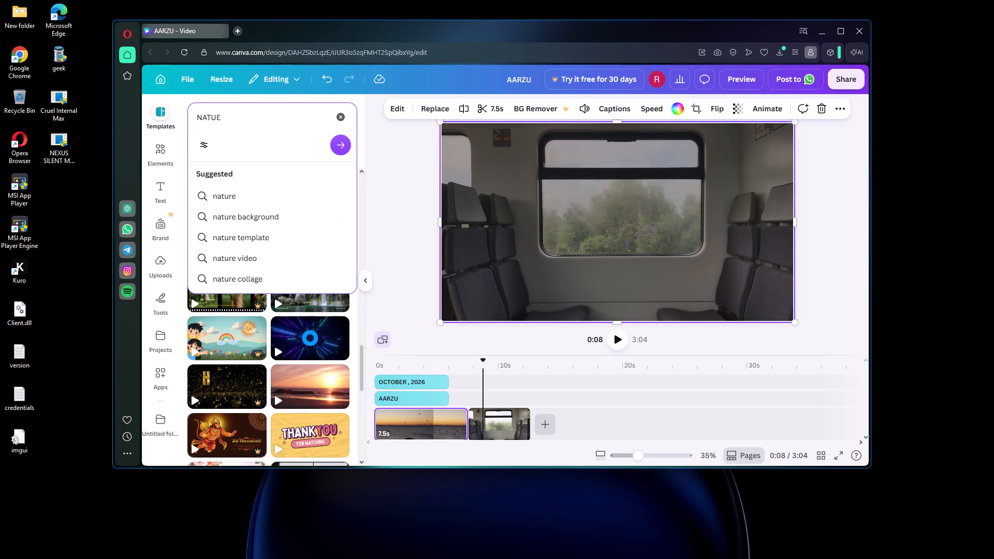
{"action": "key", "text": "space"}
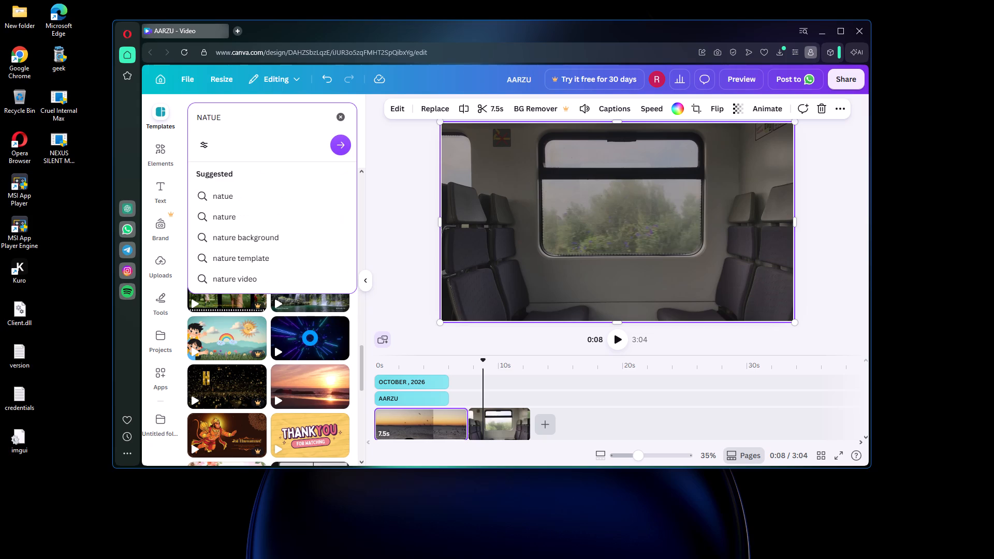
{"action": "type", "text": "VIDEO"}
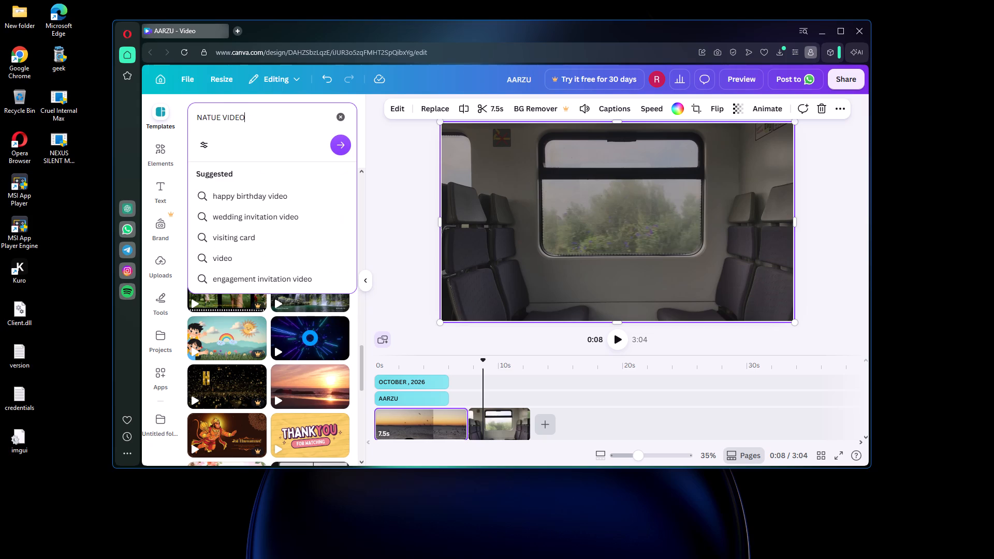
{"action": "key", "text": "Return"}
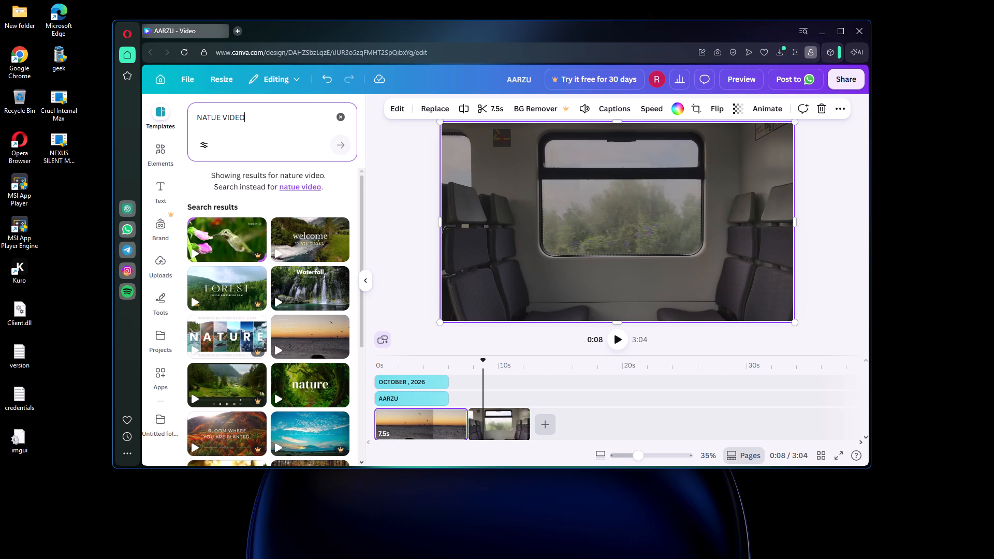
{"action": "key", "text": "BackSpace"}
{"action": "key", "text": "BackSpace"}
{"action": "key", "text": "BackSpace"}
{"action": "key", "text": "BackSpace"}
{"action": "key", "text": "BackSpace"}
{"action": "key", "text": "BackSpace"}
{"action": "key", "text": "BackSpace"}
{"action": "key", "text": "BackSpace"}
{"action": "key", "text": "BackSpace"}
{"action": "key", "text": "BackSpace"}
{"action": "key", "text": "BackSpace"}
{"action": "key", "text": "BackSpace"}
{"action": "key", "text": "BackSpace"}
{"action": "key", "text": "BackSpace"}
{"action": "key", "text": "BackSpace"}
{"action": "key", "text": "BackSpace"}
{"action": "key", "text": "BackSpace"}
{"action": "key", "text": "BackSpace"}
{"action": "key", "text": "BackSpace"}
{"action": "key", "text": "BackSpace"}
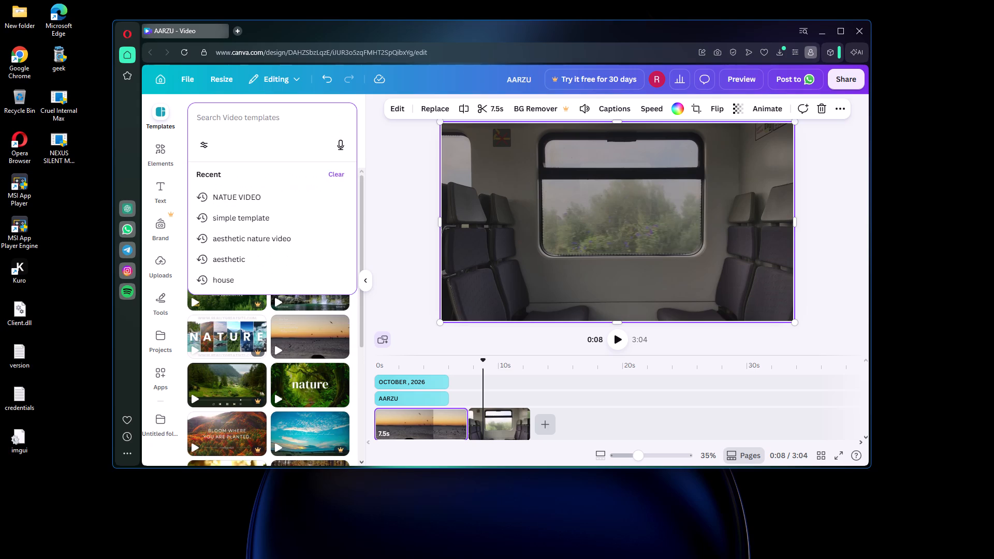
{"action": "type", "text": "nature"}
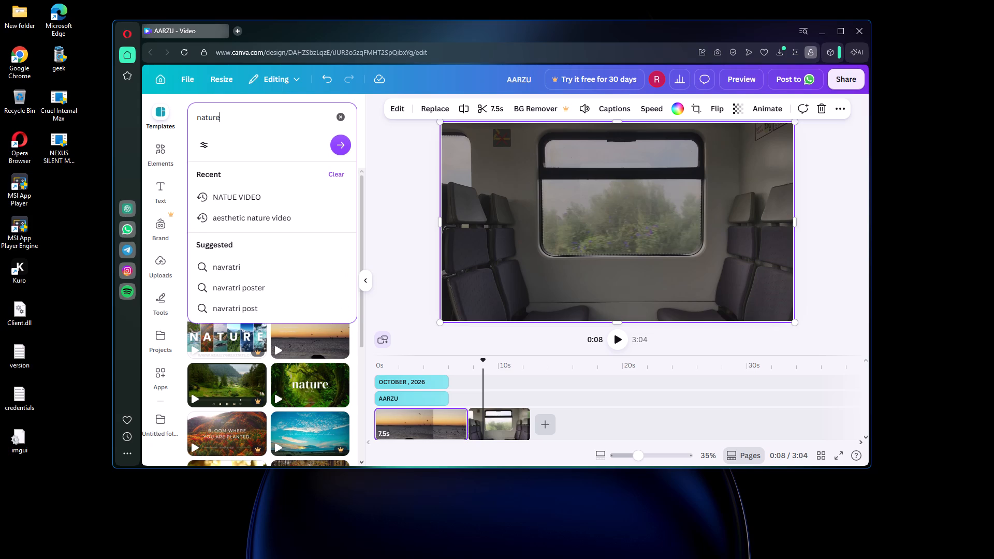
{"action": "key", "text": "space"}
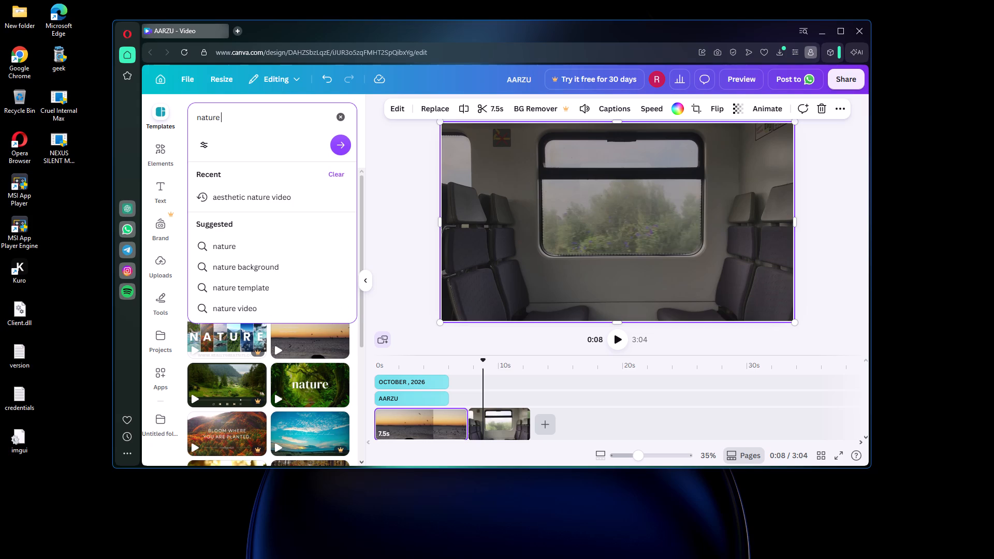
{"action": "left_click", "coordinate": [207, 310]}
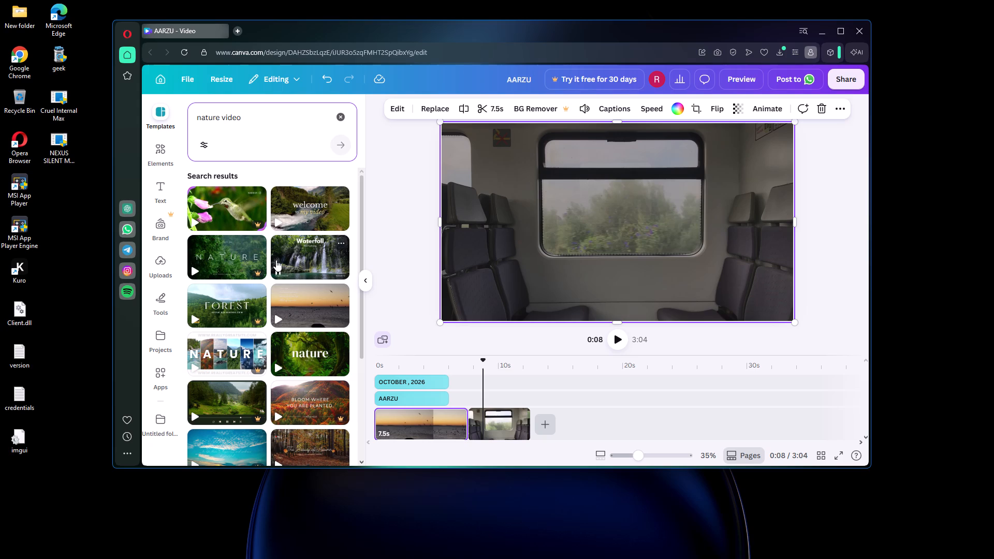
Add the Green White Video-centric Place Video Background template, showing a forest stream, after the train window clip.
{"action": "scroll", "coordinate": [253, 342], "scroll_direction": "down", "scroll_amount": 3}
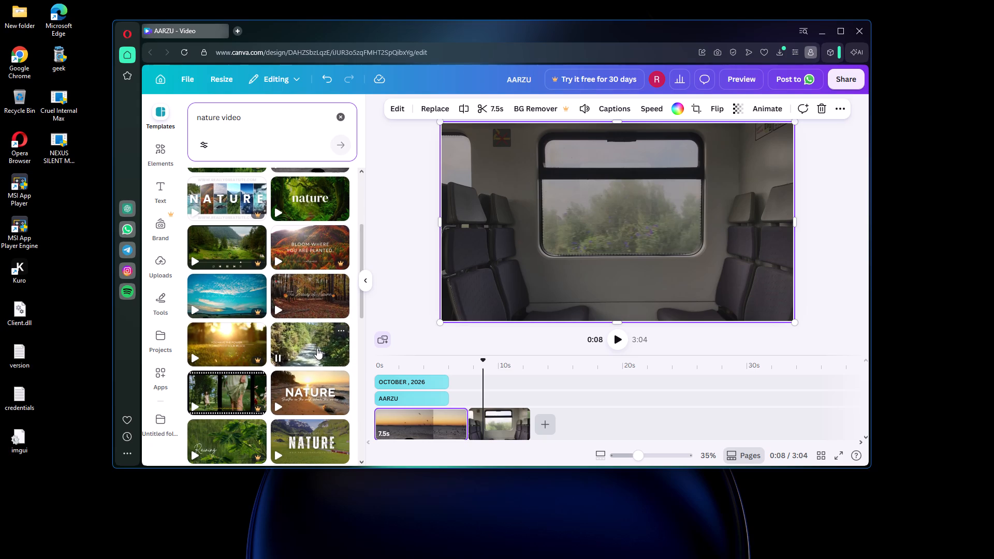
{"action": "scroll", "coordinate": [314, 352], "scroll_direction": "up", "scroll_amount": 3}
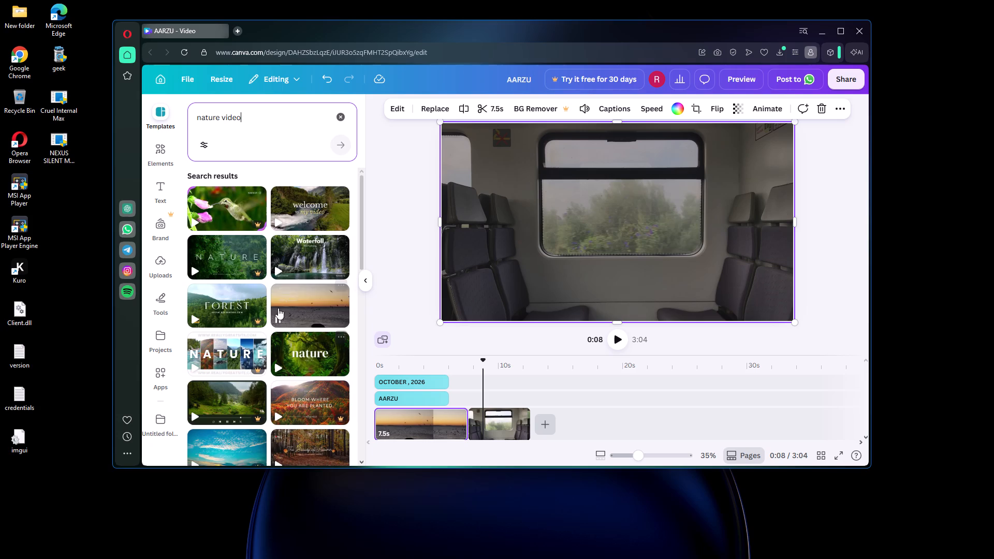
{"action": "scroll", "coordinate": [281, 304], "scroll_direction": "down", "scroll_amount": 5}
{"action": "scroll", "coordinate": [254, 349], "scroll_direction": "down", "scroll_amount": 1}
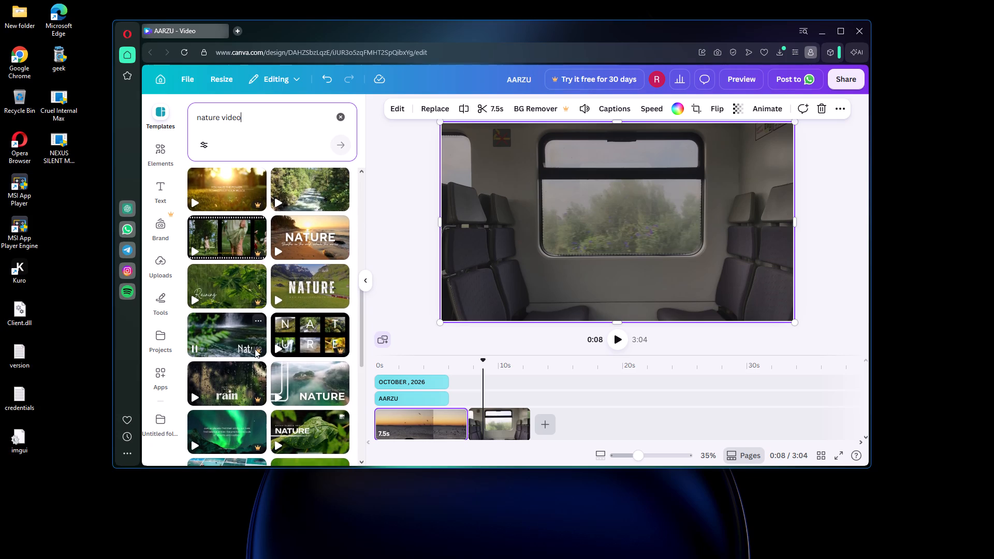
{"action": "scroll", "coordinate": [293, 383], "scroll_direction": "down", "scroll_amount": 3}
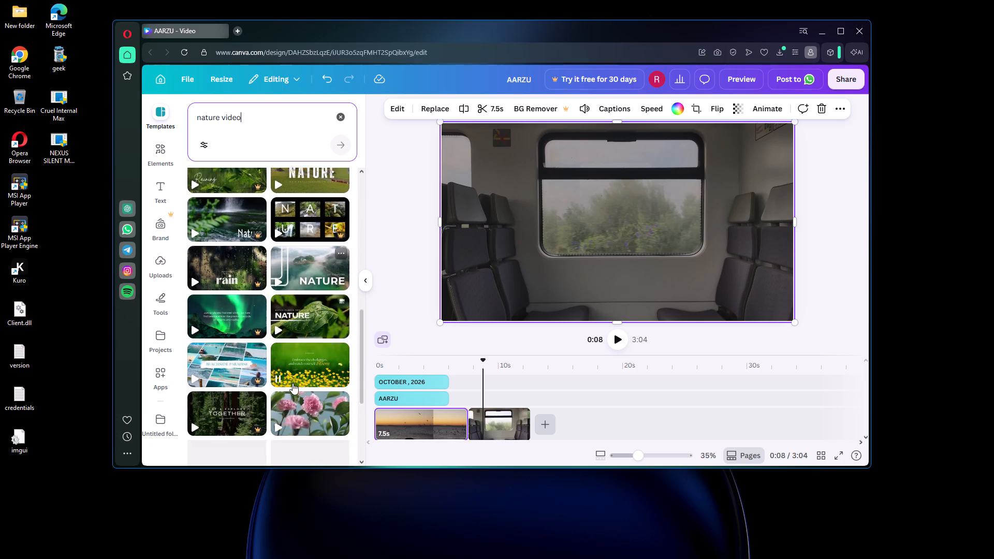
{"action": "scroll", "coordinate": [295, 382], "scroll_direction": "down", "scroll_amount": 3}
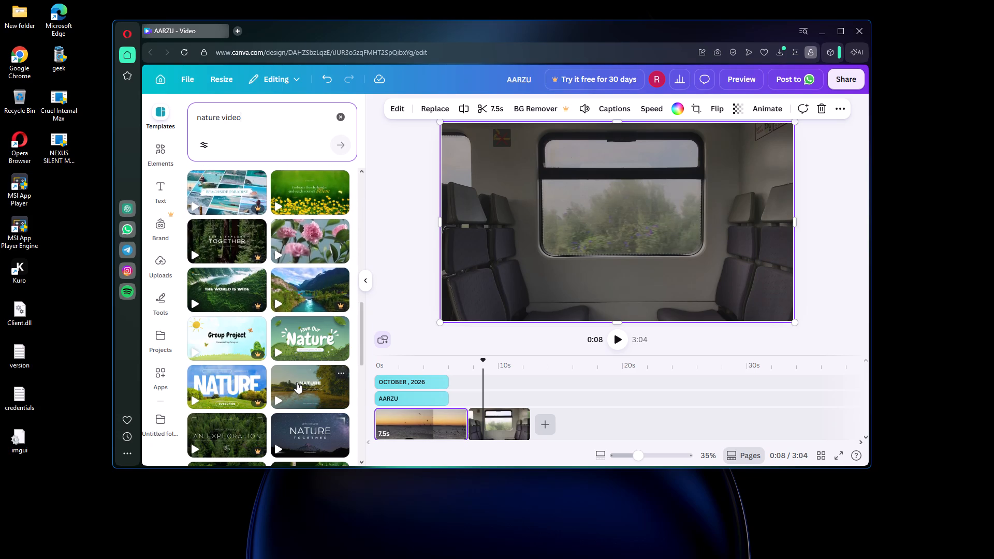
{"action": "scroll", "coordinate": [333, 343], "scroll_direction": "up", "scroll_amount": 8}
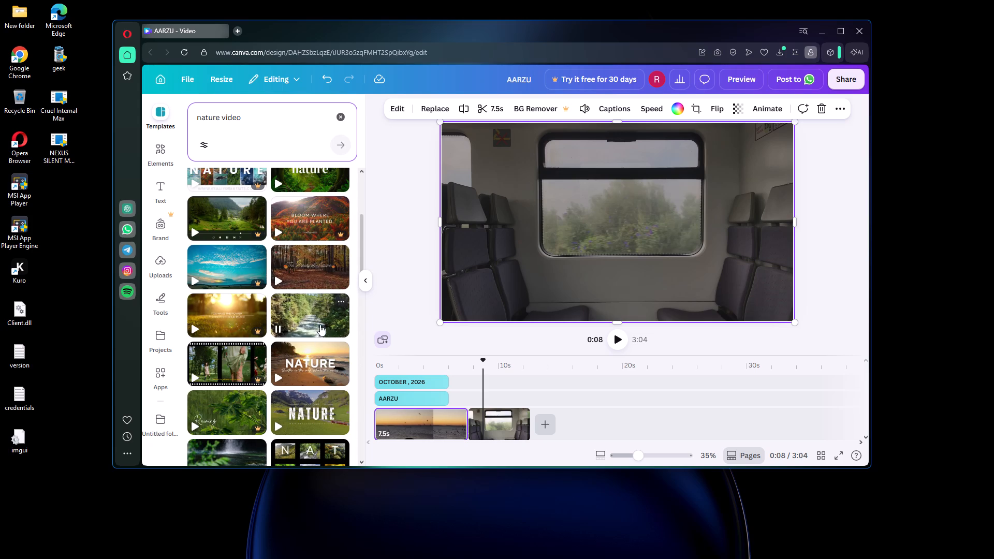
{"action": "left_click", "coordinate": [320, 325]}
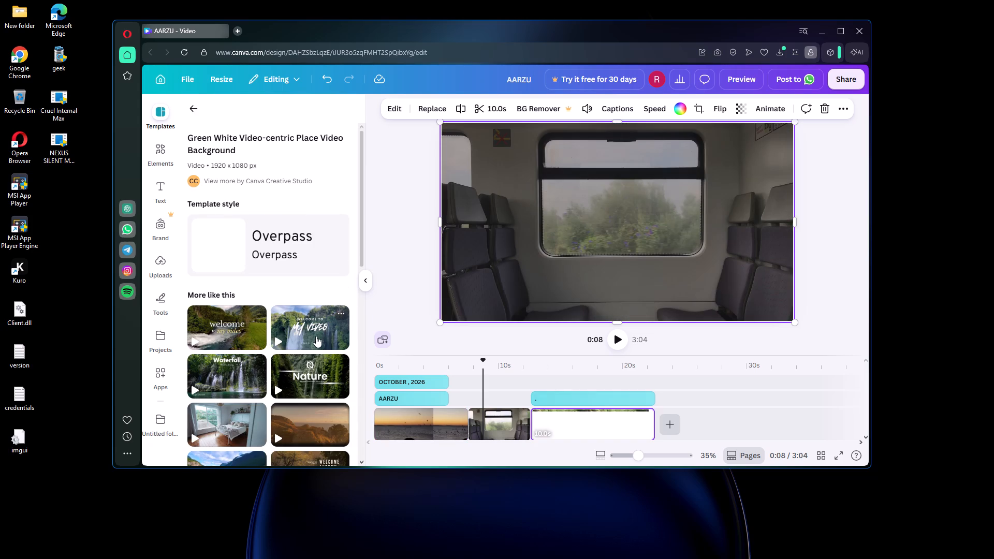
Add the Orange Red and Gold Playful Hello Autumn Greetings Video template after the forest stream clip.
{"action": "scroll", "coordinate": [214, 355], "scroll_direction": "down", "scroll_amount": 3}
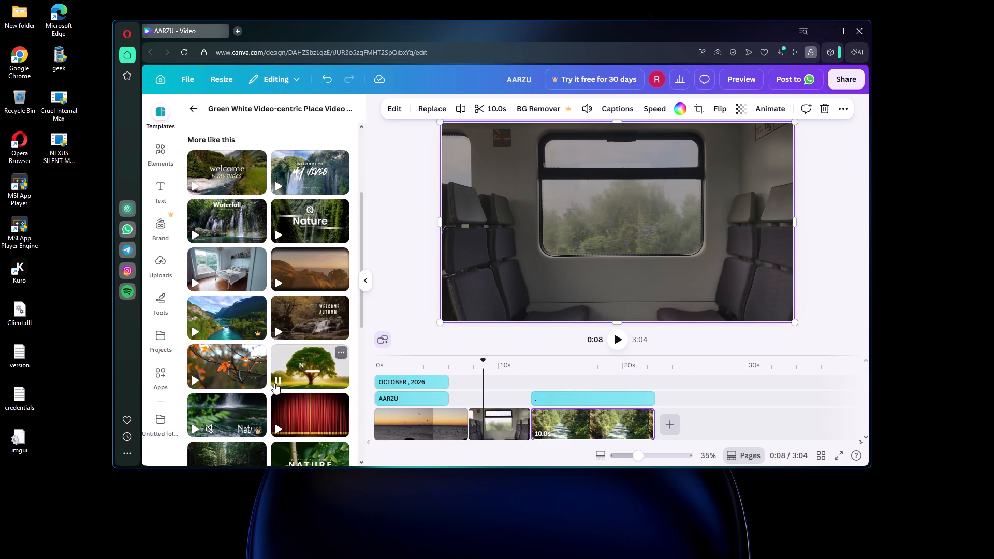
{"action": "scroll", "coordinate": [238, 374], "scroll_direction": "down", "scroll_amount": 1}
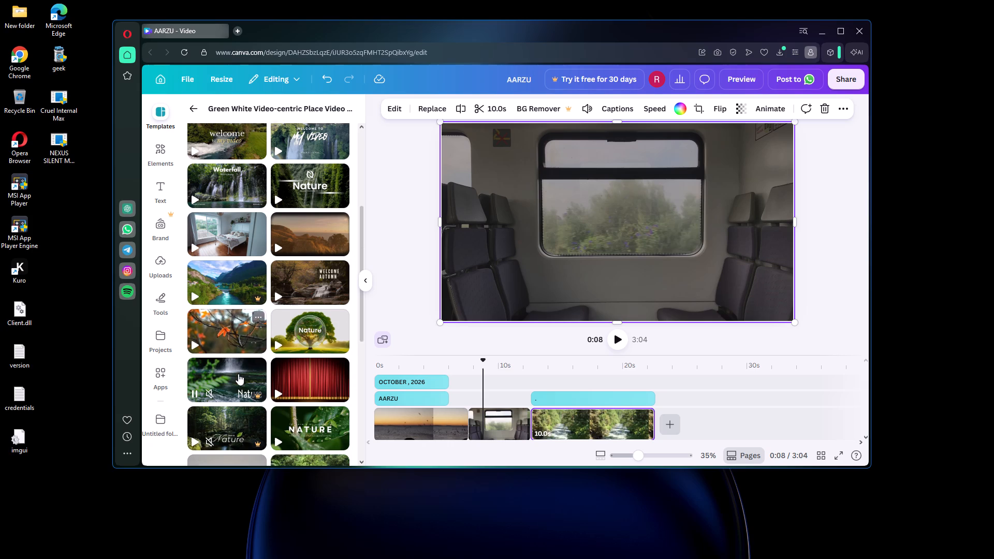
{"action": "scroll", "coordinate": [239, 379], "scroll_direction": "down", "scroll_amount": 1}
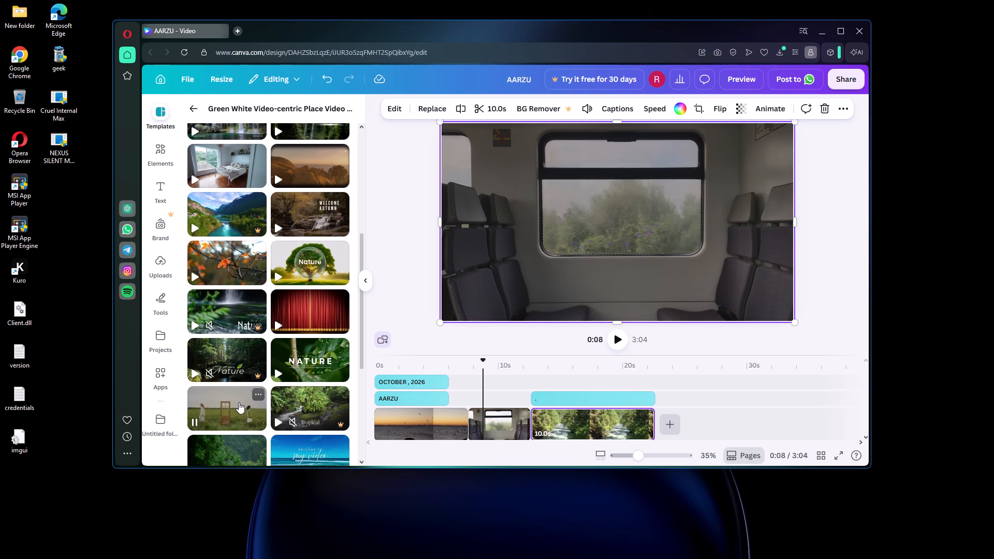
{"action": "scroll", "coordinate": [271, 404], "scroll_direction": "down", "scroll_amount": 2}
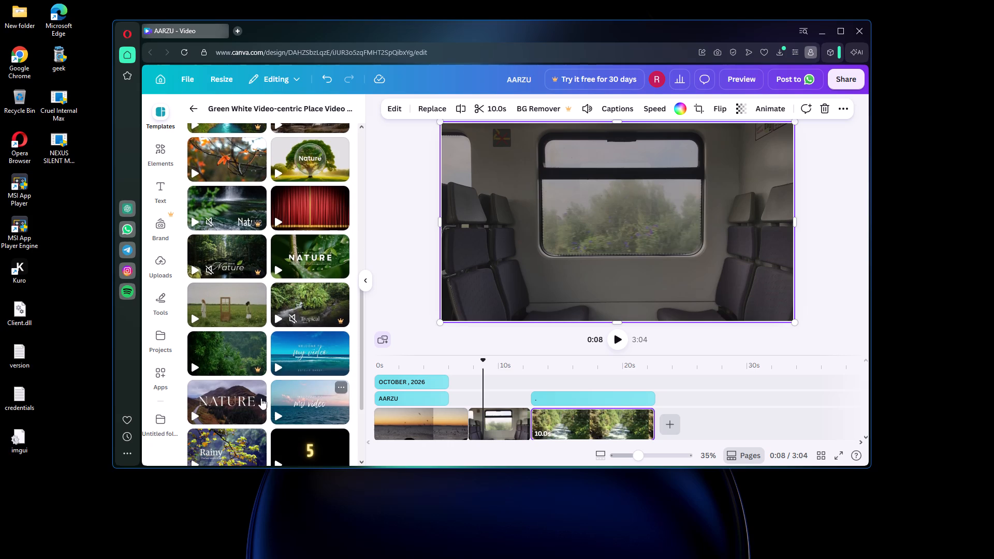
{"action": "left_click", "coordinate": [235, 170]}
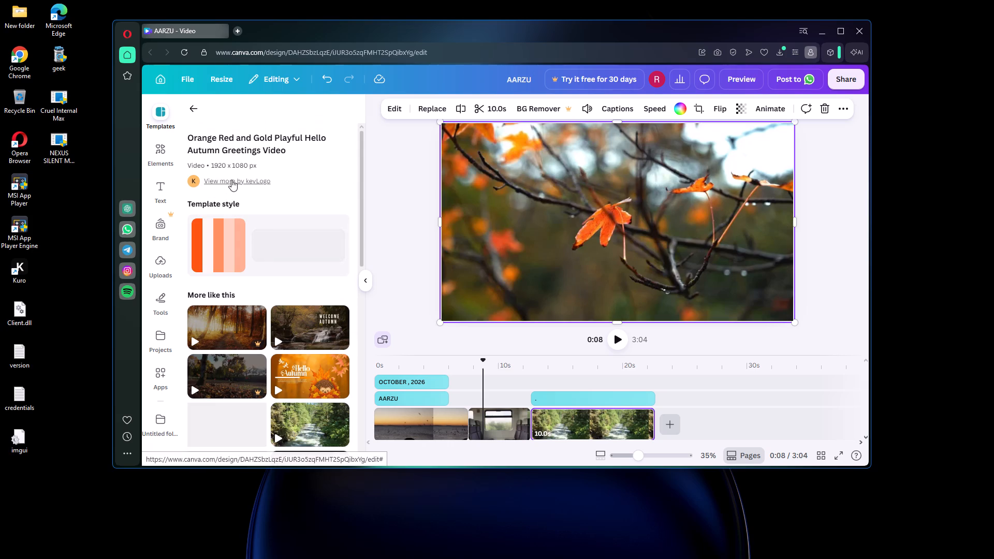
Browse the templates similar to the Hello Autumn Greetings Video for a further scene.
{"action": "scroll", "coordinate": [236, 320], "scroll_direction": "down", "scroll_amount": 2}
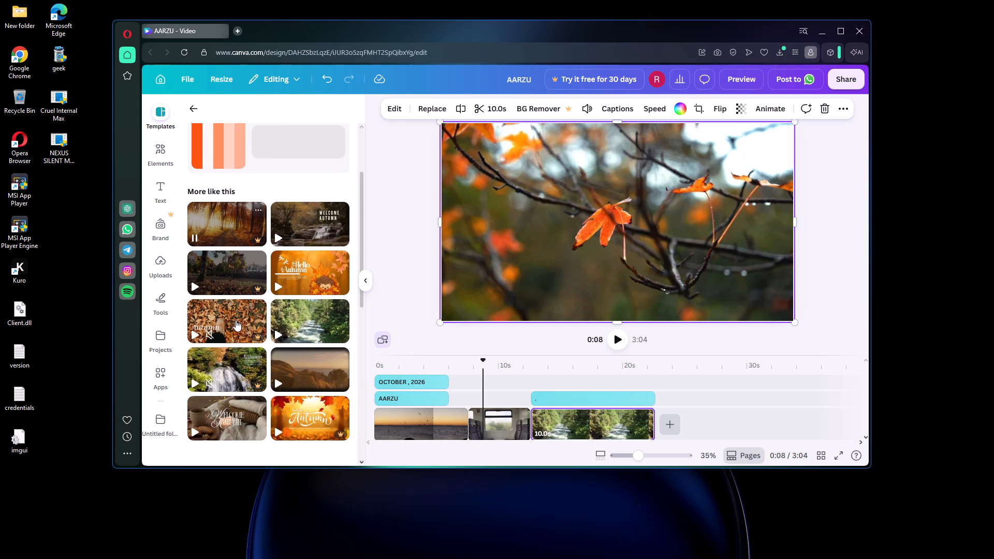
{"action": "scroll", "coordinate": [236, 320], "scroll_direction": "down", "scroll_amount": 3}
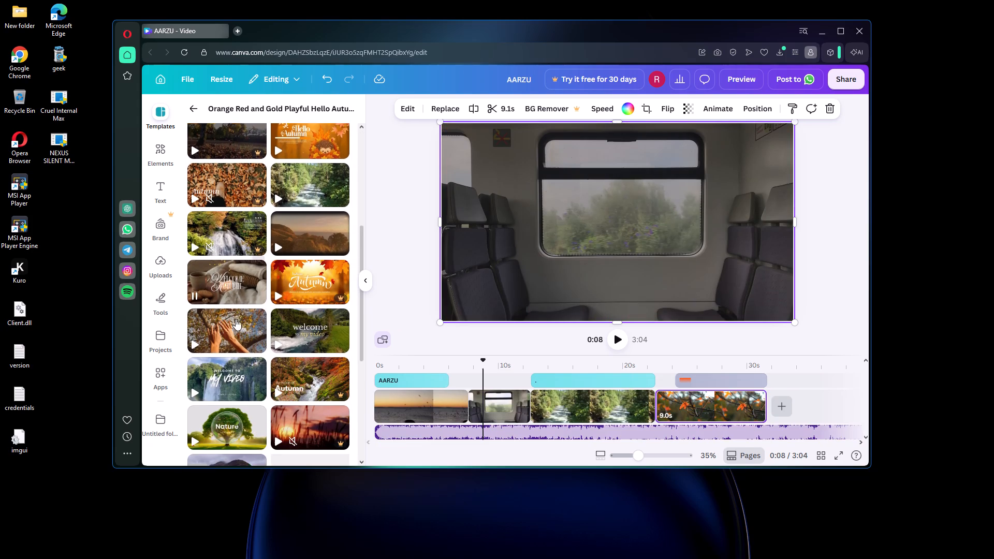
{"action": "scroll", "coordinate": [236, 319], "scroll_direction": "down", "scroll_amount": 1}
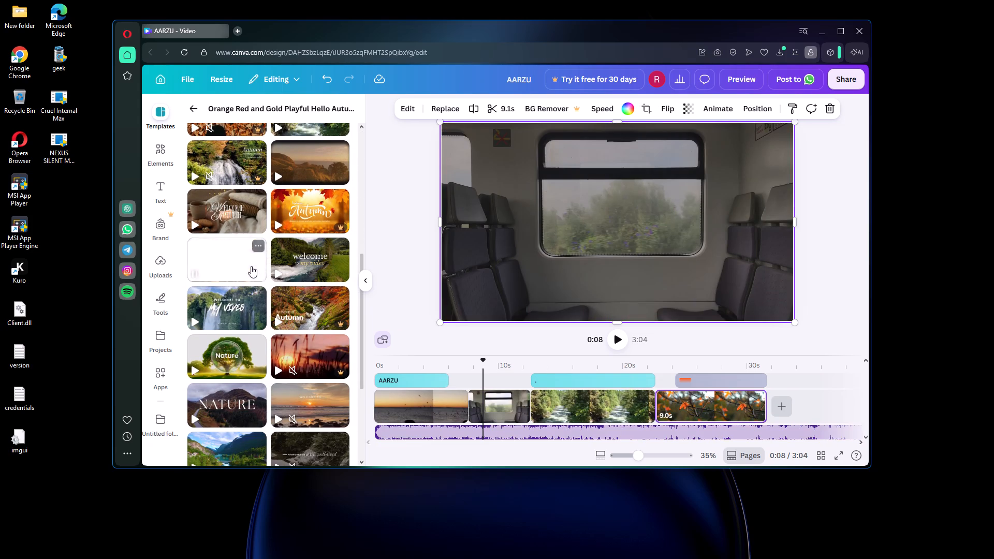
{"action": "scroll", "coordinate": [286, 366], "scroll_direction": "down", "scroll_amount": 3}
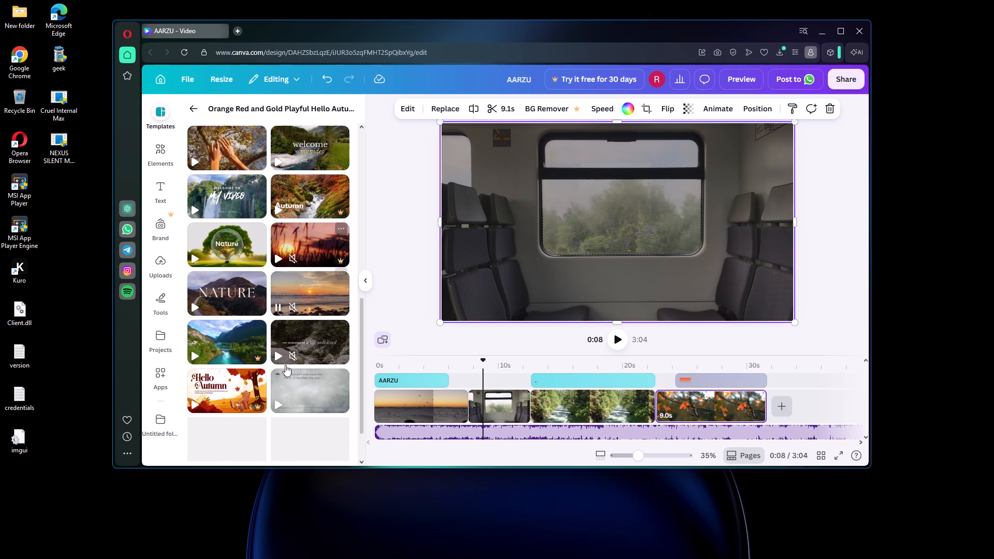
{"action": "scroll", "coordinate": [284, 354], "scroll_direction": "down", "scroll_amount": 5}
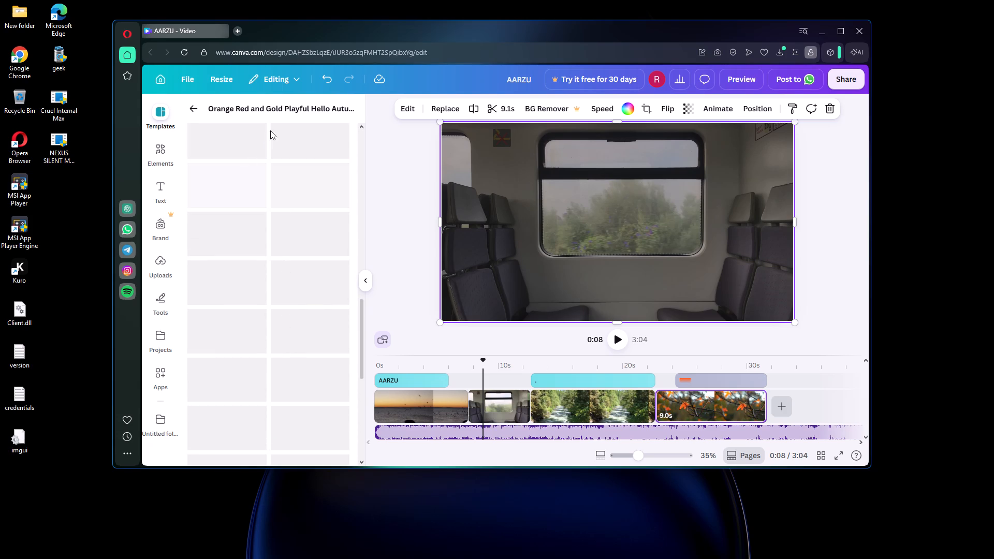
Undo the additions of the autumn leaves clip and the forest stream clip.
{"action": "left_click", "coordinate": [326, 77]}
{"action": "left_click", "coordinate": [326, 77]}
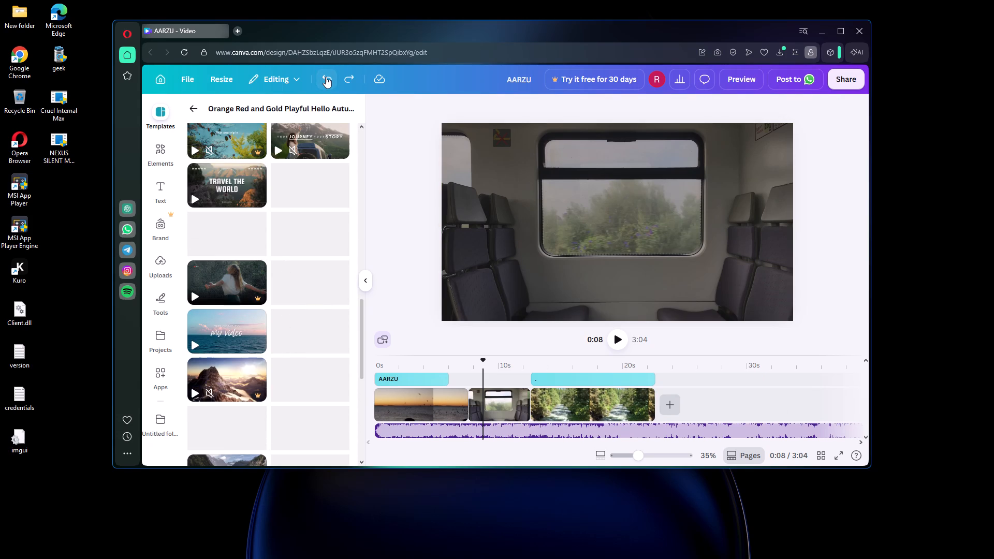
Return to the nature video template results and look through them for a replacement scene.
{"action": "scroll", "coordinate": [239, 274], "scroll_direction": "up", "scroll_amount": 4}
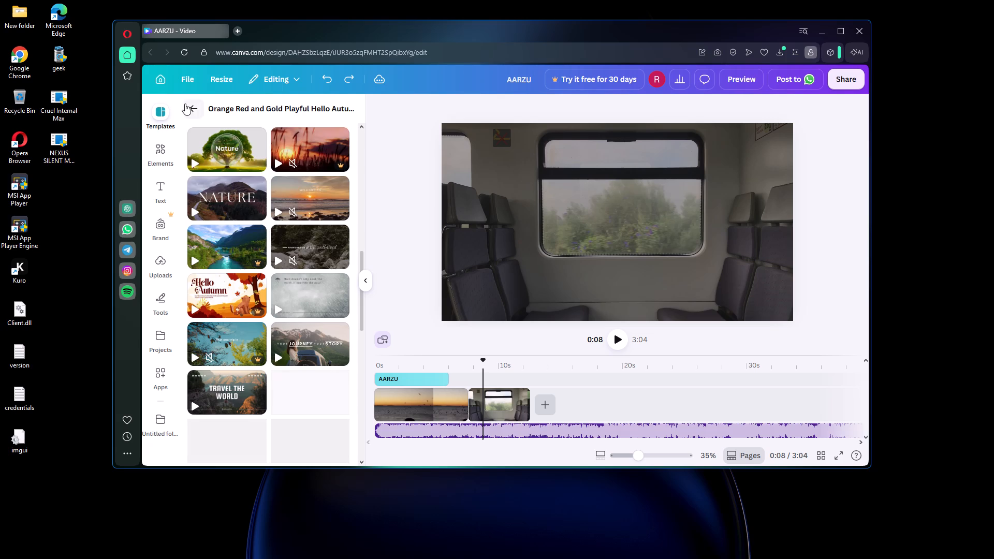
{"action": "left_click", "coordinate": [188, 104]}
{"action": "scroll", "coordinate": [246, 211], "scroll_direction": "down", "scroll_amount": 5}
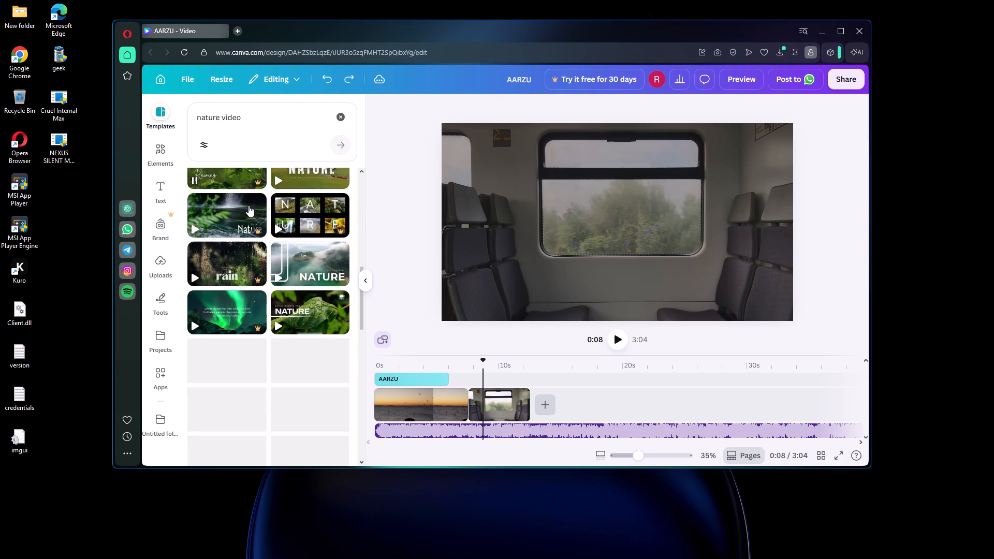
{"action": "scroll", "coordinate": [218, 281], "scroll_direction": "down", "scroll_amount": 2}
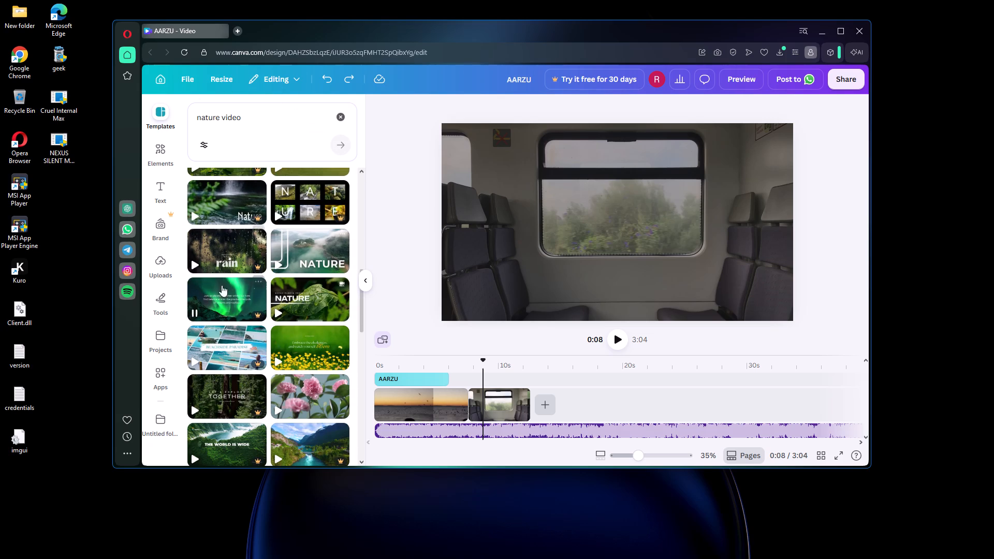
{"action": "scroll", "coordinate": [222, 285], "scroll_direction": "down", "scroll_amount": 2}
{"action": "scroll", "coordinate": [249, 248], "scroll_direction": "down", "scroll_amount": 6}
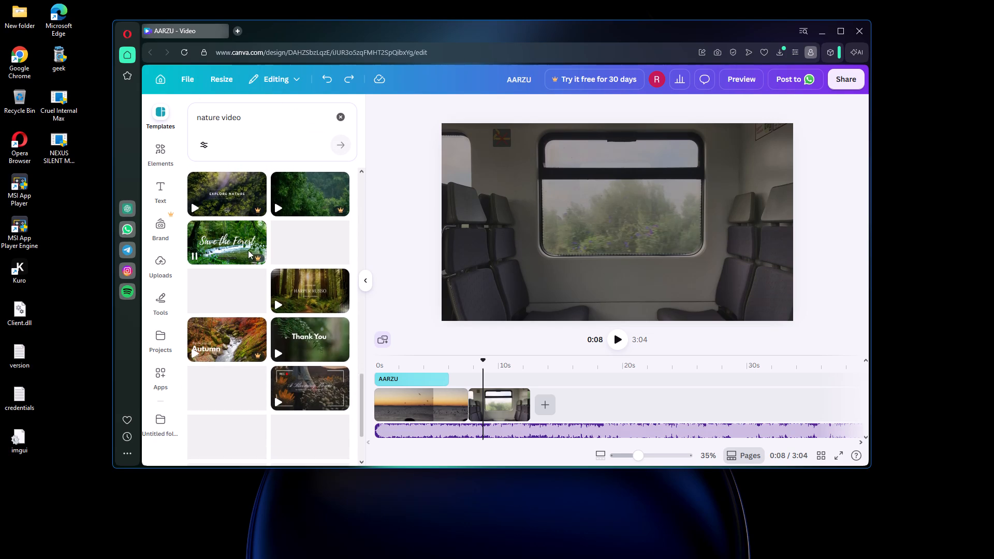
{"action": "scroll", "coordinate": [248, 250], "scroll_direction": "down", "scroll_amount": 3}
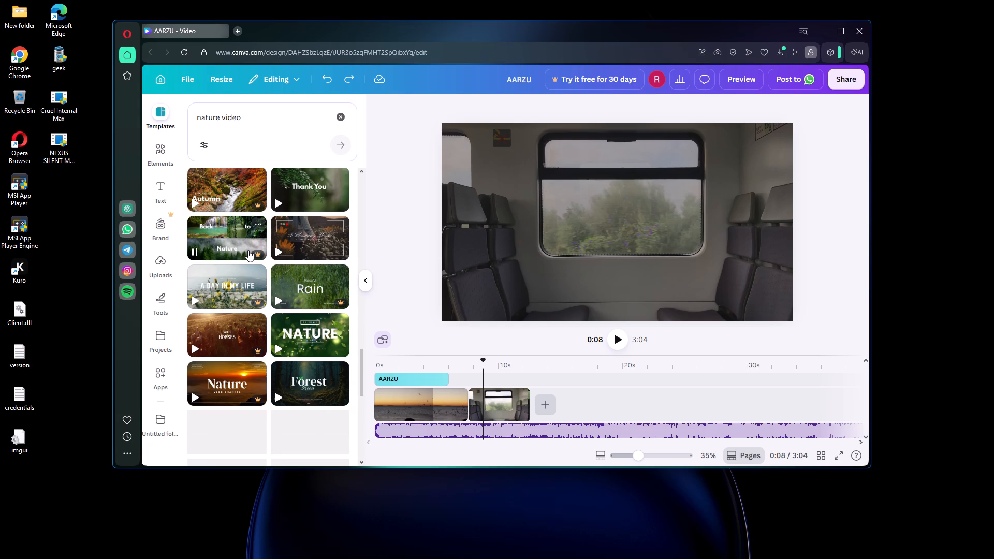
{"action": "scroll", "coordinate": [248, 250], "scroll_direction": "down", "scroll_amount": 4}
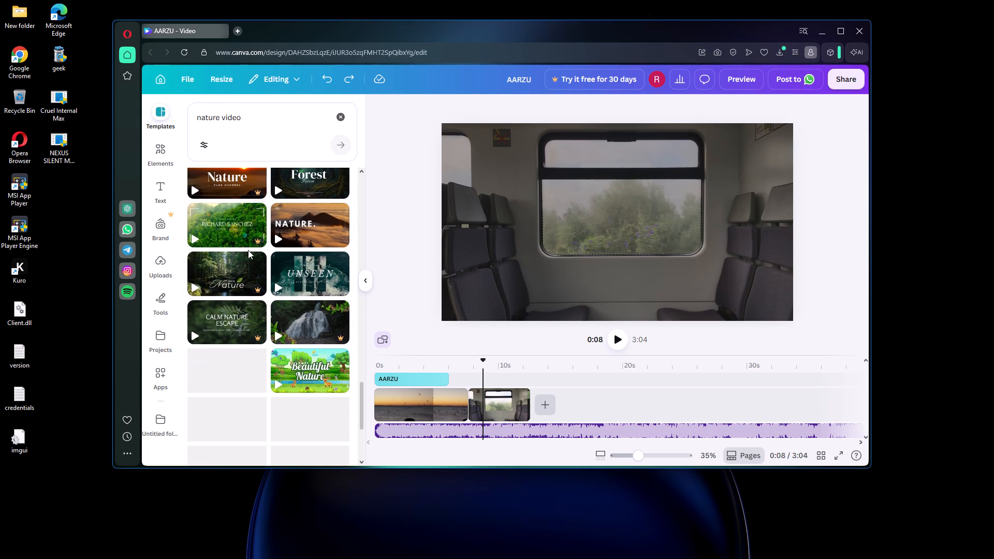
{"action": "scroll", "coordinate": [248, 250], "scroll_direction": "down", "scroll_amount": 3}
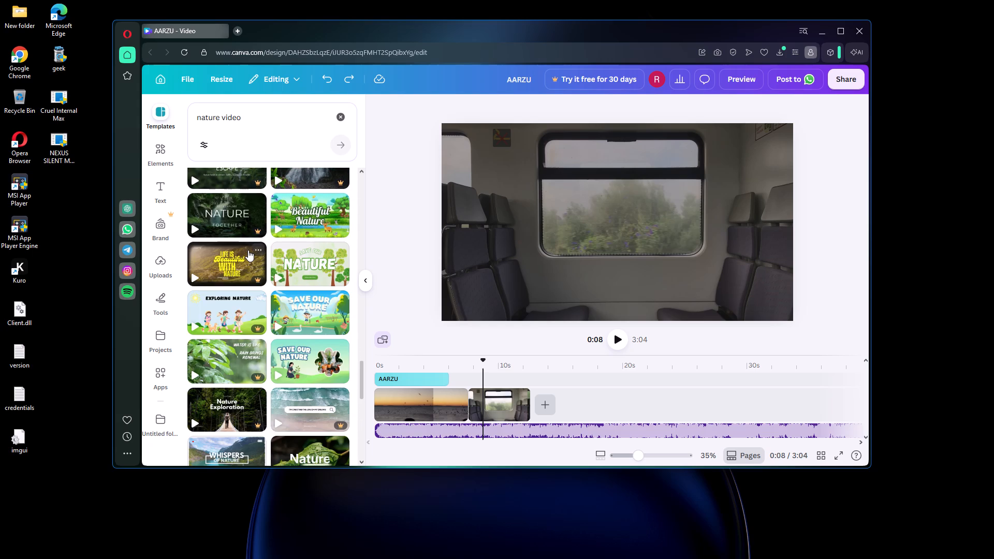
{"action": "scroll", "coordinate": [248, 250], "scroll_direction": "down", "scroll_amount": 6}
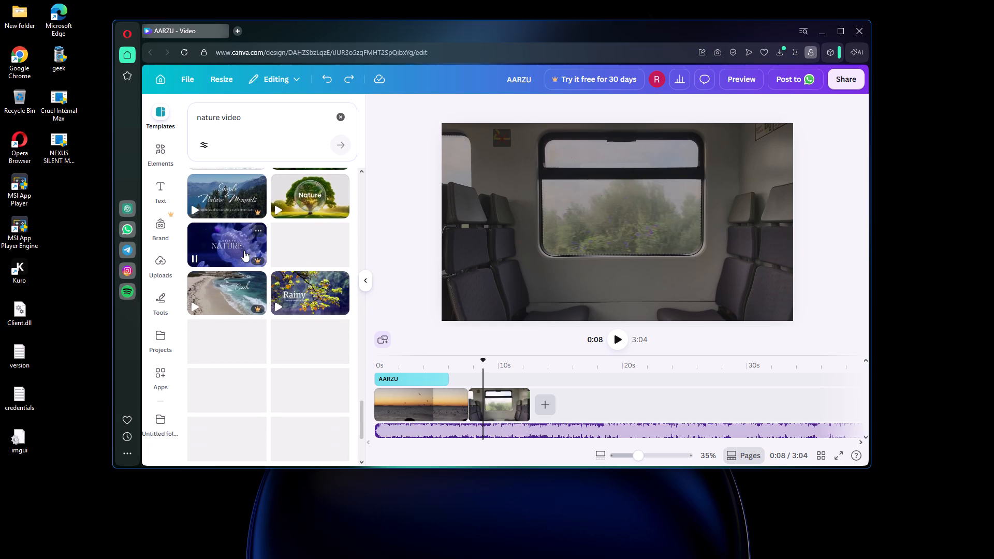
{"action": "scroll", "coordinate": [244, 251], "scroll_direction": "down", "scroll_amount": 1}
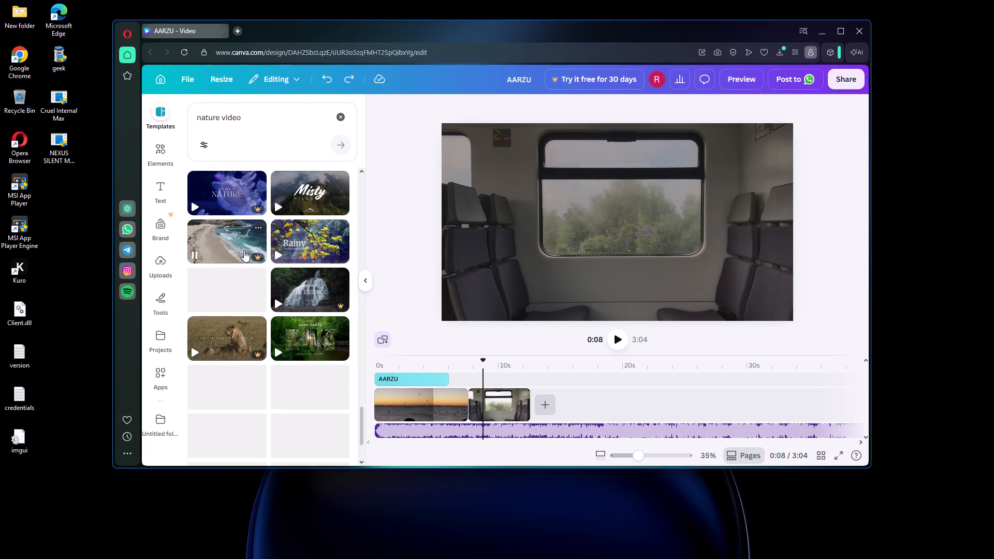
{"action": "scroll", "coordinate": [244, 251], "scroll_direction": "down", "scroll_amount": 2}
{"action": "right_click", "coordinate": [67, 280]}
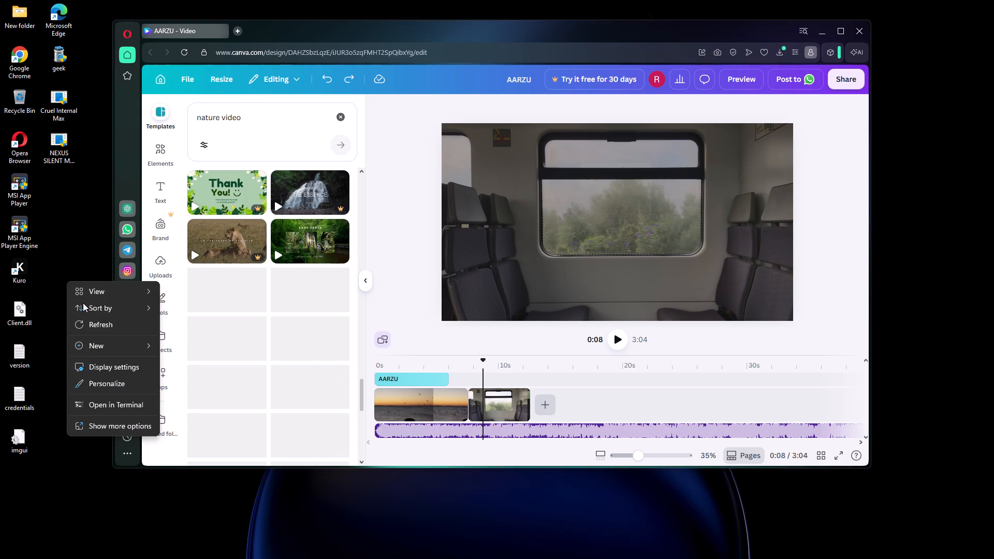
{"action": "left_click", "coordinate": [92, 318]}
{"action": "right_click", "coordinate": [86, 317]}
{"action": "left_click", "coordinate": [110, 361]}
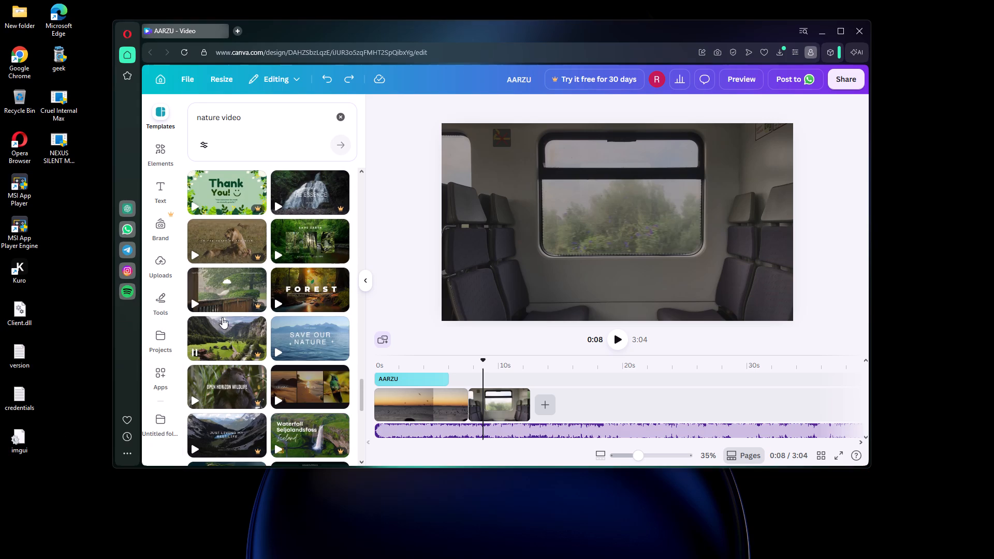
Look further through the nature video template results for a suitable scene.
{"action": "scroll", "coordinate": [252, 288], "scroll_direction": "down", "scroll_amount": 4}
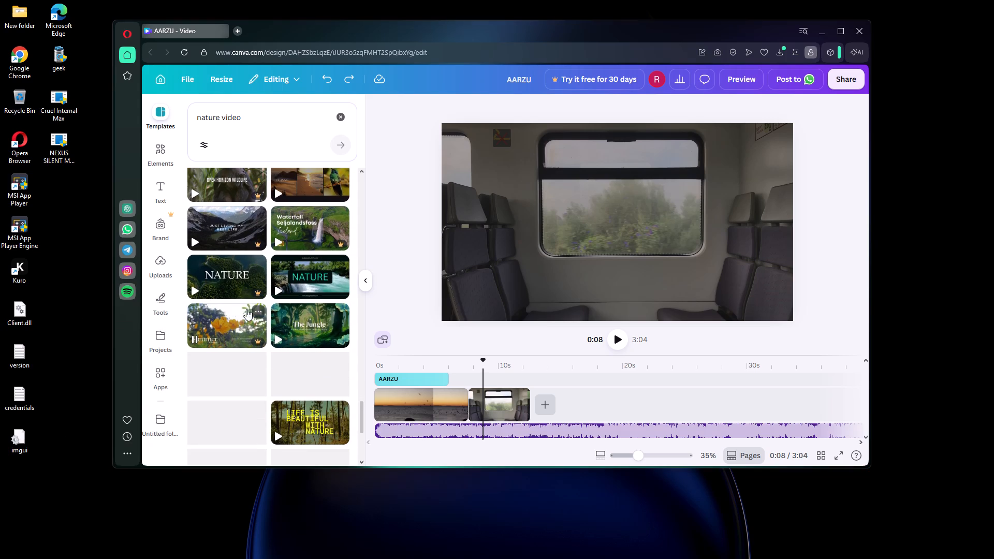
{"action": "scroll", "coordinate": [223, 236], "scroll_direction": "down", "scroll_amount": 4}
{"action": "scroll", "coordinate": [223, 236], "scroll_direction": "up", "scroll_amount": 4}
{"action": "scroll", "coordinate": [227, 160], "scroll_direction": "up", "scroll_amount": 5}
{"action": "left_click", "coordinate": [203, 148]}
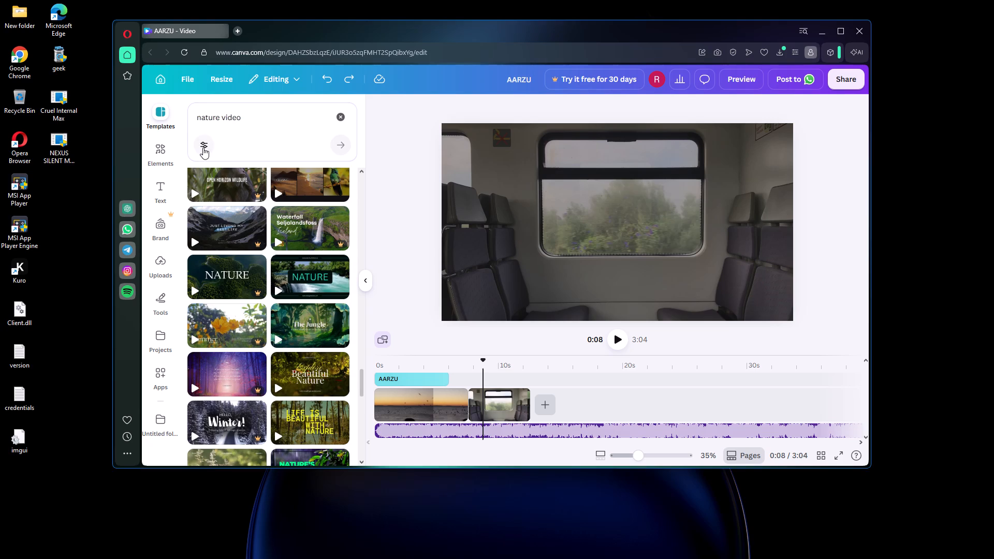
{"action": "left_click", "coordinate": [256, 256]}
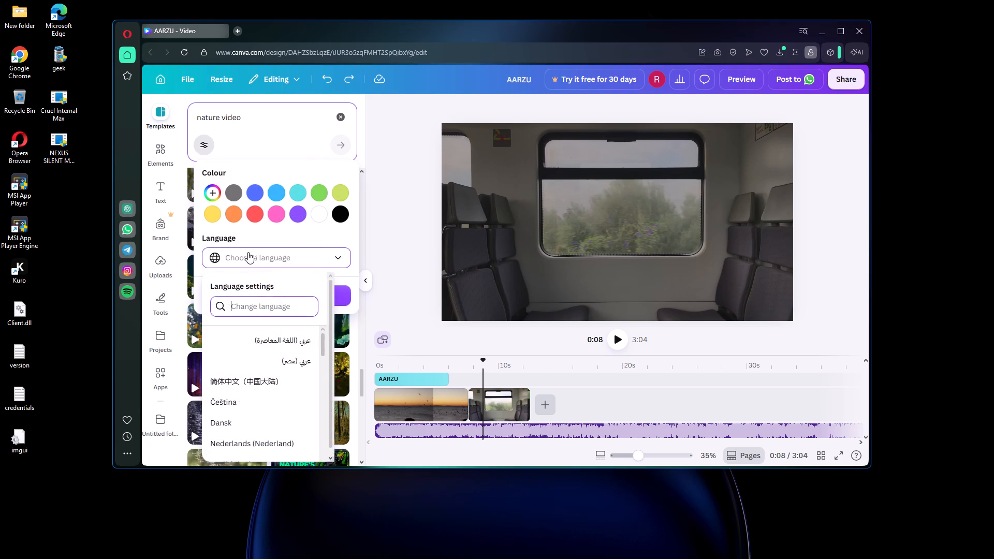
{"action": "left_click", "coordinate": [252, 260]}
Clear the nature video search and browse the general video template collection for a suitable scene.
{"action": "left_click", "coordinate": [346, 120]}
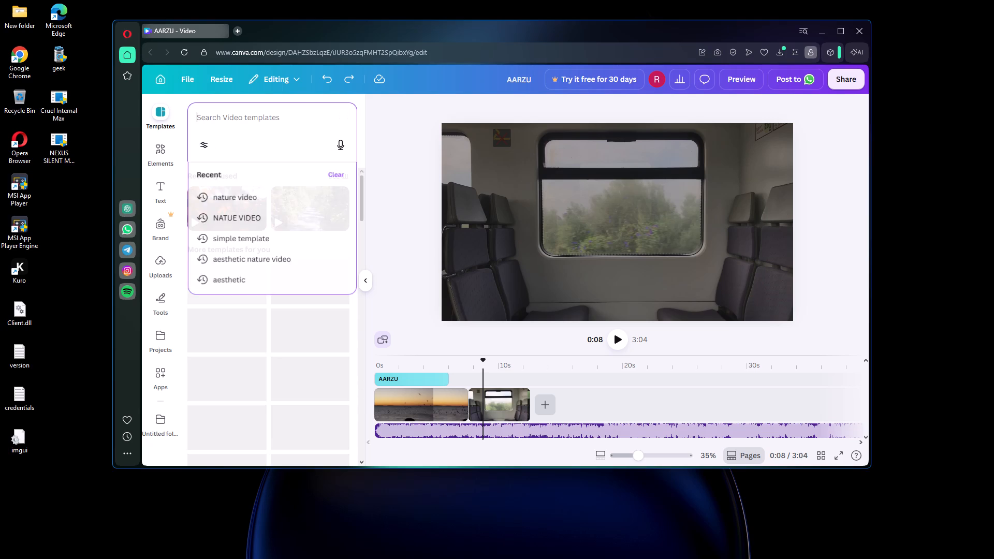
{"action": "scroll", "coordinate": [223, 255], "scroll_direction": "down", "scroll_amount": 9}
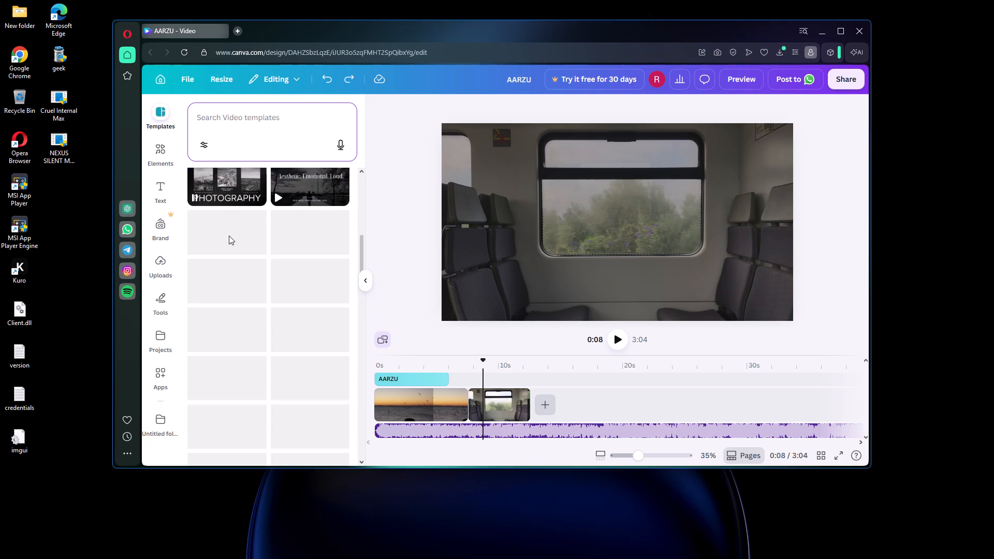
{"action": "scroll", "coordinate": [229, 236], "scroll_direction": "down", "scroll_amount": 10}
{"action": "scroll", "coordinate": [229, 296], "scroll_direction": "up", "scroll_amount": 2}
{"action": "scroll", "coordinate": [229, 296], "scroll_direction": "down", "scroll_amount": 3}
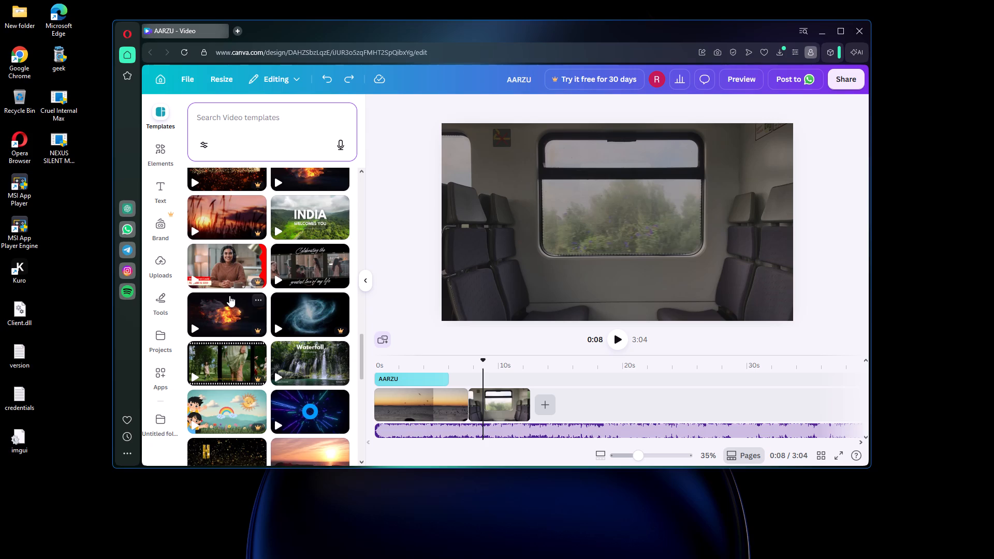
{"action": "scroll", "coordinate": [229, 296], "scroll_direction": "down", "scroll_amount": 4}
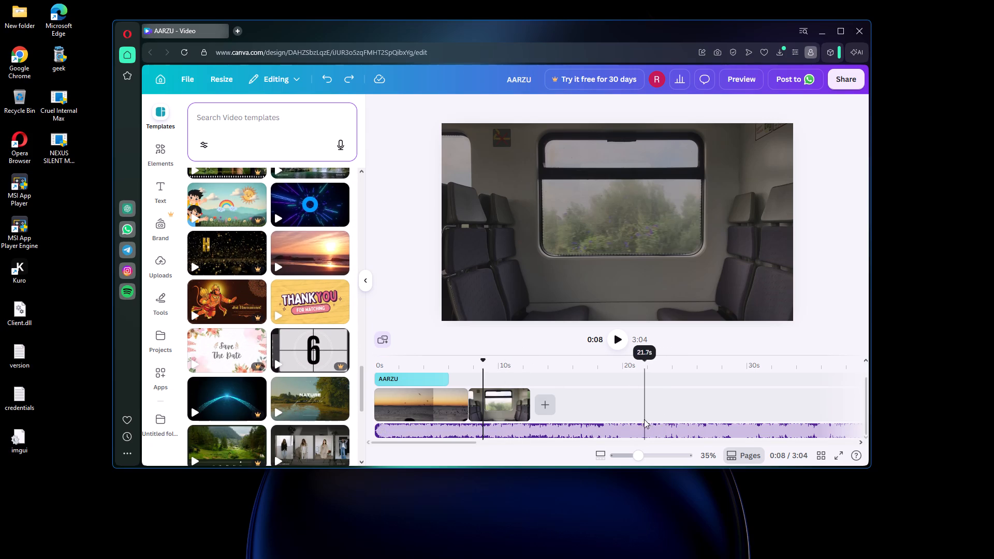
Delete the train window clip that follows the sunset clip.
{"action": "left_click", "coordinate": [491, 401]}
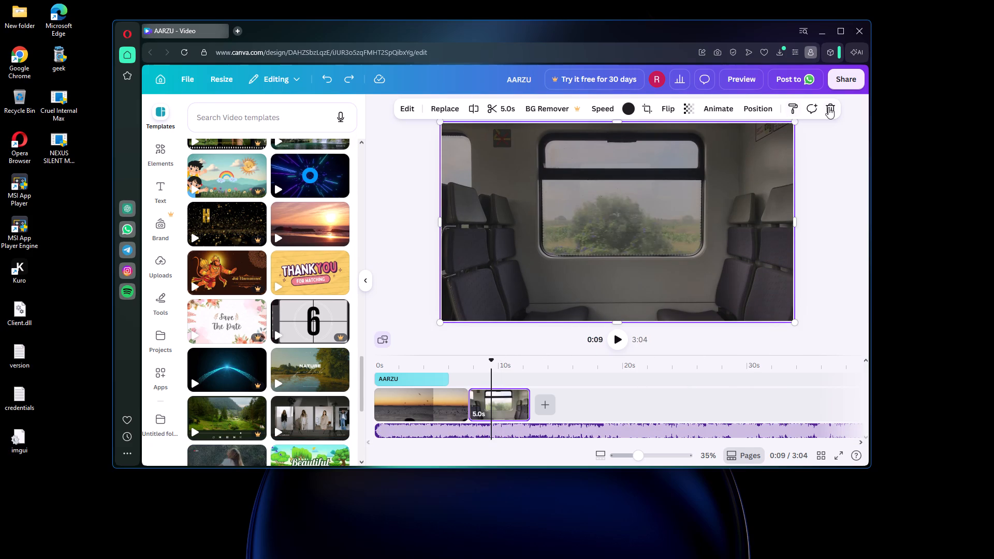
{"action": "left_click", "coordinate": [837, 104]}
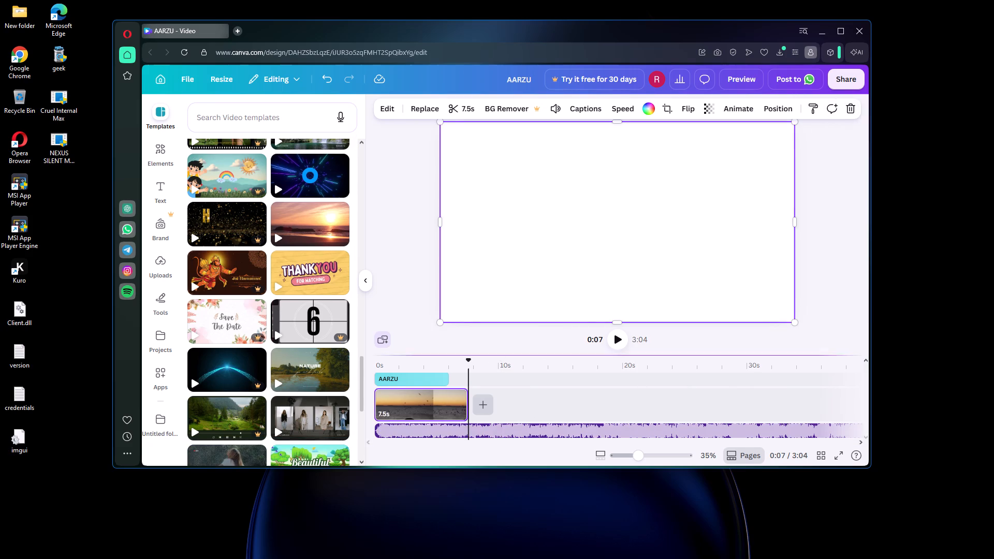
{"action": "left_click", "coordinate": [682, 110]}
{"action": "left_click", "coordinate": [682, 110]}
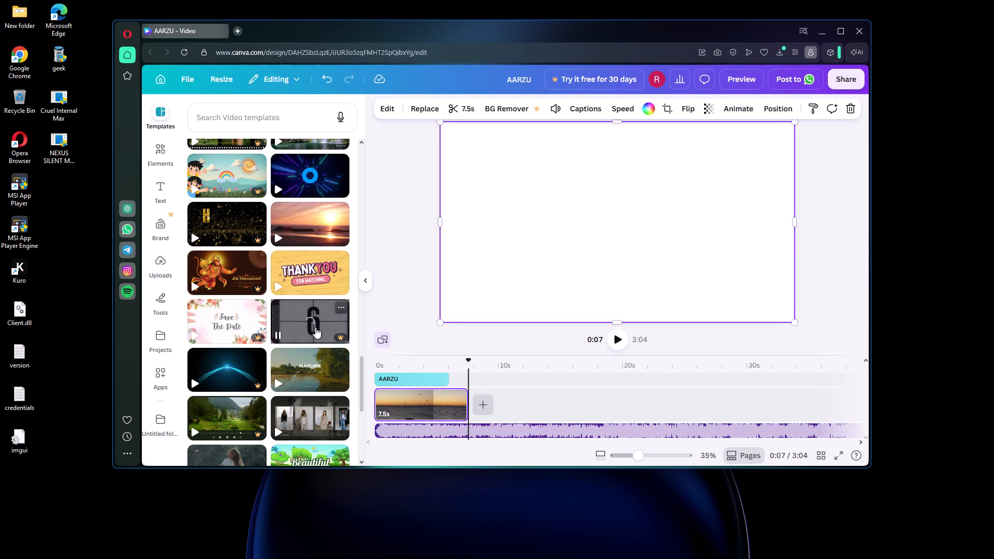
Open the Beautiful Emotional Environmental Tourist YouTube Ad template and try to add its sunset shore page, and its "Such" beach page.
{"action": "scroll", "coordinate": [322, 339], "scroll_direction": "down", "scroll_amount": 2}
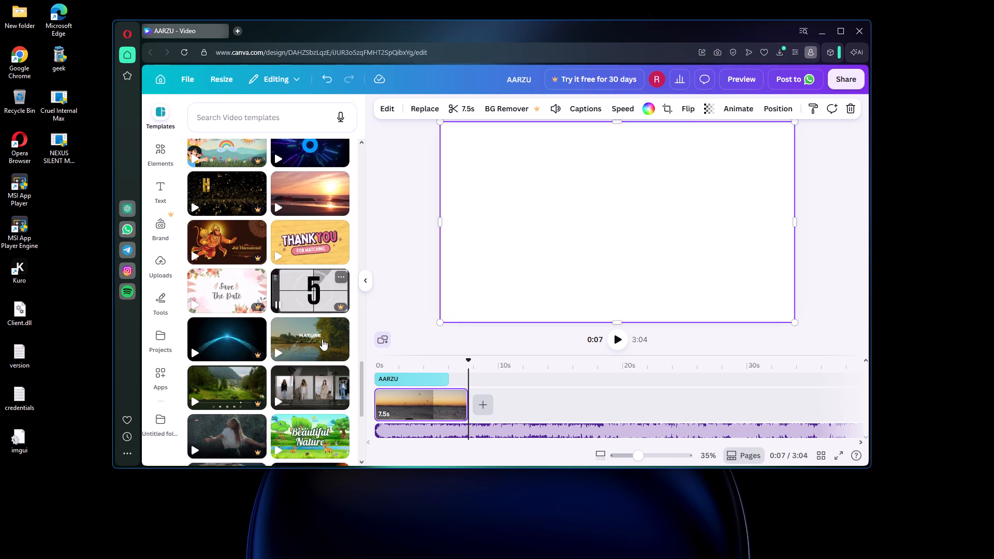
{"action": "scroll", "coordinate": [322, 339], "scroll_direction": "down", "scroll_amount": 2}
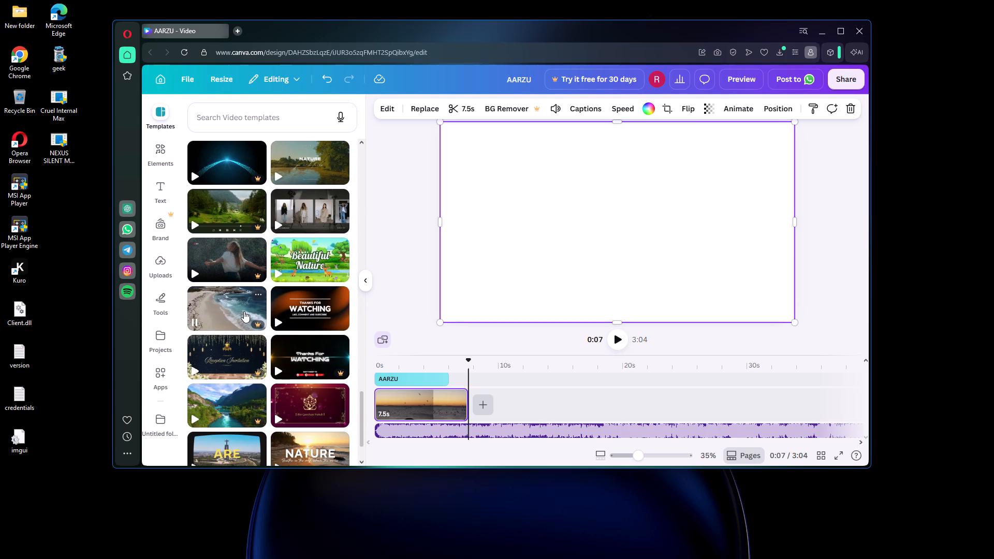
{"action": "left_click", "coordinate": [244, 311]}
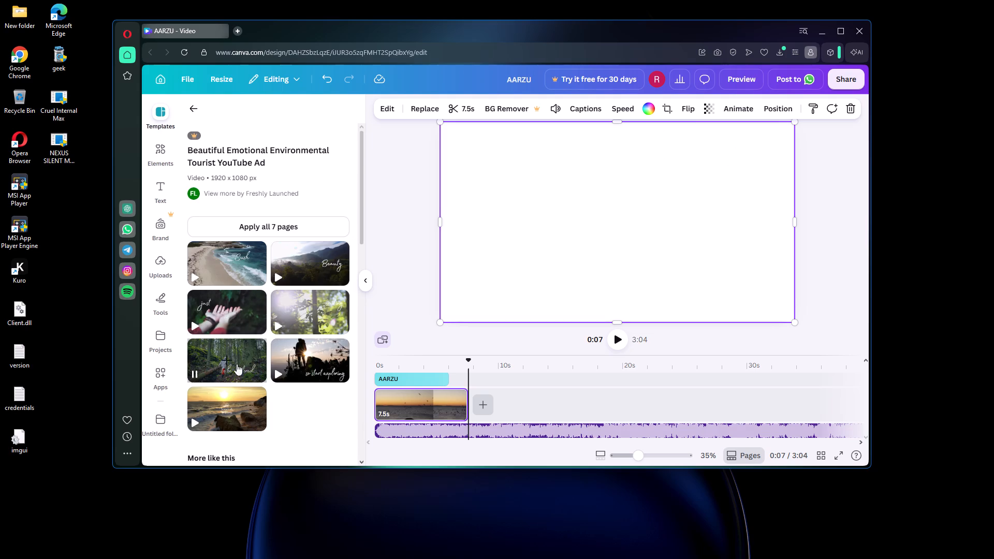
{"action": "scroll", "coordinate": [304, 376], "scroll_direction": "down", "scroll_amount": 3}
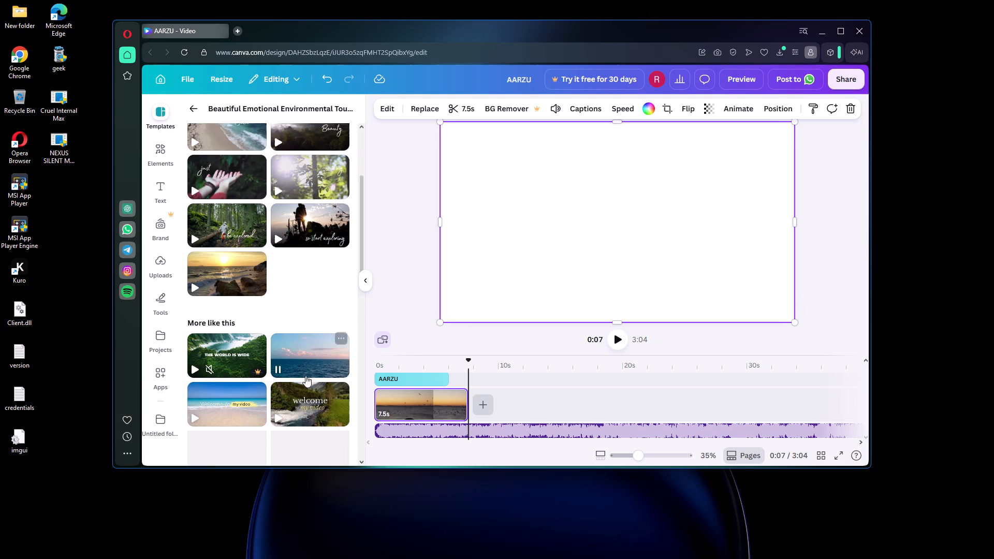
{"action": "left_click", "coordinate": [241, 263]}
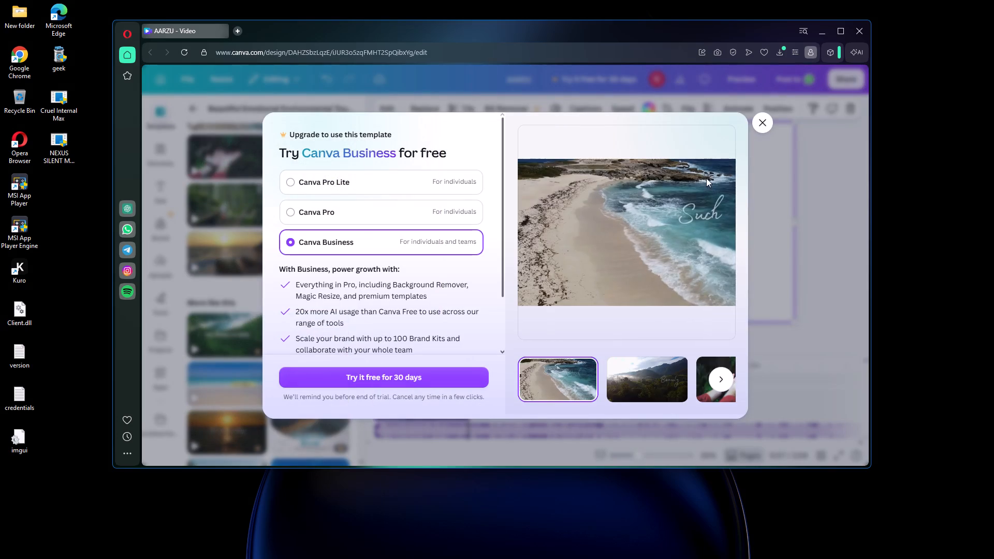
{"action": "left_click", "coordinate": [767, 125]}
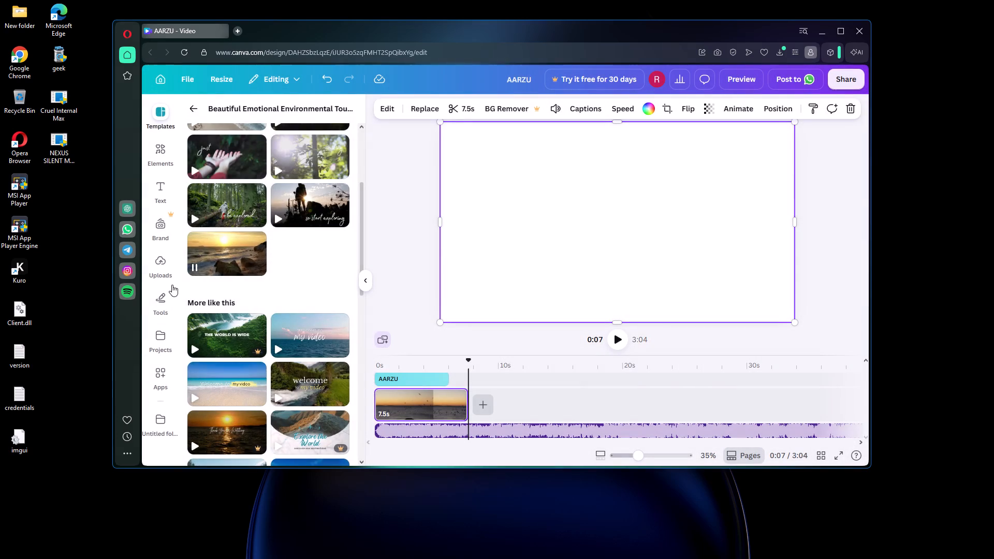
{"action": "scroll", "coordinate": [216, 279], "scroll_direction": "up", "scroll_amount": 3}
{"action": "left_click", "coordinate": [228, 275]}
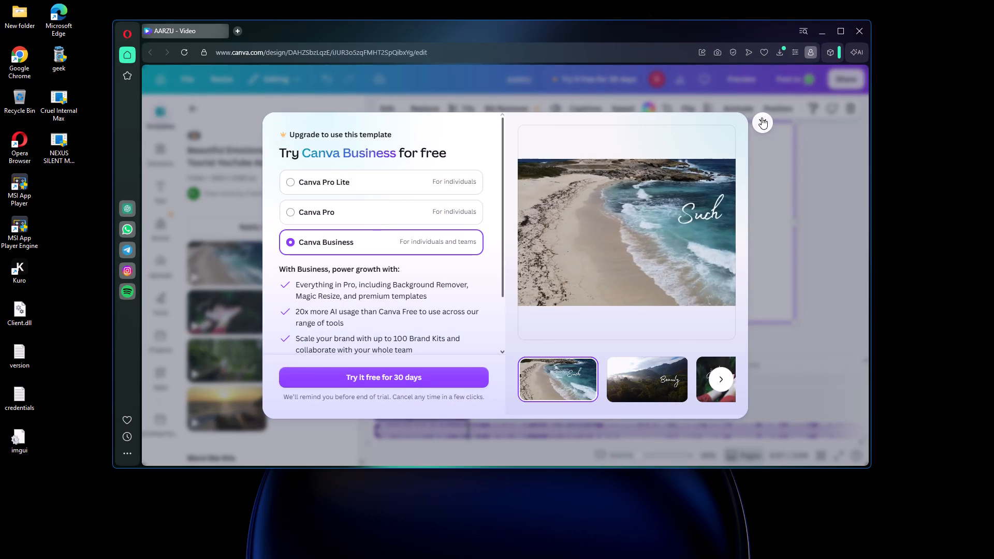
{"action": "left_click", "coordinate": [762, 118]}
Look through the similar templates suggested below the Beautiful Emotional Environmental Tourist YouTube Ad pages for a usable nature scene.
{"action": "scroll", "coordinate": [361, 339], "scroll_direction": "down", "scroll_amount": 4}
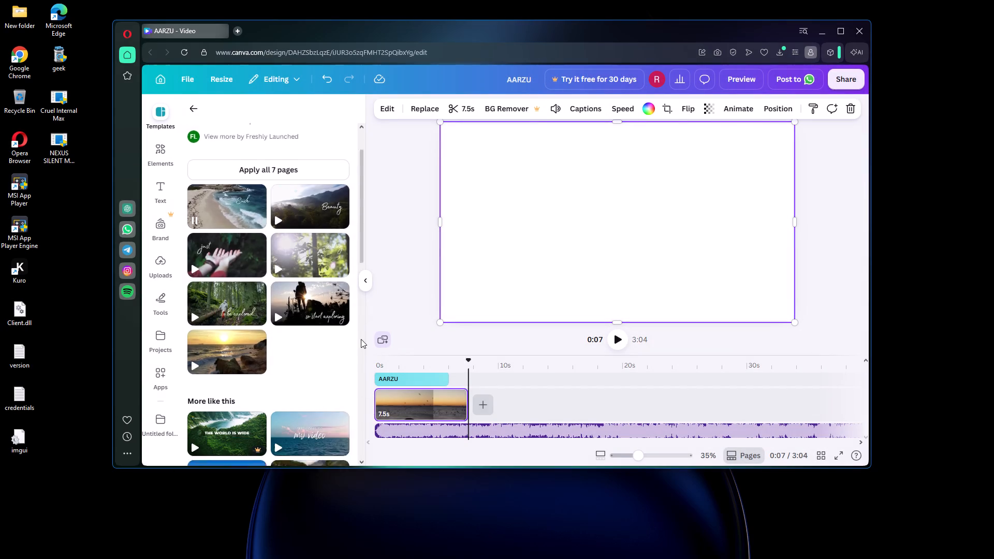
{"action": "scroll", "coordinate": [361, 339], "scroll_direction": "down", "scroll_amount": 4}
{"action": "scroll", "coordinate": [268, 352], "scroll_direction": "up", "scroll_amount": 3}
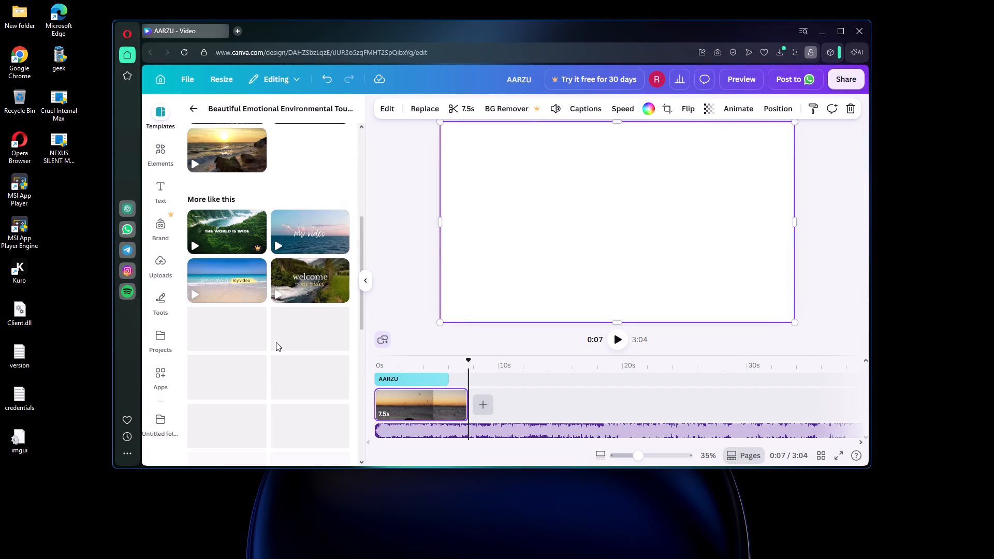
{"action": "scroll", "coordinate": [275, 356], "scroll_direction": "down", "scroll_amount": 4}
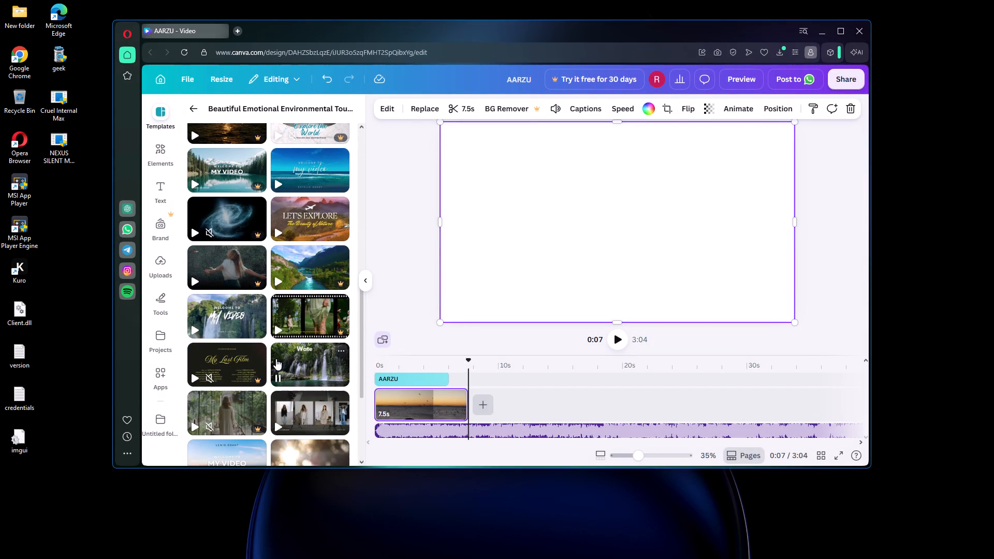
{"action": "scroll", "coordinate": [276, 359], "scroll_direction": "up", "scroll_amount": 2}
{"action": "scroll", "coordinate": [276, 359], "scroll_direction": "down", "scroll_amount": 2}
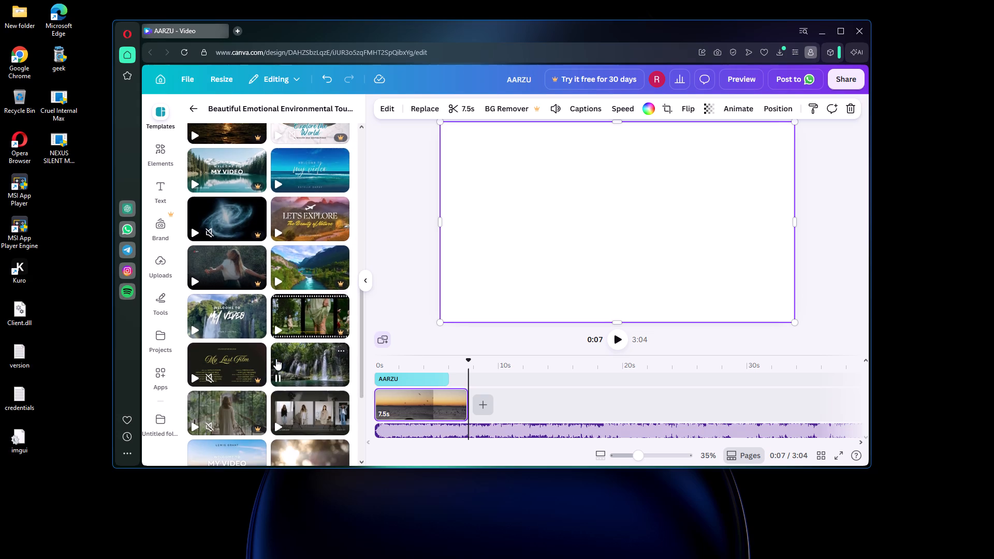
{"action": "scroll", "coordinate": [276, 359], "scroll_direction": "down", "scroll_amount": 7}
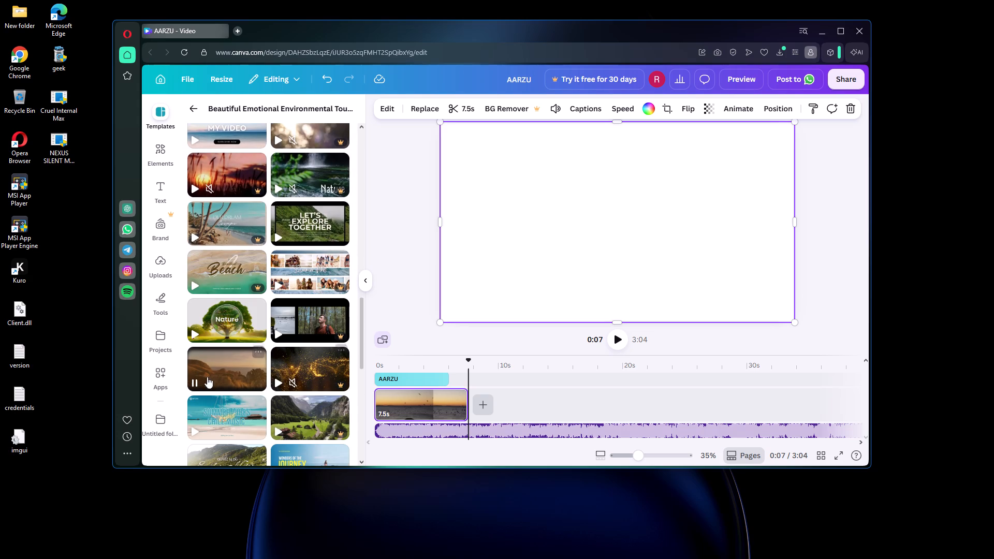
{"action": "scroll", "coordinate": [203, 377], "scroll_direction": "down", "scroll_amount": 3}
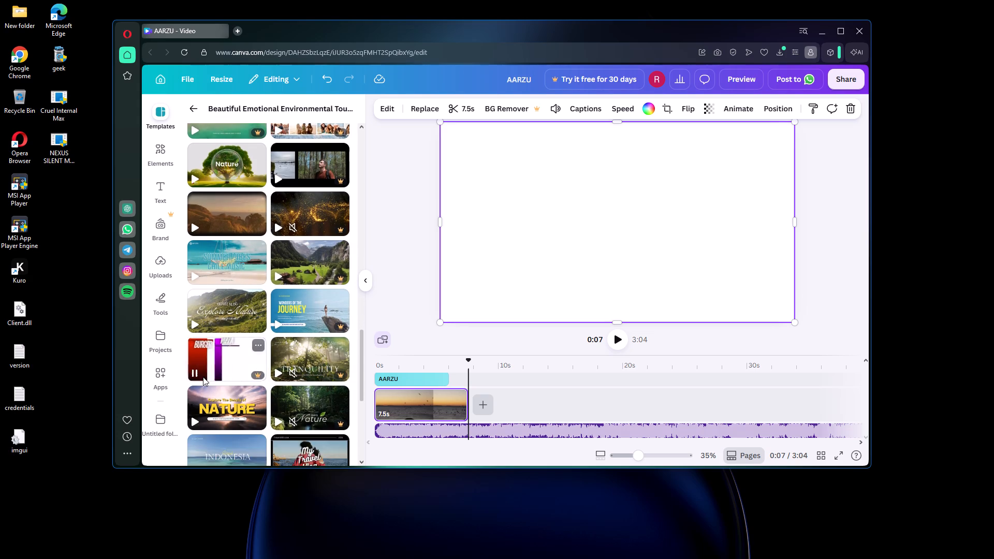
{"action": "scroll", "coordinate": [203, 377], "scroll_direction": "down", "scroll_amount": 5}
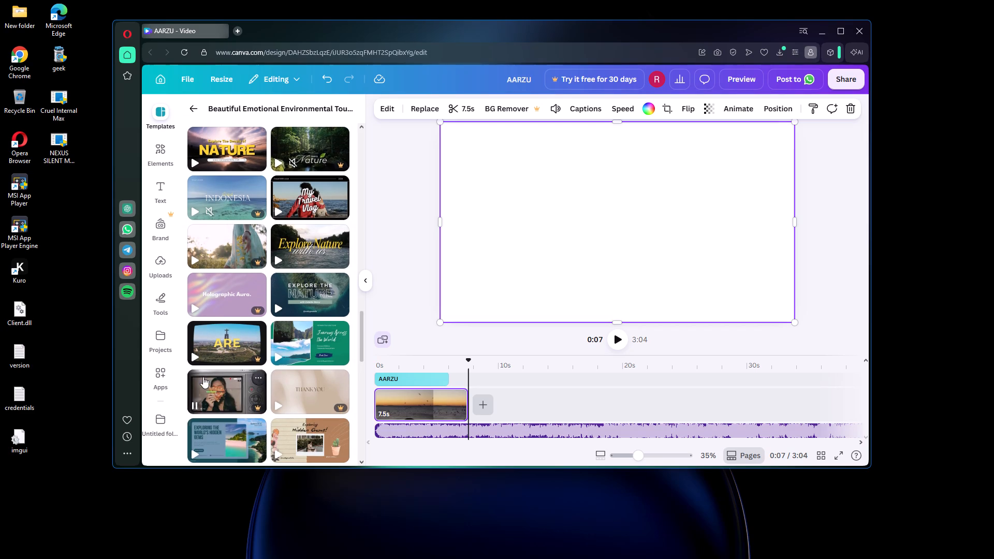
{"action": "scroll", "coordinate": [203, 377], "scroll_direction": "down", "scroll_amount": 5}
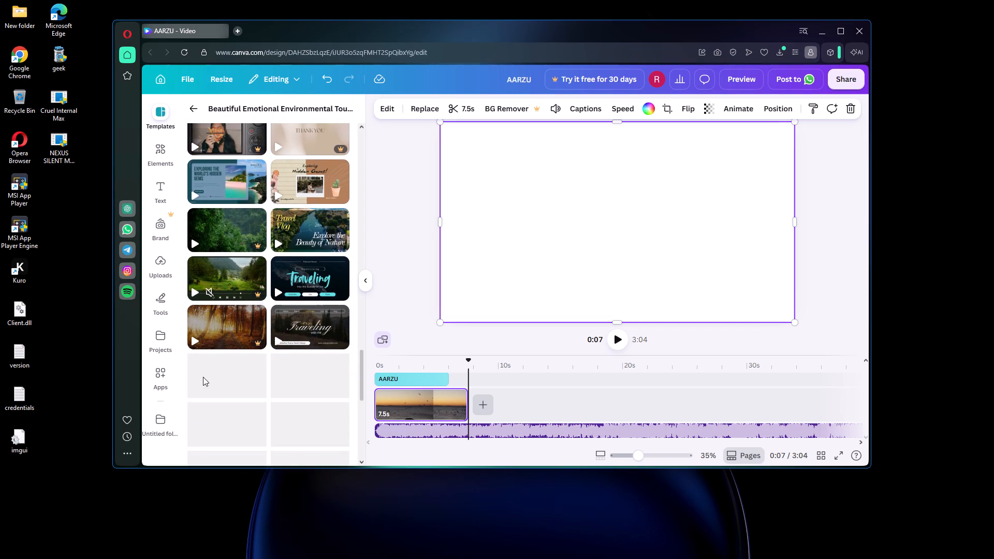
{"action": "scroll", "coordinate": [203, 377], "scroll_direction": "up", "scroll_amount": 1}
{"action": "scroll", "coordinate": [203, 377], "scroll_direction": "down", "scroll_amount": 5}
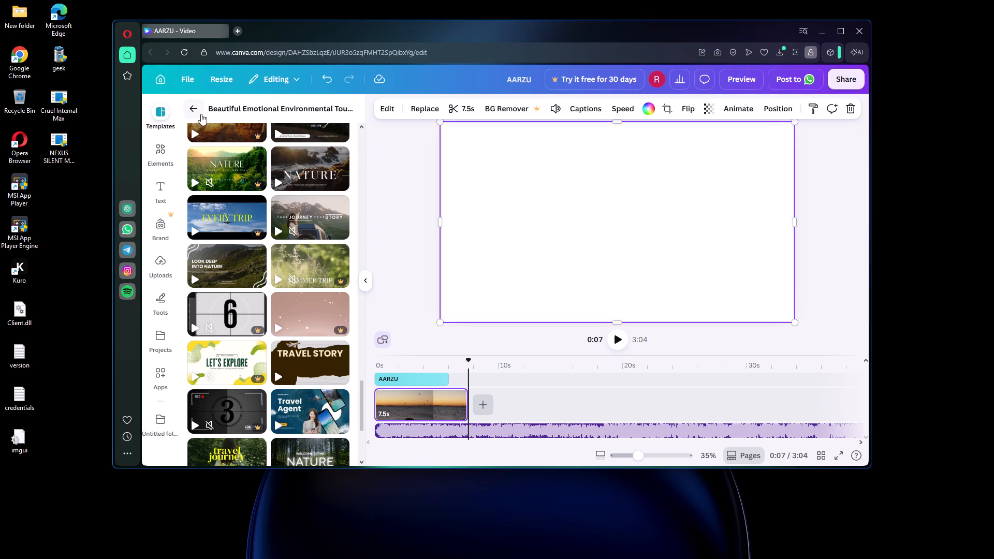
From the Modern Holidays Travel Intro and Opening Video template, add the "Your Journey Your Story" page after the sunset clip.
{"action": "left_click", "coordinate": [324, 223]}
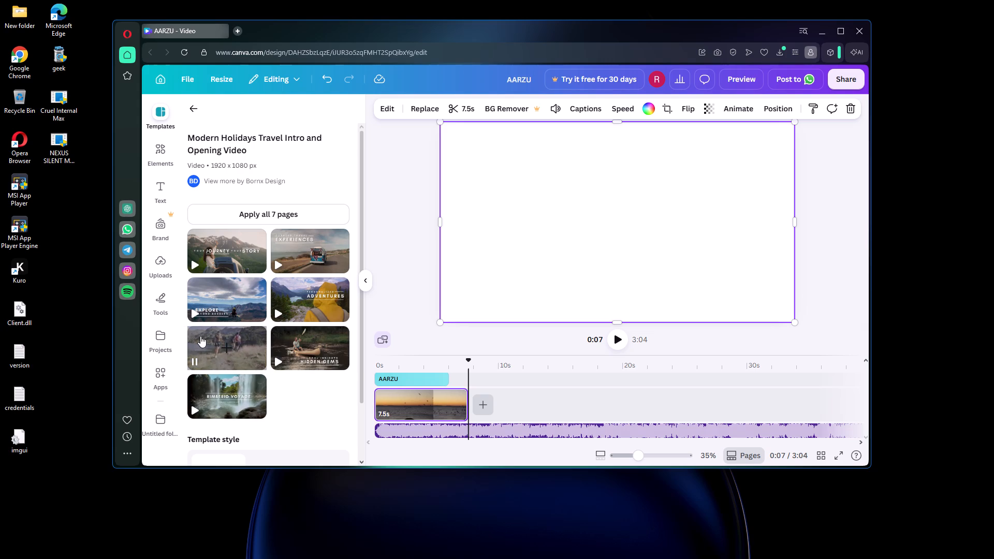
{"action": "scroll", "coordinate": [332, 398], "scroll_direction": "down", "scroll_amount": 4}
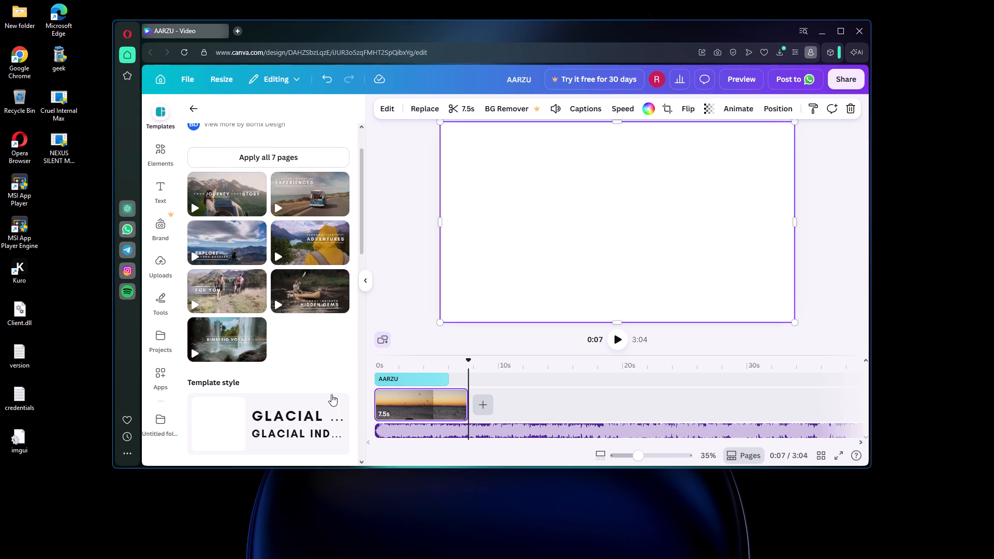
{"action": "scroll", "coordinate": [268, 391], "scroll_direction": "down", "scroll_amount": 5}
{"action": "scroll", "coordinate": [298, 387], "scroll_direction": "up", "scroll_amount": 1}
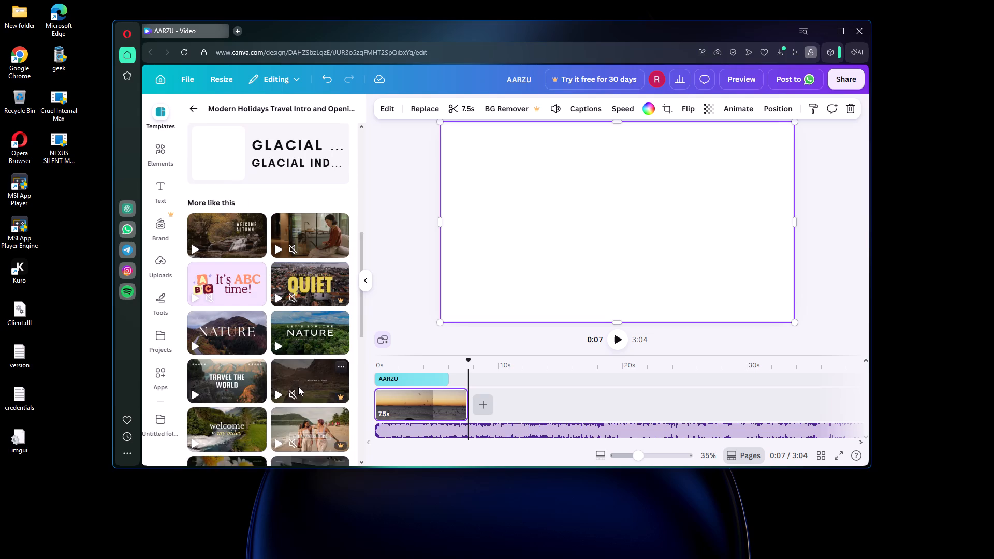
{"action": "scroll", "coordinate": [298, 387], "scroll_direction": "down", "scroll_amount": 1}
{"action": "scroll", "coordinate": [299, 391], "scroll_direction": "up", "scroll_amount": 2}
{"action": "scroll", "coordinate": [299, 391], "scroll_direction": "down", "scroll_amount": 2}
{"action": "scroll", "coordinate": [299, 391], "scroll_direction": "up", "scroll_amount": 3}
{"action": "scroll", "coordinate": [299, 391], "scroll_direction": "down", "scroll_amount": 3}
{"action": "scroll", "coordinate": [299, 391], "scroll_direction": "up", "scroll_amount": 2}
{"action": "scroll", "coordinate": [299, 391], "scroll_direction": "down", "scroll_amount": 2}
{"action": "scroll", "coordinate": [299, 391], "scroll_direction": "up", "scroll_amount": 5}
{"action": "scroll", "coordinate": [299, 391], "scroll_direction": "down", "scroll_amount": 5}
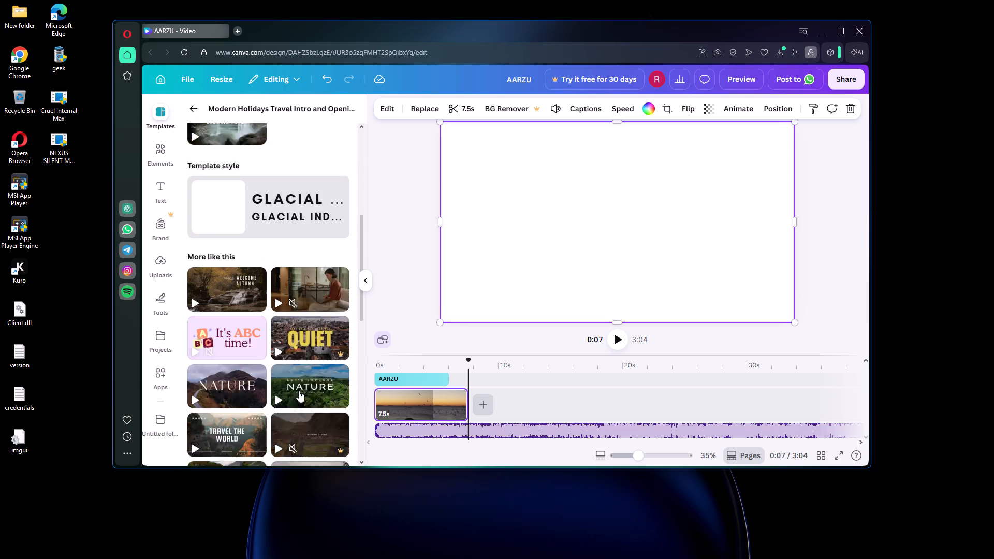
{"action": "scroll", "coordinate": [297, 432], "scroll_direction": "down", "scroll_amount": 3}
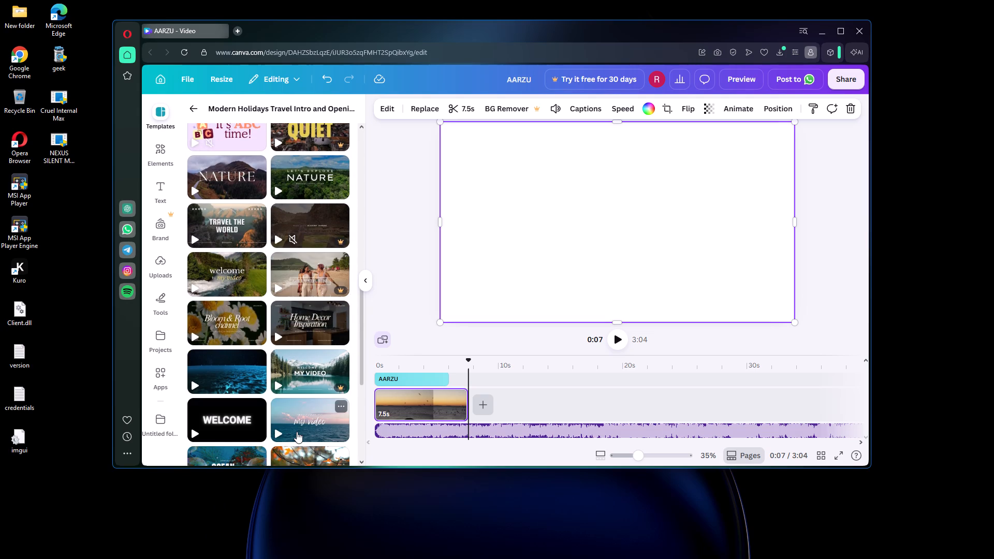
{"action": "scroll", "coordinate": [297, 432], "scroll_direction": "up", "scroll_amount": 13}
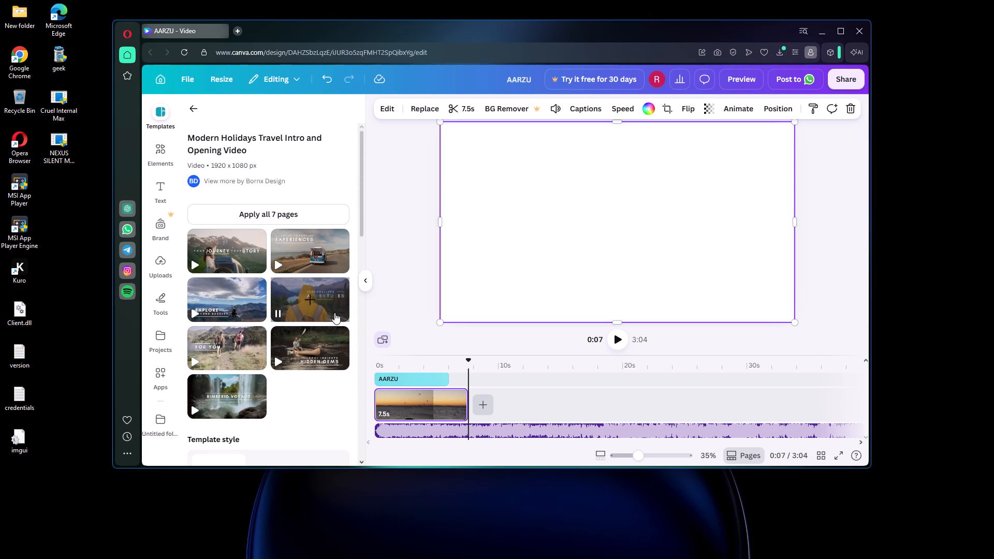
{"action": "left_click", "coordinate": [214, 252]}
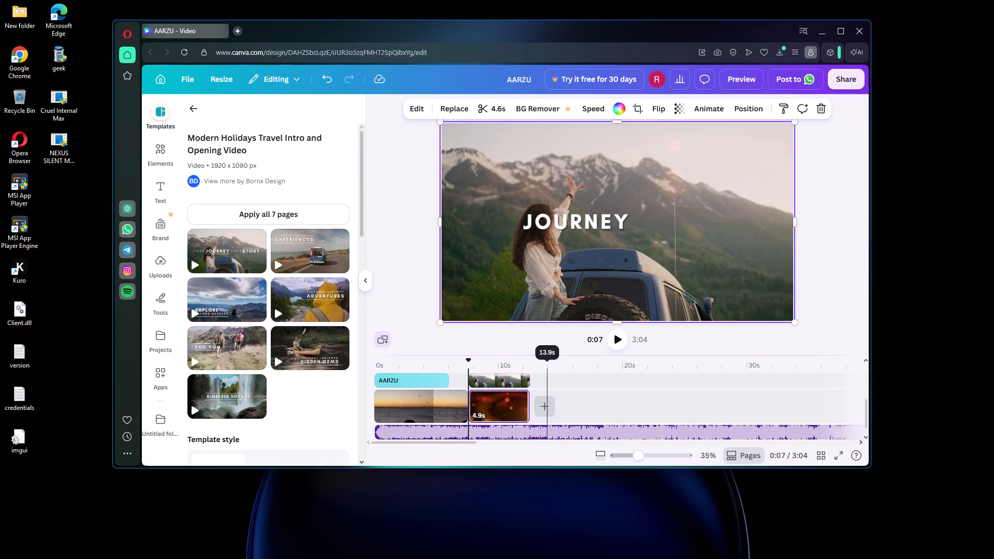
Scrub back and forth through the added "Your Journey Your Story" scene to review its footage and text animation.
{"action": "left_click_drag", "start_coordinate": [469, 360], "coordinate": [474, 362]}
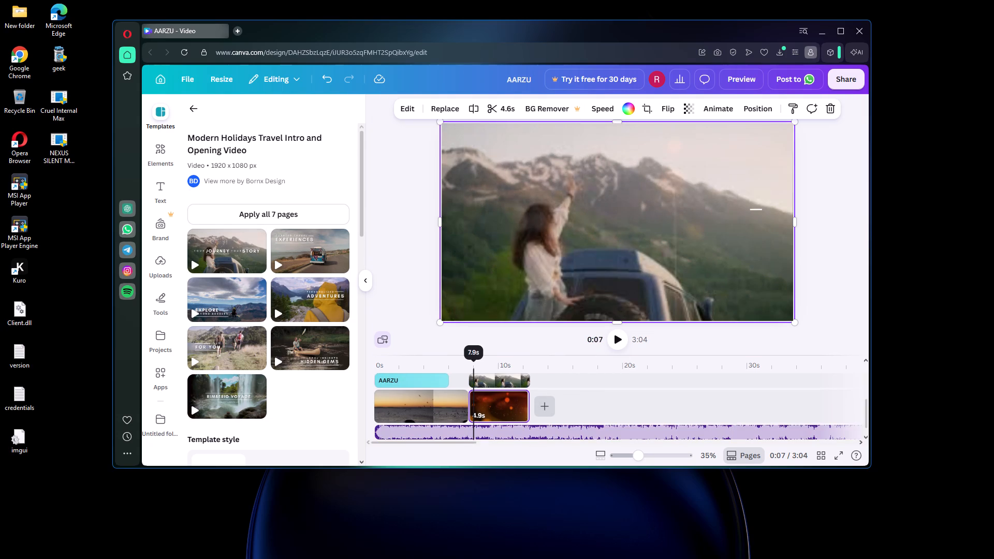
{"action": "left_click_drag", "start_coordinate": [474, 362], "coordinate": [495, 373]}
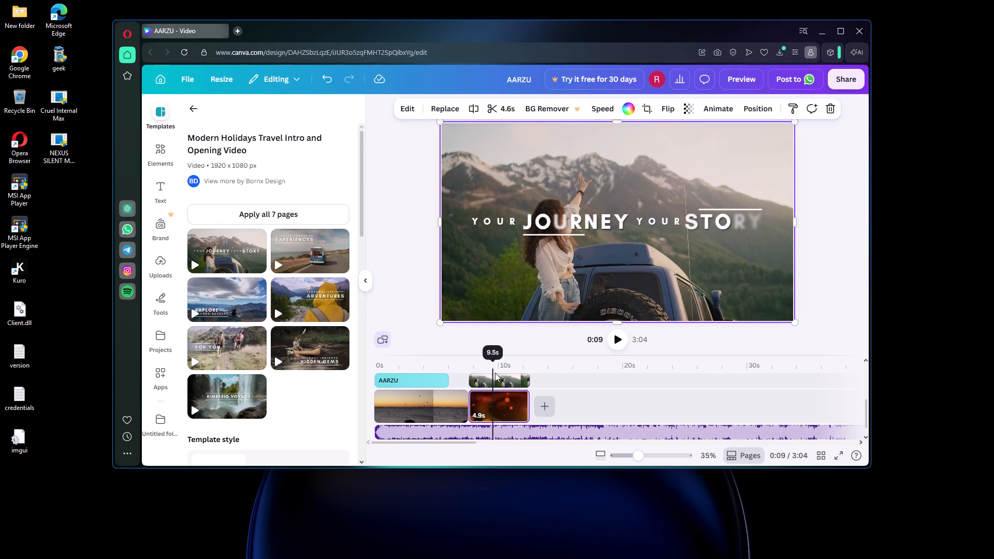
{"action": "left_click_drag", "start_coordinate": [495, 373], "coordinate": [536, 378]}
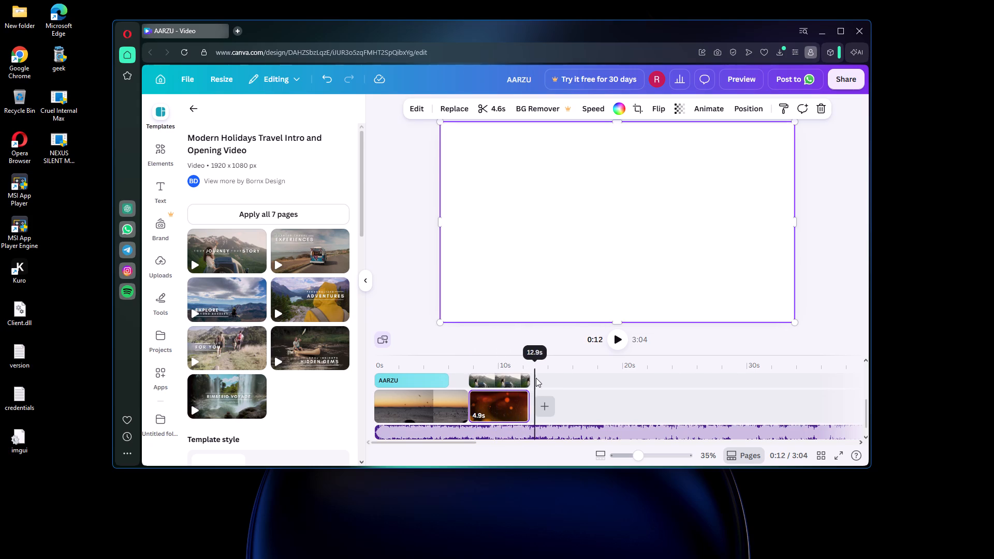
{"action": "left_click_drag", "start_coordinate": [536, 378], "coordinate": [486, 387]}
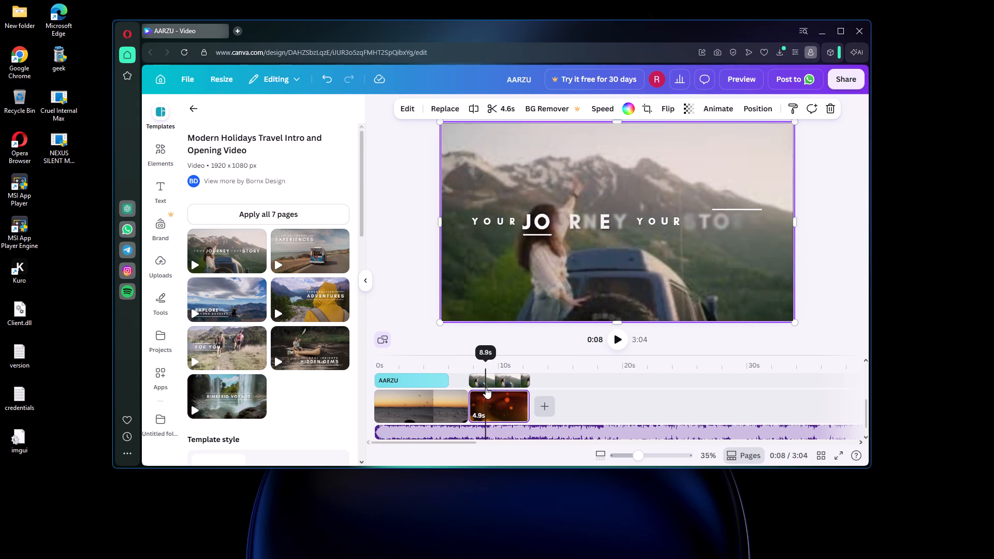
{"action": "left_click_drag", "start_coordinate": [486, 387], "coordinate": [502, 392]}
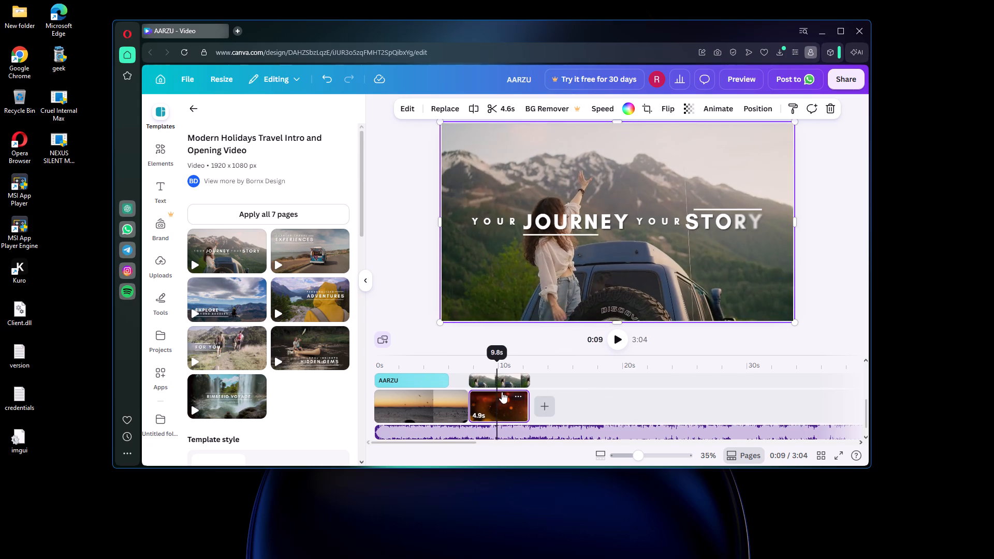
{"action": "left_click_drag", "start_coordinate": [502, 392], "coordinate": [521, 391]}
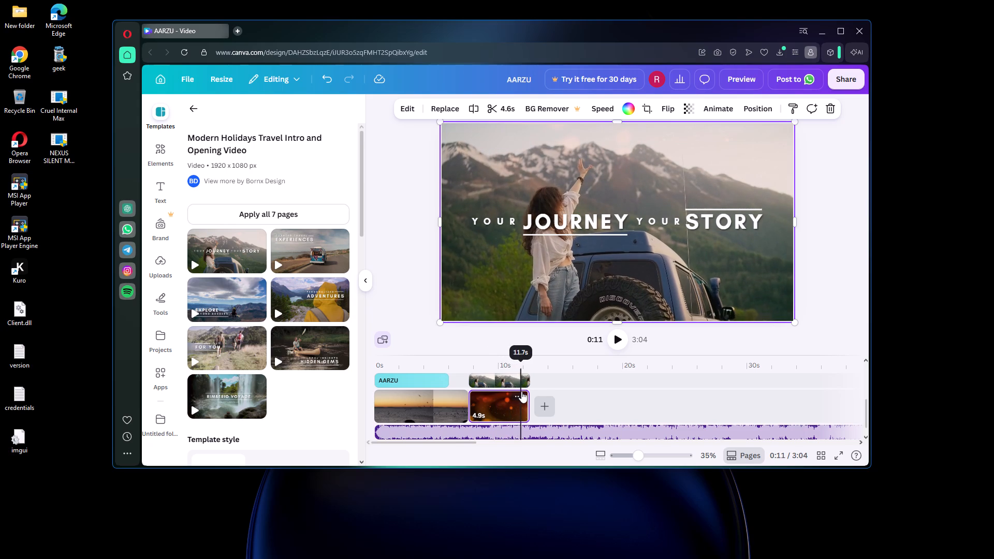
{"action": "left_click_drag", "start_coordinate": [521, 391], "coordinate": [505, 393]}
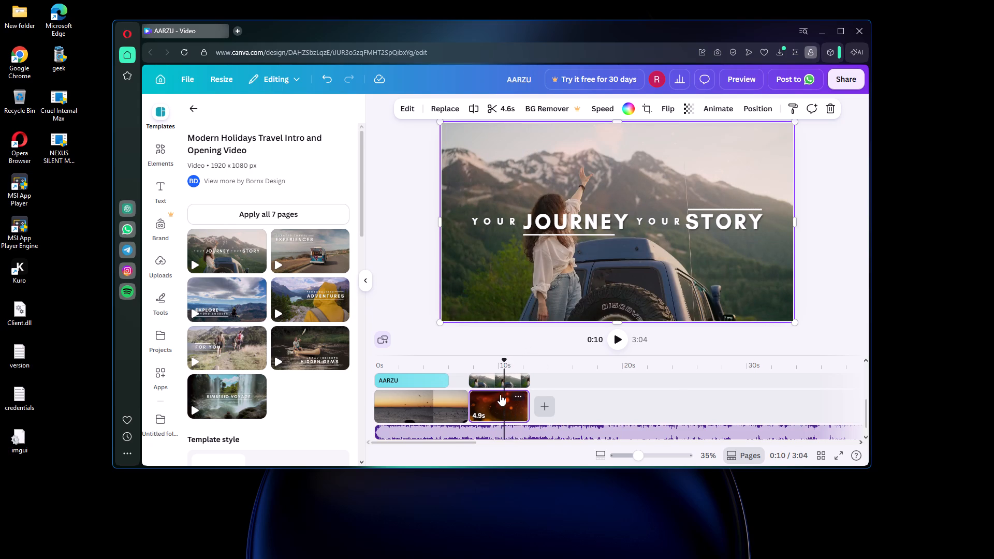
Delete the four text layers "Your", "Journey", "Your" and "Story" together from the mountain scene.
{"action": "scroll", "coordinate": [501, 391], "scroll_direction": "up", "scroll_amount": 4}
{"action": "left_click_drag", "start_coordinate": [550, 376], "coordinate": [495, 424]}
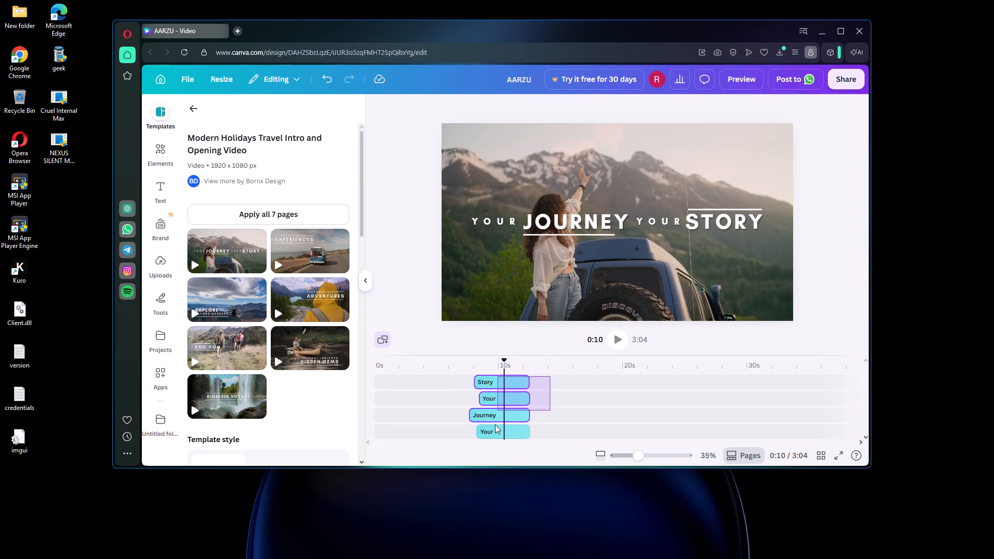
{"action": "left_click_drag", "start_coordinate": [495, 424], "coordinate": [492, 442]}
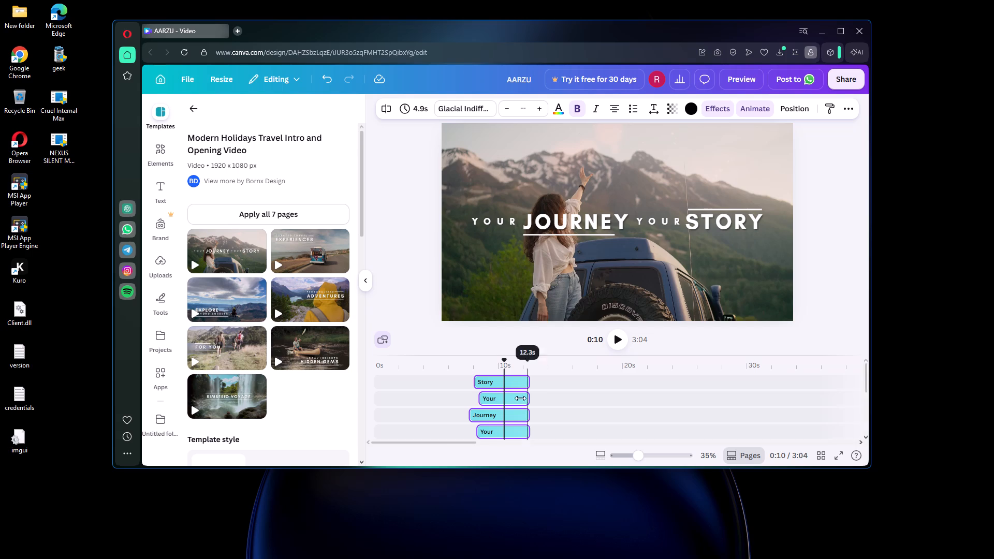
{"action": "scroll", "coordinate": [516, 395], "scroll_direction": "down", "scroll_amount": 2}
{"action": "scroll", "coordinate": [517, 385], "scroll_direction": "up", "scroll_amount": 2}
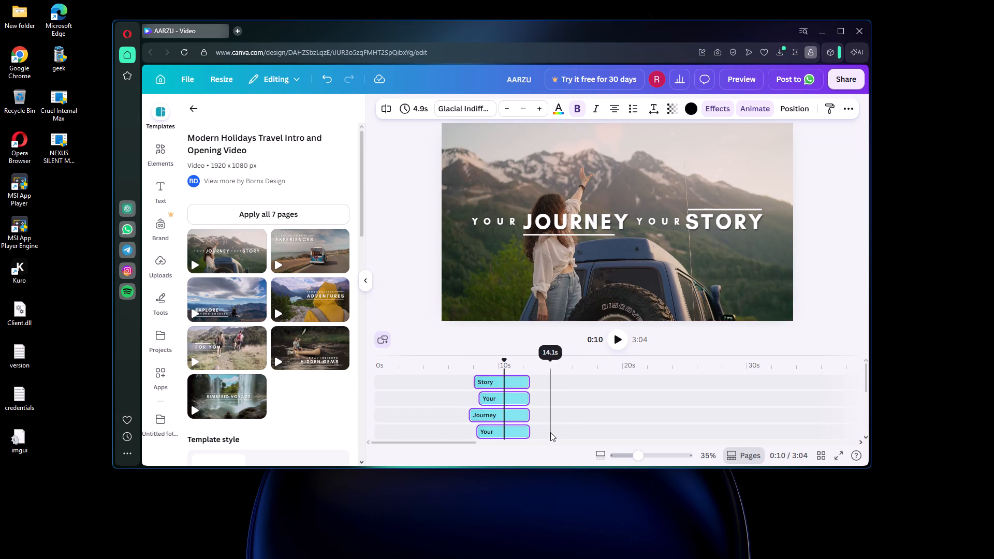
{"action": "left_click_drag", "start_coordinate": [550, 432], "coordinate": [518, 375]}
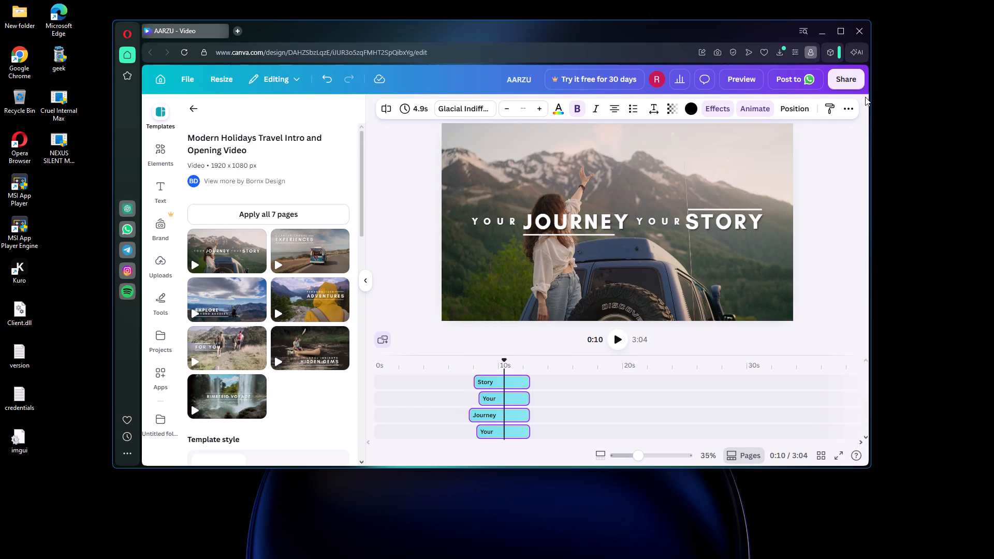
{"action": "left_click", "coordinate": [852, 110]}
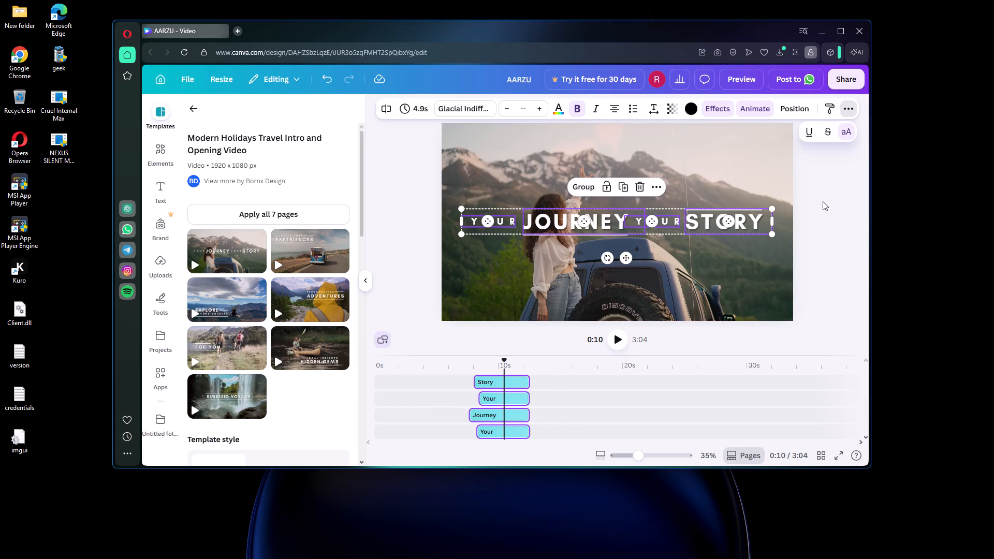
{"action": "left_click", "coordinate": [646, 186]}
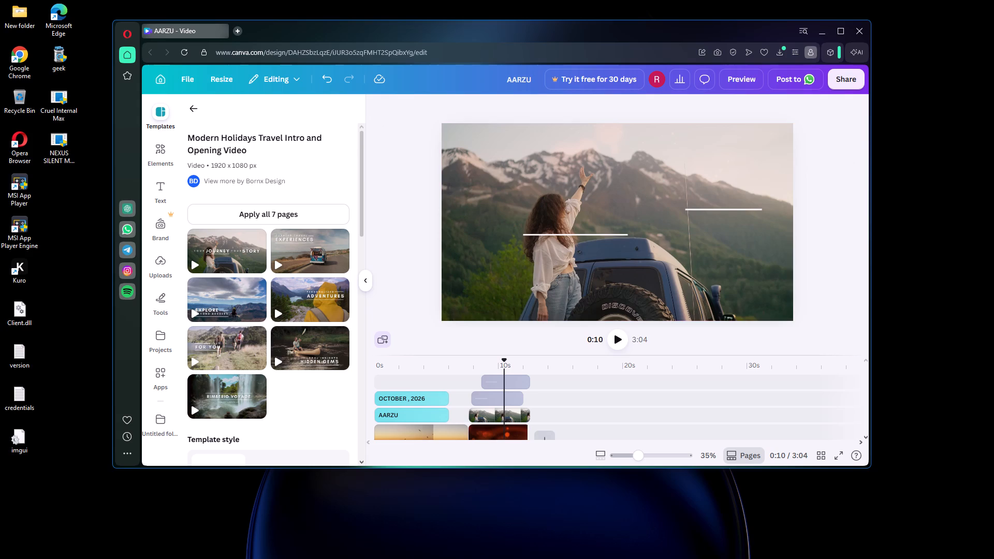
Delete the two white decorative lines left over the mountain scene.
{"action": "left_click_drag", "start_coordinate": [532, 414], "coordinate": [547, 386]}
{"action": "left_click_drag", "start_coordinate": [547, 386], "coordinate": [524, 372]}
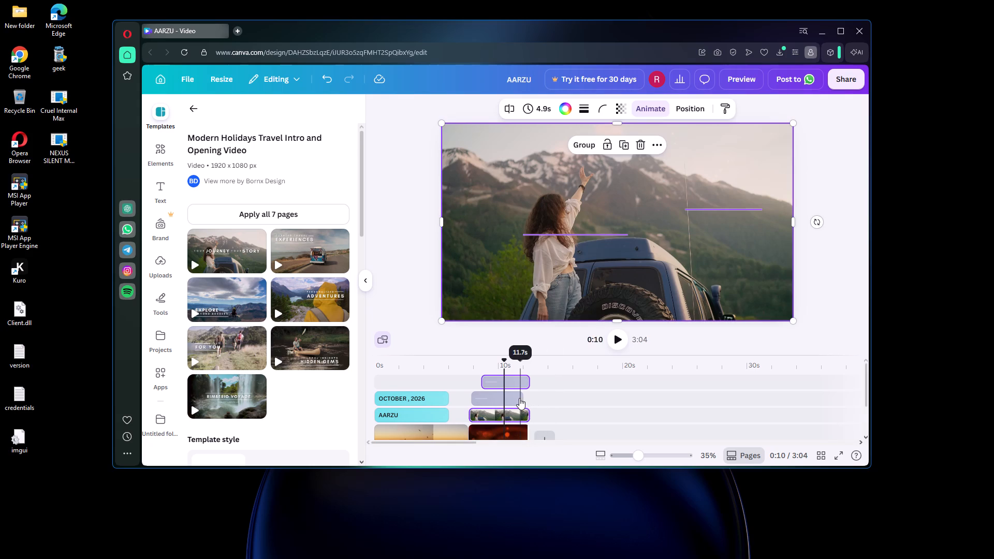
{"action": "left_click", "coordinate": [518, 398]}
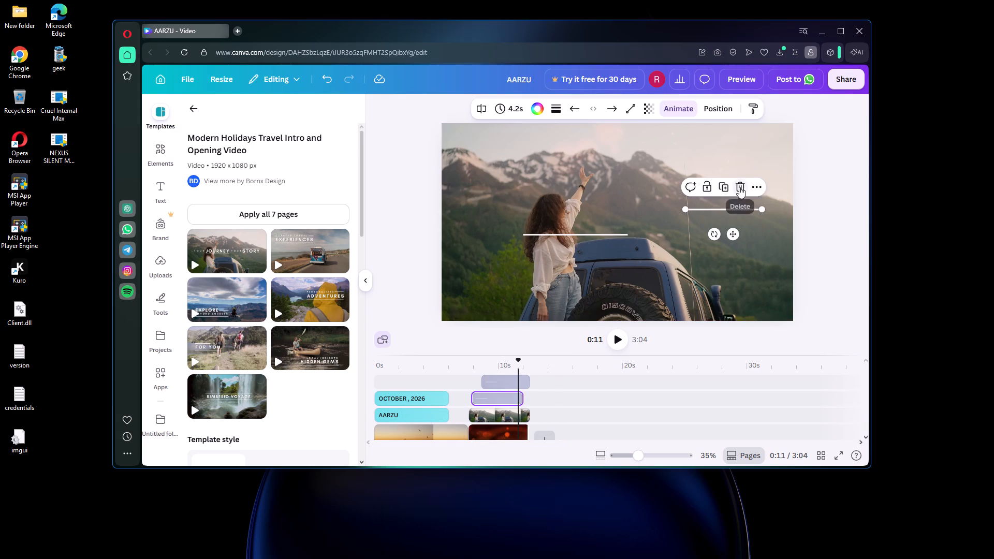
{"action": "left_click", "coordinate": [739, 187]}
{"action": "left_click", "coordinate": [611, 232]}
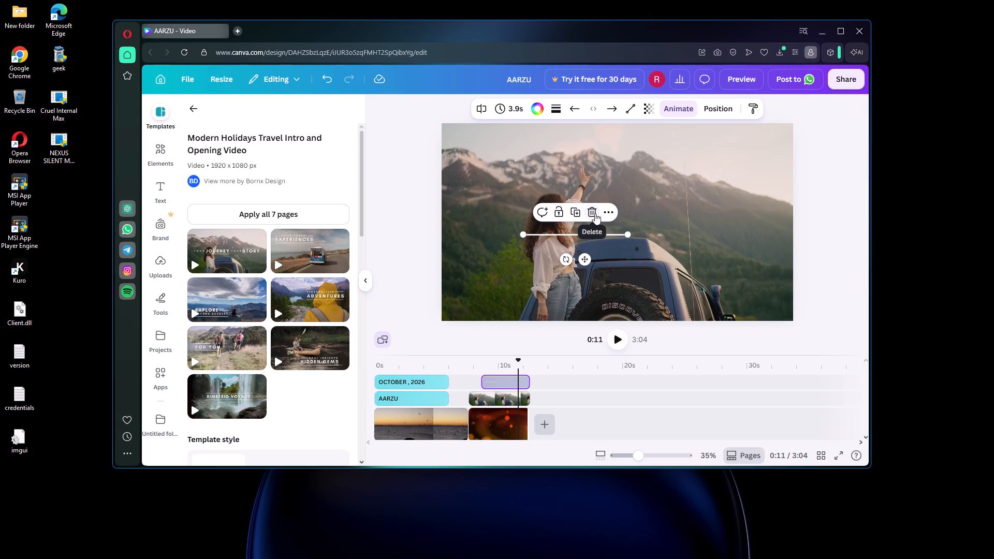
{"action": "left_click", "coordinate": [595, 213]}
Replace the dark orange backdrop clip after the sunset with the woman-and-jeep mountain clip on the main track, and review it.
{"action": "left_click", "coordinate": [510, 418]}
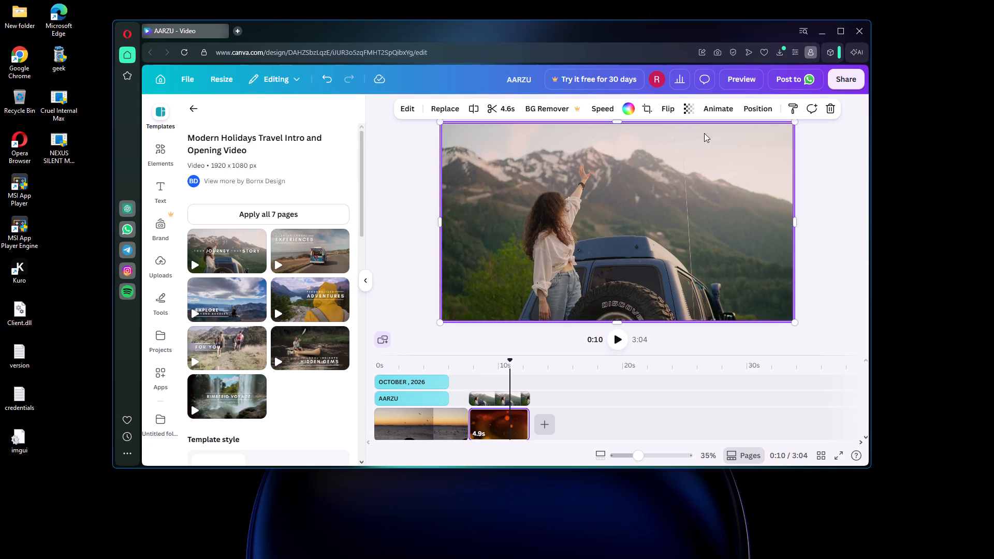
{"action": "left_click", "coordinate": [828, 110]}
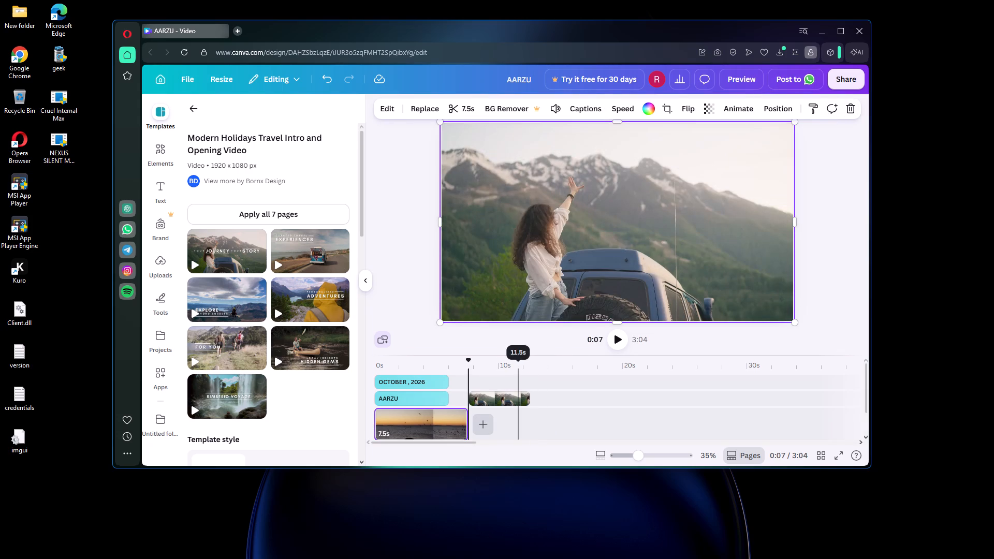
{"action": "left_click_drag", "start_coordinate": [509, 396], "coordinate": [505, 426]}
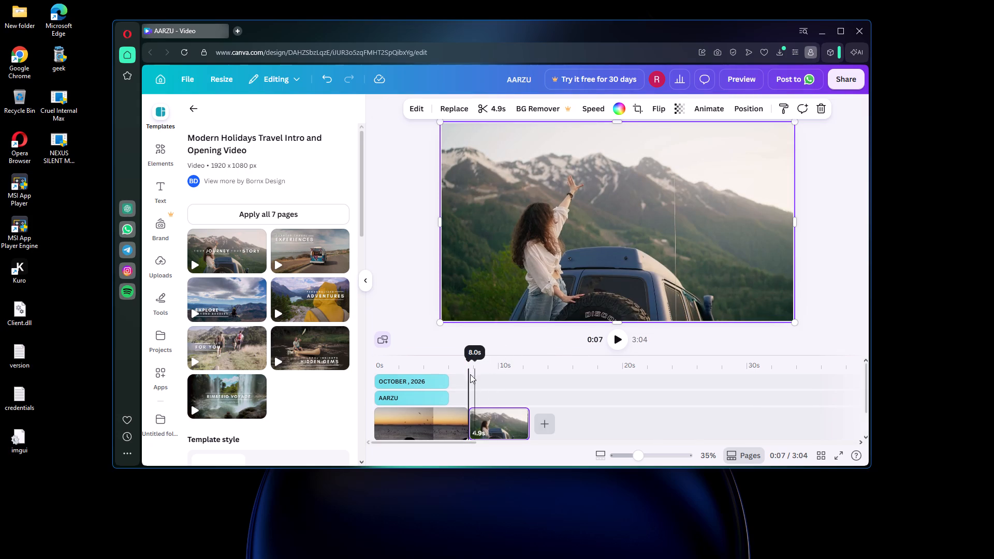
{"action": "left_click_drag", "start_coordinate": [470, 364], "coordinate": [492, 373]}
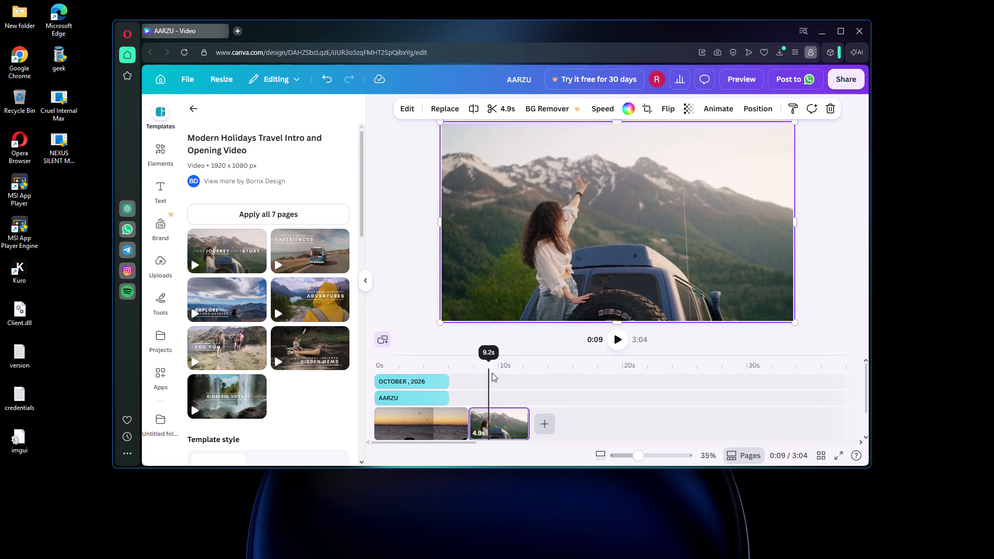
{"action": "left_click_drag", "start_coordinate": [492, 373], "coordinate": [529, 380]}
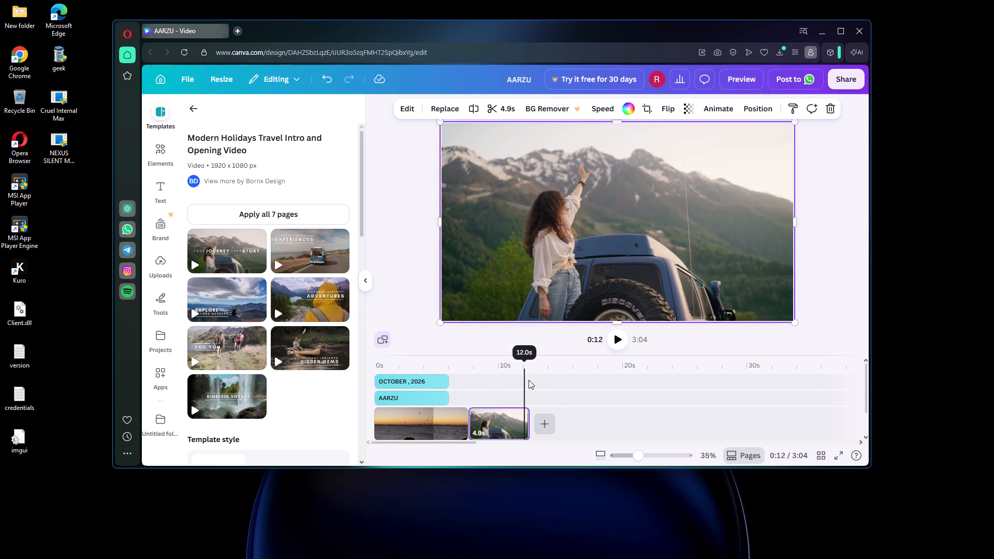
{"action": "left_click_drag", "start_coordinate": [529, 380], "coordinate": [461, 393]}
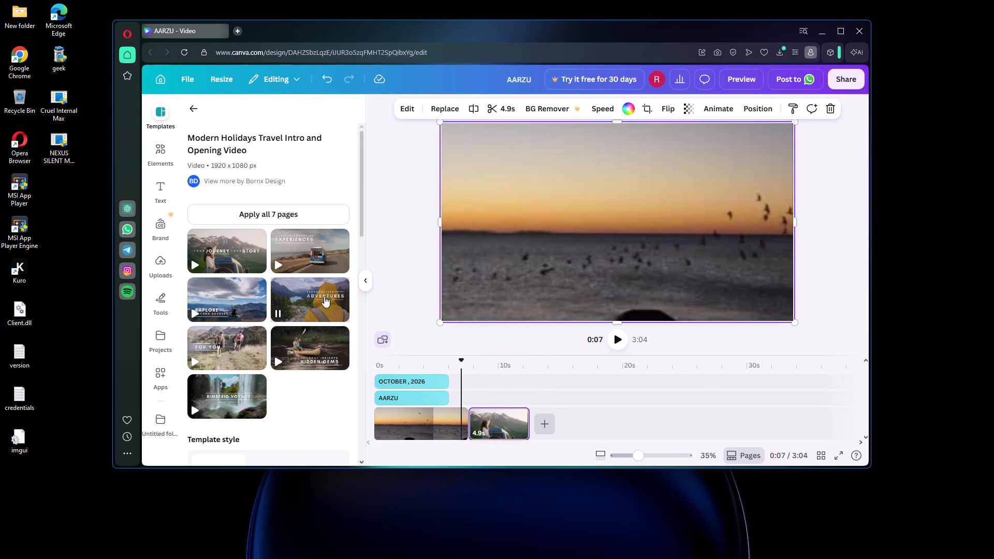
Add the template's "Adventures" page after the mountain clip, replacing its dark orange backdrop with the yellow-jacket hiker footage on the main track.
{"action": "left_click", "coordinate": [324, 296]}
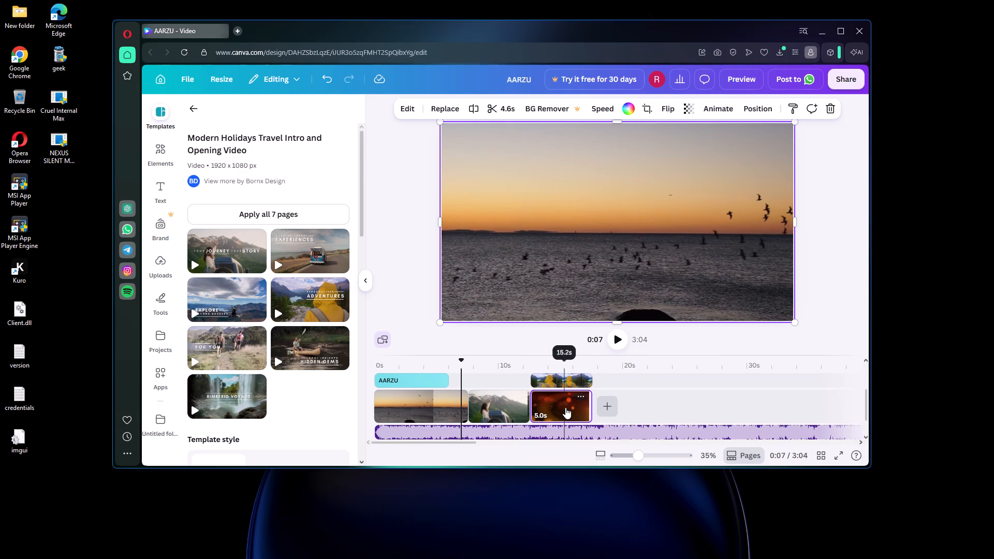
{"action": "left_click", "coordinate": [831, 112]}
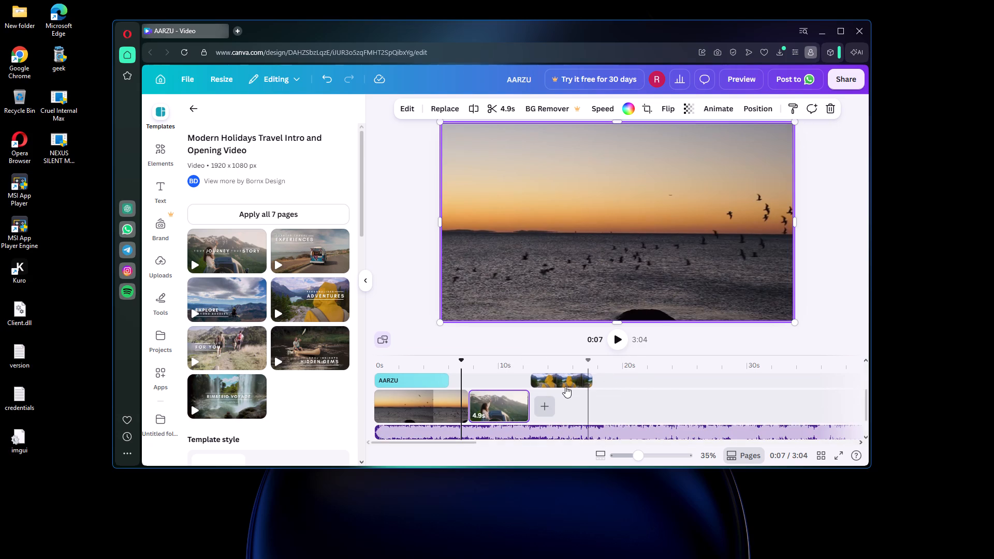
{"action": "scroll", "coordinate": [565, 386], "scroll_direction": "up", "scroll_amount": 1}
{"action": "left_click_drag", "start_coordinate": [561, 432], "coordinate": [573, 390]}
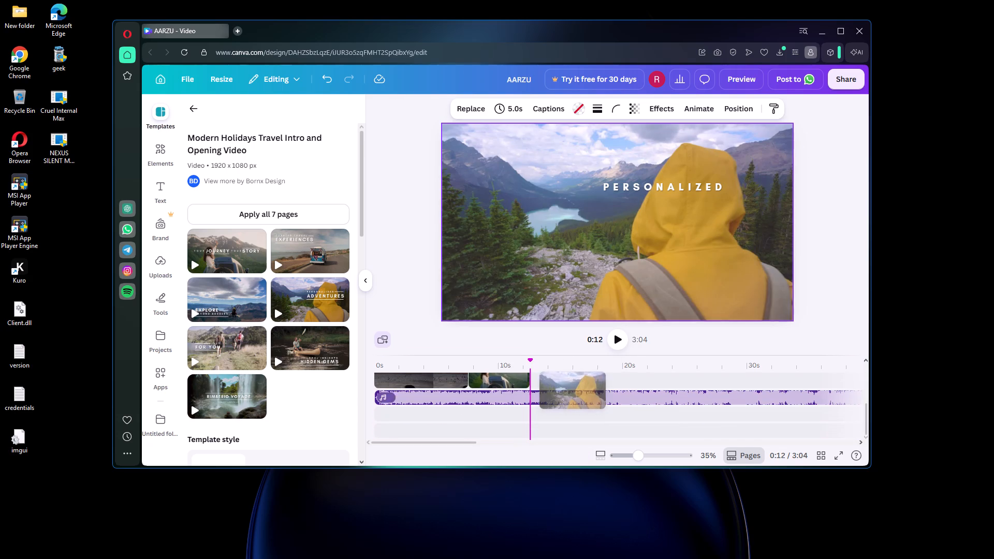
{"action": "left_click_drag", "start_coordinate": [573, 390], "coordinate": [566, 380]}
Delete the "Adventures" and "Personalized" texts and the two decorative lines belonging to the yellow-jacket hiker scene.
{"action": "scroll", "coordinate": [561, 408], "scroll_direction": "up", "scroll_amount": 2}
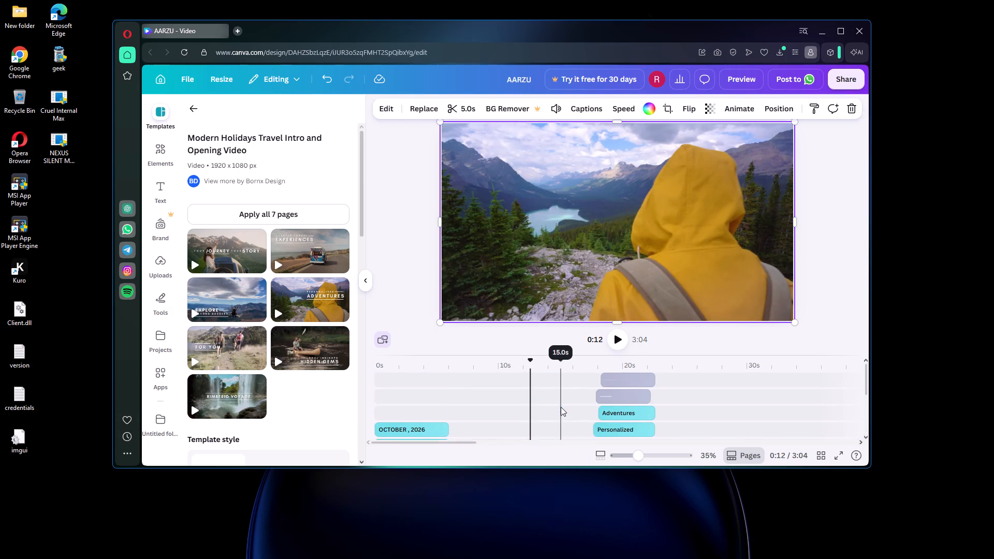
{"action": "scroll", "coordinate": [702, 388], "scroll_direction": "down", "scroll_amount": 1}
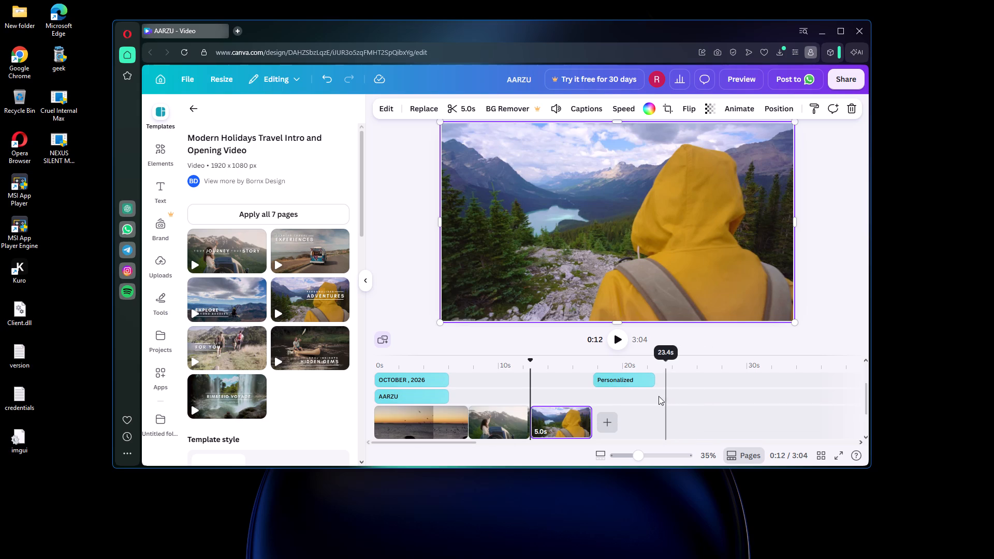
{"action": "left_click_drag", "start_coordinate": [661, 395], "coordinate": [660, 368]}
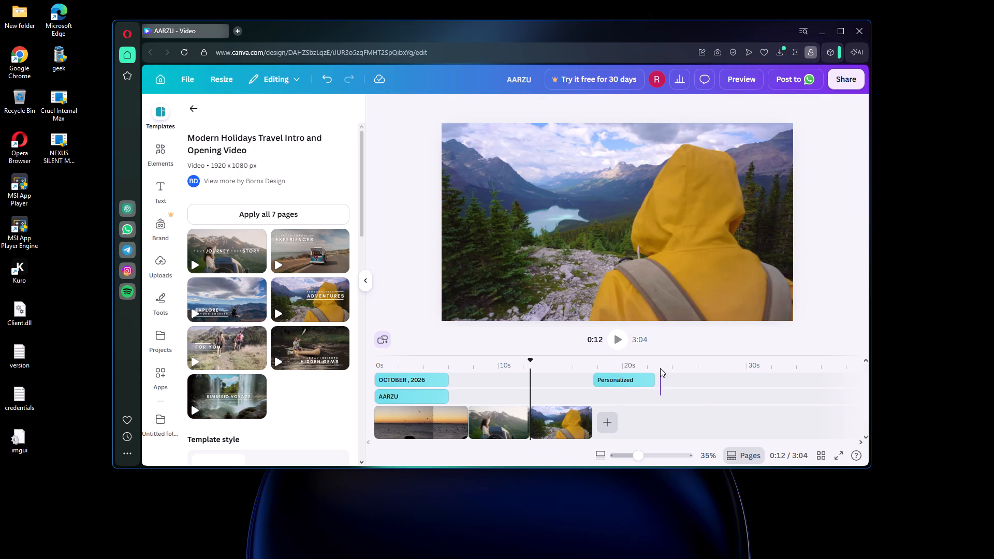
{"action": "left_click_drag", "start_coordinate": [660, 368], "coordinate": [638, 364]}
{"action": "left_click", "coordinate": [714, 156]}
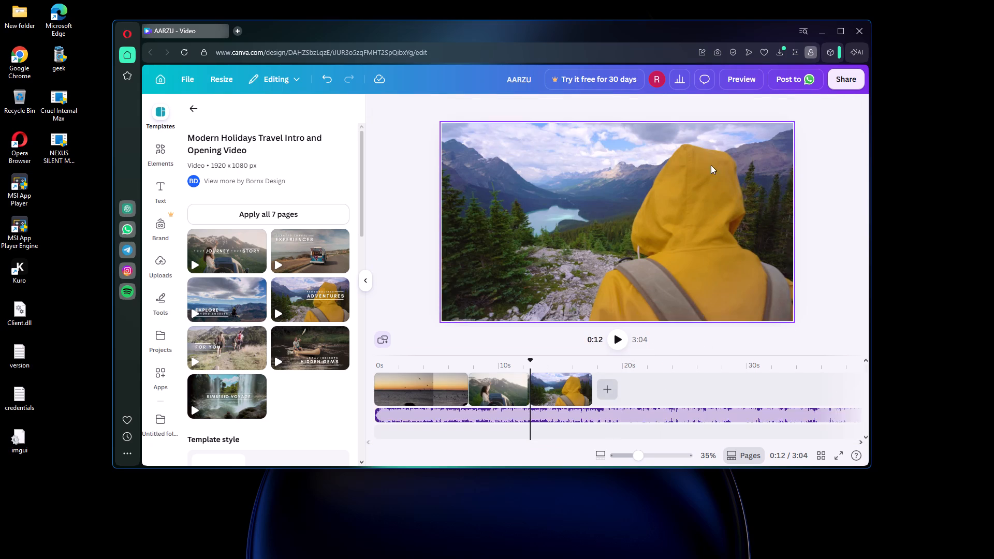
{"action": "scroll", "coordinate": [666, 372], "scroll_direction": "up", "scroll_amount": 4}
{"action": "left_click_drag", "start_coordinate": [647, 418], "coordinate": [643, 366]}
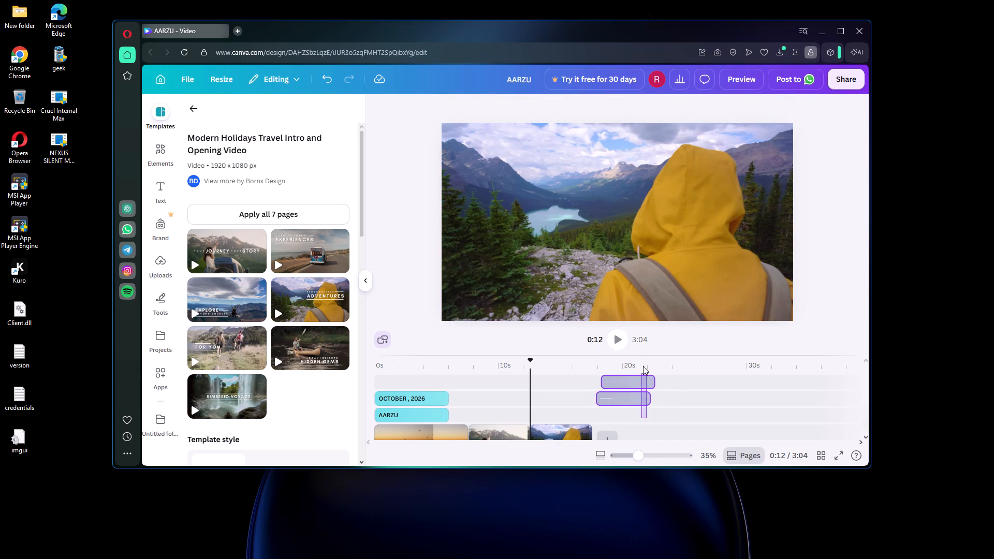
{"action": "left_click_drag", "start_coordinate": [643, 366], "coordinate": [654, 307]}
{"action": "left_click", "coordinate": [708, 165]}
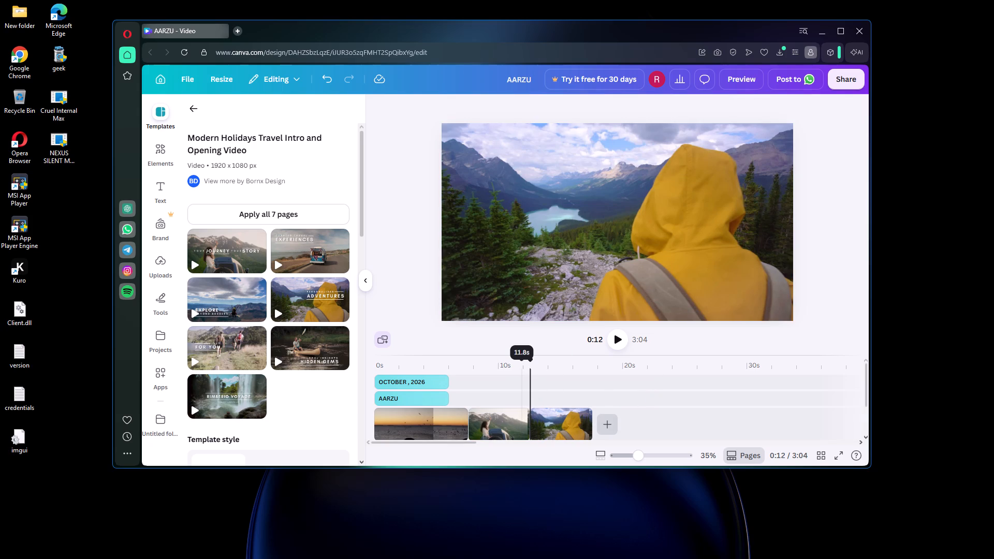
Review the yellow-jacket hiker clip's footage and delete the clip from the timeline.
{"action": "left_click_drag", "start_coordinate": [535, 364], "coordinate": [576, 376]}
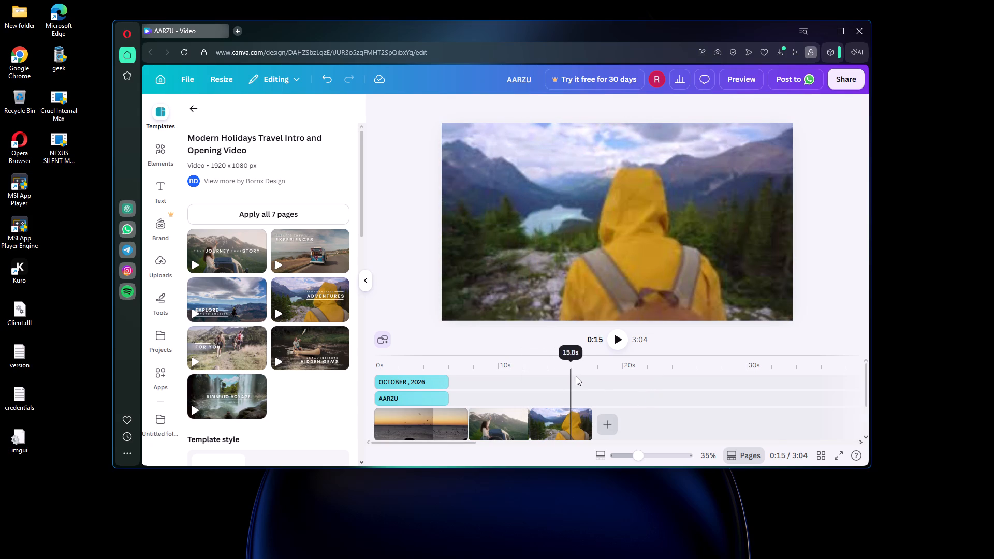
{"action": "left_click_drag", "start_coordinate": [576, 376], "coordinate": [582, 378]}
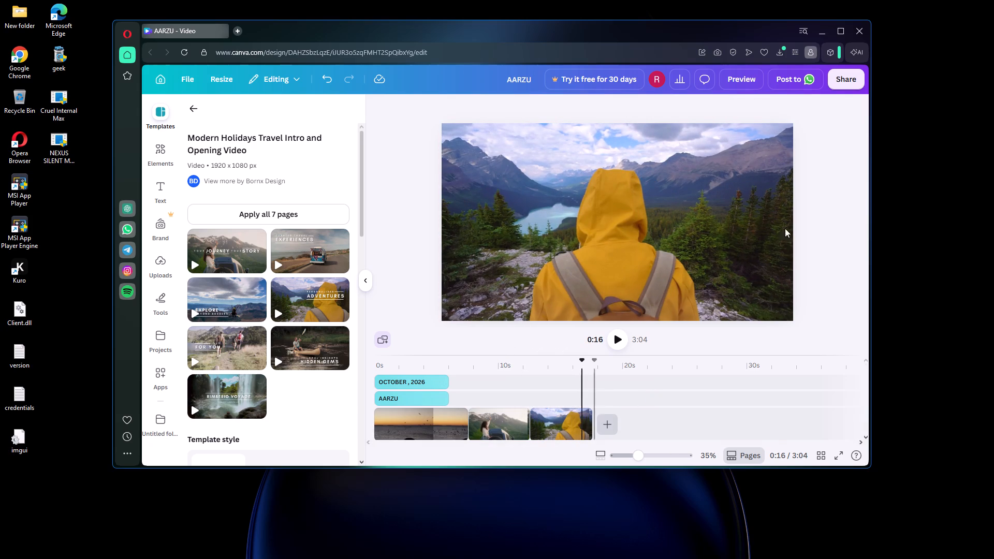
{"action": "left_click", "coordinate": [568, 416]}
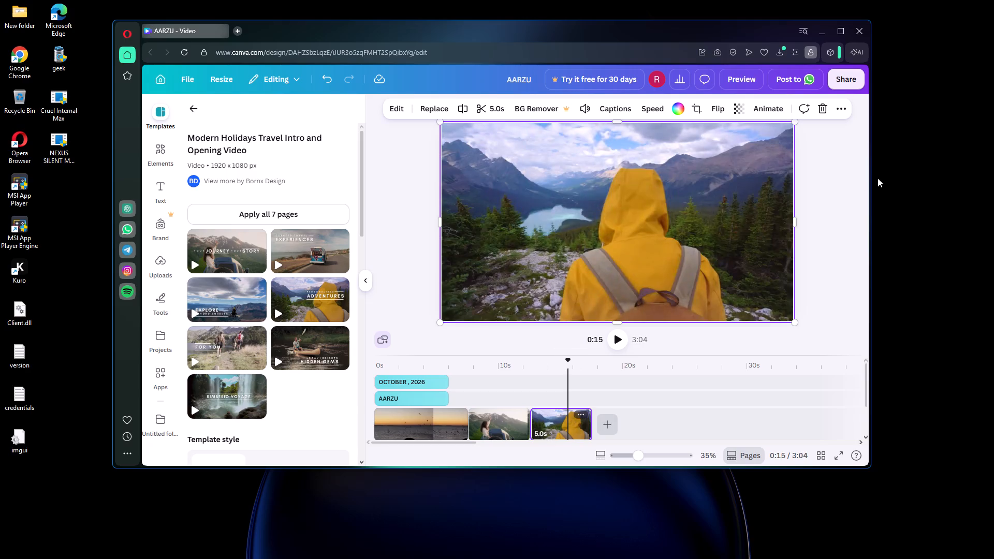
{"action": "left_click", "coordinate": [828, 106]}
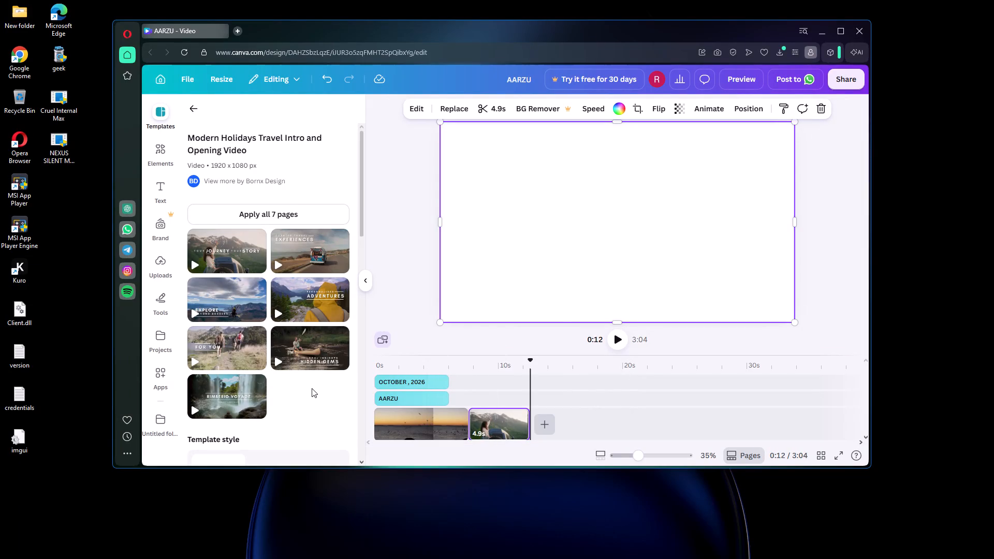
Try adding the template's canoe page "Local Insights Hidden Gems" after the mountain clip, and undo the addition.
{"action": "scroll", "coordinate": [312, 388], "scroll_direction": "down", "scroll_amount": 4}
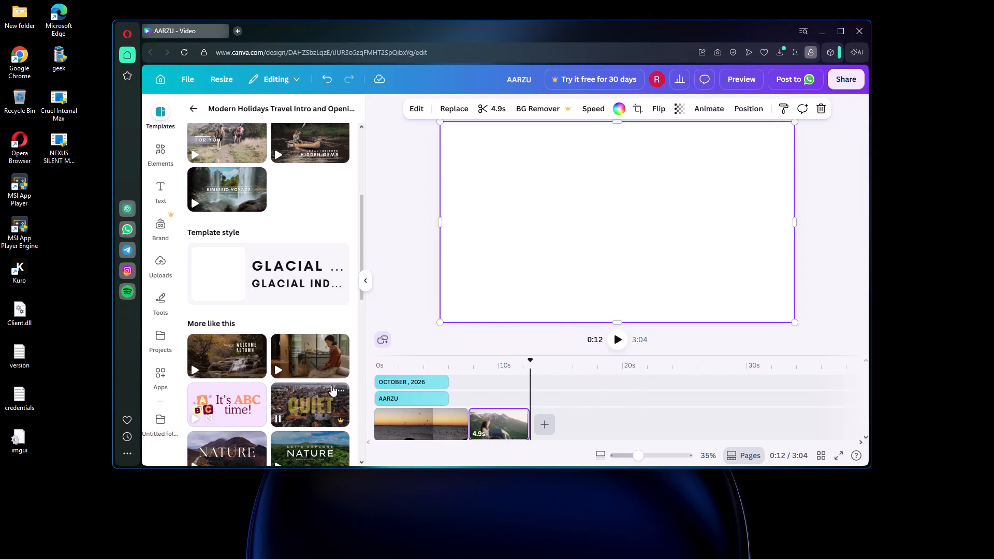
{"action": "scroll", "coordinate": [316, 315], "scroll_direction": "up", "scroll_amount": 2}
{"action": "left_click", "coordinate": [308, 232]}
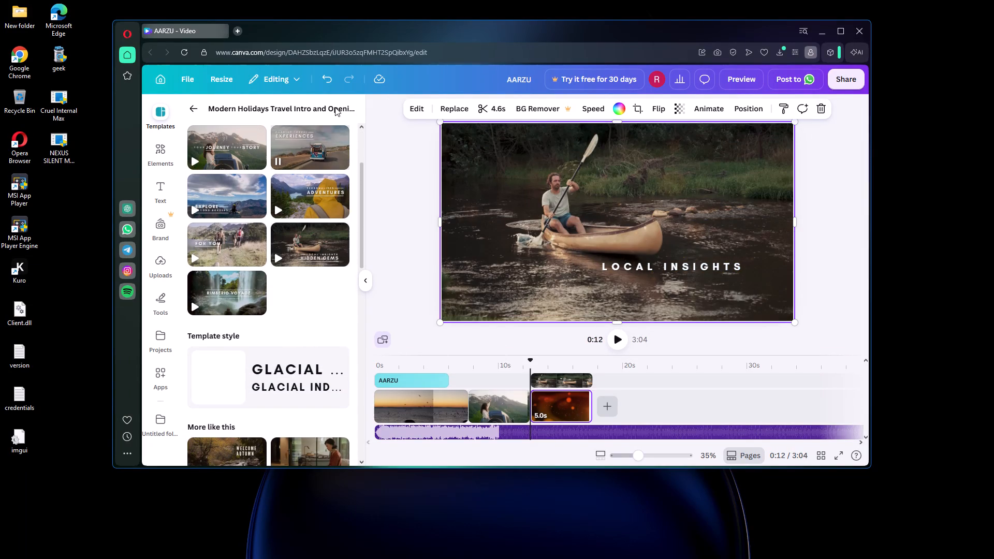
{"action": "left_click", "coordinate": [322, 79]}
Browse the similar designs suggested for the Modern Holidays Travel template for another nature scene.
{"action": "scroll", "coordinate": [257, 337], "scroll_direction": "down", "scroll_amount": 3}
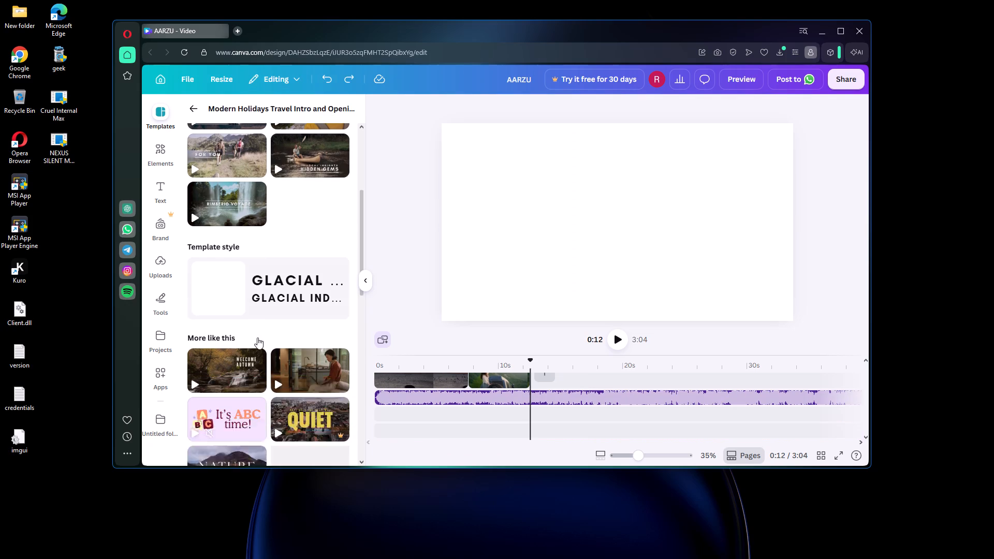
{"action": "scroll", "coordinate": [257, 337], "scroll_direction": "down", "scroll_amount": 3}
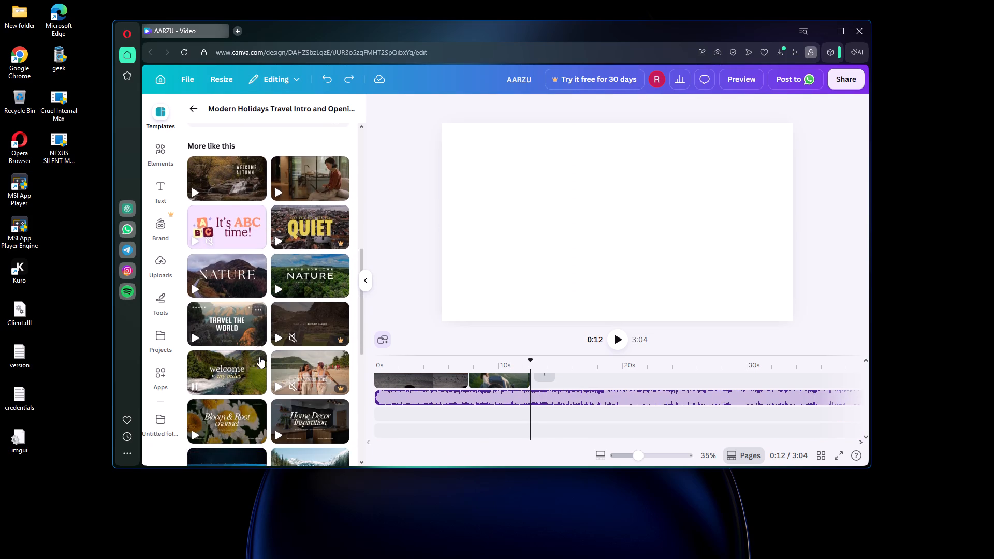
{"action": "scroll", "coordinate": [259, 357], "scroll_direction": "down", "scroll_amount": 8}
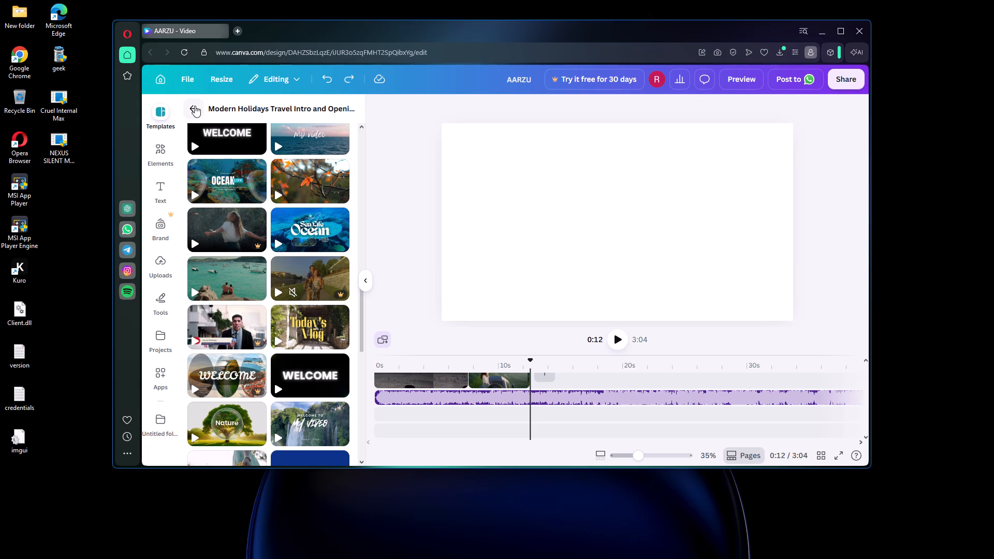
{"action": "scroll", "coordinate": [249, 332], "scroll_direction": "down", "scroll_amount": 5}
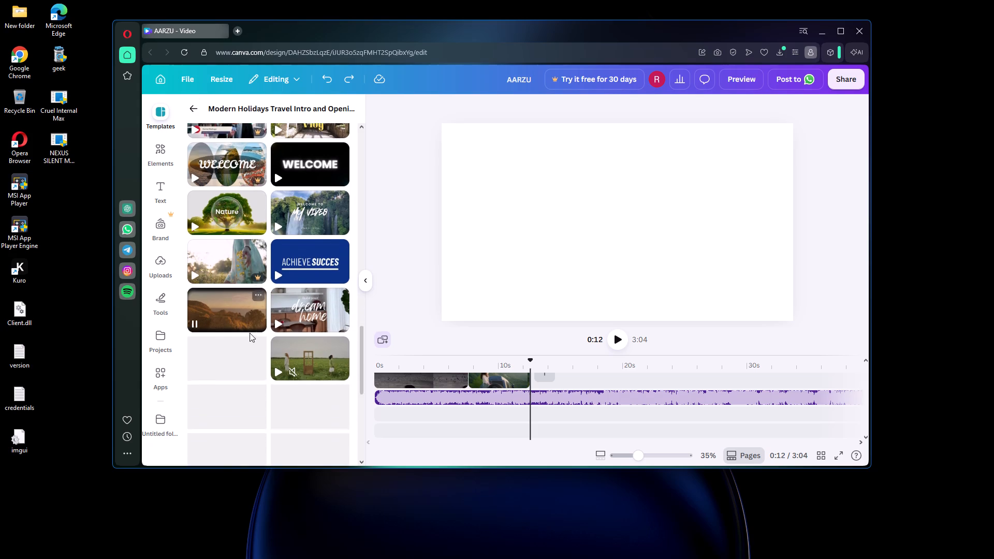
{"action": "scroll", "coordinate": [250, 333], "scroll_direction": "down", "scroll_amount": 2}
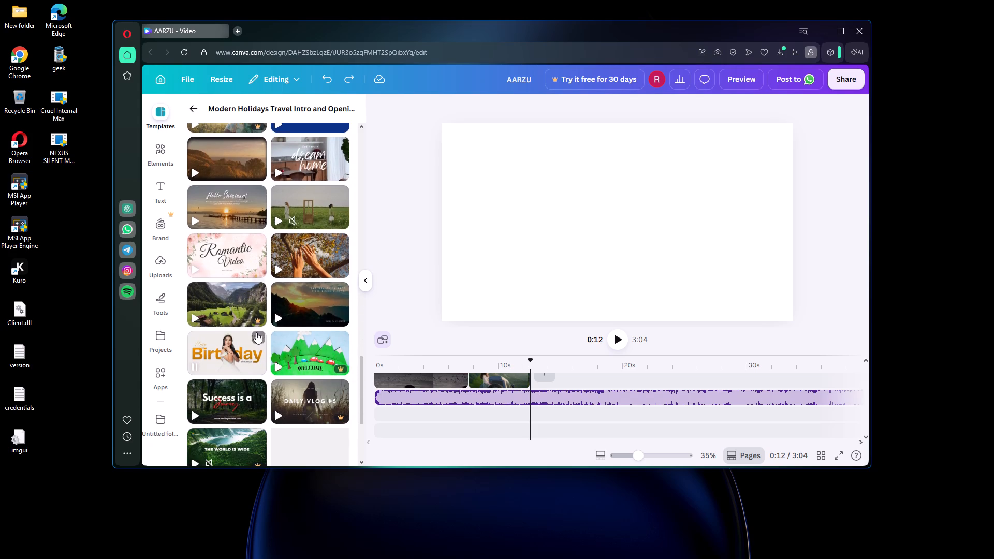
{"action": "scroll", "coordinate": [270, 331], "scroll_direction": "down", "scroll_amount": 5}
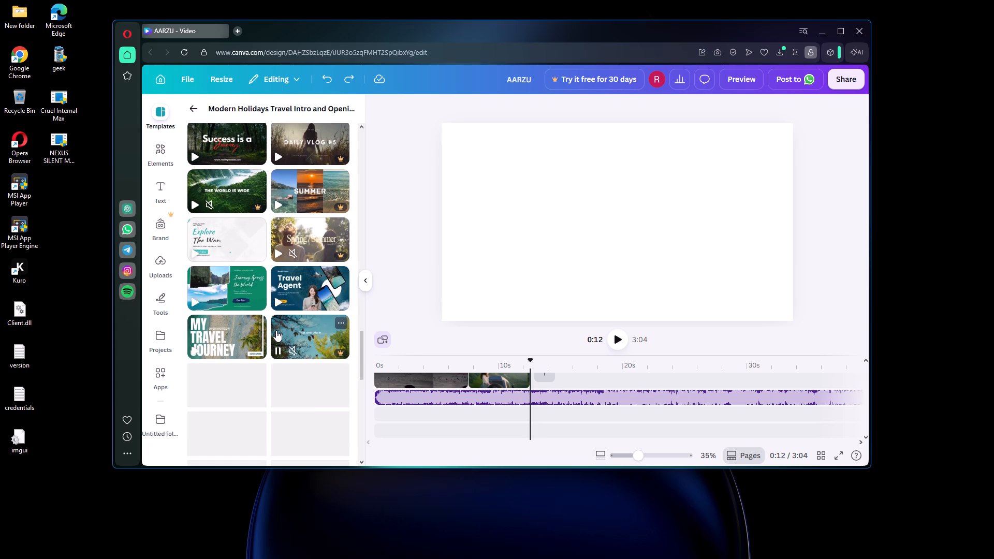
{"action": "scroll", "coordinate": [276, 330], "scroll_direction": "down", "scroll_amount": 2}
Return to the main video templates list and look through the recommended templates.
{"action": "left_click", "coordinate": [196, 103]}
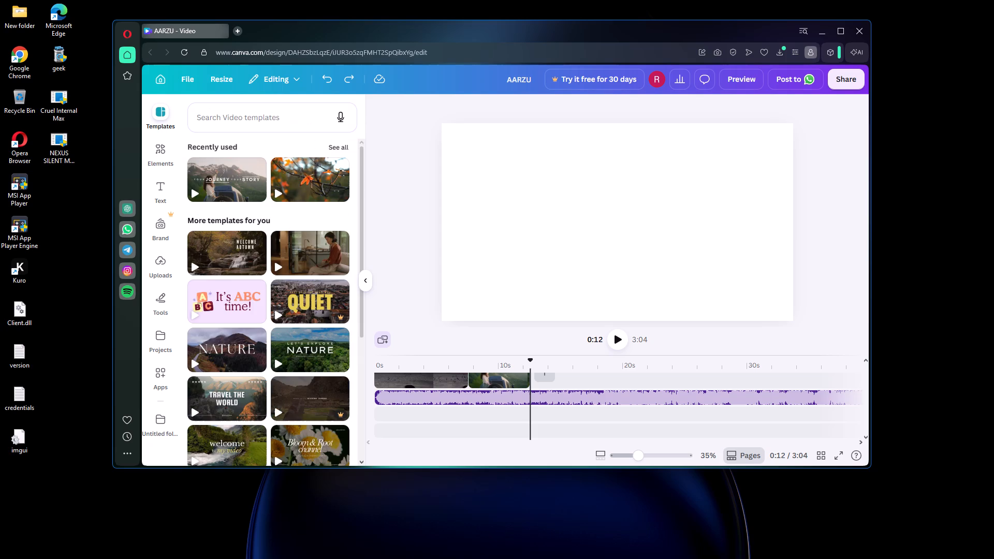
{"action": "scroll", "coordinate": [315, 269], "scroll_direction": "down", "scroll_amount": 5}
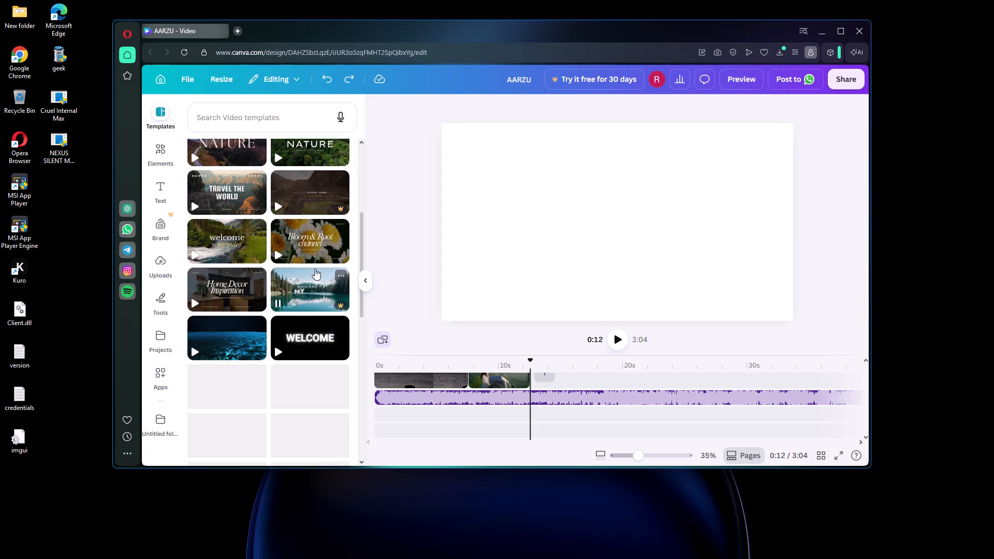
{"action": "scroll", "coordinate": [315, 269], "scroll_direction": "down", "scroll_amount": 4}
{"action": "scroll", "coordinate": [315, 269], "scroll_direction": "up", "scroll_amount": 9}
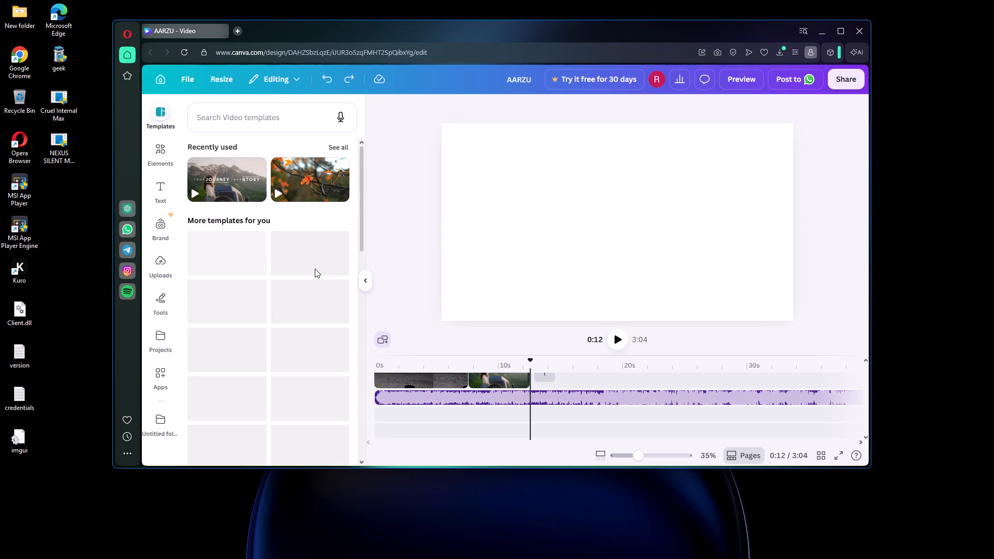
{"action": "scroll", "coordinate": [315, 269], "scroll_direction": "up", "scroll_amount": 7}
Search the video templates for "triping" and look through the results for suitable travel footage.
{"action": "left_click", "coordinate": [251, 127]}
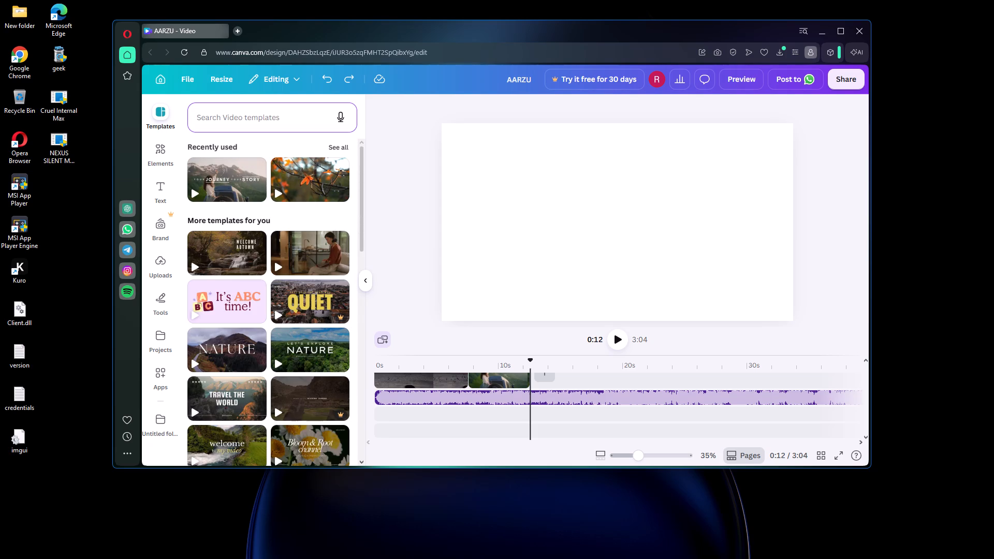
{"action": "left_click", "coordinate": [241, 120]}
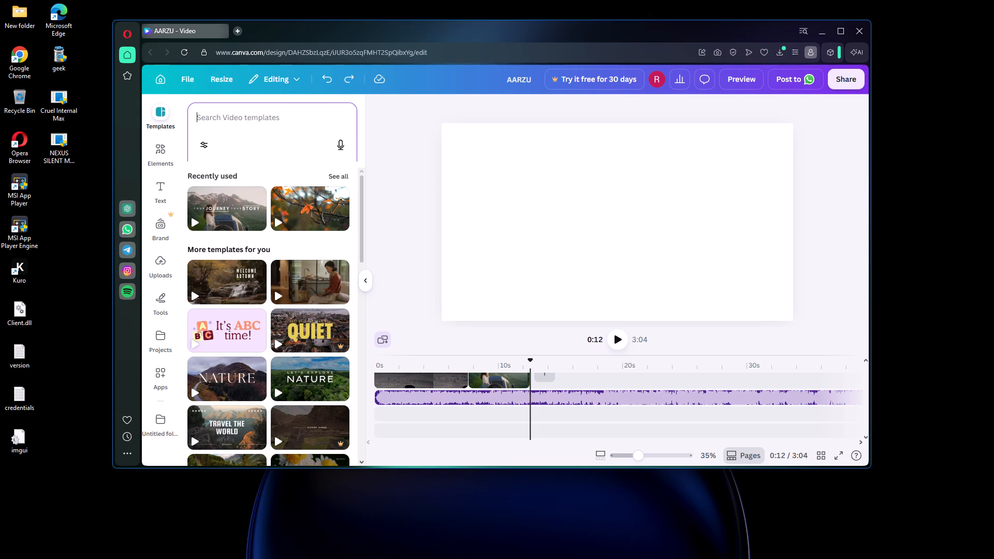
{"action": "type", "text": "triping"}
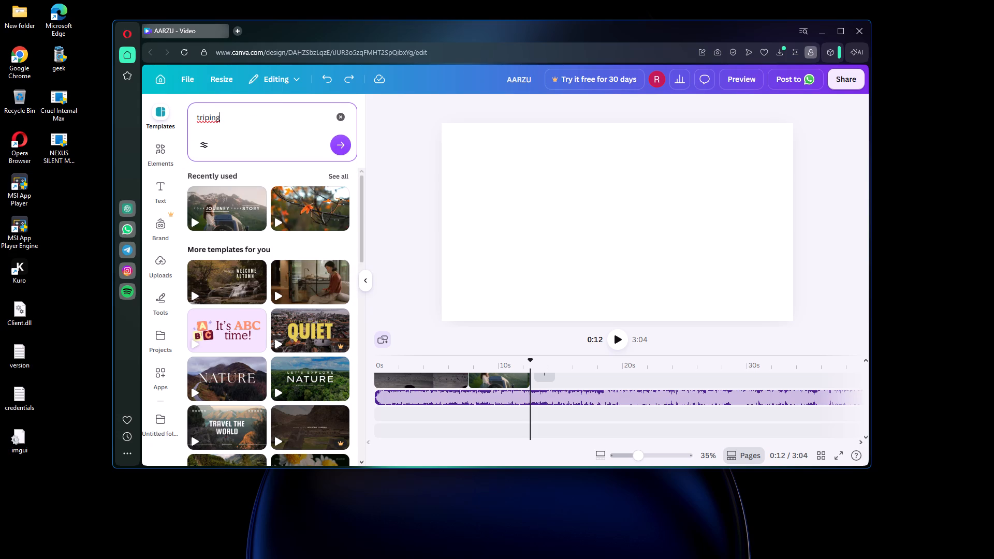
{"action": "key", "text": "Return"}
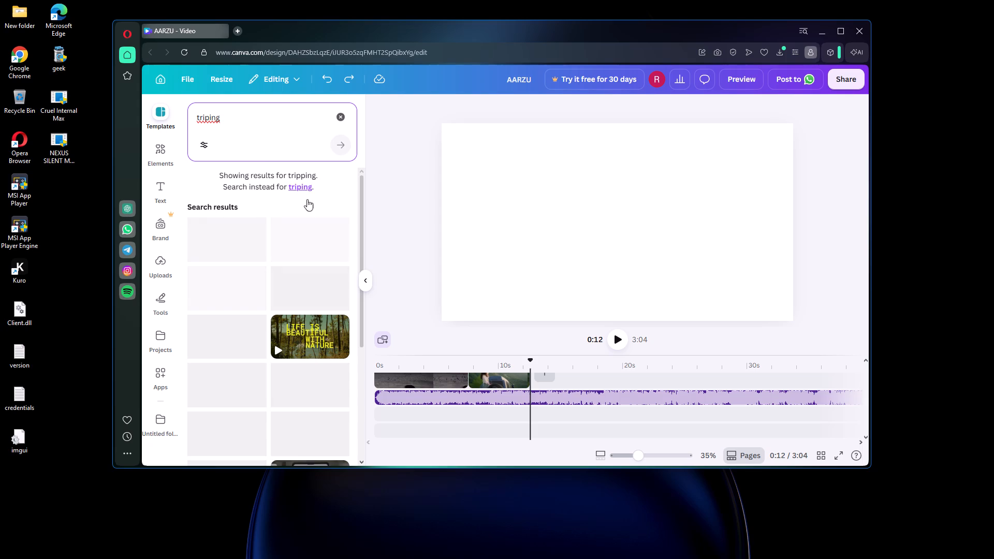
{"action": "scroll", "coordinate": [343, 305], "scroll_direction": "down", "scroll_amount": 2}
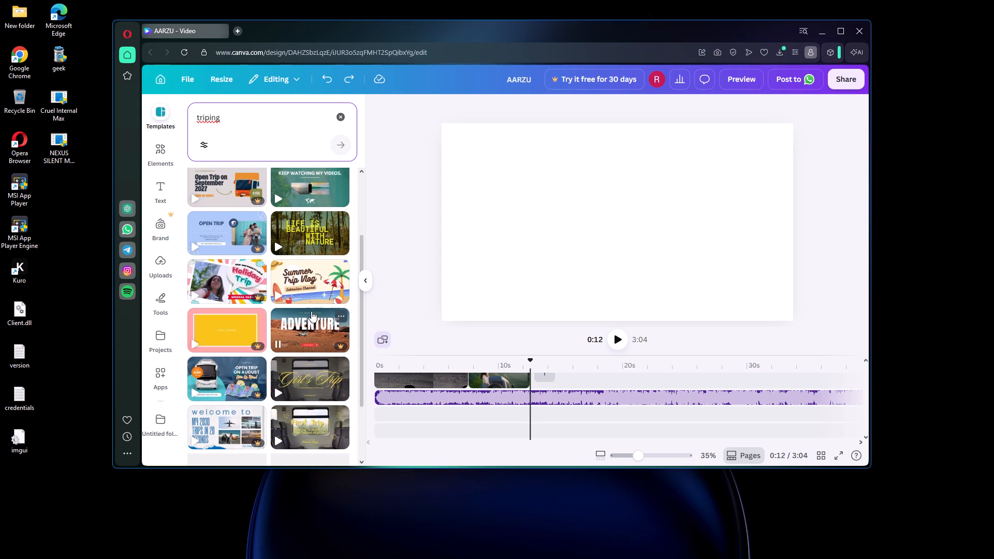
{"action": "scroll", "coordinate": [285, 302], "scroll_direction": "down", "scroll_amount": 3}
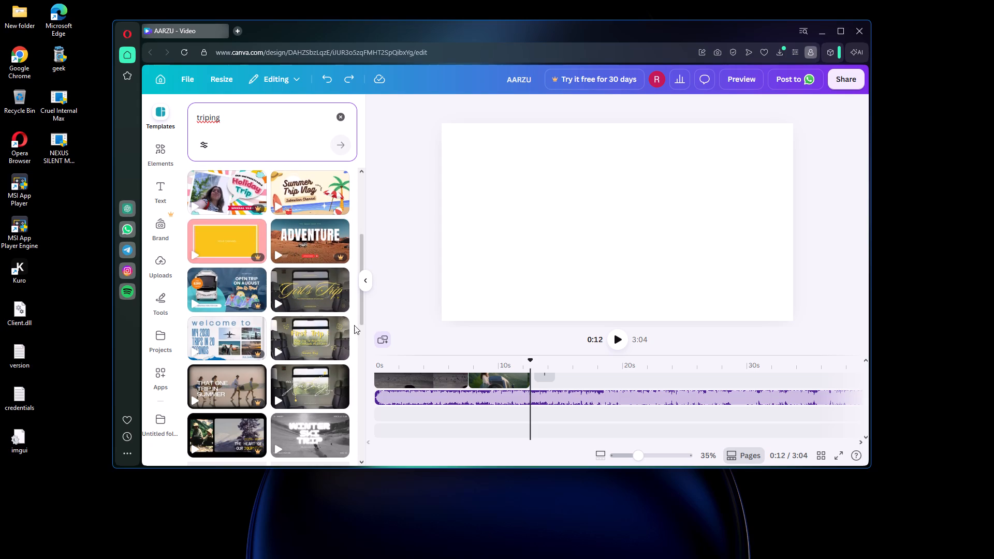
{"action": "scroll", "coordinate": [330, 329], "scroll_direction": "down", "scroll_amount": 2}
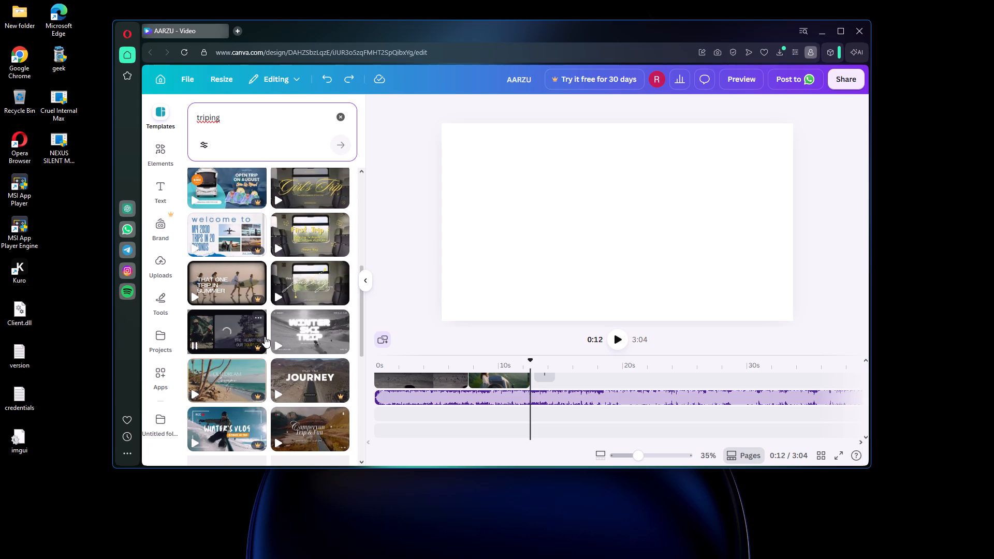
{"action": "scroll", "coordinate": [265, 336], "scroll_direction": "down", "scroll_amount": 4}
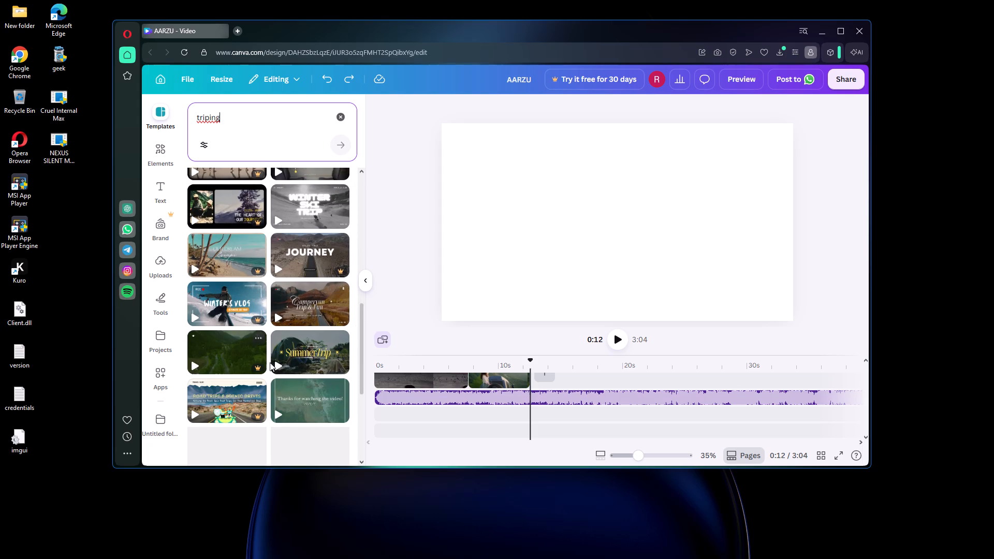
{"action": "scroll", "coordinate": [270, 362], "scroll_direction": "down", "scroll_amount": 1}
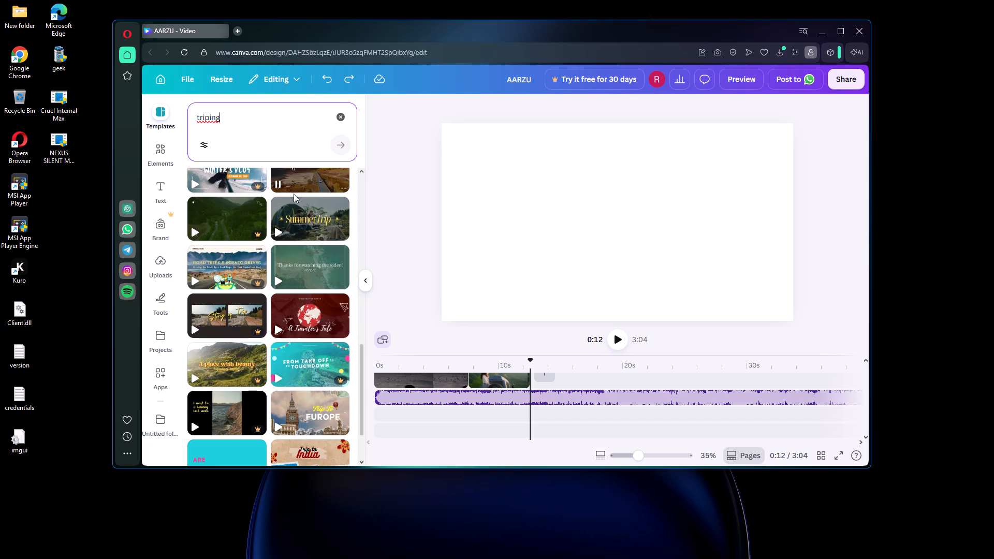
{"action": "scroll", "coordinate": [283, 275], "scroll_direction": "down", "scroll_amount": 6}
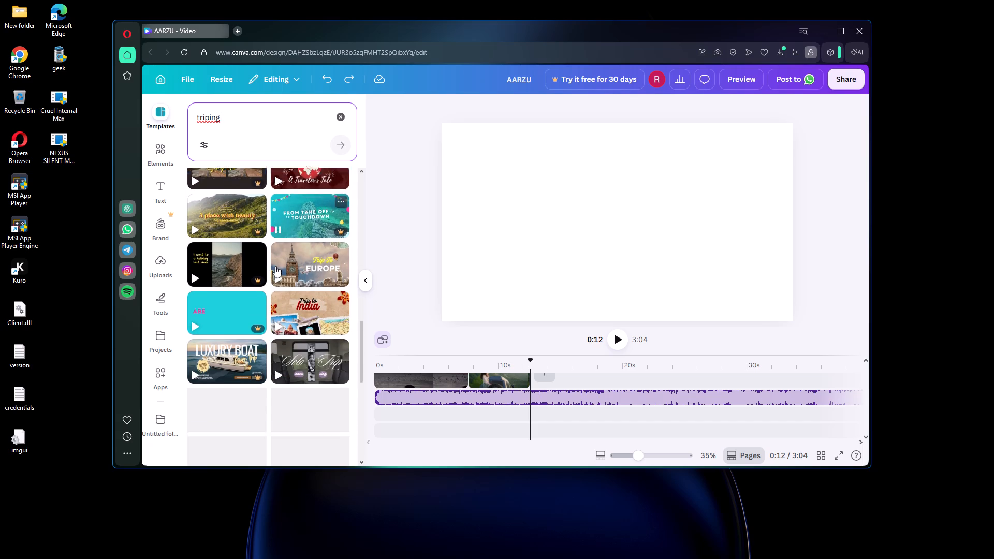
{"action": "scroll", "coordinate": [281, 237], "scroll_direction": "down", "scroll_amount": 1}
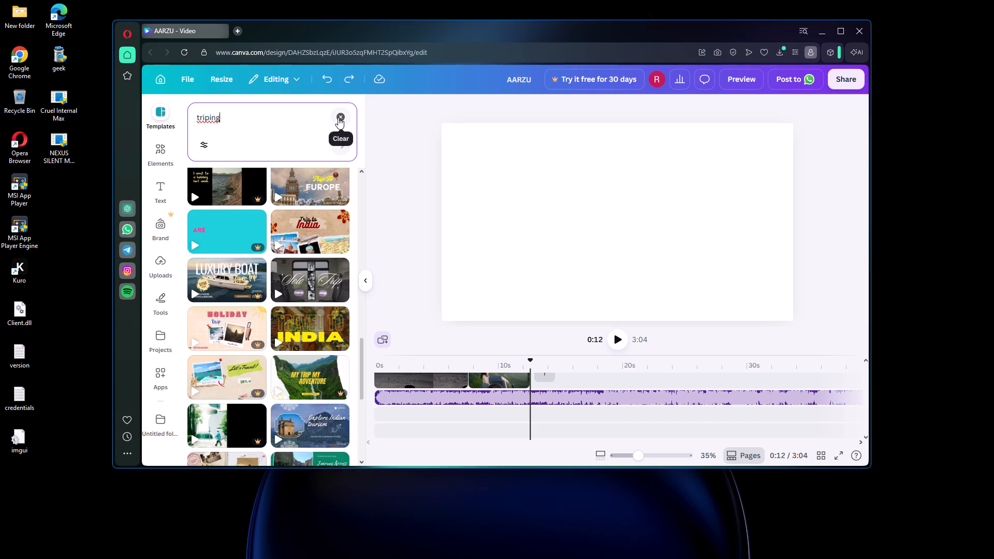
Clear the template search and browse the recommended video templates for a suitable scene.
{"action": "left_click", "coordinate": [338, 117]}
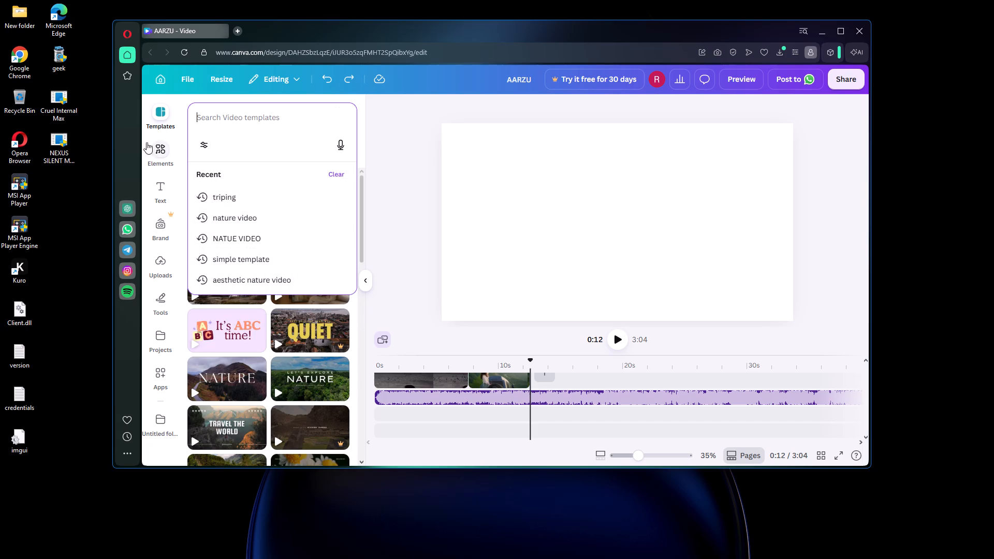
{"action": "left_click", "coordinate": [164, 121]}
{"action": "scroll", "coordinate": [301, 337], "scroll_direction": "down", "scroll_amount": 3}
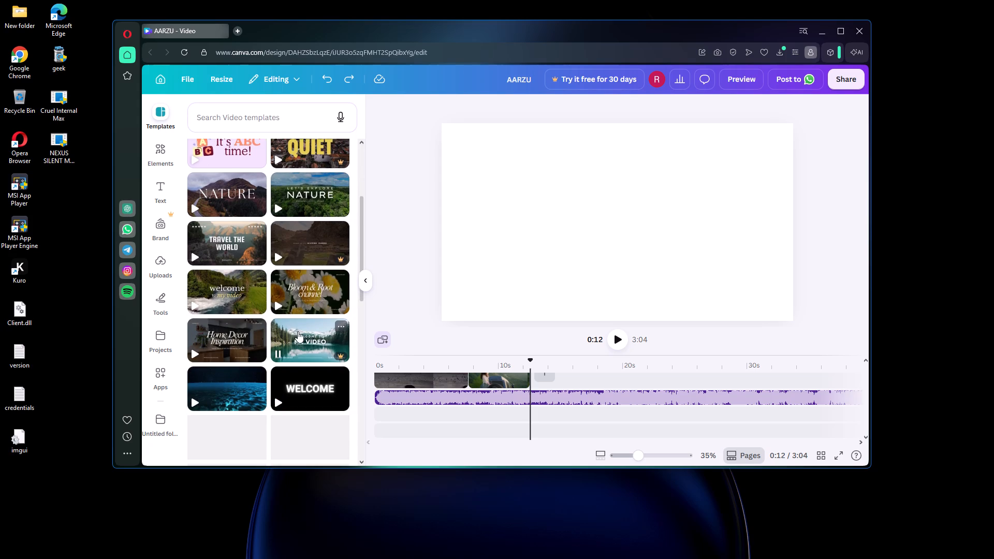
{"action": "scroll", "coordinate": [293, 331], "scroll_direction": "down", "scroll_amount": 3}
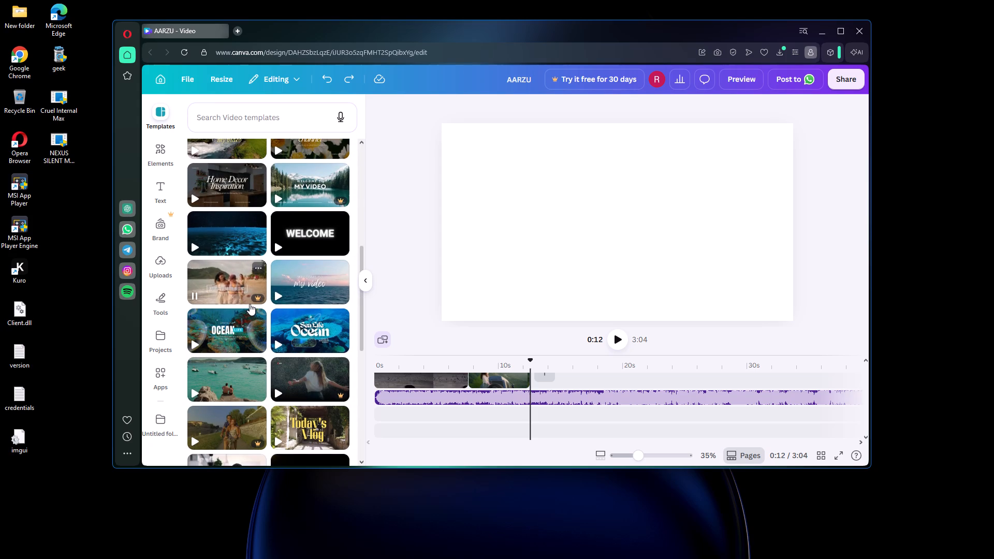
{"action": "scroll", "coordinate": [235, 317], "scroll_direction": "down", "scroll_amount": 2}
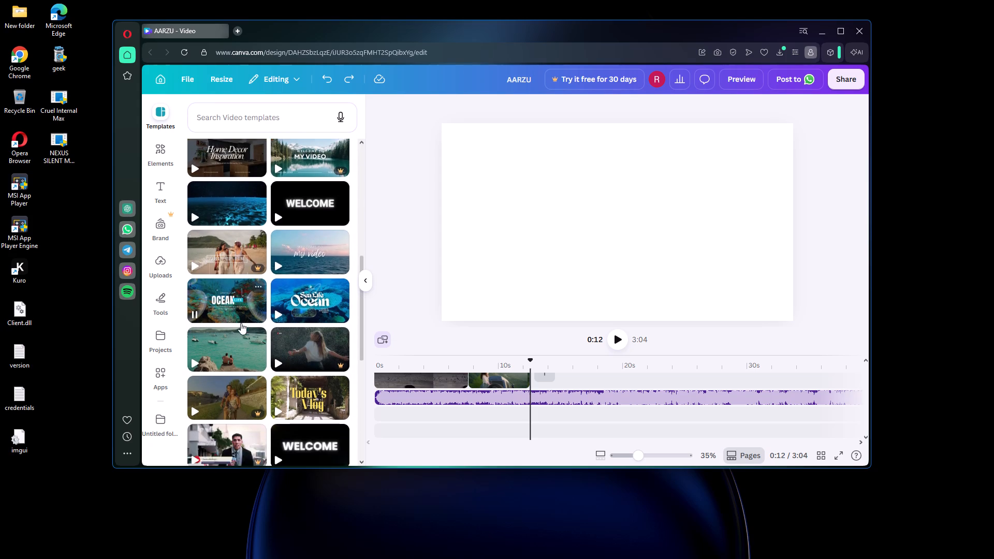
{"action": "scroll", "coordinate": [241, 323], "scroll_direction": "down", "scroll_amount": 2}
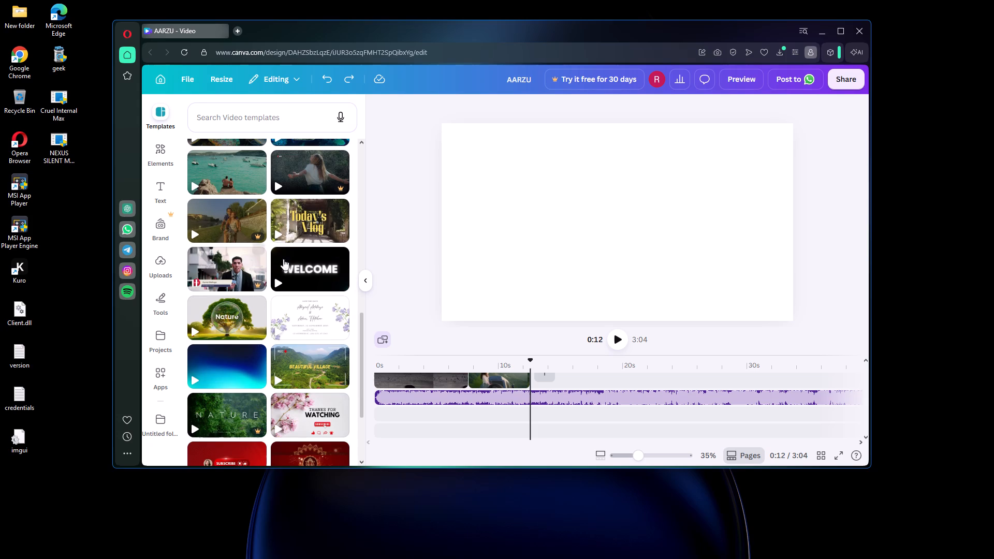
{"action": "scroll", "coordinate": [297, 348], "scroll_direction": "down", "scroll_amount": 2}
{"action": "scroll", "coordinate": [260, 372], "scroll_direction": "down", "scroll_amount": 4}
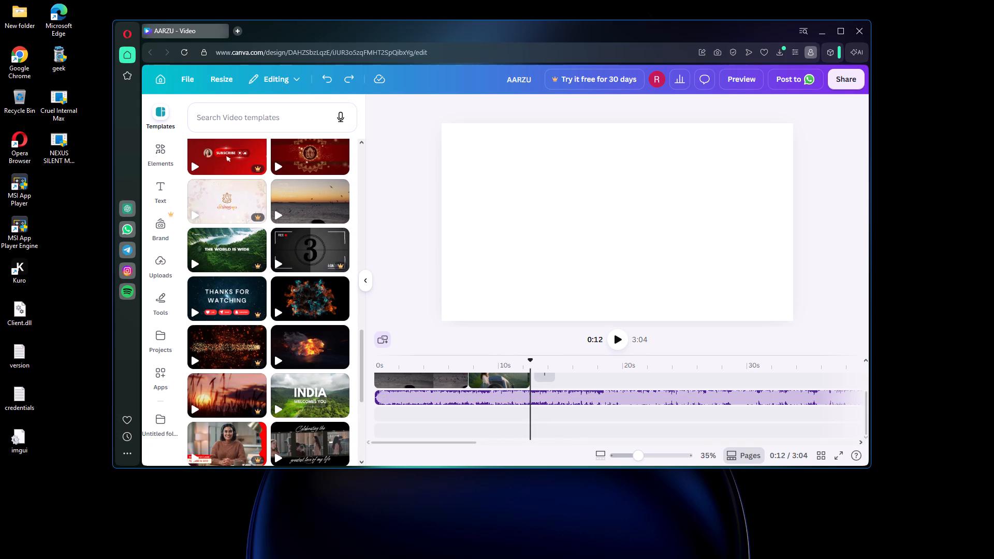
Review the titled sunset opening and delete the mountain clip with the woman on the car from the timeline.
{"action": "left_click_drag", "start_coordinate": [534, 363], "coordinate": [410, 386]}
{"action": "scroll", "coordinate": [494, 426], "scroll_direction": "up", "scroll_amount": 3}
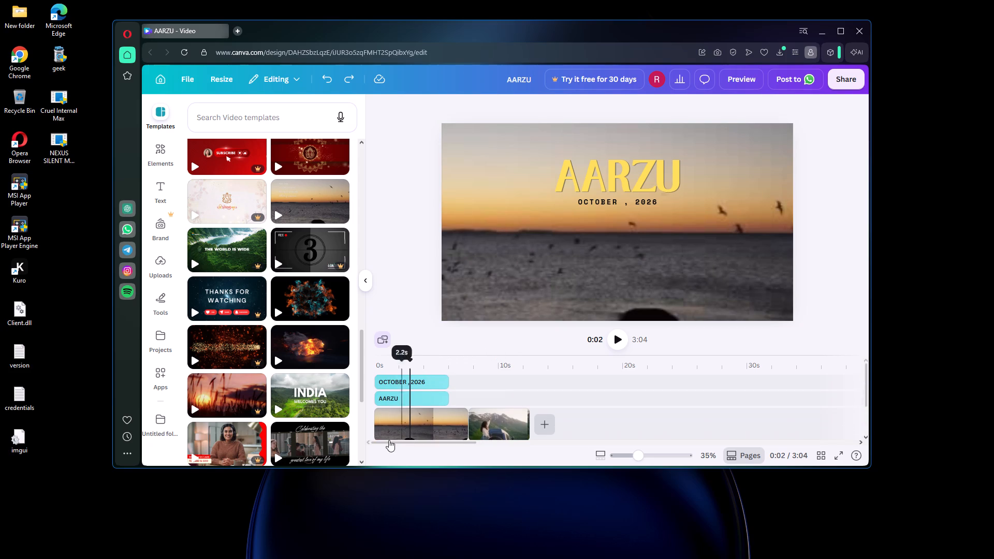
{"action": "left_click_drag", "start_coordinate": [409, 358], "coordinate": [397, 362]}
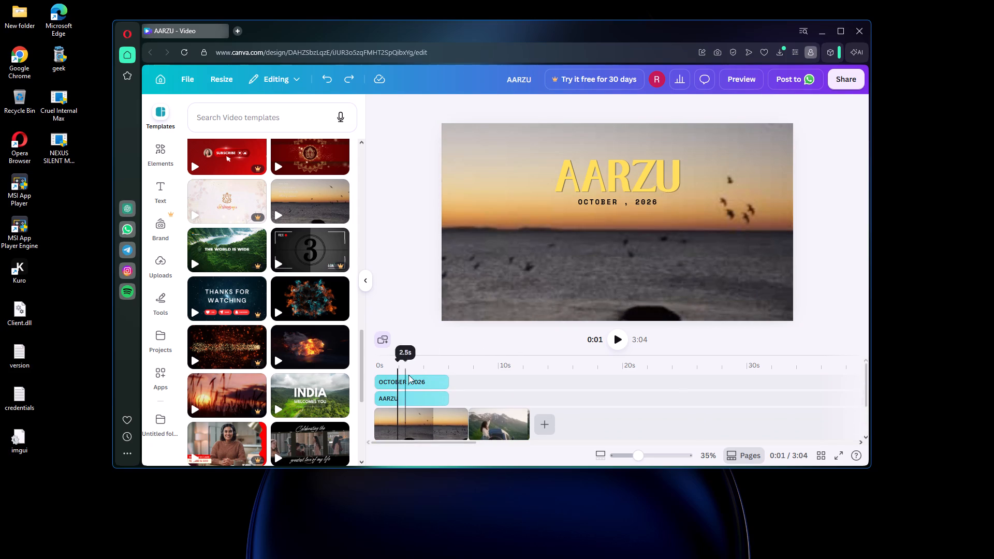
{"action": "left_click", "coordinate": [486, 428]}
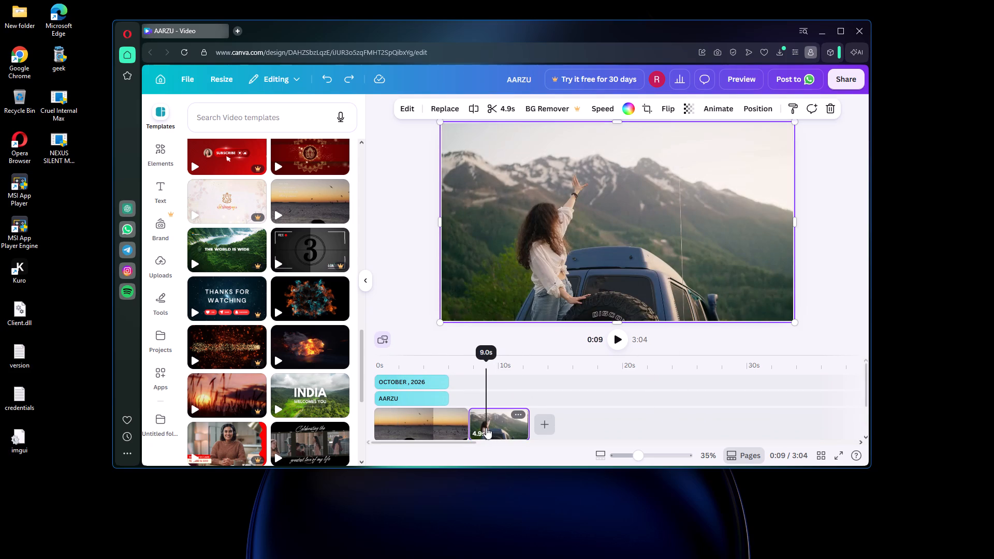
{"action": "left_click", "coordinate": [835, 105]}
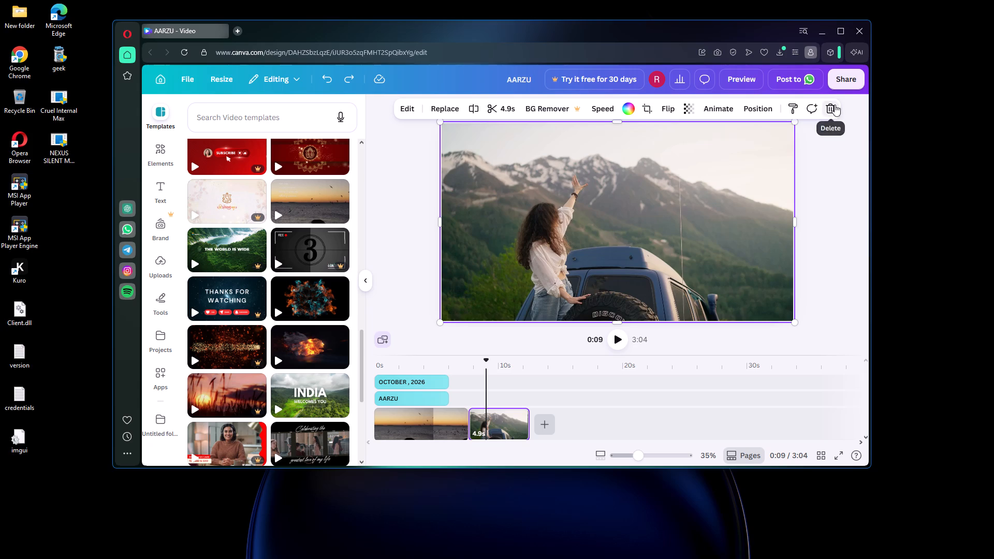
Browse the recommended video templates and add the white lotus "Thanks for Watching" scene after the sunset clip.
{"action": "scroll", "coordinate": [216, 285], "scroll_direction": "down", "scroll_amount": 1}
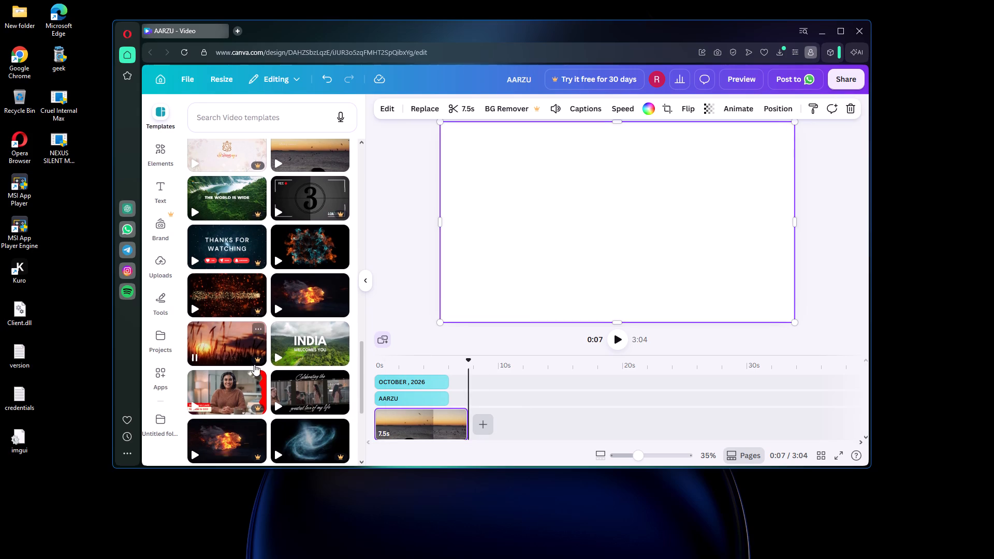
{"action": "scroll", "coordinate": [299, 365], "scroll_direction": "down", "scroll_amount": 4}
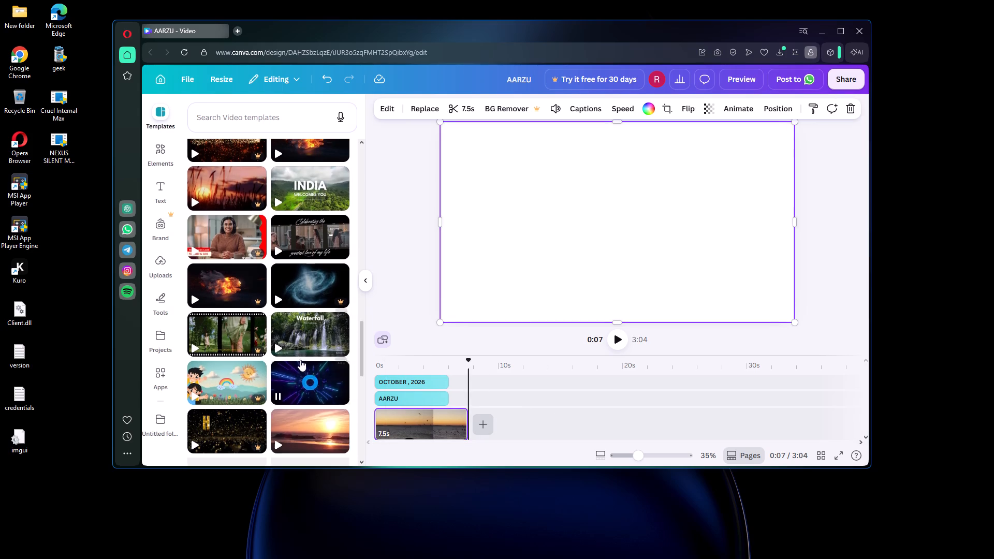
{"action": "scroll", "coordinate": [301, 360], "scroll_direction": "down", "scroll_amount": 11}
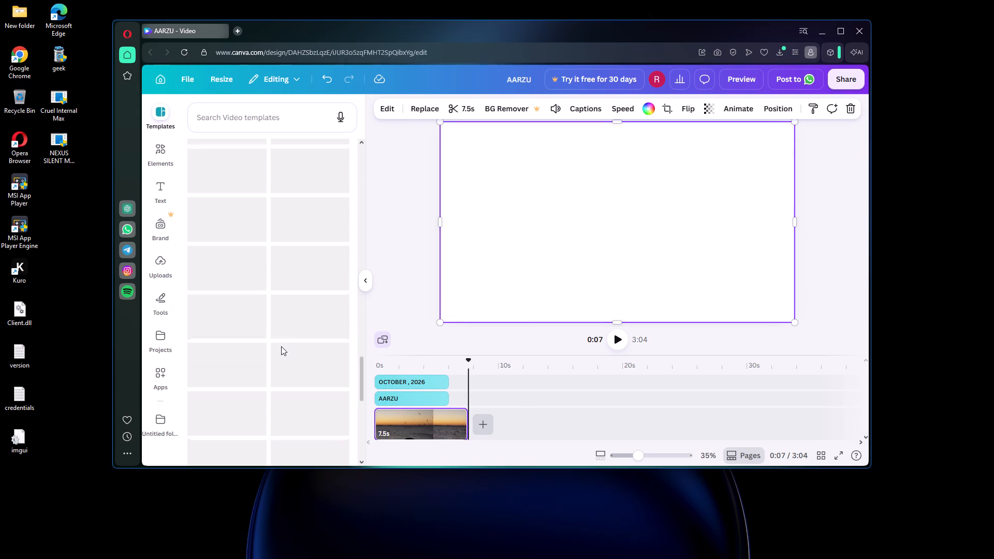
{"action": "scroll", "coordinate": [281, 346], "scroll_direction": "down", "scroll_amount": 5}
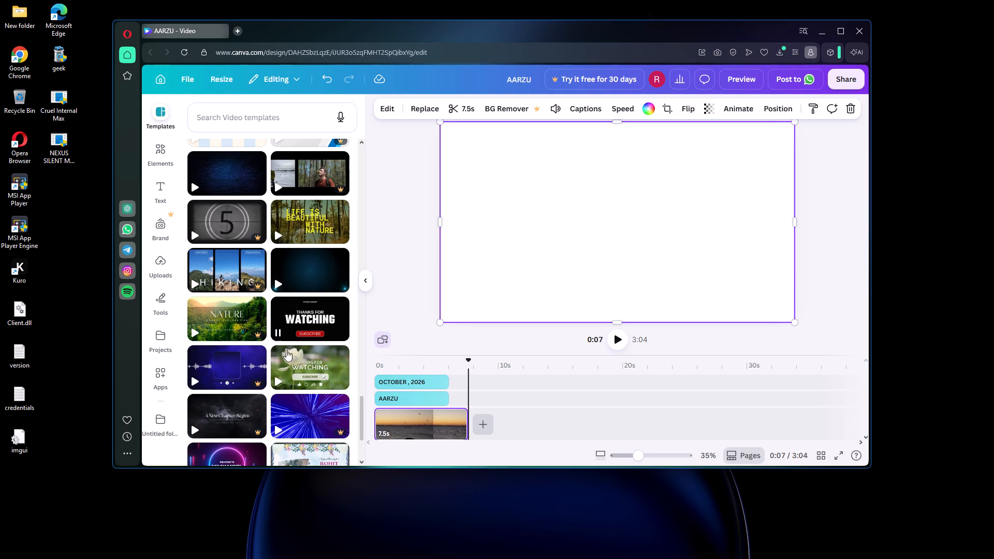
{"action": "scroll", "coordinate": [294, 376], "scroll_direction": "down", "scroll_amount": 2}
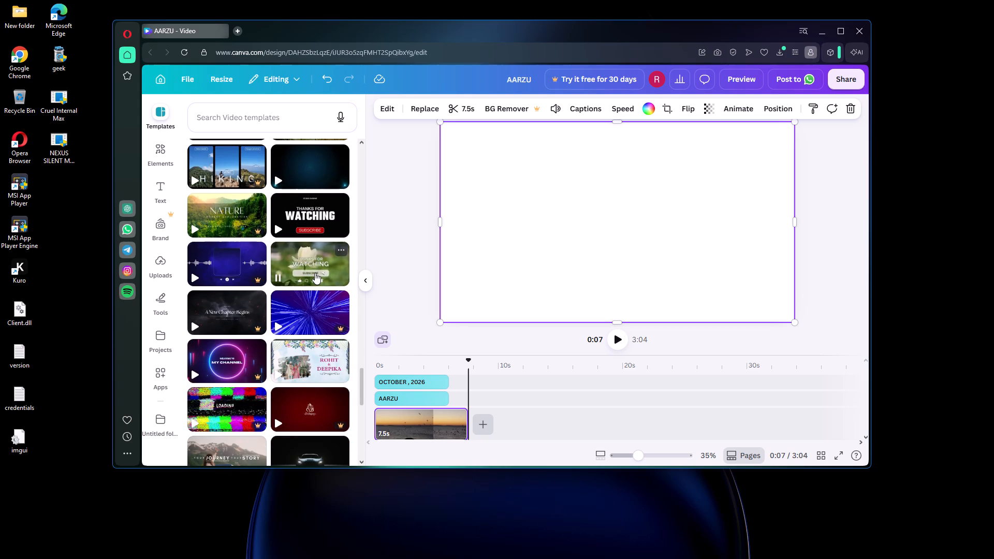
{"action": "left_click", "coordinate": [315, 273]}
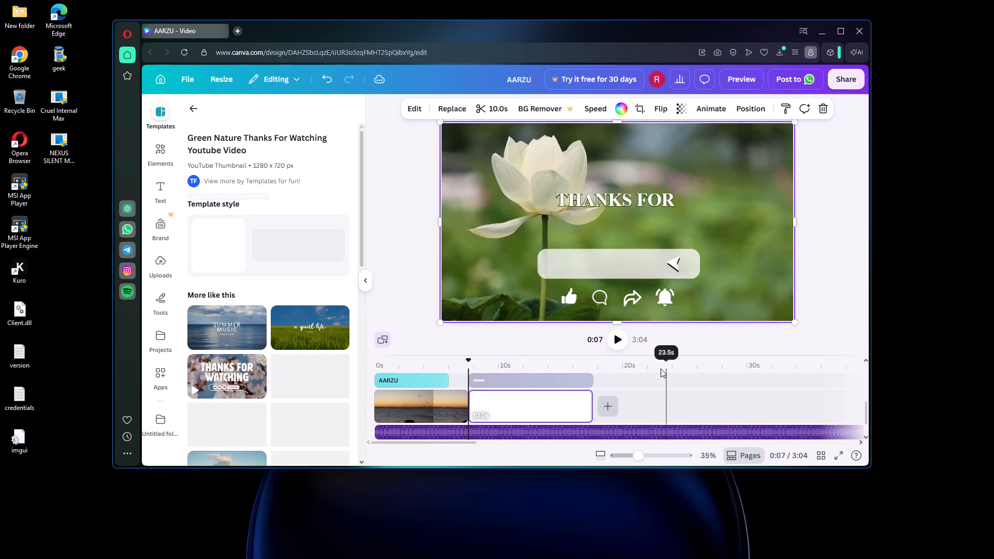
Scrub through the lotus scene and examine its text and graphic layers in the timeline.
{"action": "left_click_drag", "start_coordinate": [470, 377], "coordinate": [478, 376]}
{"action": "left_click_drag", "start_coordinate": [470, 362], "coordinate": [492, 366]}
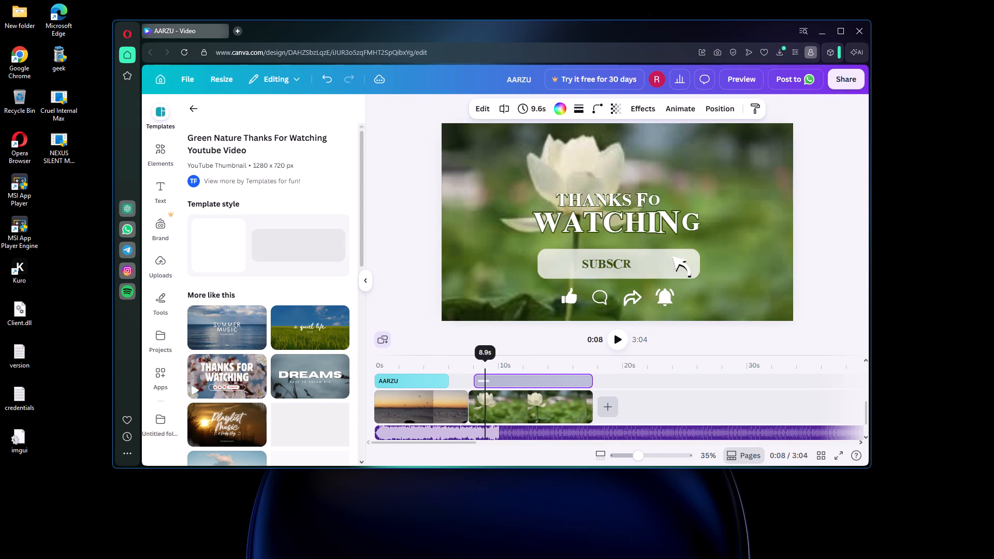
{"action": "left_click_drag", "start_coordinate": [492, 366], "coordinate": [522, 369]}
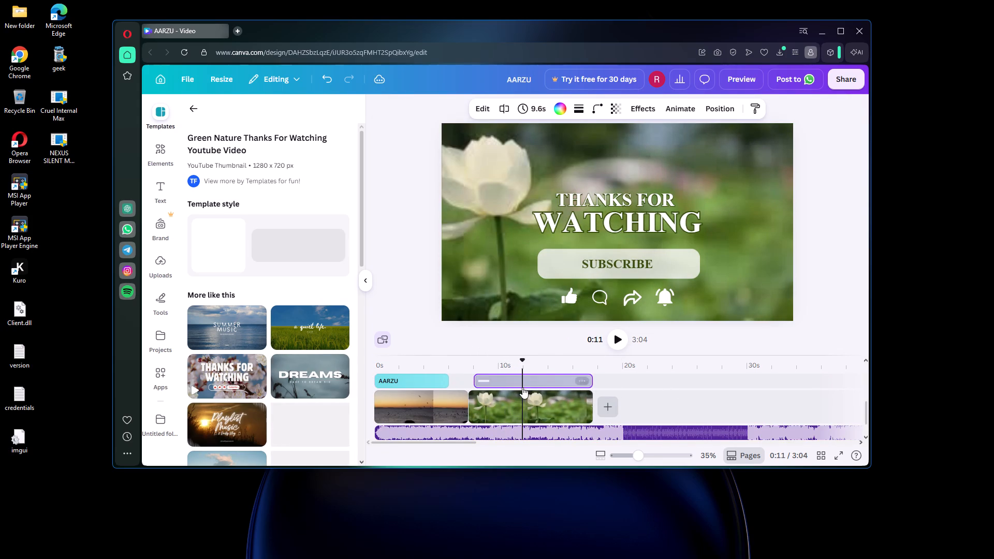
{"action": "scroll", "coordinate": [537, 396], "scroll_direction": "up", "scroll_amount": 4}
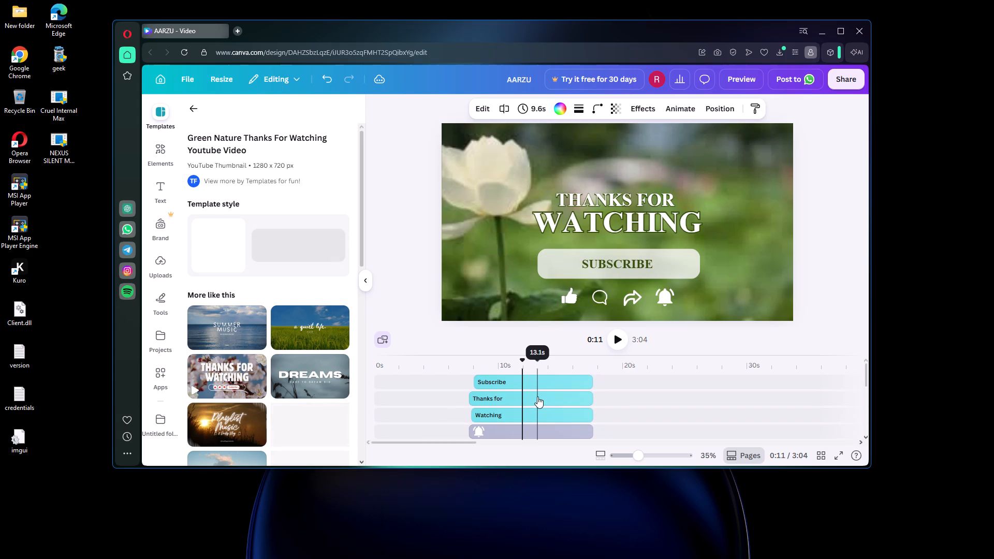
{"action": "scroll", "coordinate": [537, 396], "scroll_direction": "down", "scroll_amount": 6}
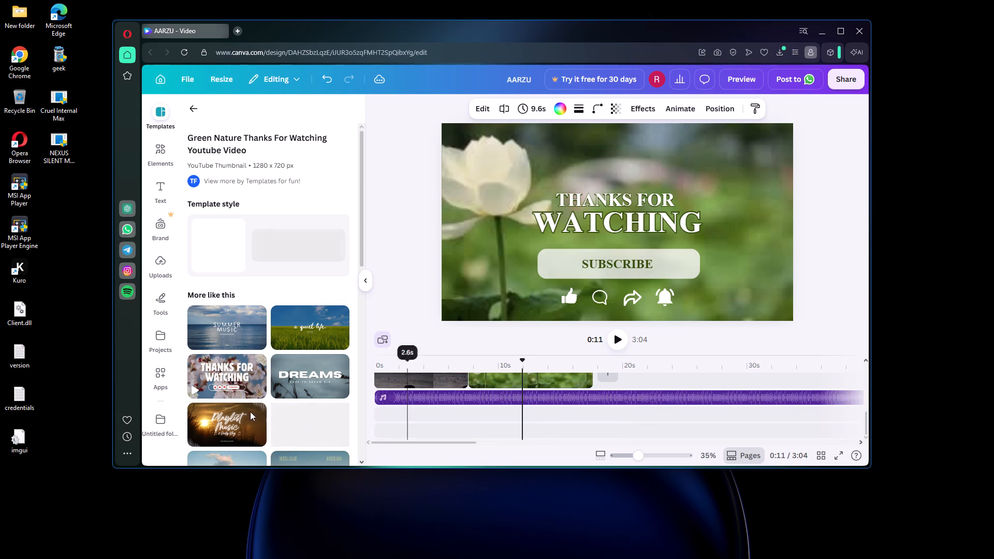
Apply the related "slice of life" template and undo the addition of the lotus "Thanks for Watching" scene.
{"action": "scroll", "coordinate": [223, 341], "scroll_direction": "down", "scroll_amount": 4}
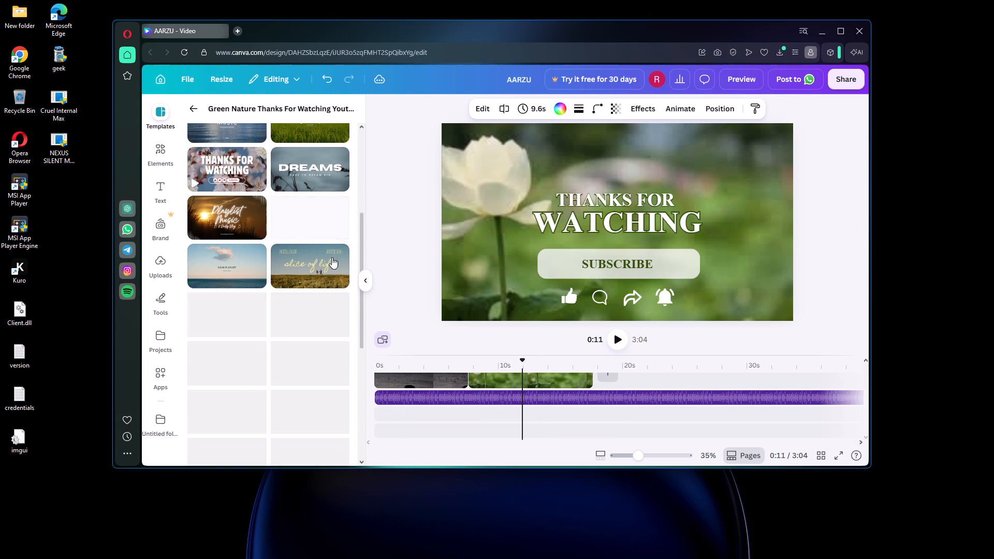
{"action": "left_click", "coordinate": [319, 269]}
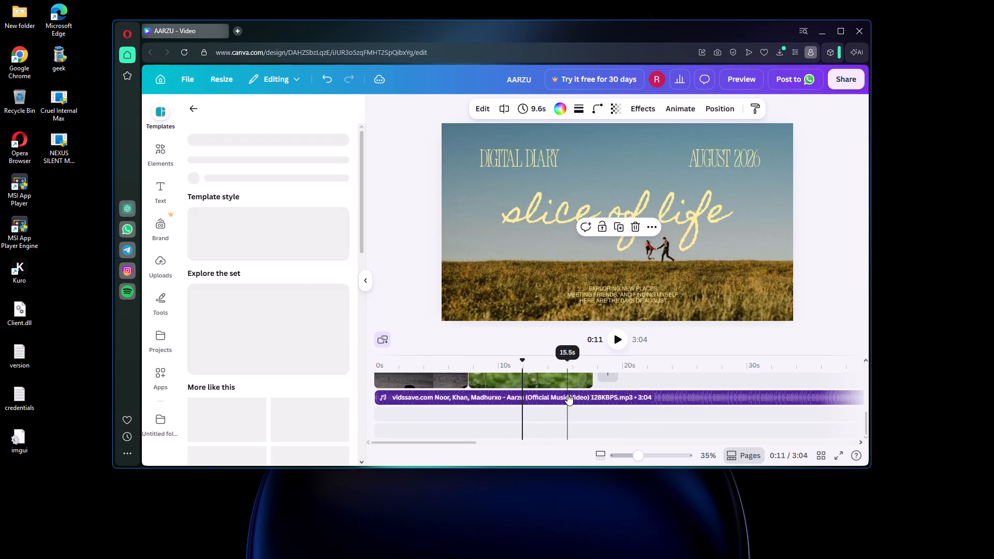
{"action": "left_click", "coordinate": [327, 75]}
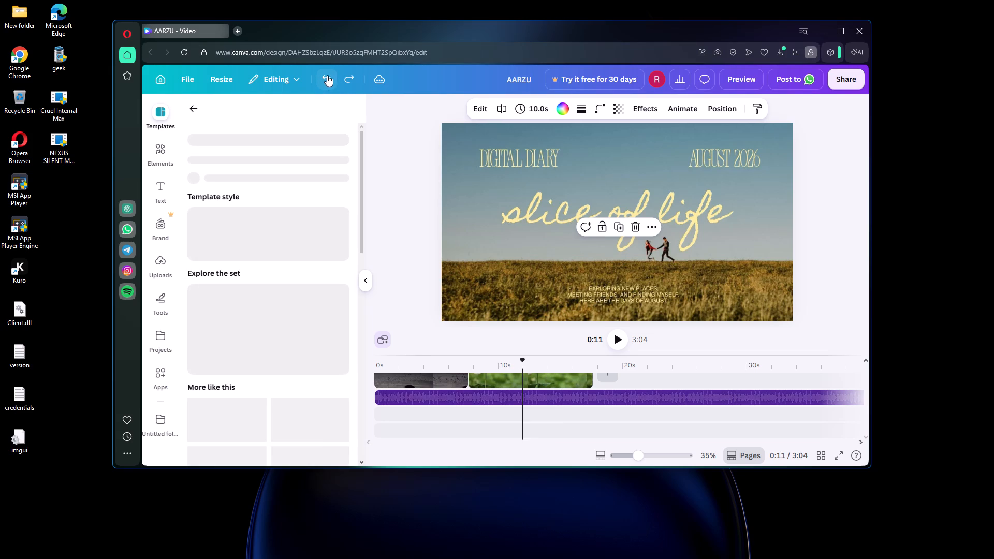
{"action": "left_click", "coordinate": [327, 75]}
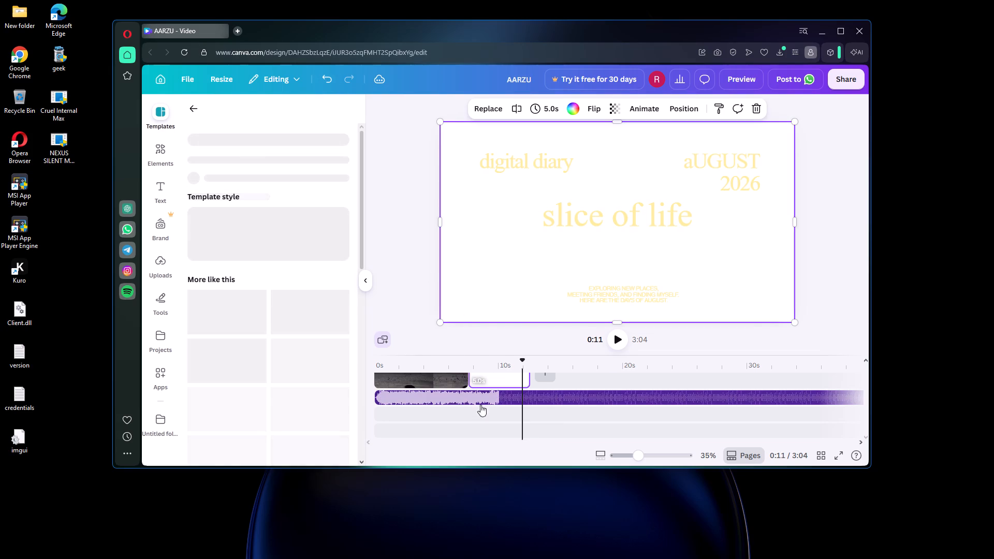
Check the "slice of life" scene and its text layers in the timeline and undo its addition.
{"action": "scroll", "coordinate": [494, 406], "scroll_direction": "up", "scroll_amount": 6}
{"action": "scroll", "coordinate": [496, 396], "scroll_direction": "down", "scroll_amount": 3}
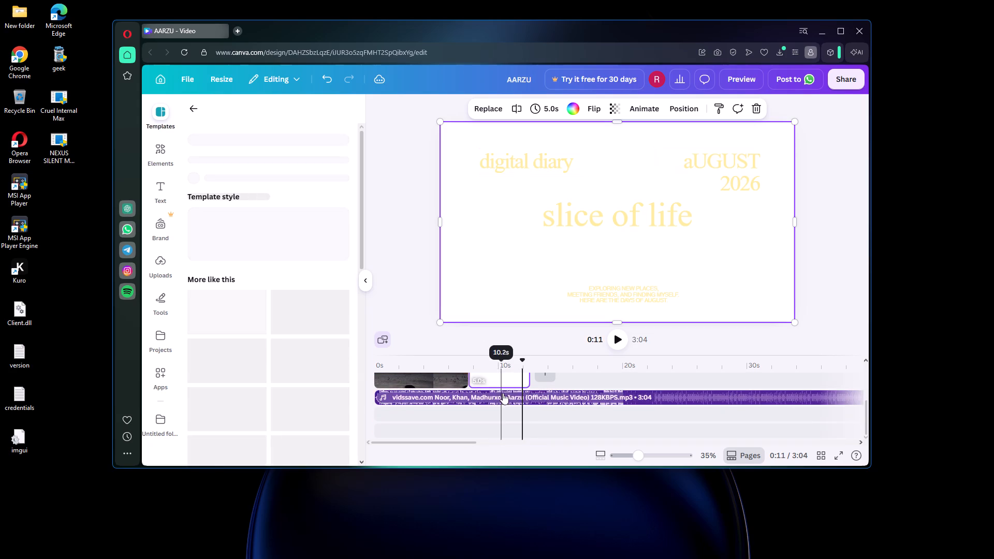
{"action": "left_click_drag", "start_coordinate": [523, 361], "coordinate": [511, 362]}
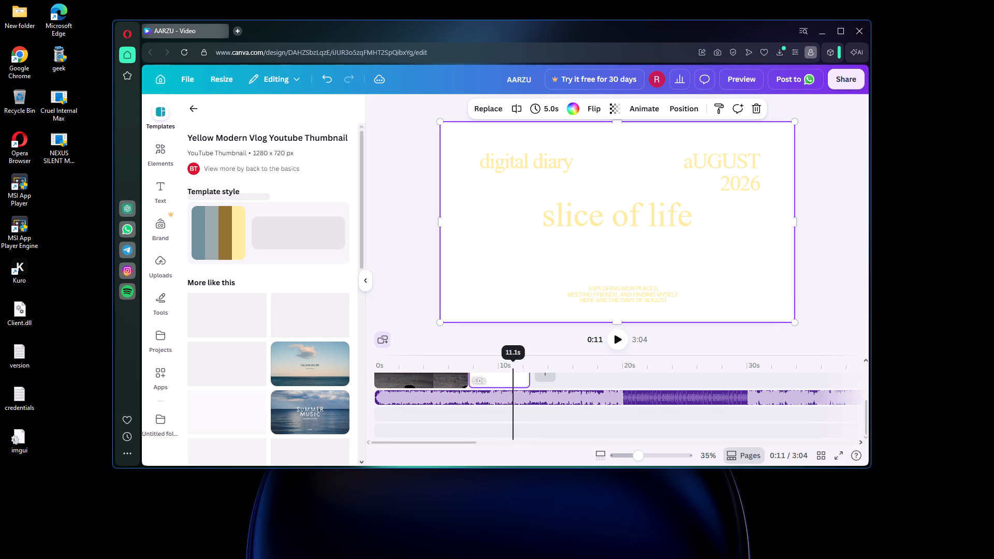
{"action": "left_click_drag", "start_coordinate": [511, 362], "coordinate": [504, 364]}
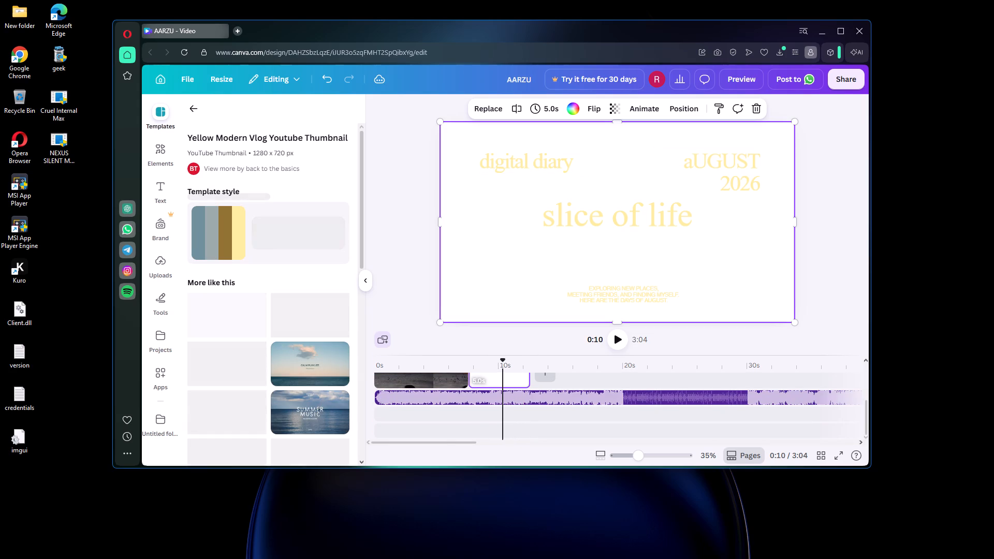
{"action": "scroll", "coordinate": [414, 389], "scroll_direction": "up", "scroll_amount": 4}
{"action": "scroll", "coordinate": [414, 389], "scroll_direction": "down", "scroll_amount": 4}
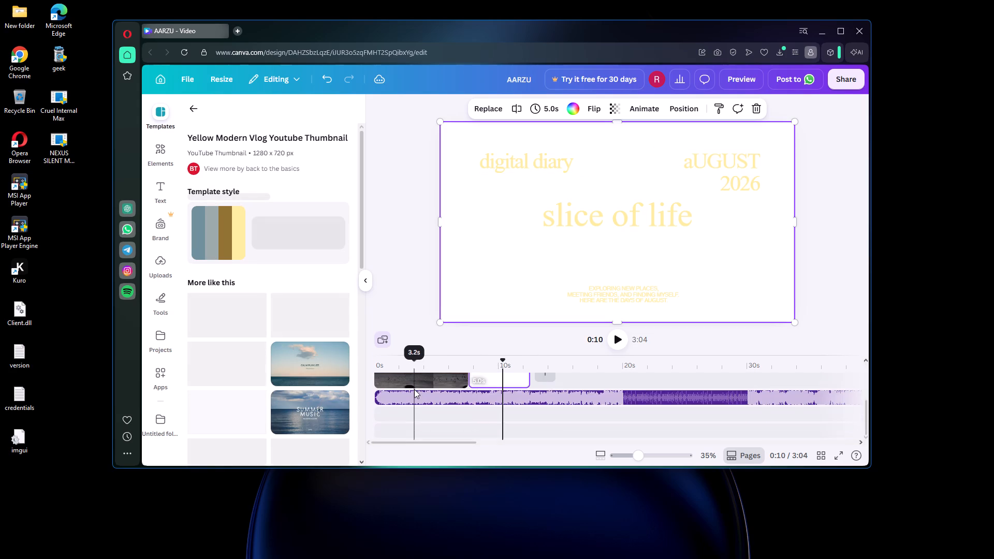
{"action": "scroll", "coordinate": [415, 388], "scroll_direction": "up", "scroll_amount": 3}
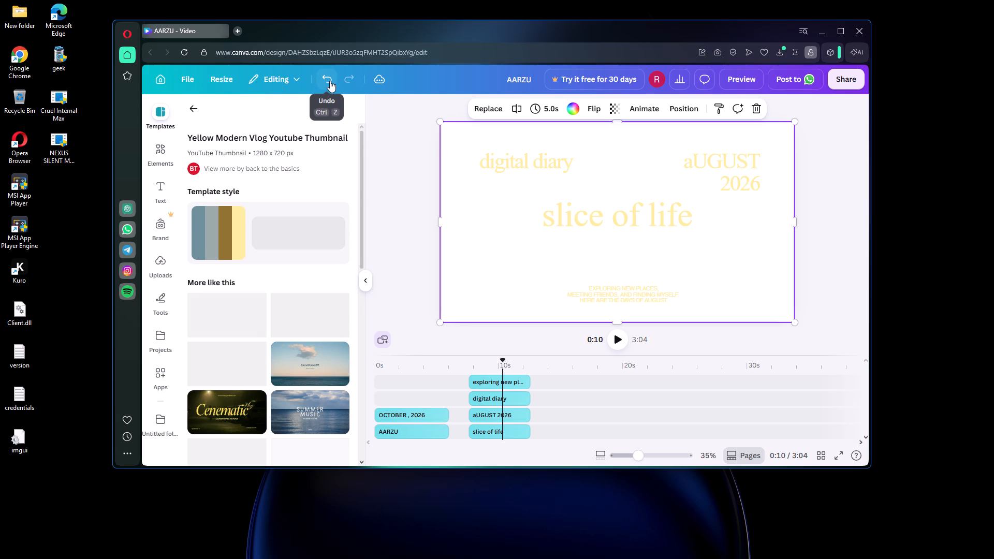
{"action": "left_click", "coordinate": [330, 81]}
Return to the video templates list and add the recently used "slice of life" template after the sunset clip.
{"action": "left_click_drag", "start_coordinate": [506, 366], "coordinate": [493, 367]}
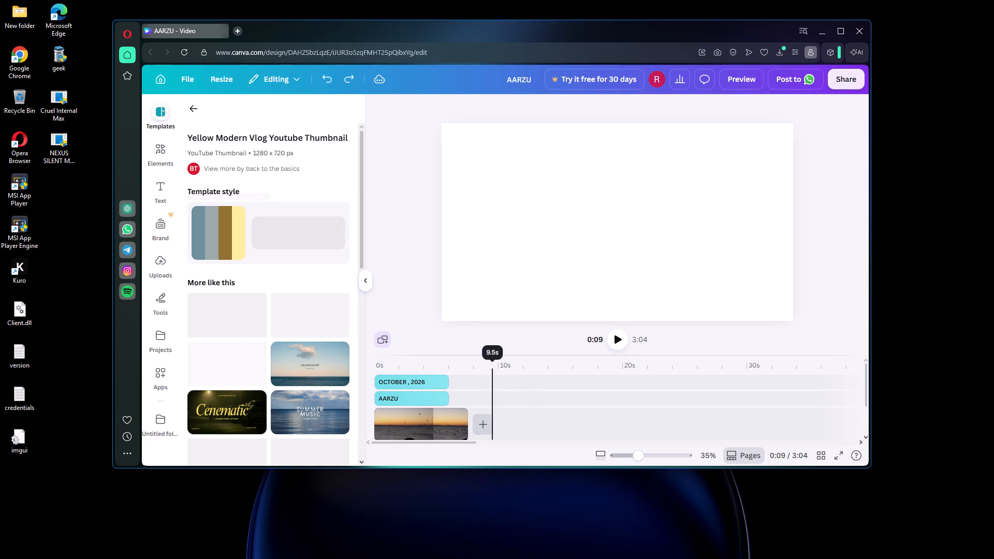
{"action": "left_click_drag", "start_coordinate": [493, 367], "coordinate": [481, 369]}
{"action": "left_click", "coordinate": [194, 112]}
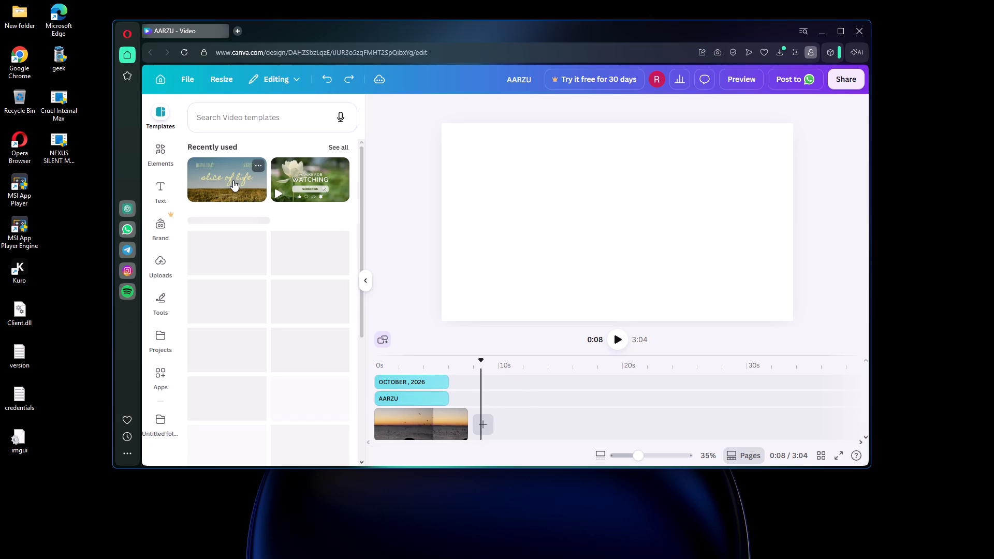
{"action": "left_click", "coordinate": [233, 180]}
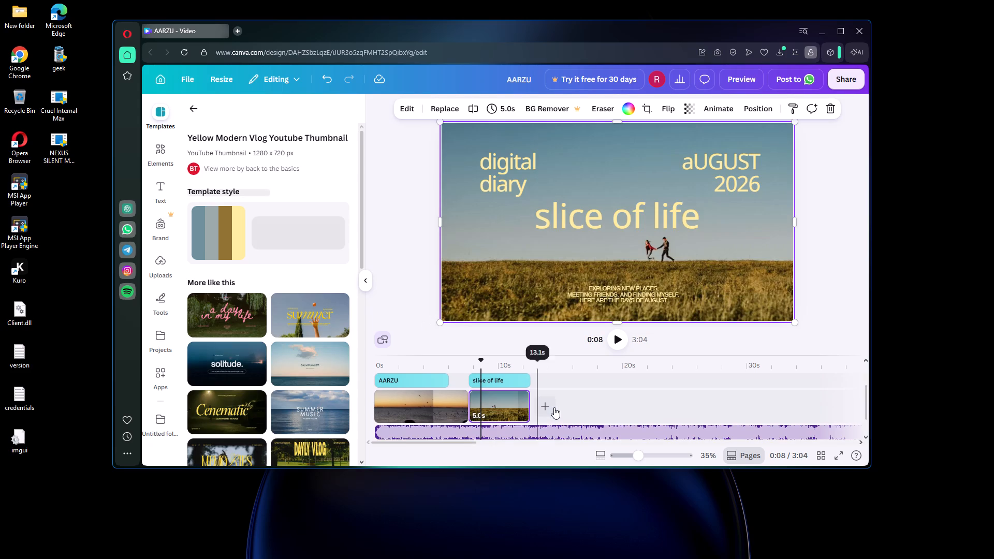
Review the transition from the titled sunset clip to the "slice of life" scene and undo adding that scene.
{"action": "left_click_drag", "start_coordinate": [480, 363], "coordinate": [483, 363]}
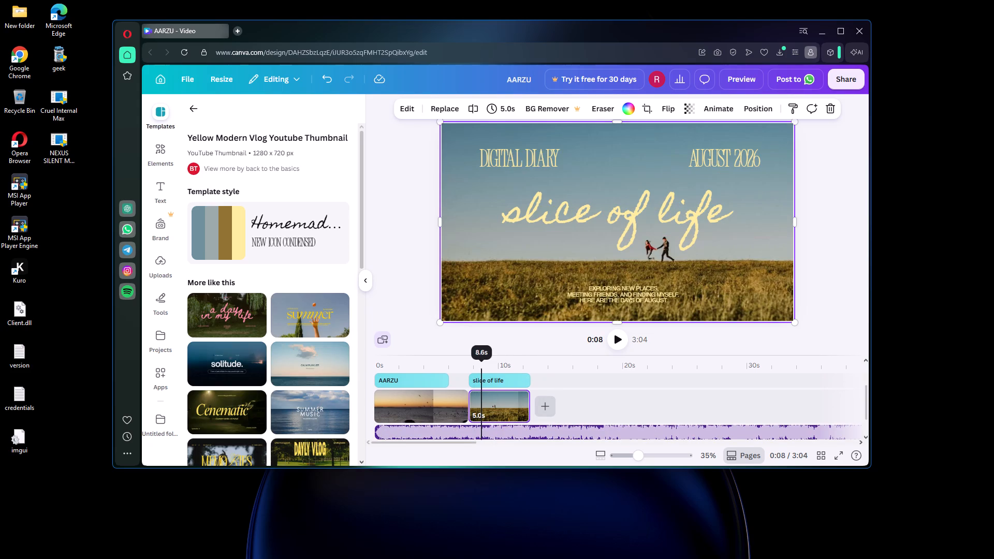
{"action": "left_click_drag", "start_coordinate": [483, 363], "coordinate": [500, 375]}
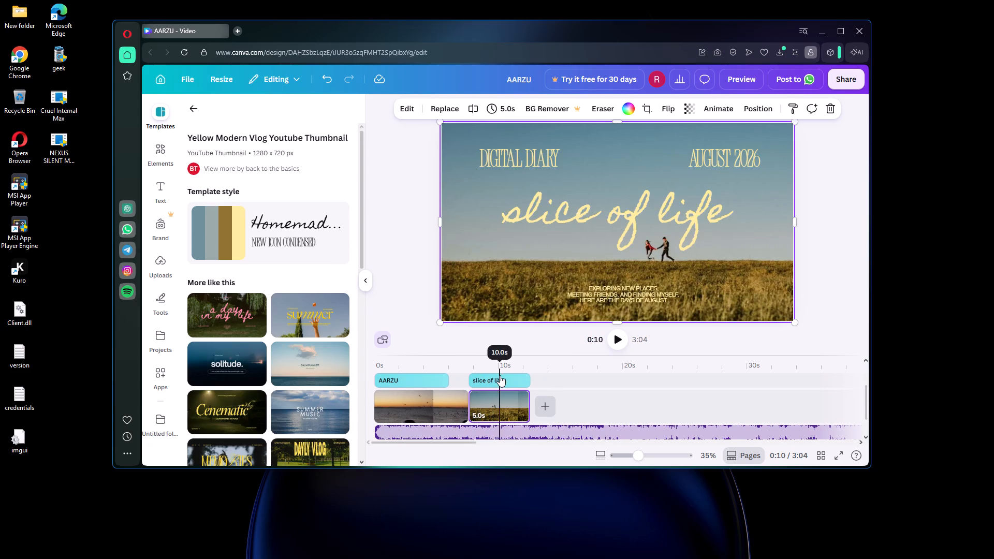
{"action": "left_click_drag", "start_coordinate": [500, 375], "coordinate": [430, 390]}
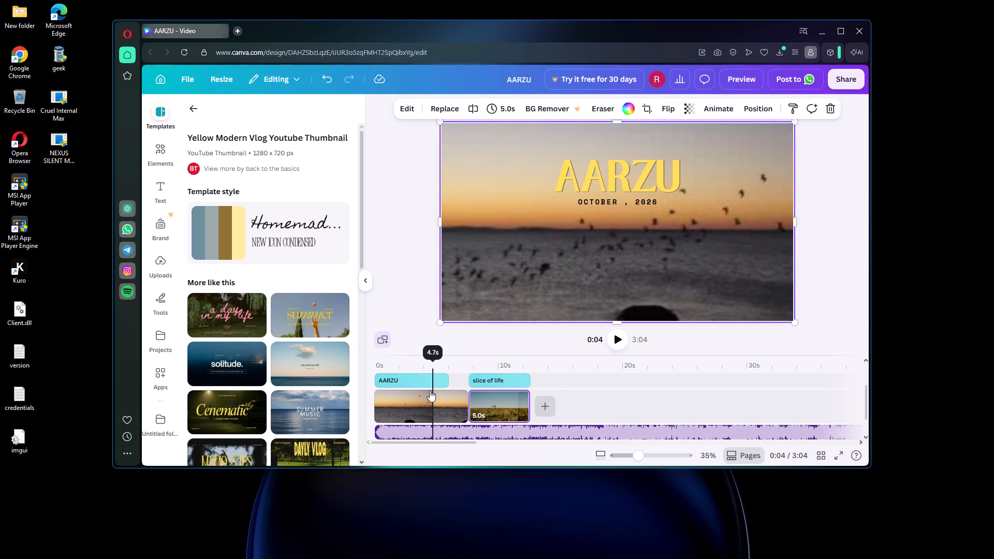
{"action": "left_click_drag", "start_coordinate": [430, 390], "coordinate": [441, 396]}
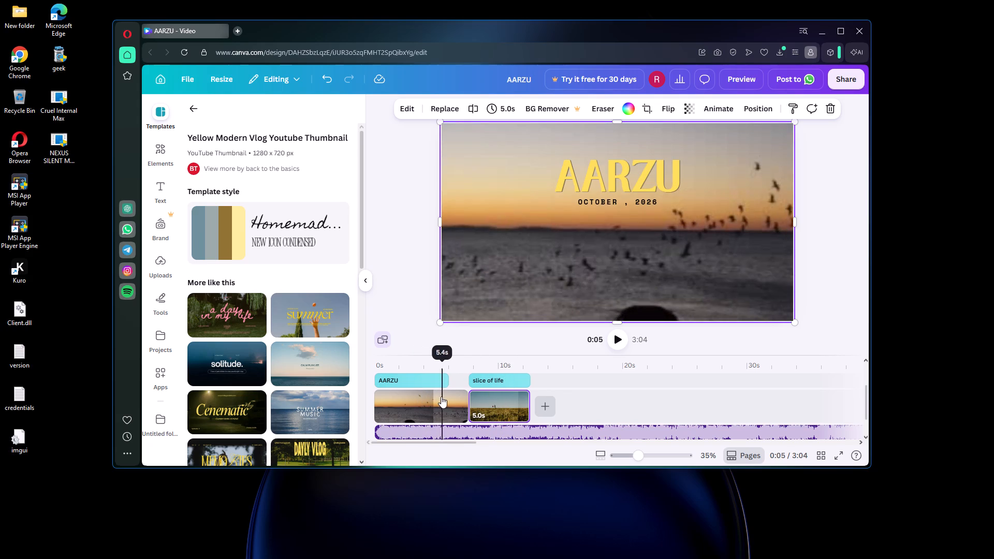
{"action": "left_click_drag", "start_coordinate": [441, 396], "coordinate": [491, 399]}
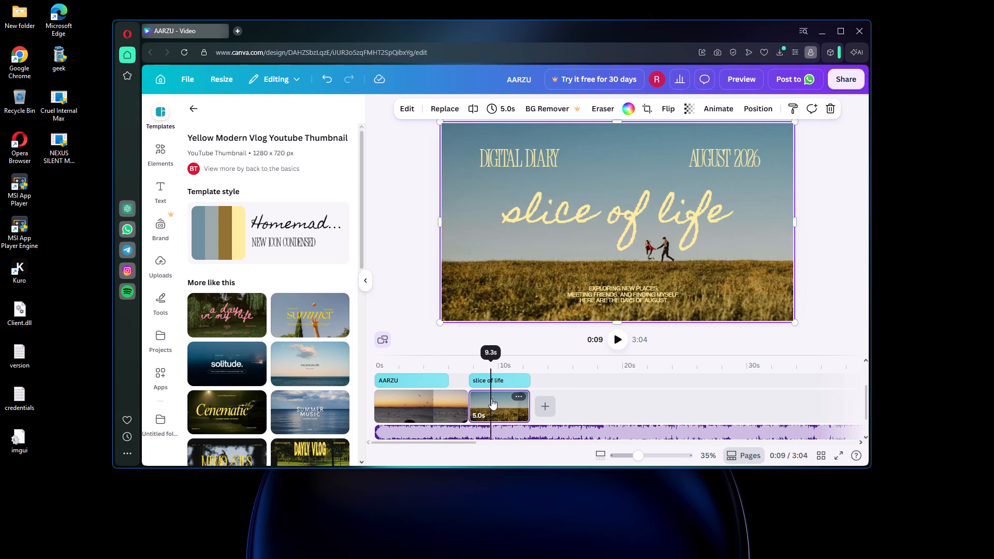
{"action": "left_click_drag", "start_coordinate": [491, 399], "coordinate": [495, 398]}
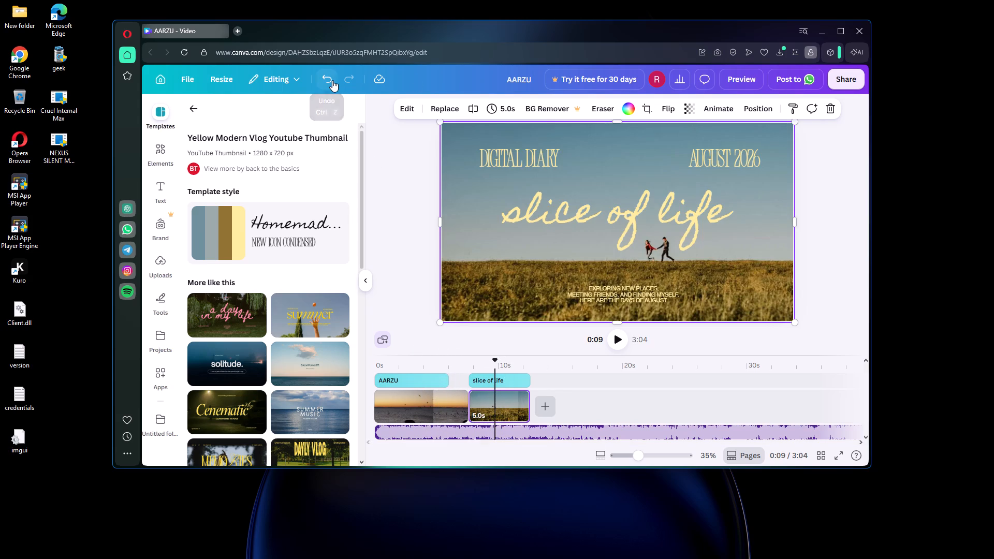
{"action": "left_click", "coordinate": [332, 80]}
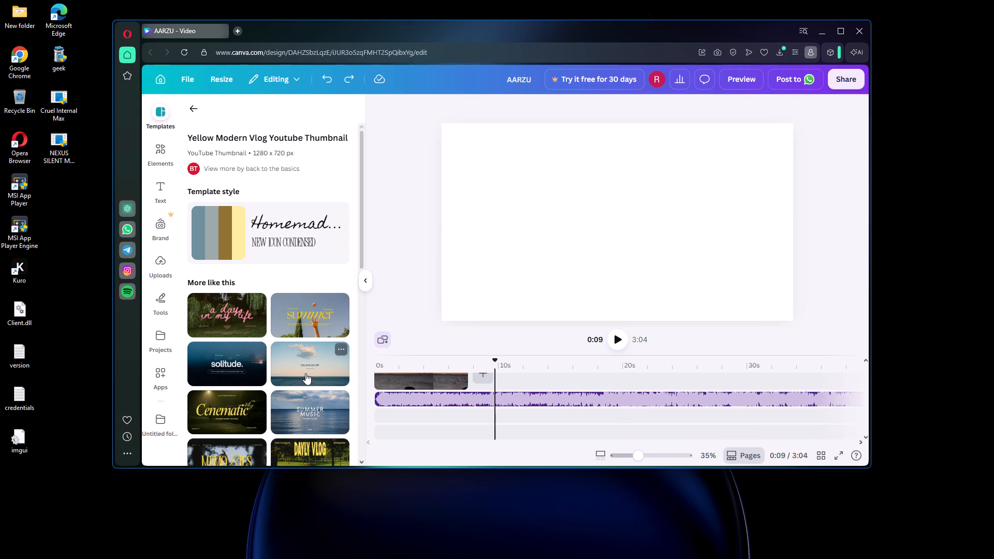
Look through the designs related to the Yellow Modern Vlog Youtube Thumbnail template for a scene to follow the sunset clip.
{"action": "scroll", "coordinate": [254, 324], "scroll_direction": "down", "scroll_amount": 6}
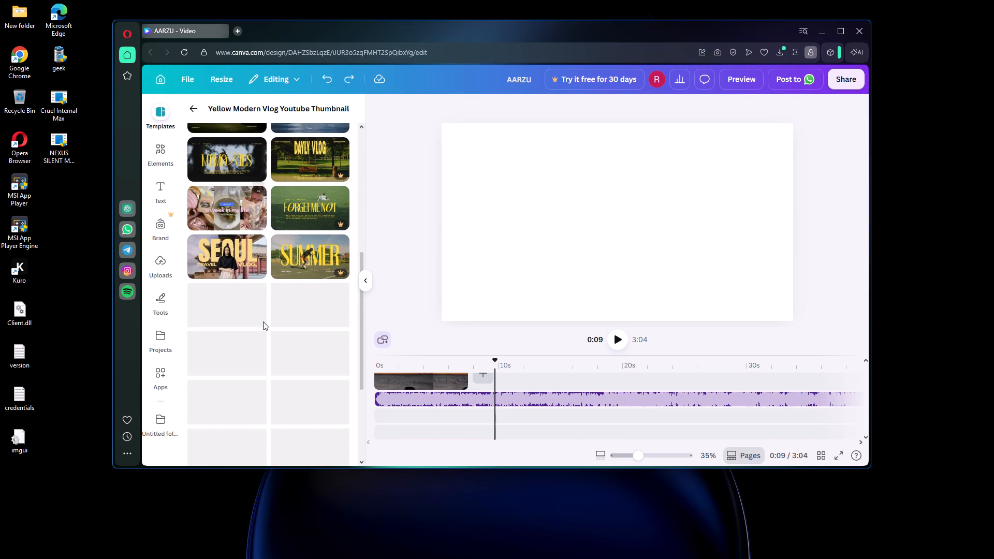
{"action": "scroll", "coordinate": [257, 326], "scroll_direction": "down", "scroll_amount": 1}
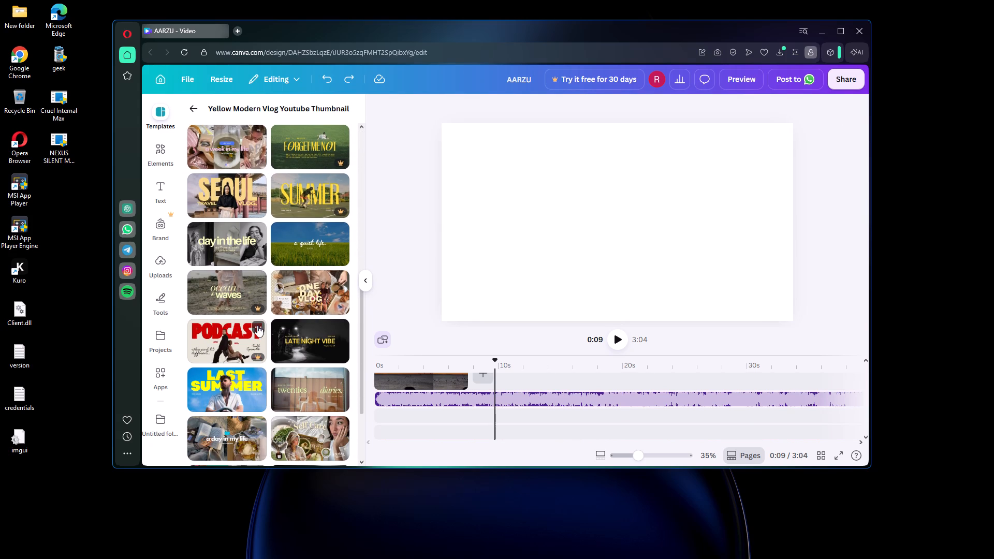
{"action": "scroll", "coordinate": [263, 346], "scroll_direction": "down", "scroll_amount": 5}
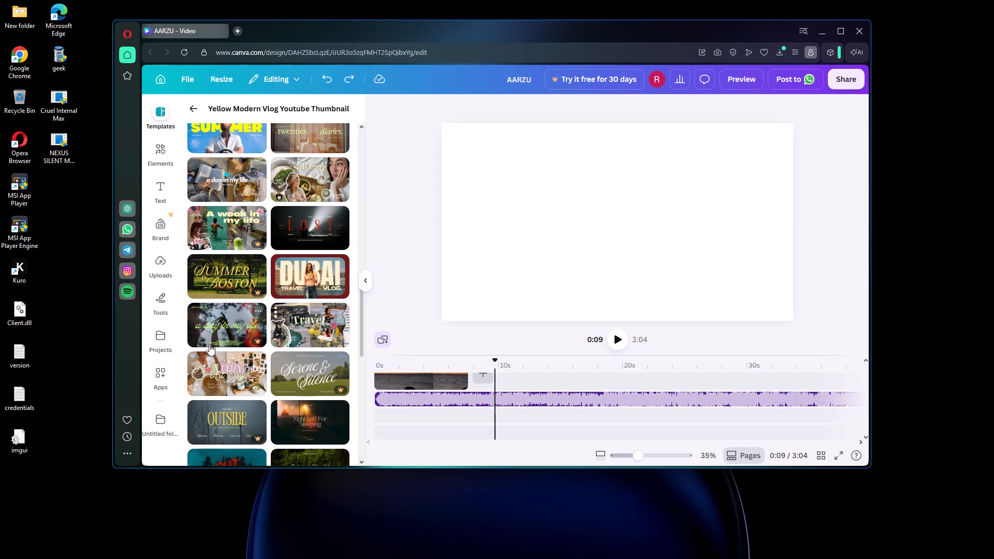
{"action": "scroll", "coordinate": [296, 387], "scroll_direction": "down", "scroll_amount": 1}
{"action": "scroll", "coordinate": [275, 350], "scroll_direction": "down", "scroll_amount": 1}
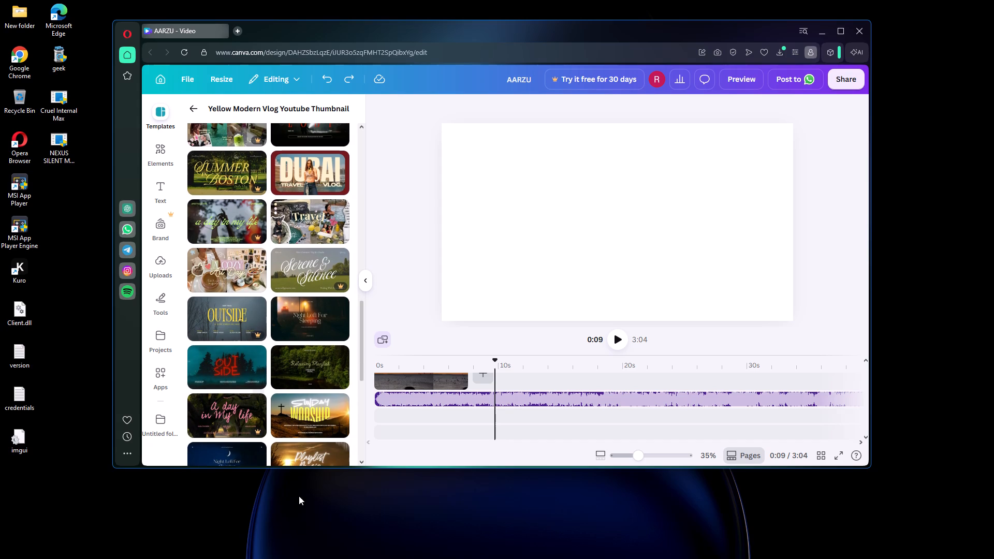
{"action": "scroll", "coordinate": [313, 428], "scroll_direction": "down", "scroll_amount": 3}
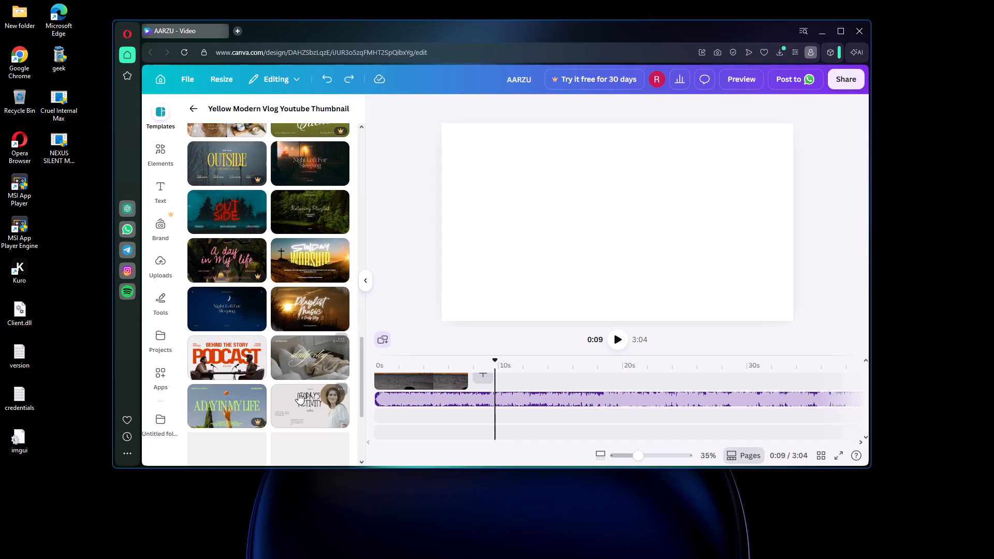
{"action": "scroll", "coordinate": [298, 393], "scroll_direction": "down", "scroll_amount": 4}
{"action": "scroll", "coordinate": [298, 392], "scroll_direction": "up", "scroll_amount": 1}
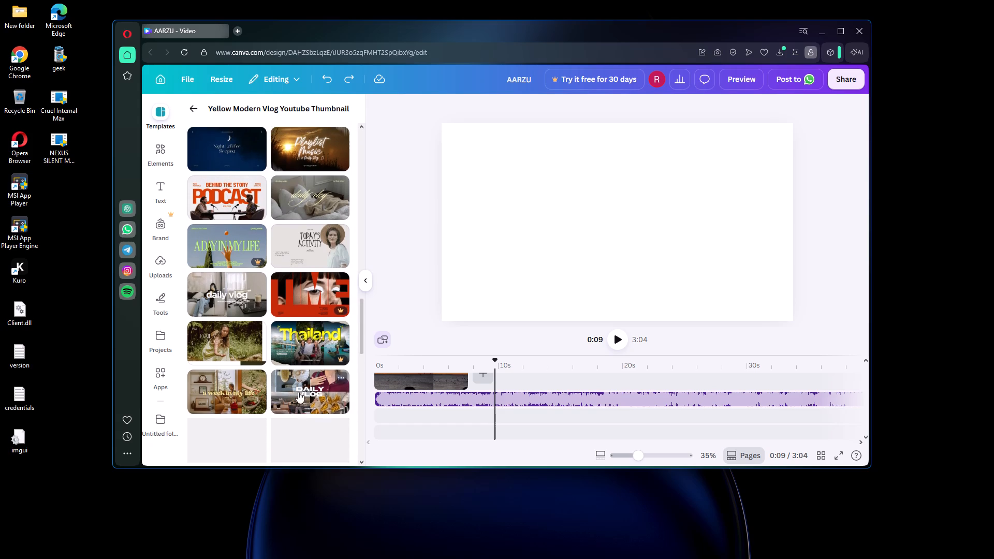
{"action": "scroll", "coordinate": [298, 392], "scroll_direction": "down", "scroll_amount": 3}
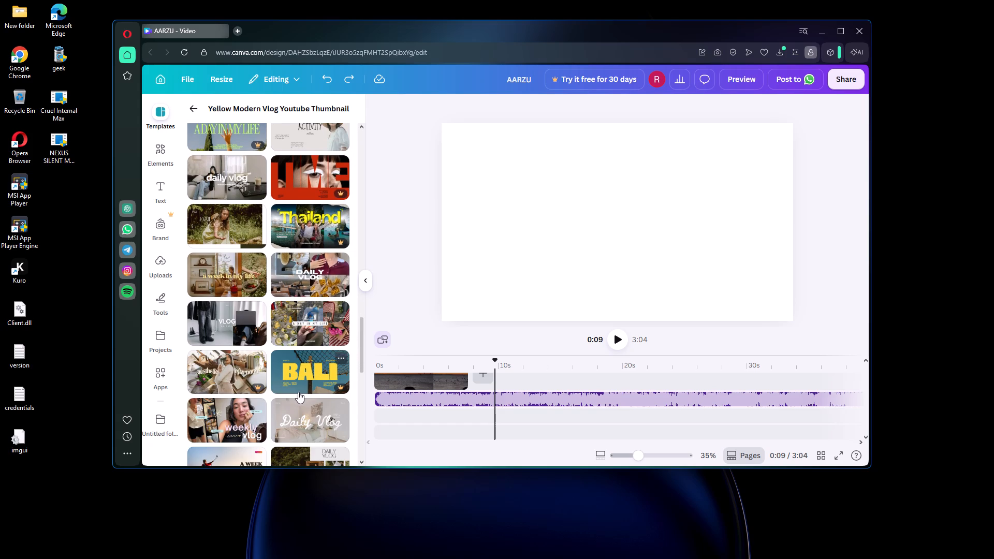
{"action": "scroll", "coordinate": [298, 392], "scroll_direction": "down", "scroll_amount": 8}
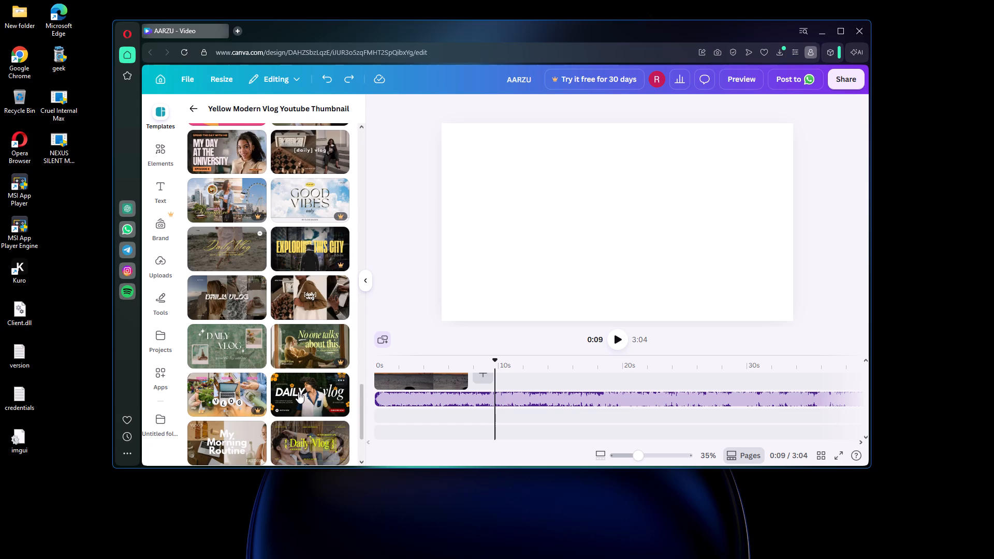
{"action": "scroll", "coordinate": [298, 392], "scroll_direction": "up", "scroll_amount": 6}
{"action": "scroll", "coordinate": [198, 329], "scroll_direction": "up", "scroll_amount": 4}
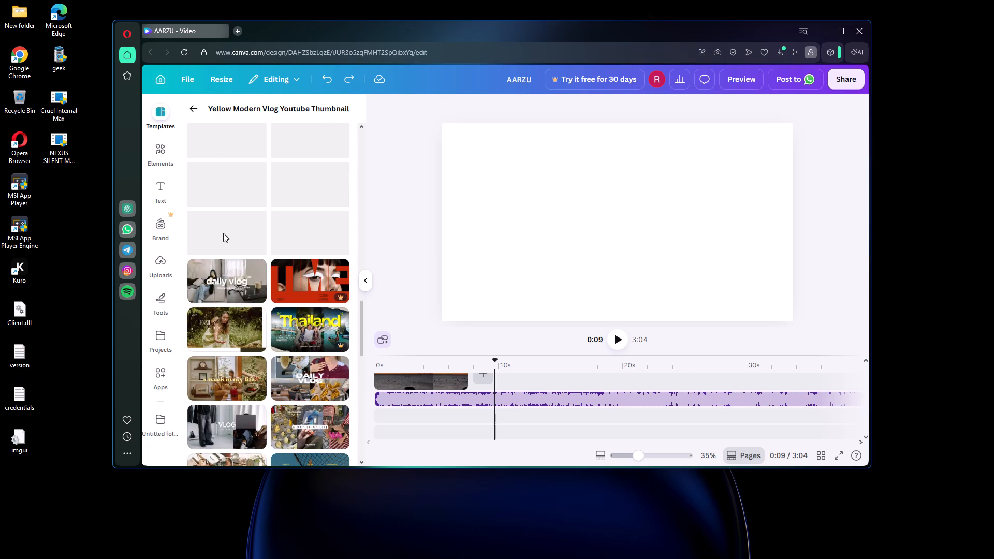
{"action": "scroll", "coordinate": [223, 232], "scroll_direction": "up", "scroll_amount": 2}
Return to the video templates list and browse the suggested templates for a scene to follow the sunset clip.
{"action": "left_click", "coordinate": [190, 112]}
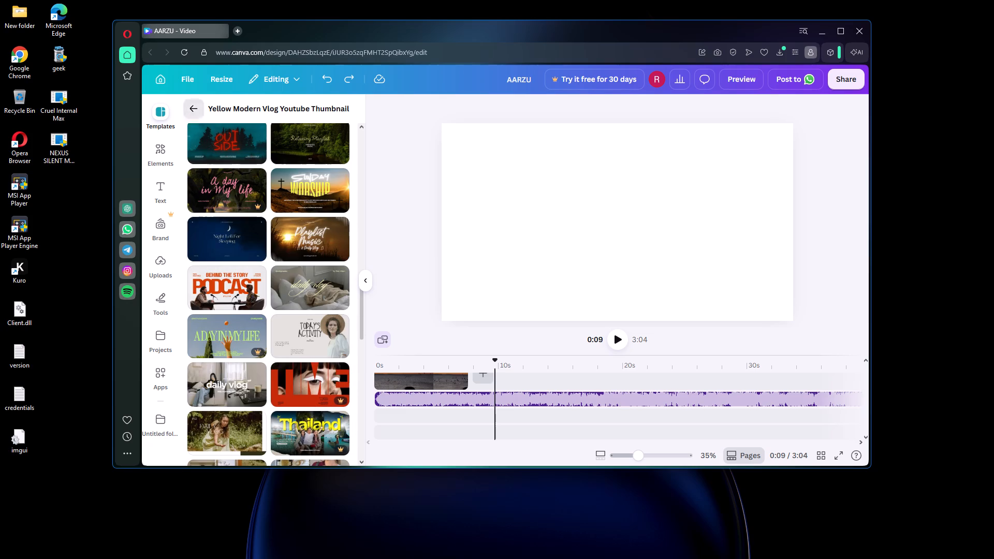
{"action": "scroll", "coordinate": [303, 320], "scroll_direction": "down", "scroll_amount": 1}
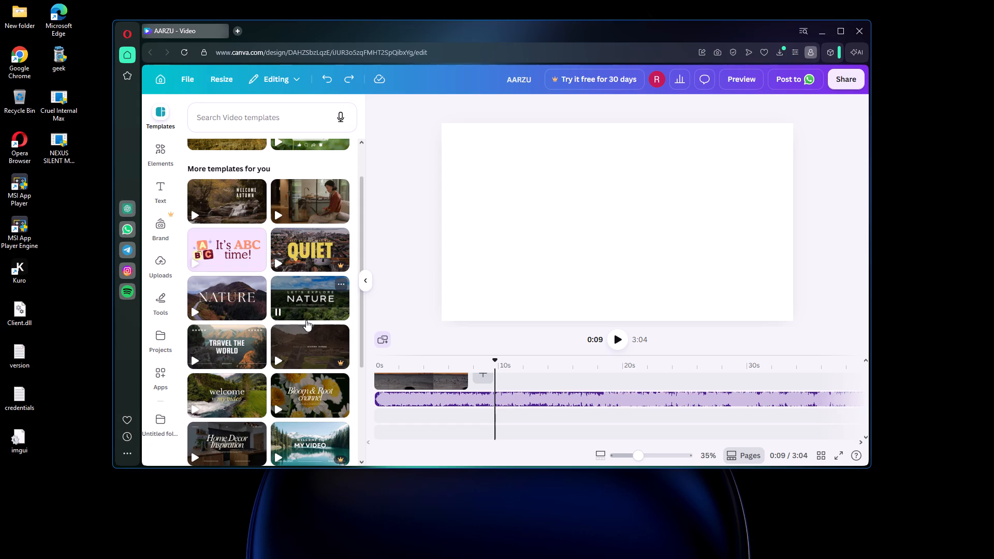
{"action": "scroll", "coordinate": [261, 316], "scroll_direction": "down", "scroll_amount": 3}
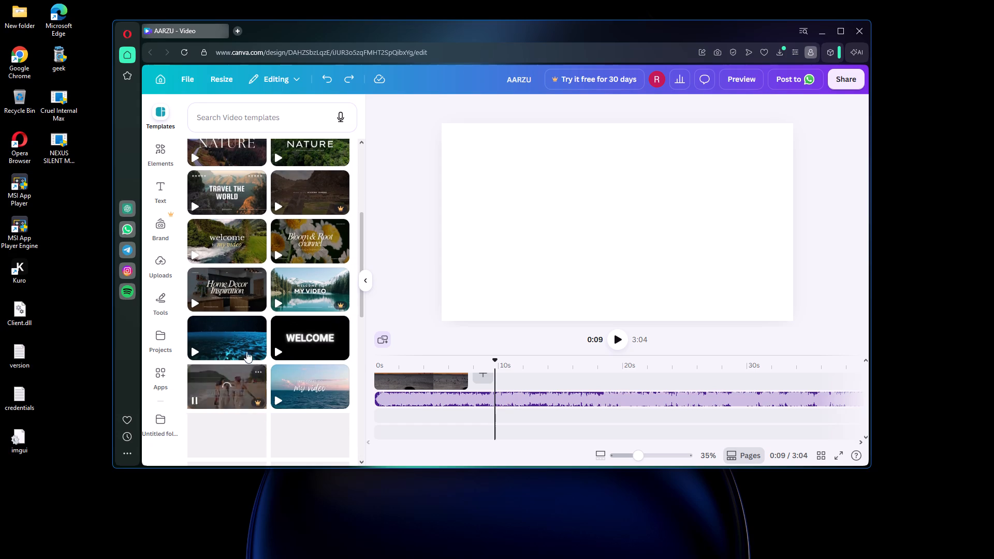
{"action": "scroll", "coordinate": [323, 328], "scroll_direction": "down", "scroll_amount": 1}
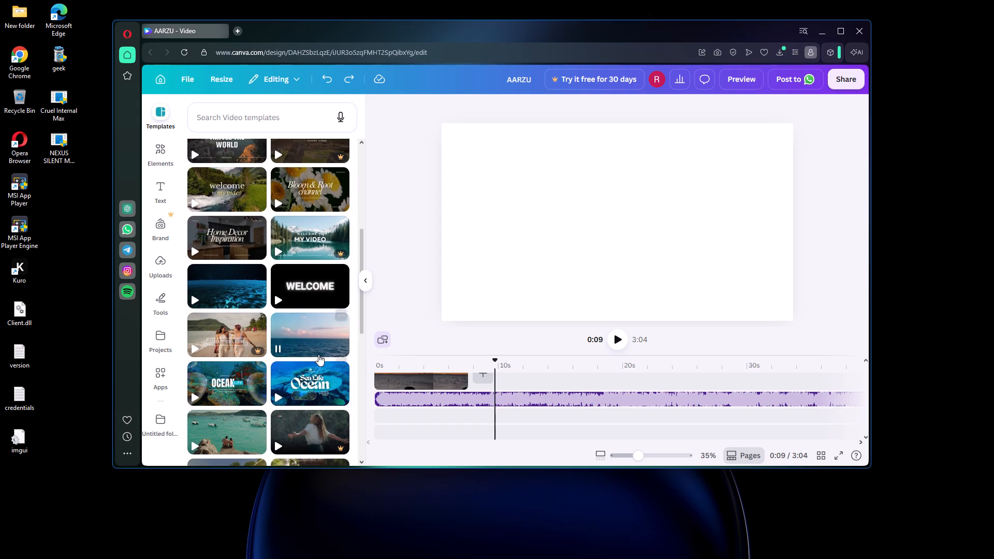
{"action": "scroll", "coordinate": [318, 354], "scroll_direction": "down", "scroll_amount": 3}
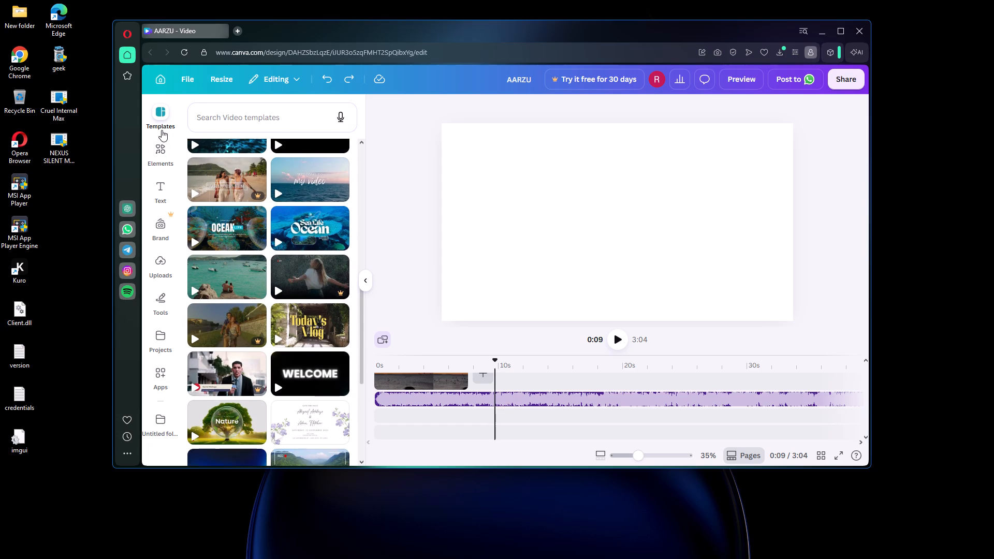
{"action": "scroll", "coordinate": [286, 239], "scroll_direction": "down", "scroll_amount": 2}
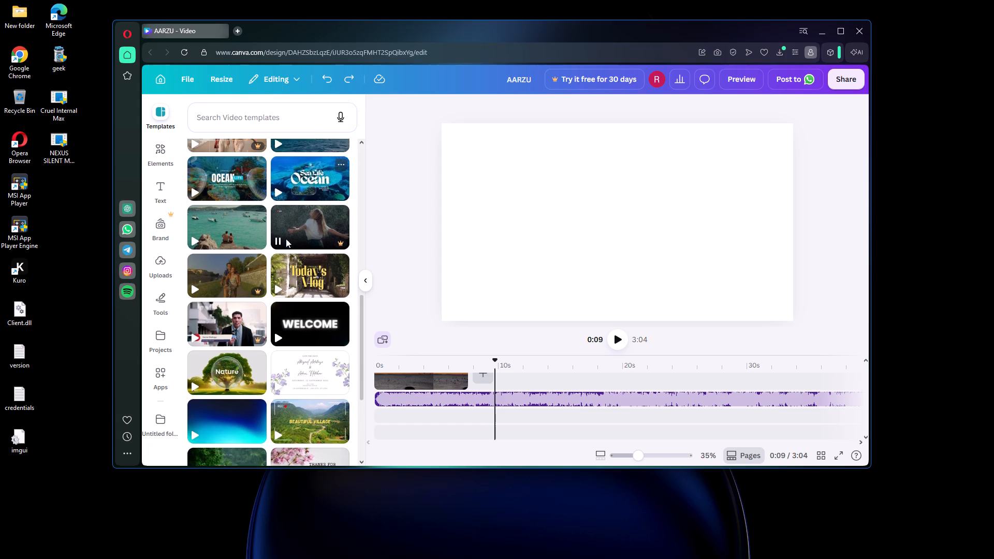
{"action": "scroll", "coordinate": [286, 239], "scroll_direction": "down", "scroll_amount": 5}
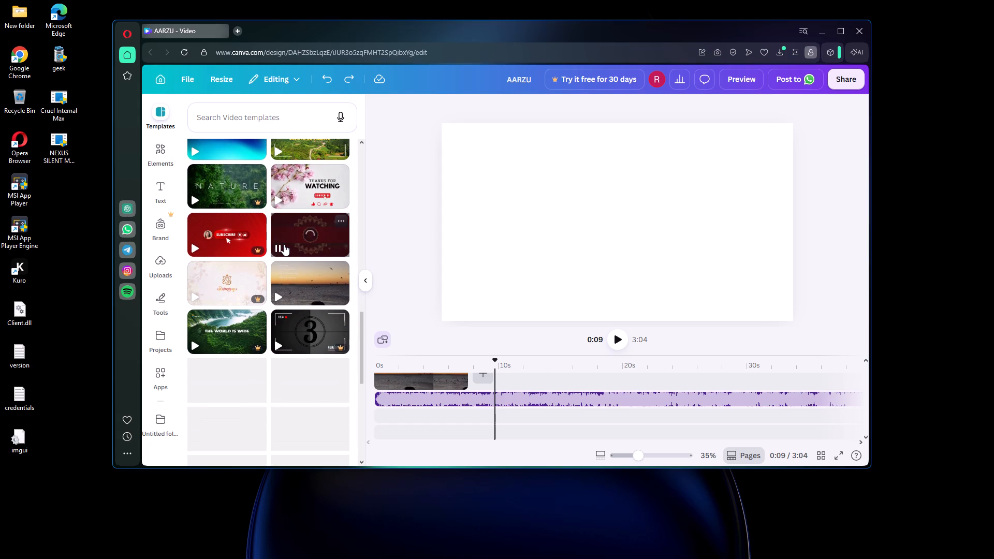
{"action": "scroll", "coordinate": [261, 147], "scroll_direction": "down", "scroll_amount": 4}
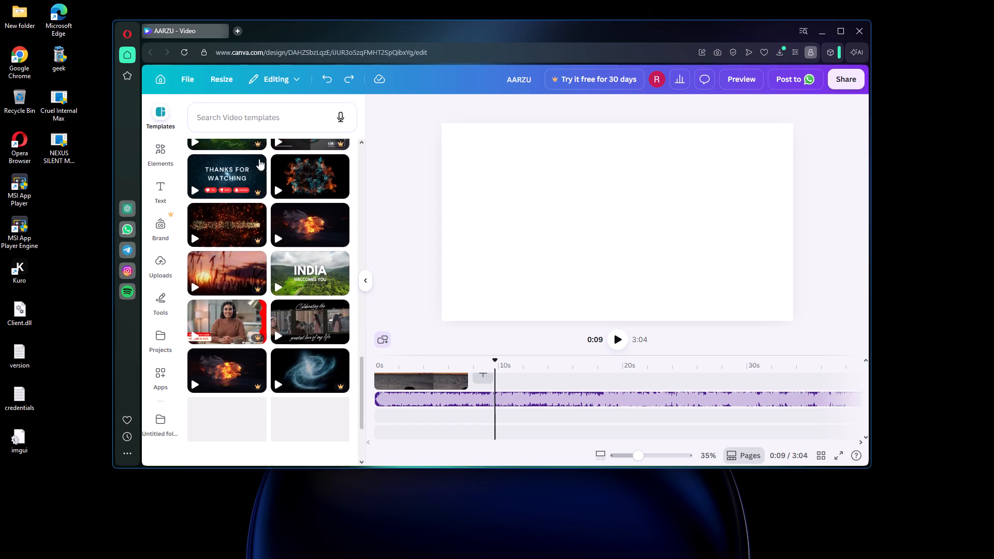
{"action": "scroll", "coordinate": [259, 159], "scroll_direction": "down", "scroll_amount": 2}
{"action": "scroll", "coordinate": [251, 320], "scroll_direction": "down", "scroll_amount": 3}
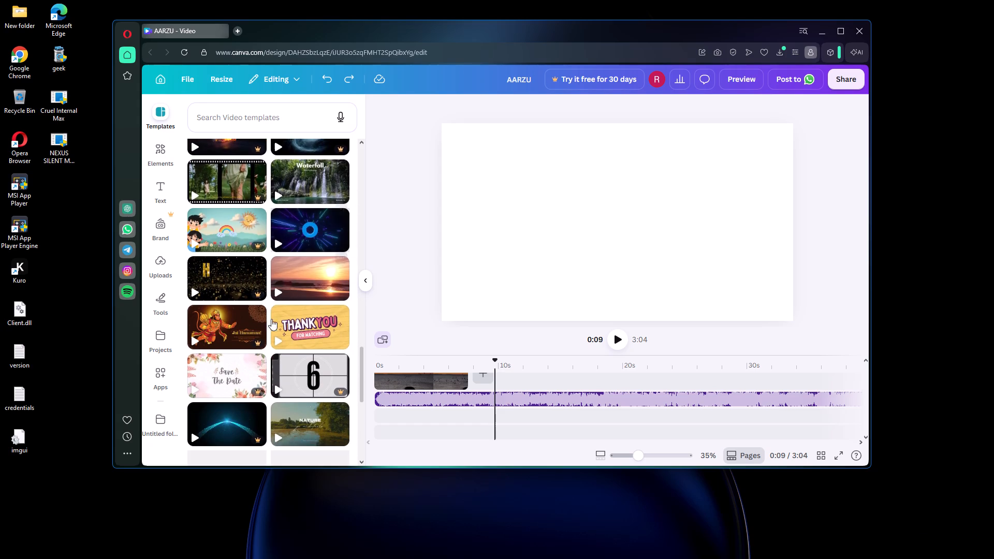
{"action": "scroll", "coordinate": [267, 339], "scroll_direction": "down", "scroll_amount": 2}
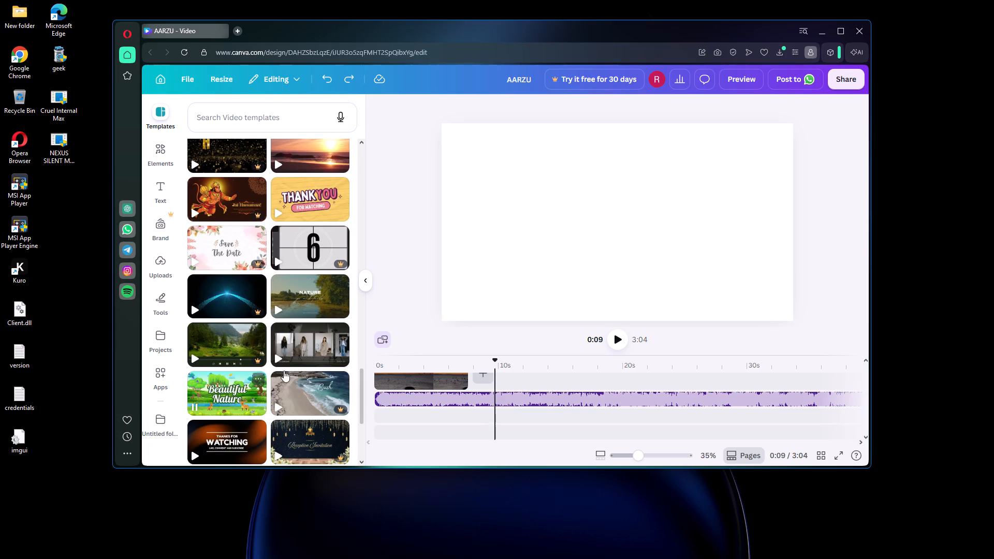
{"action": "scroll", "coordinate": [301, 368], "scroll_direction": "down", "scroll_amount": 7}
{"action": "scroll", "coordinate": [259, 418], "scroll_direction": "down", "scroll_amount": 2}
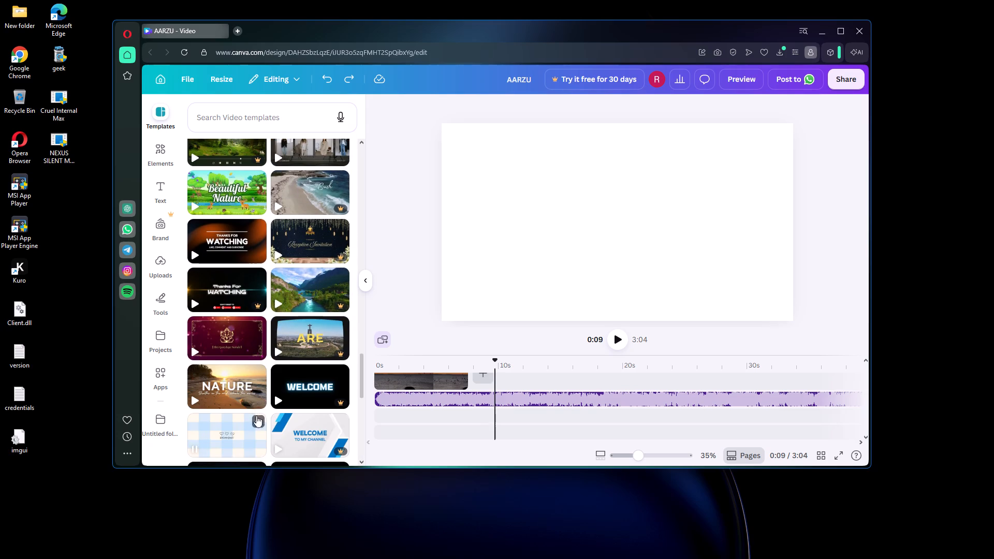
{"action": "scroll", "coordinate": [266, 386], "scroll_direction": "down", "scroll_amount": 1}
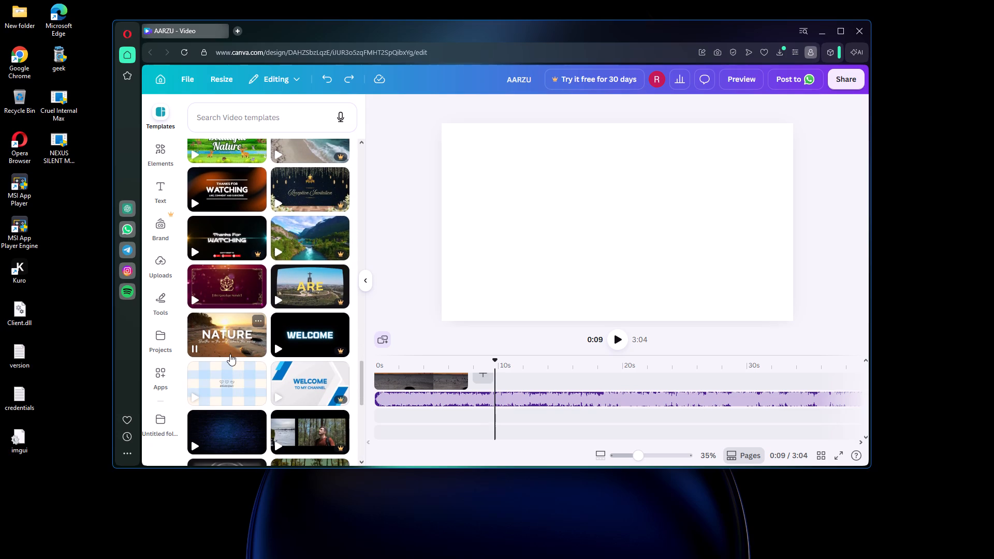
{"action": "scroll", "coordinate": [230, 354], "scroll_direction": "down", "scroll_amount": 3}
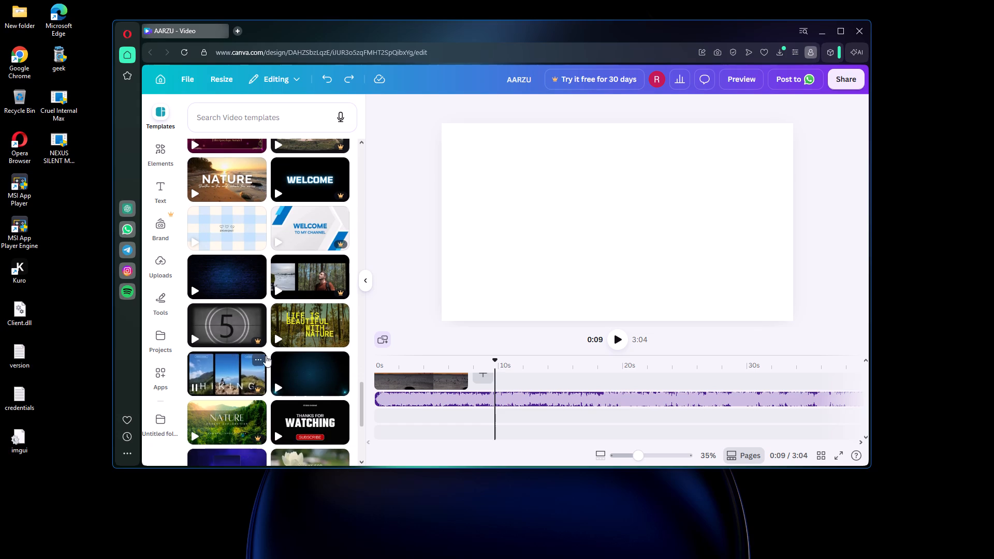
{"action": "scroll", "coordinate": [268, 357], "scroll_direction": "down", "scroll_amount": 5}
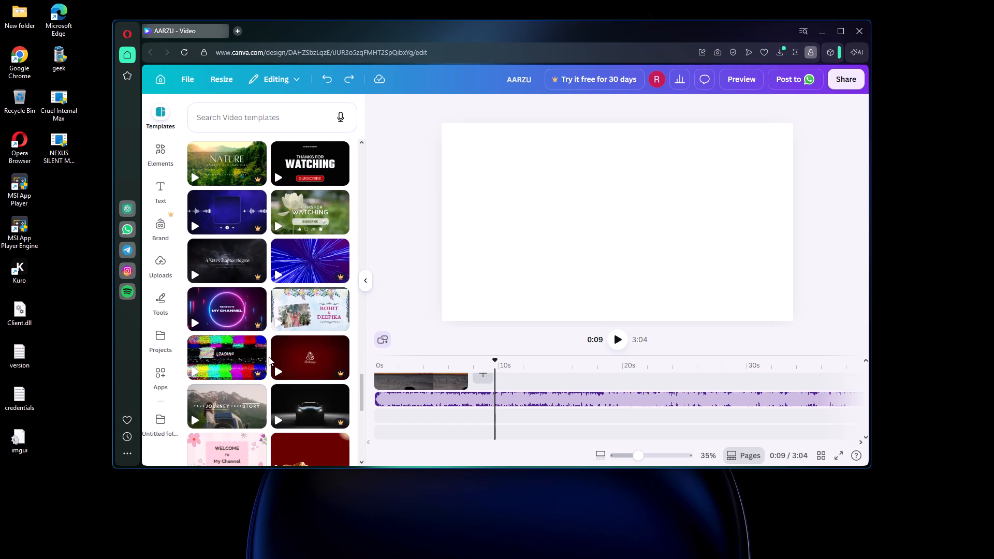
{"action": "scroll", "coordinate": [269, 357], "scroll_direction": "down", "scroll_amount": 4}
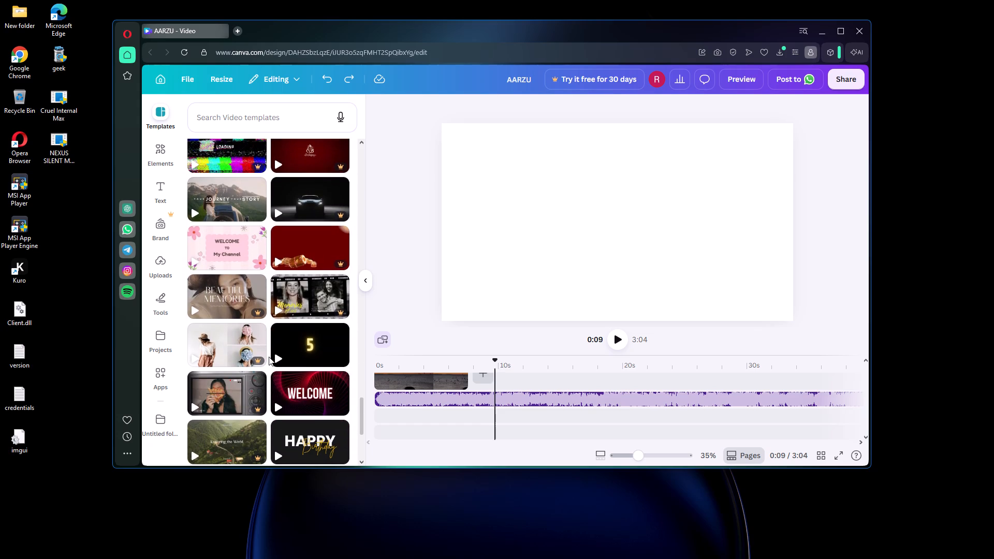
{"action": "scroll", "coordinate": [269, 357], "scroll_direction": "down", "scroll_amount": 3}
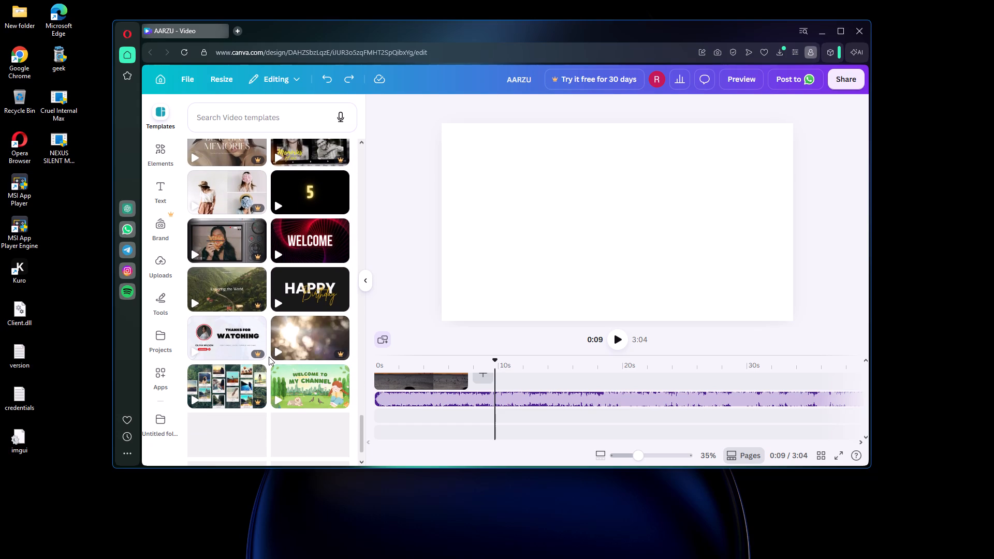
{"action": "scroll", "coordinate": [269, 357], "scroll_direction": "down", "scroll_amount": 8}
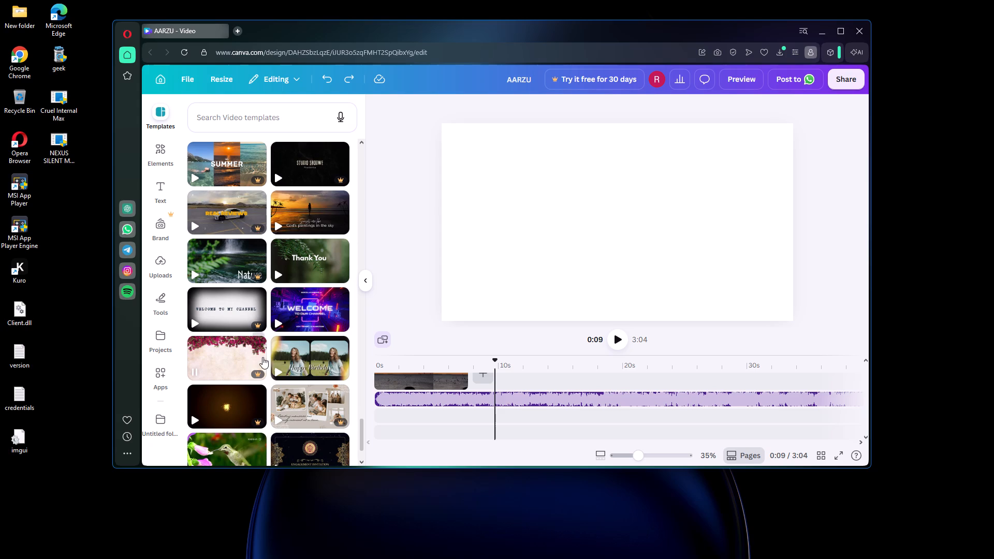
{"action": "scroll", "coordinate": [262, 357], "scroll_direction": "down", "scroll_amount": 8}
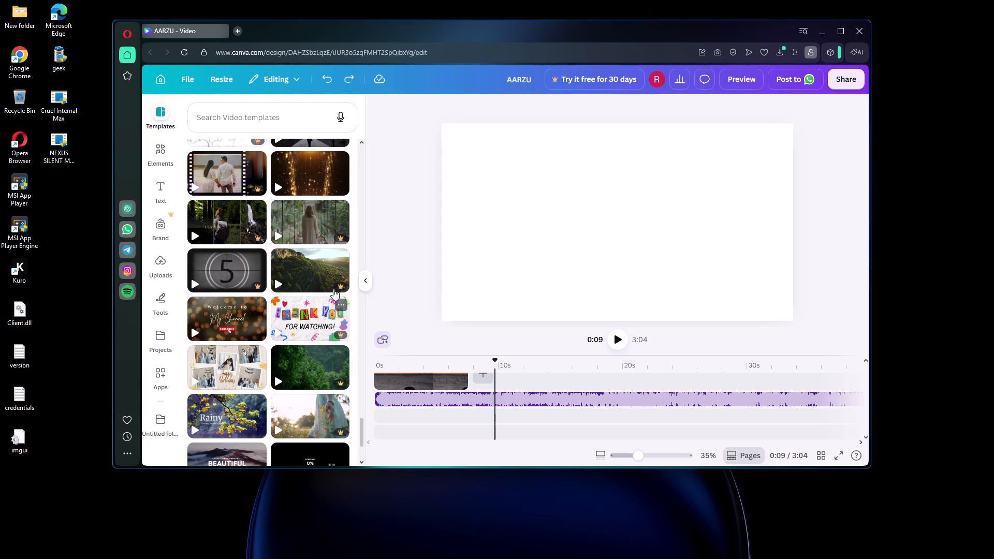
{"action": "scroll", "coordinate": [228, 315], "scroll_direction": "down", "scroll_amount": 1}
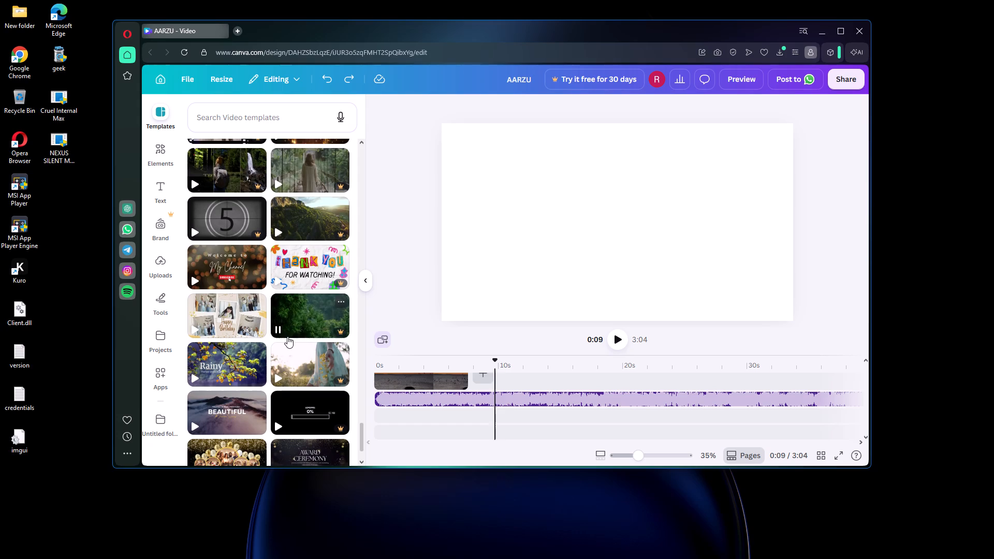
{"action": "scroll", "coordinate": [286, 336], "scroll_direction": "down", "scroll_amount": 4}
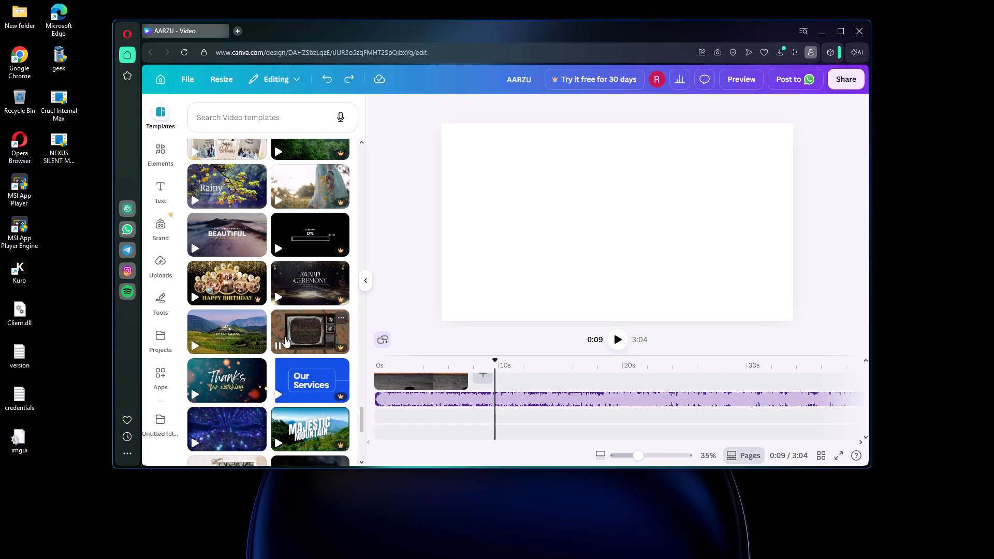
{"action": "scroll", "coordinate": [285, 336], "scroll_direction": "down", "scroll_amount": 2}
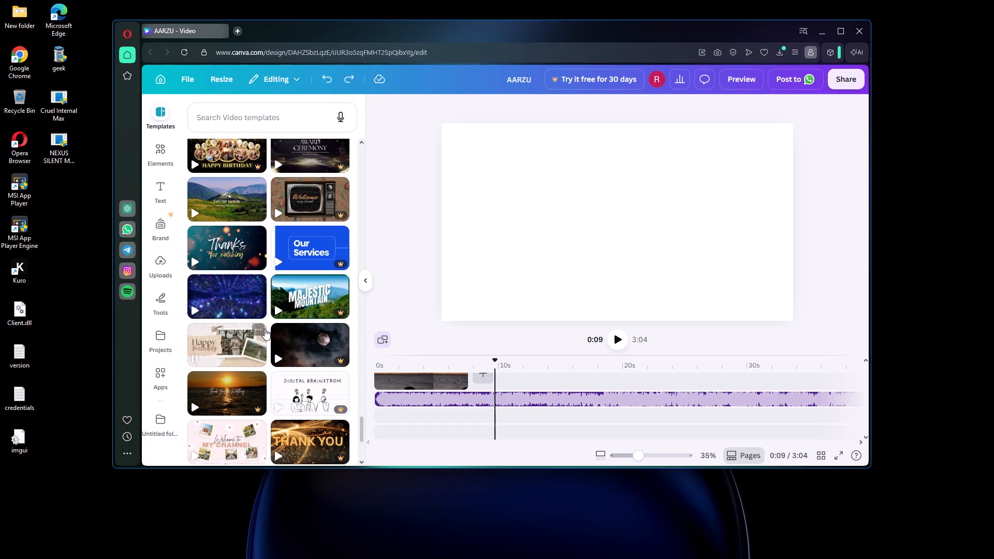
{"action": "scroll", "coordinate": [265, 329], "scroll_direction": "down", "scroll_amount": 2}
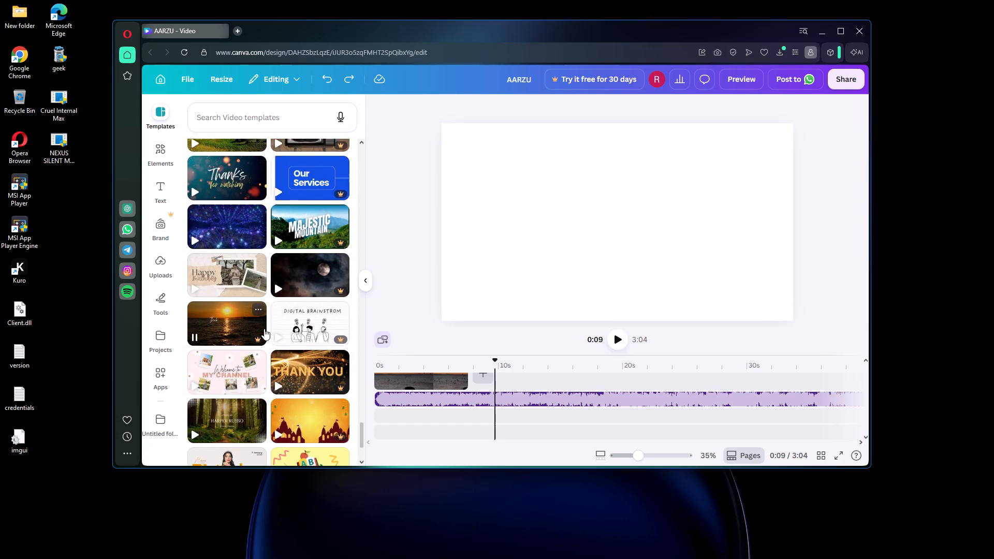
{"action": "scroll", "coordinate": [264, 329], "scroll_direction": "down", "scroll_amount": 2}
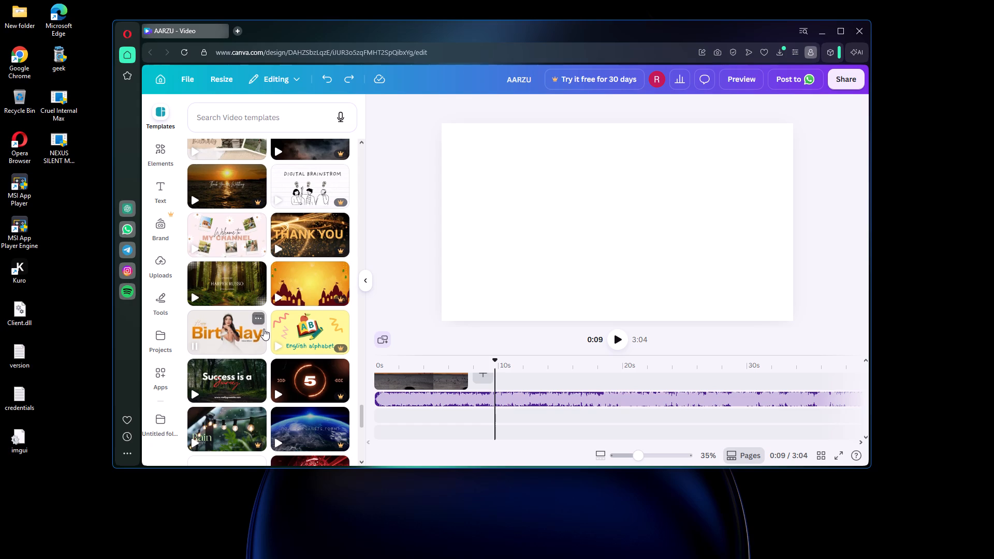
{"action": "scroll", "coordinate": [264, 329], "scroll_direction": "down", "scroll_amount": 3}
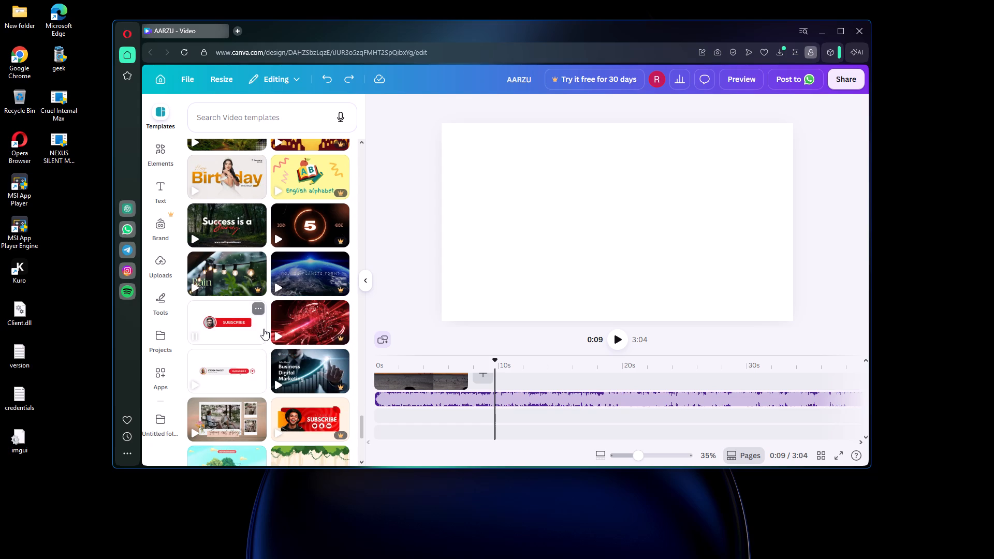
{"action": "scroll", "coordinate": [264, 329], "scroll_direction": "down", "scroll_amount": 4}
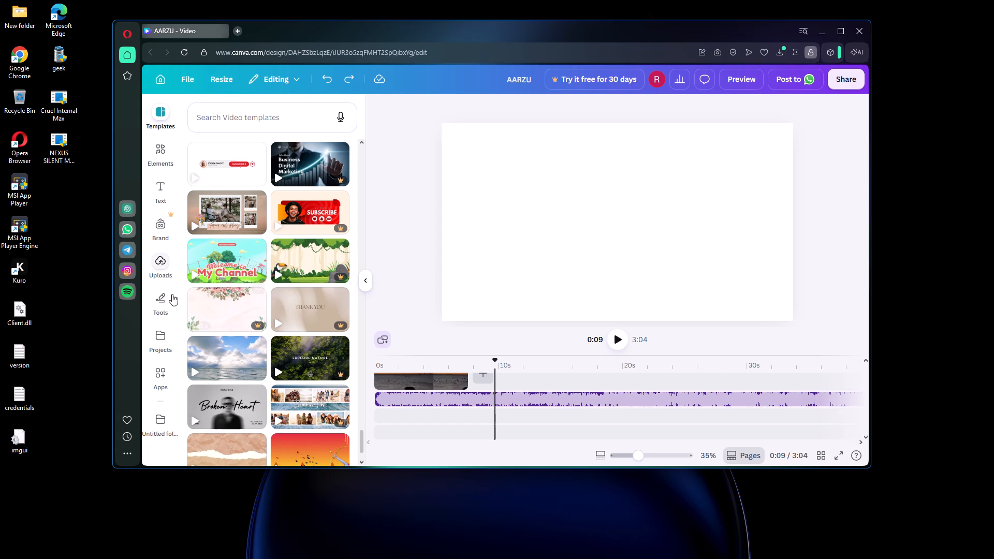
{"action": "scroll", "coordinate": [212, 352], "scroll_direction": "down", "scroll_amount": 3}
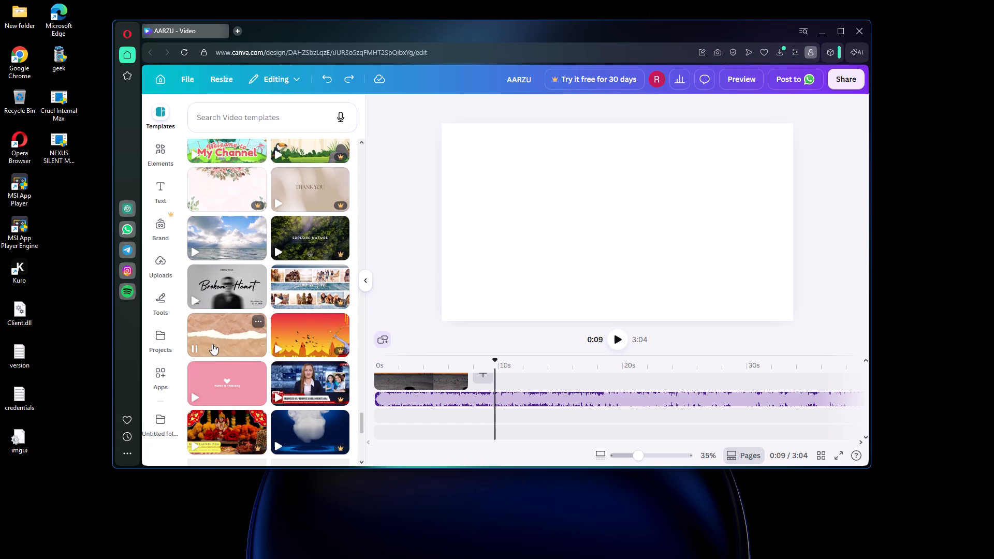
Continue browsing the suggested video templates for a scene that could follow the sunset clip.
{"action": "scroll", "coordinate": [212, 343], "scroll_direction": "down", "scroll_amount": 4}
{"action": "scroll", "coordinate": [350, 252], "scroll_direction": "down", "scroll_amount": 2}
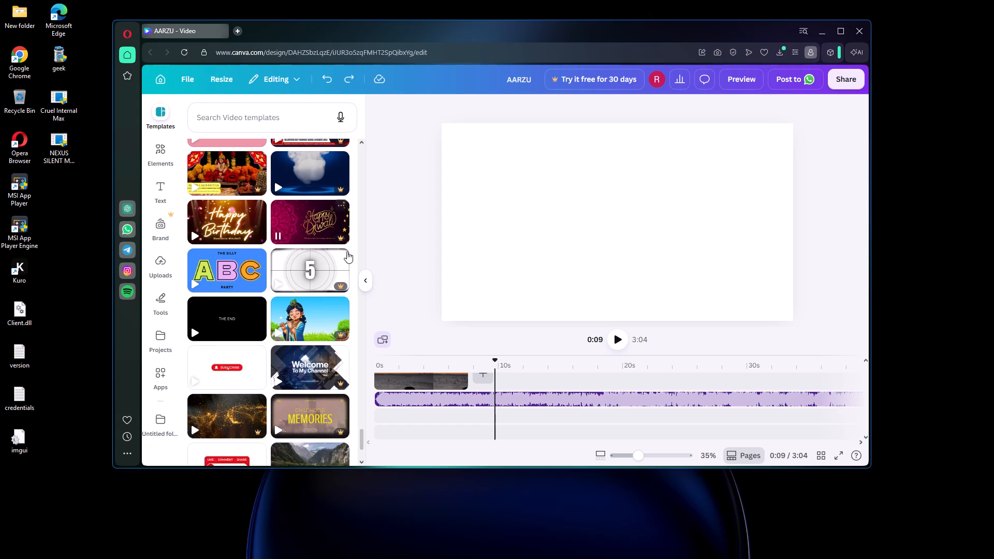
{"action": "scroll", "coordinate": [347, 252], "scroll_direction": "down", "scroll_amount": 2}
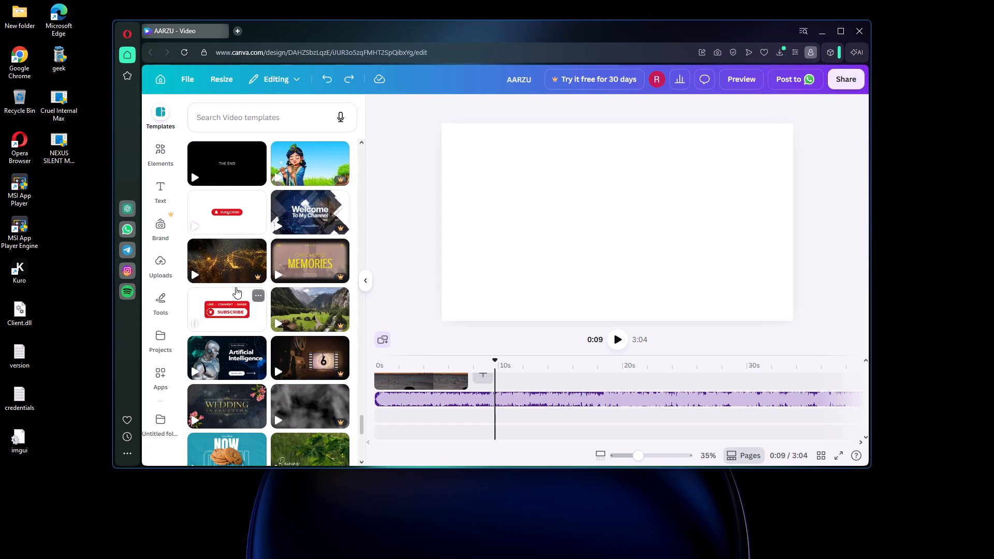
{"action": "scroll", "coordinate": [228, 272], "scroll_direction": "down", "scroll_amount": 3}
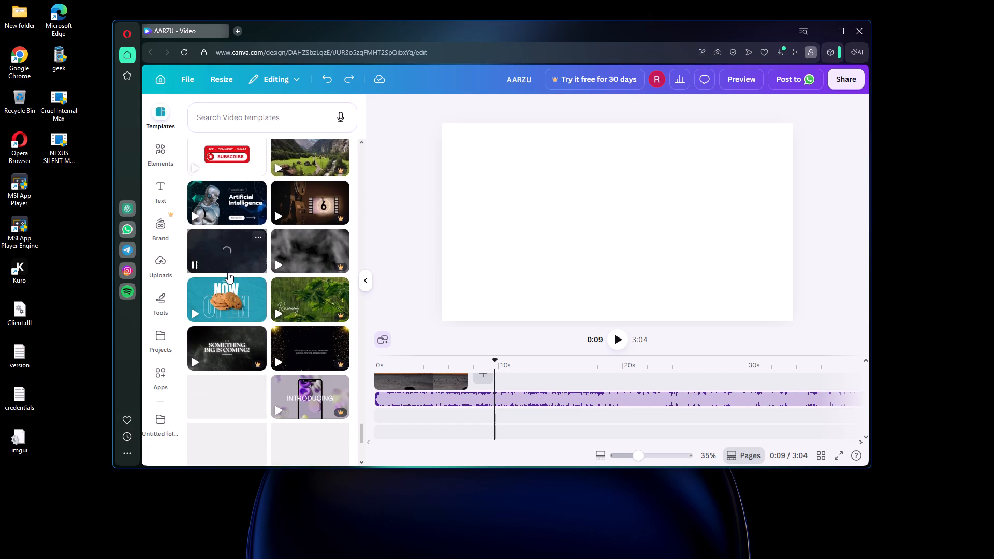
{"action": "scroll", "coordinate": [228, 272], "scroll_direction": "down", "scroll_amount": 4}
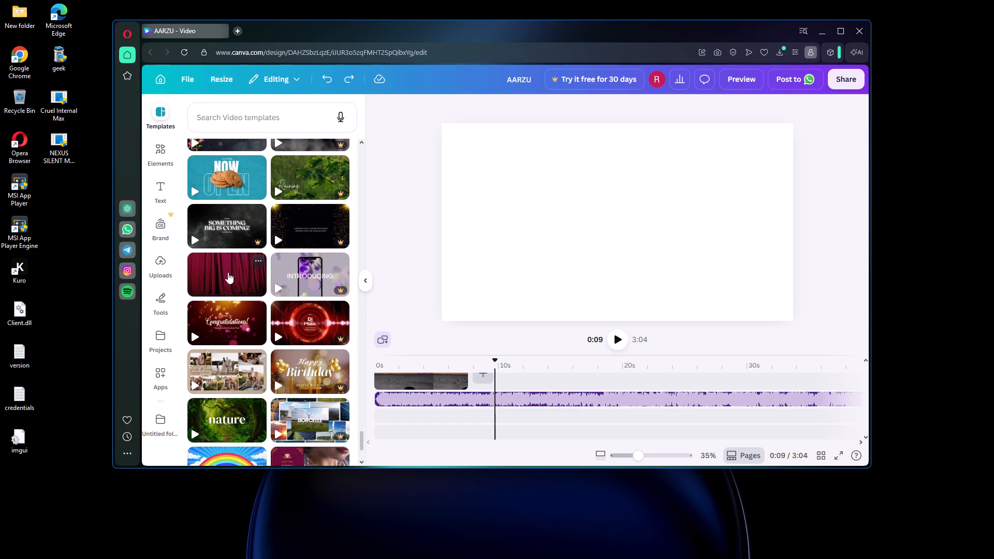
{"action": "scroll", "coordinate": [228, 272], "scroll_direction": "down", "scroll_amount": 9}
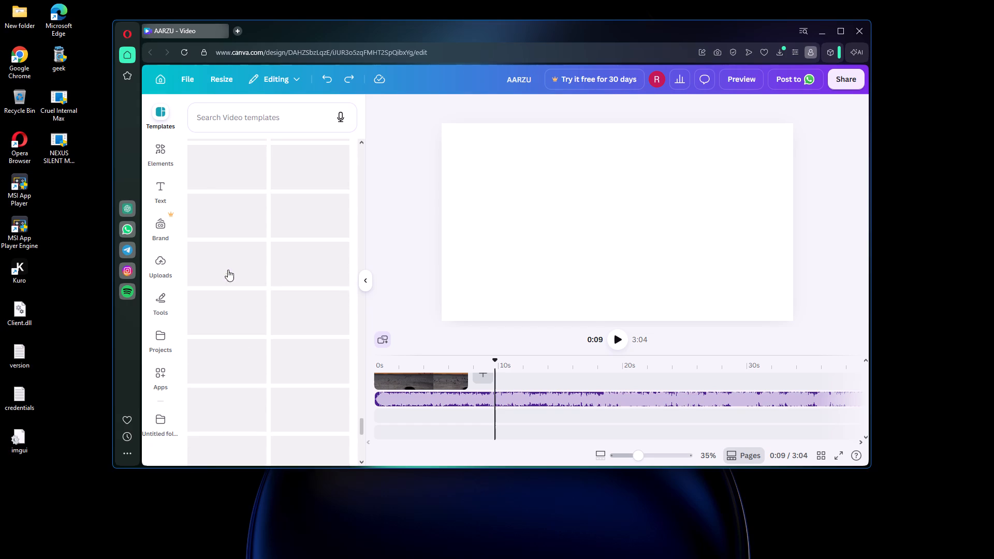
{"action": "scroll", "coordinate": [228, 269], "scroll_direction": "down", "scroll_amount": 2}
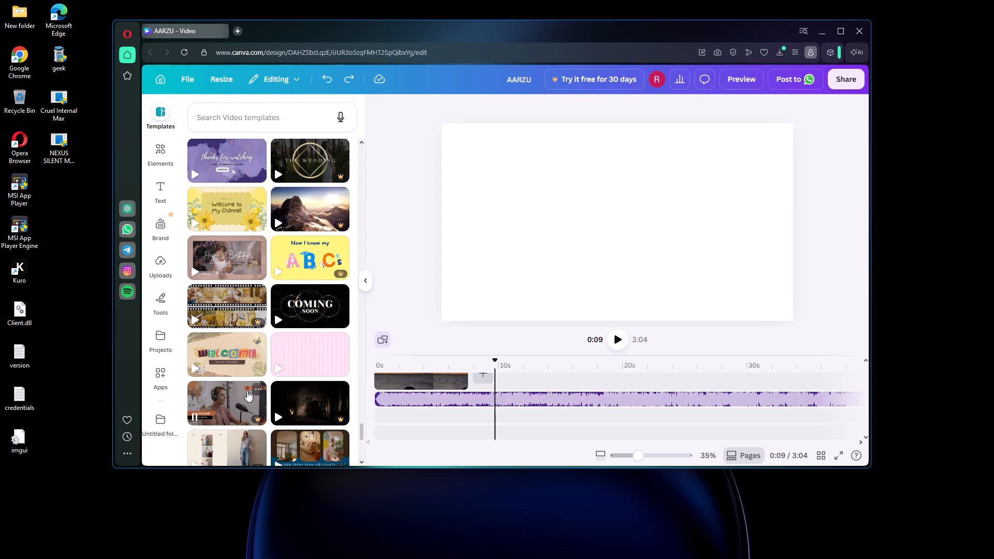
{"action": "scroll", "coordinate": [295, 377], "scroll_direction": "down", "scroll_amount": 2}
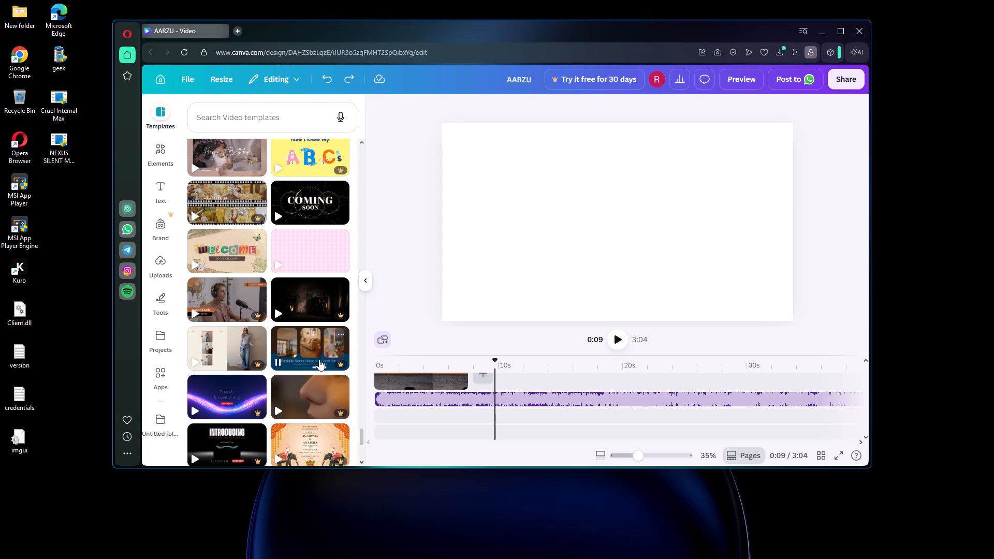
{"action": "scroll", "coordinate": [274, 365], "scroll_direction": "down", "scroll_amount": 3}
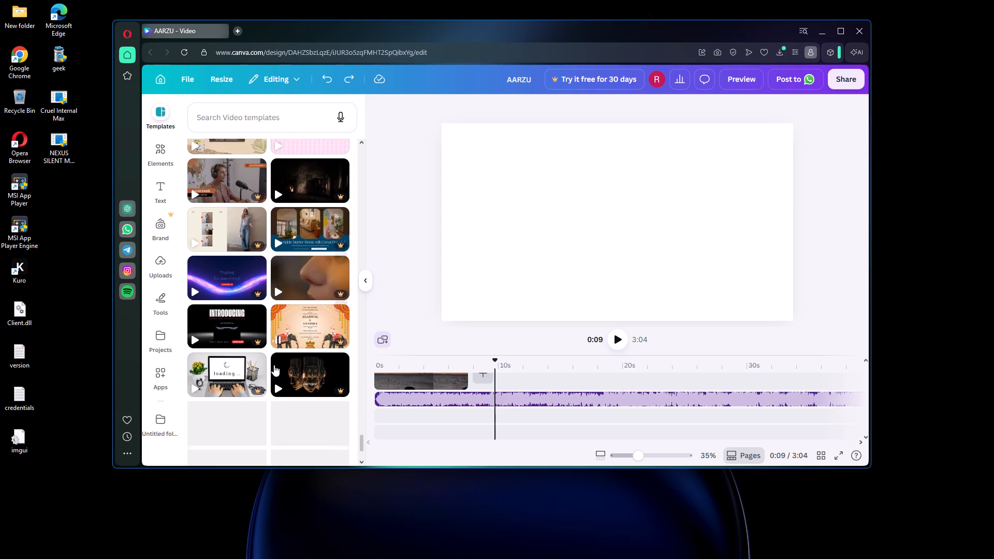
{"action": "scroll", "coordinate": [274, 365], "scroll_direction": "down", "scroll_amount": 1}
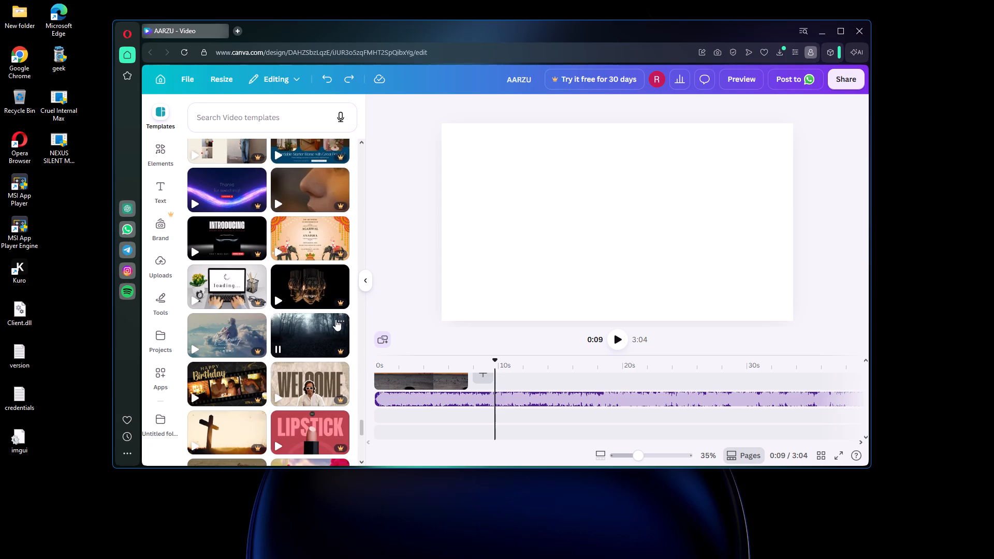
{"action": "scroll", "coordinate": [307, 369], "scroll_direction": "down", "scroll_amount": 3}
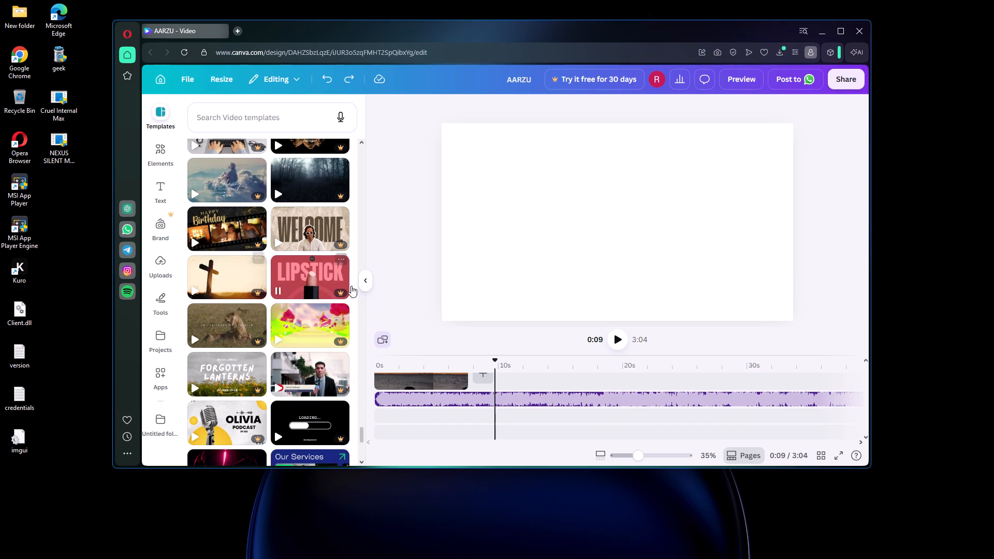
{"action": "scroll", "coordinate": [297, 334], "scroll_direction": "down", "scroll_amount": 4}
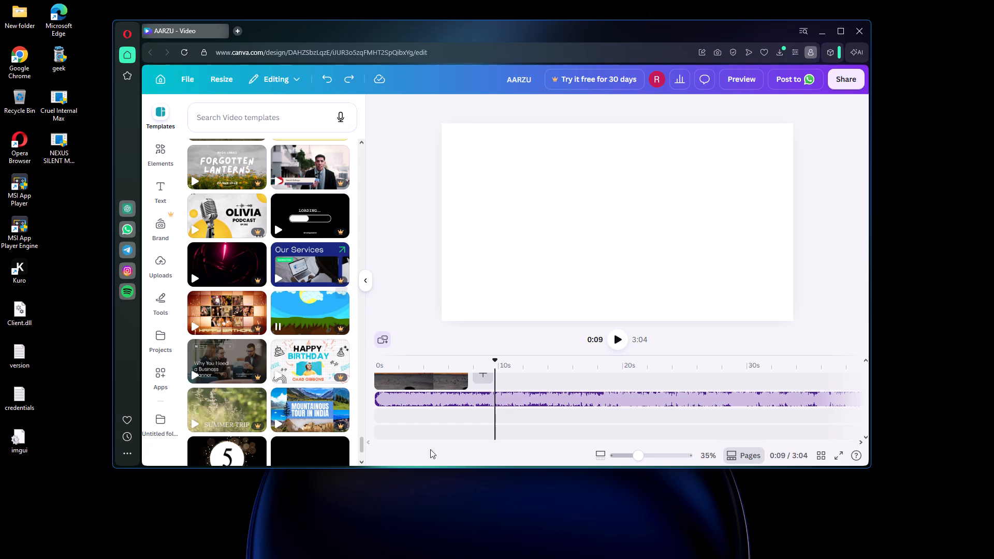
Move the playhead back to about 0:06 to view the birds over the sea in the sunset clip.
{"action": "left_click_drag", "start_coordinate": [496, 365], "coordinate": [491, 366]}
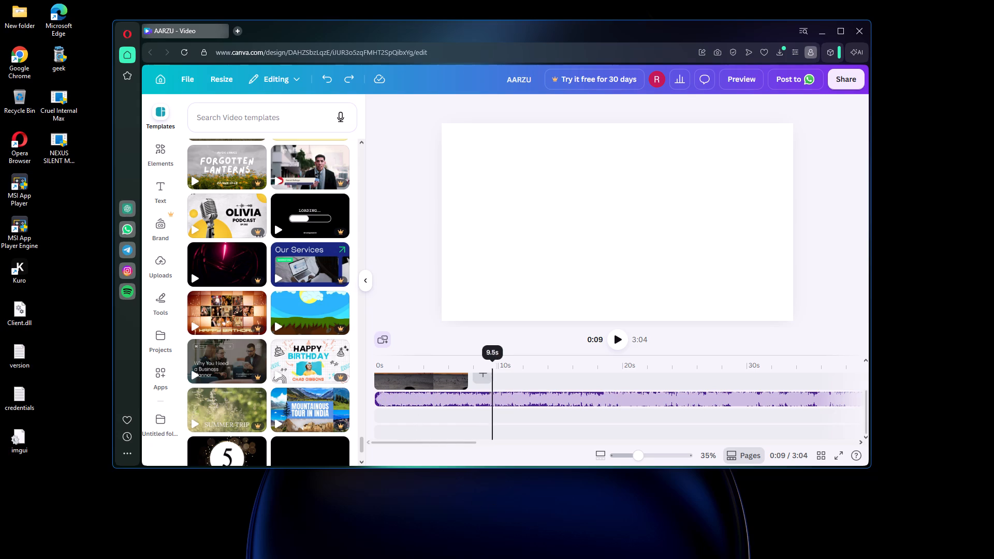
{"action": "left_click_drag", "start_coordinate": [491, 366], "coordinate": [456, 383]}
Look further through the suggested video templates for a scene that matches the sunset clip.
{"action": "scroll", "coordinate": [256, 412], "scroll_direction": "down", "scroll_amount": 3}
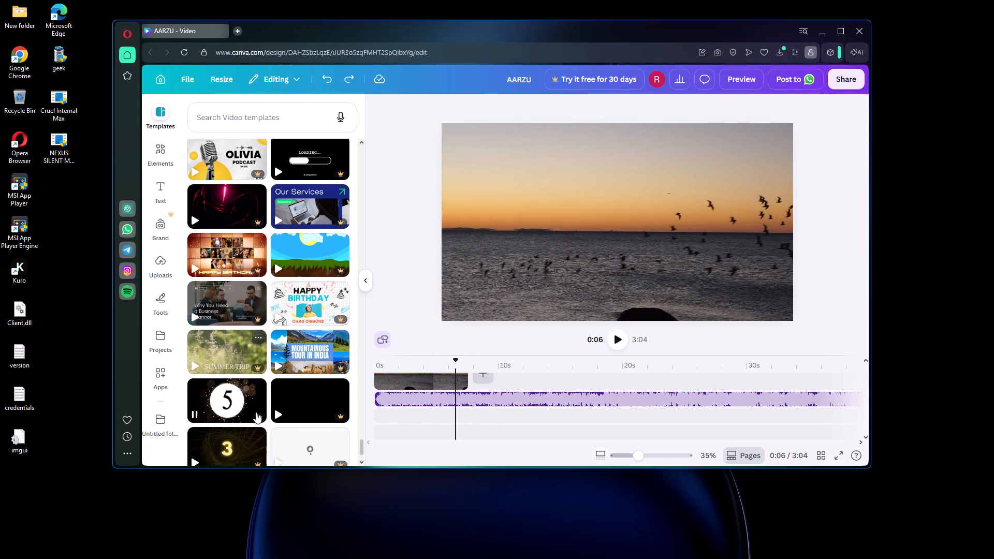
{"action": "scroll", "coordinate": [356, 323], "scroll_direction": "down", "scroll_amount": 2}
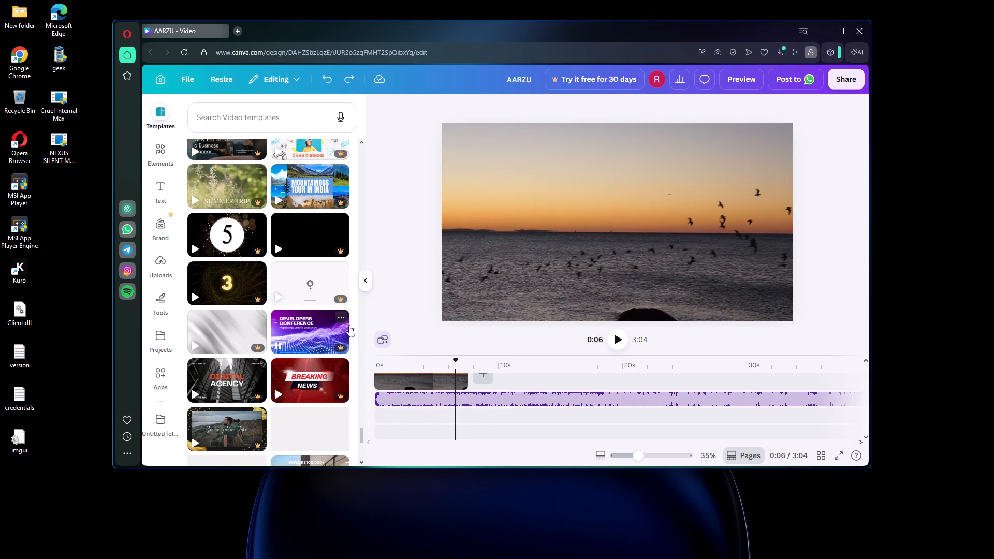
{"action": "scroll", "coordinate": [339, 328], "scroll_direction": "down", "scroll_amount": 3}
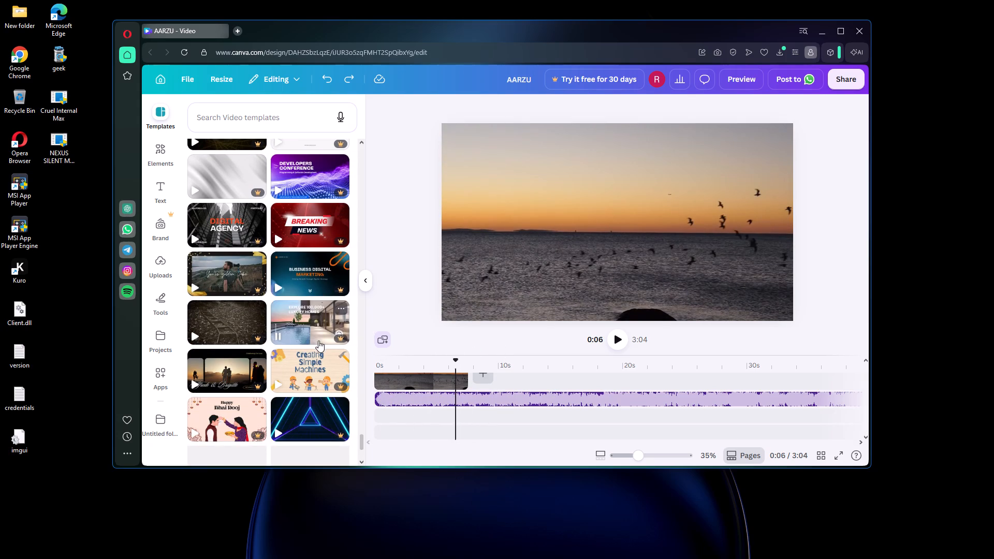
{"action": "scroll", "coordinate": [318, 341], "scroll_direction": "down", "scroll_amount": 3}
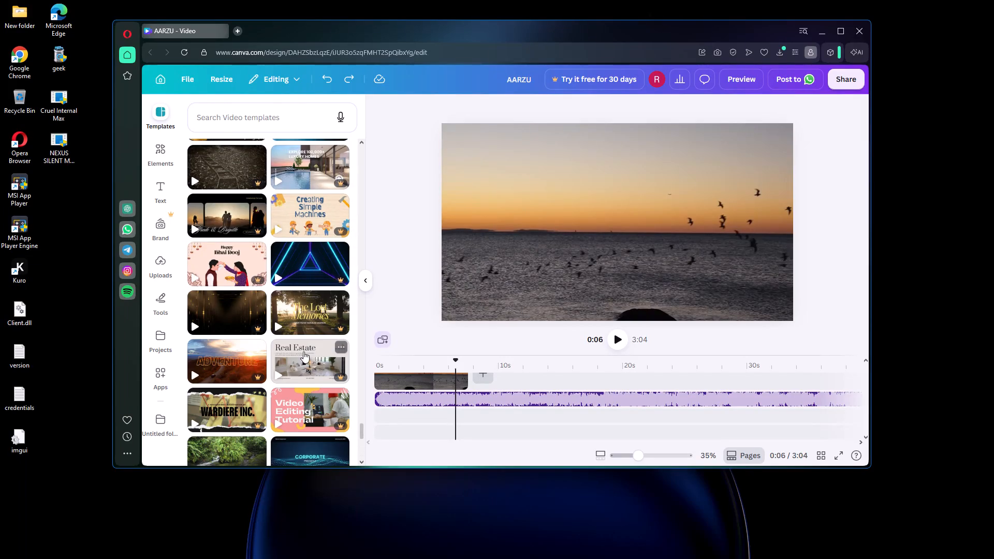
{"action": "scroll", "coordinate": [298, 357], "scroll_direction": "down", "scroll_amount": 8}
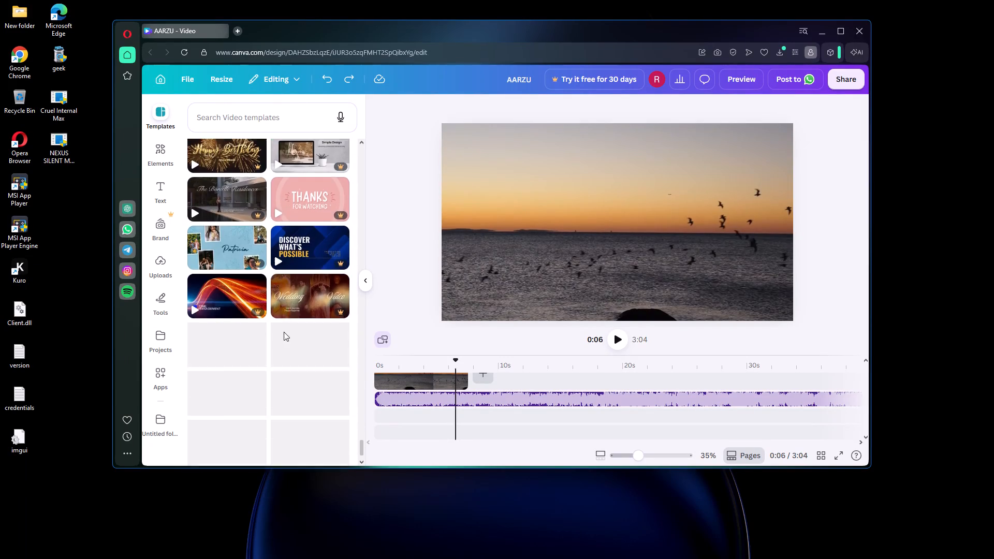
{"action": "scroll", "coordinate": [283, 331], "scroll_direction": "down", "scroll_amount": 4}
{"action": "scroll", "coordinate": [283, 330], "scroll_direction": "up", "scroll_amount": 5}
{"action": "scroll", "coordinate": [282, 329], "scroll_direction": "down", "scroll_amount": 6}
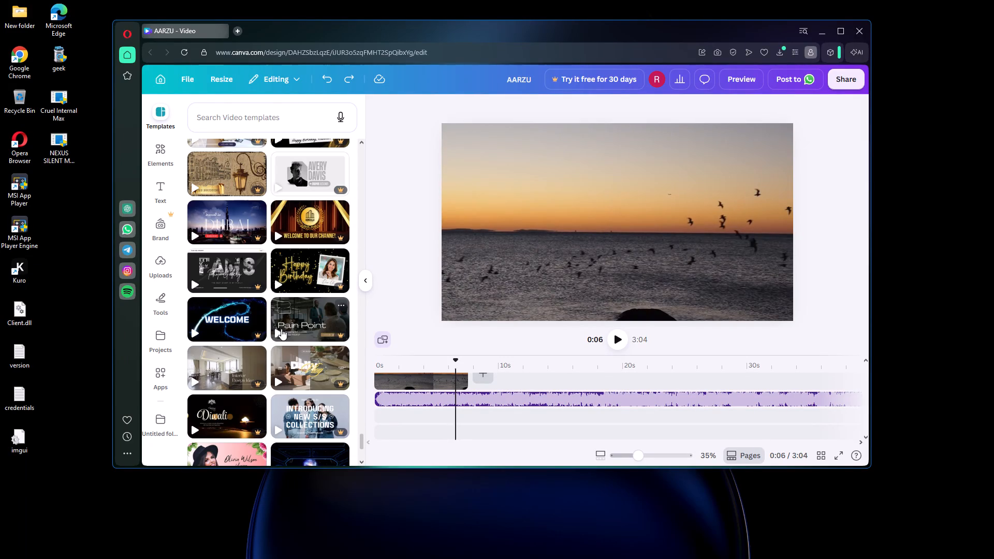
{"action": "scroll", "coordinate": [277, 327], "scroll_direction": "down", "scroll_amount": 3}
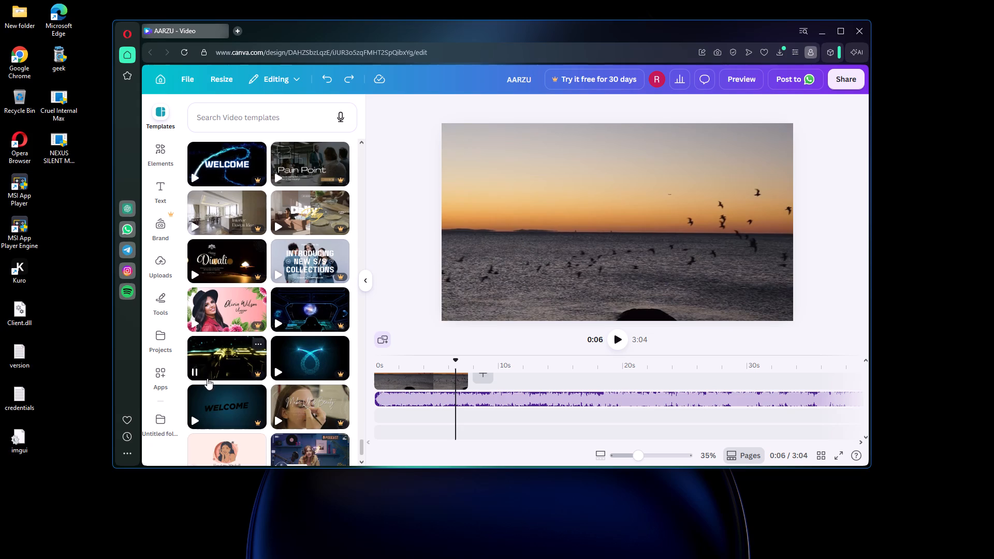
{"action": "scroll", "coordinate": [351, 271], "scroll_direction": "down", "scroll_amount": 2}
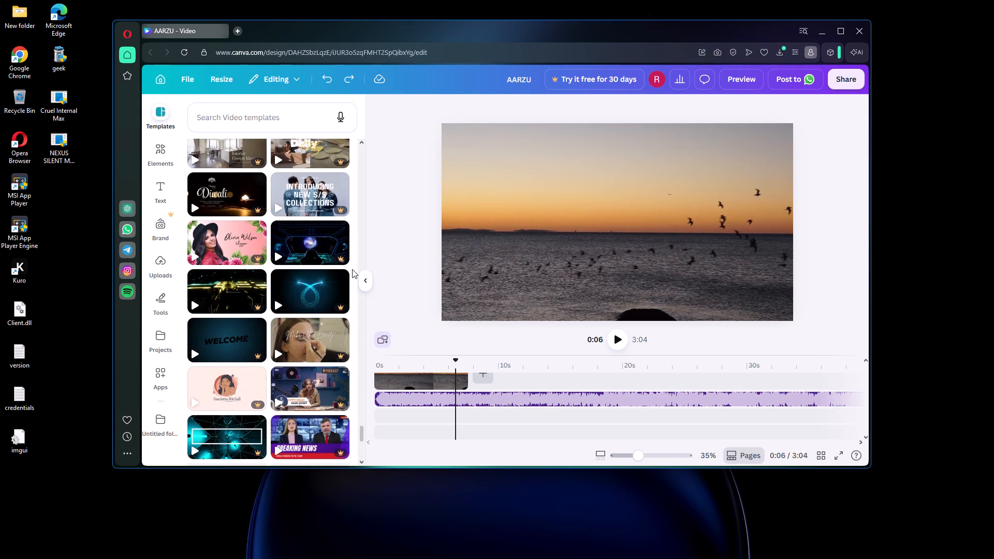
{"action": "scroll", "coordinate": [352, 269], "scroll_direction": "down", "scroll_amount": 5}
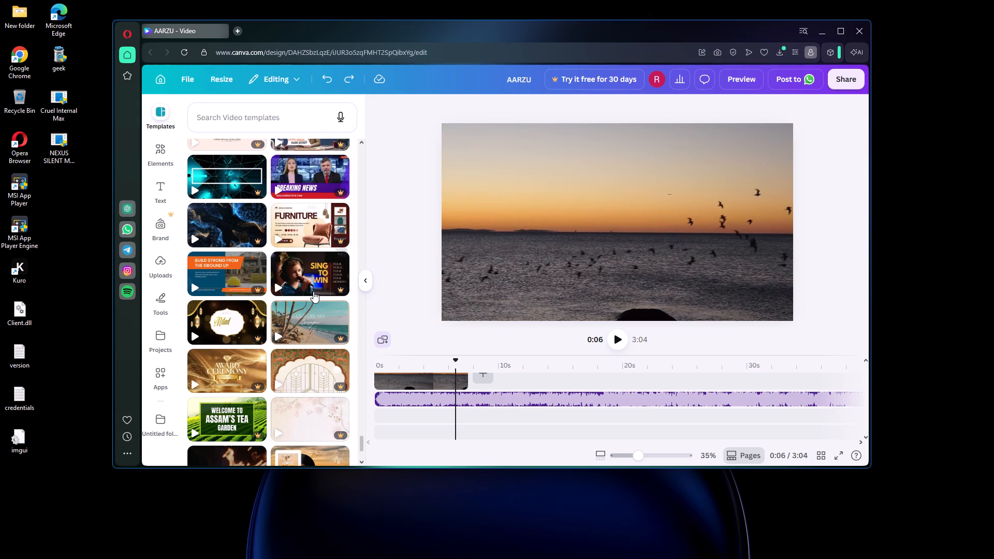
{"action": "scroll", "coordinate": [312, 291], "scroll_direction": "down", "scroll_amount": 10}
{"action": "scroll", "coordinate": [308, 293], "scroll_direction": "up", "scroll_amount": 5}
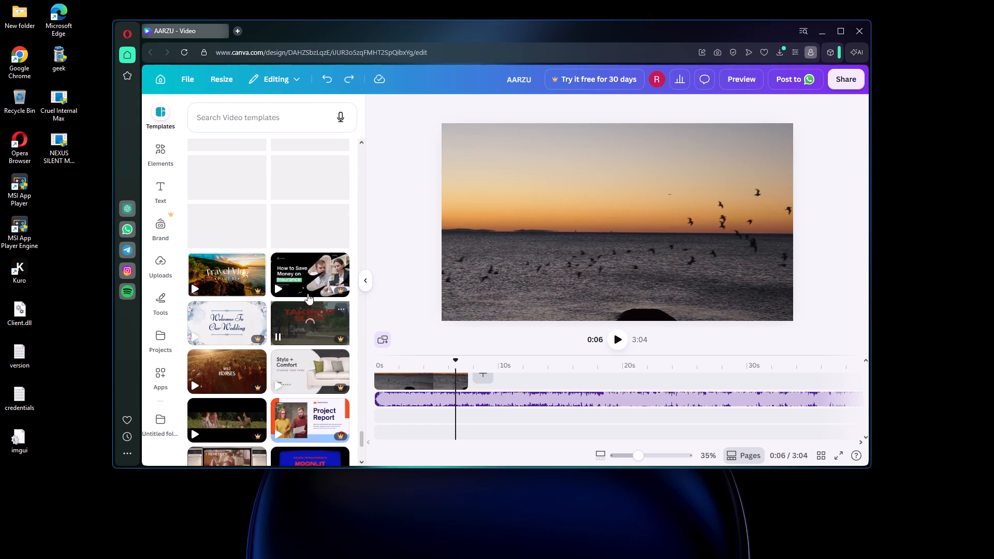
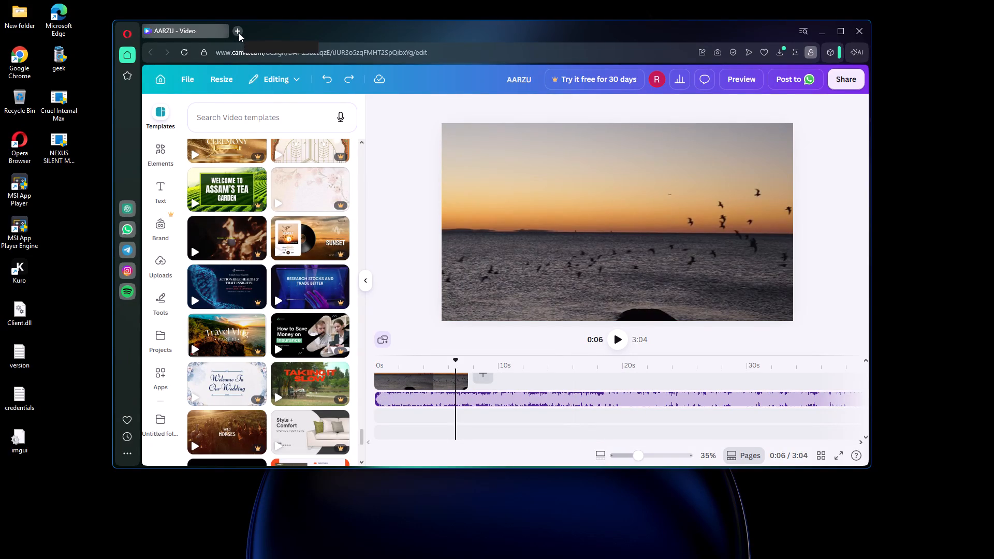
Open the Pinterest website in a new browser tab.
{"action": "left_click", "coordinate": [239, 33]}
{"action": "left_click", "coordinate": [474, 455]}
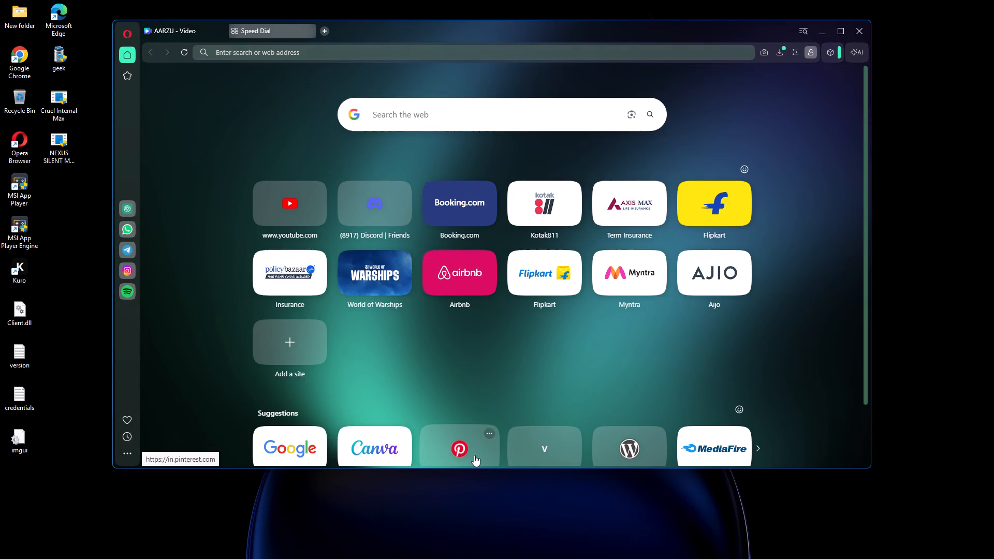
{"action": "right_click_drag", "start_coordinate": [321, 86], "coordinate": [260, 77]}
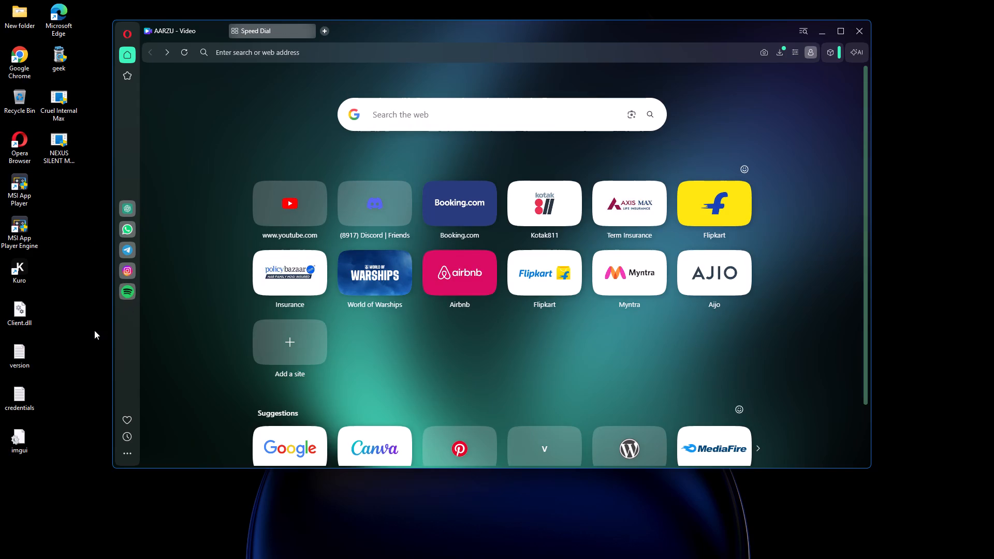
{"action": "left_click", "coordinate": [369, 179]}
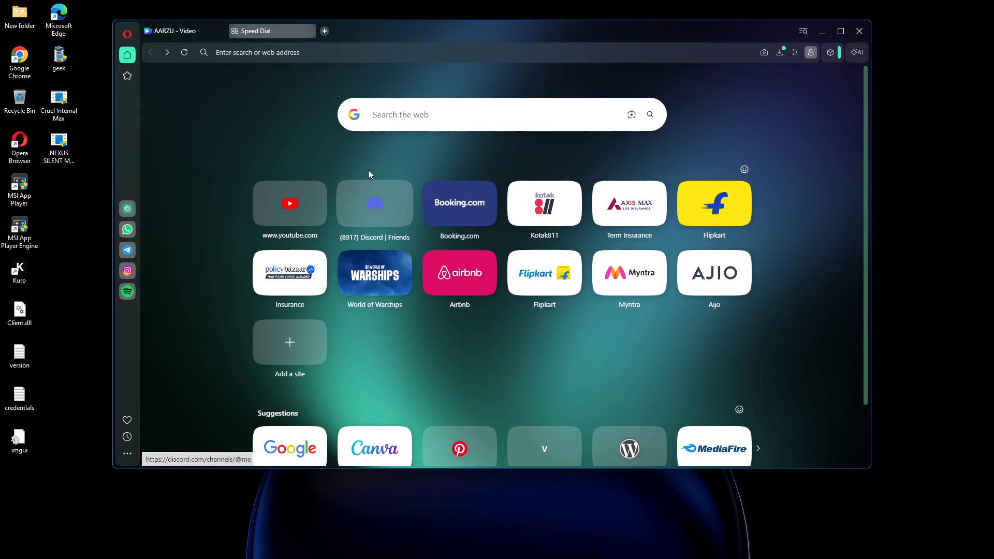
{"action": "left_click", "coordinate": [461, 440]}
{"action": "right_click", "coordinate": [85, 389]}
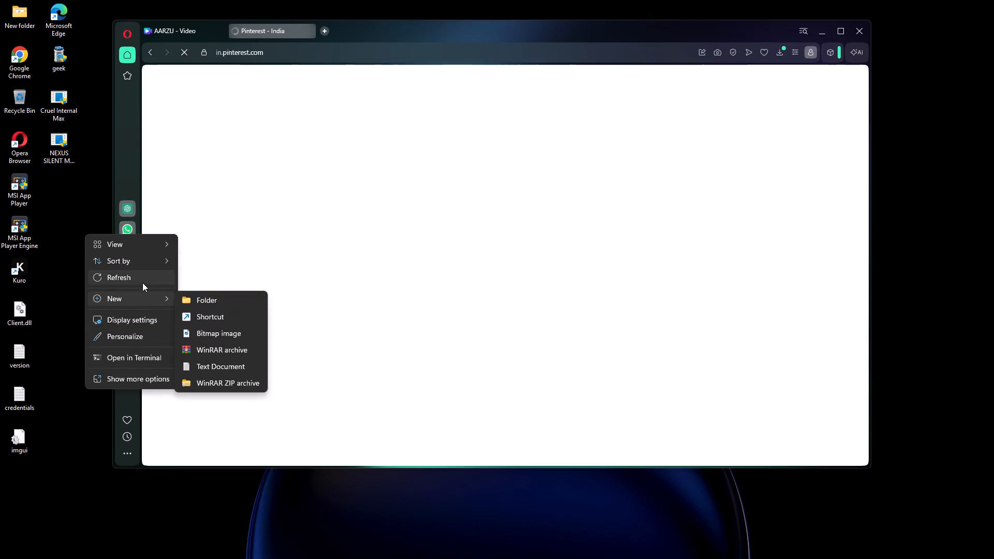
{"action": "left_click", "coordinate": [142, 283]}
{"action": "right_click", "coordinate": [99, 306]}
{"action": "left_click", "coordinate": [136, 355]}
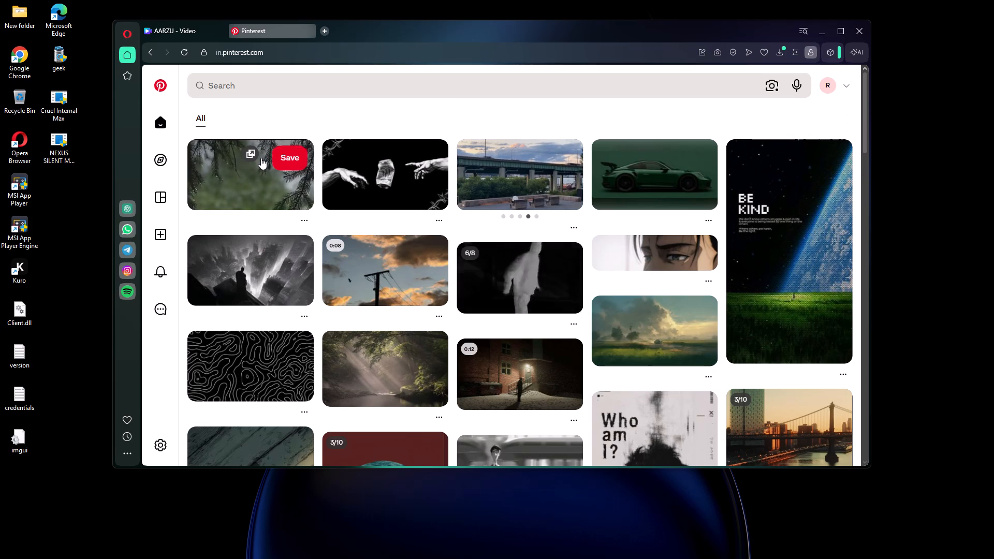
Open the pin of a figure outside a snowy brick building at night and browse its related video pins.
{"action": "left_click", "coordinate": [540, 386]}
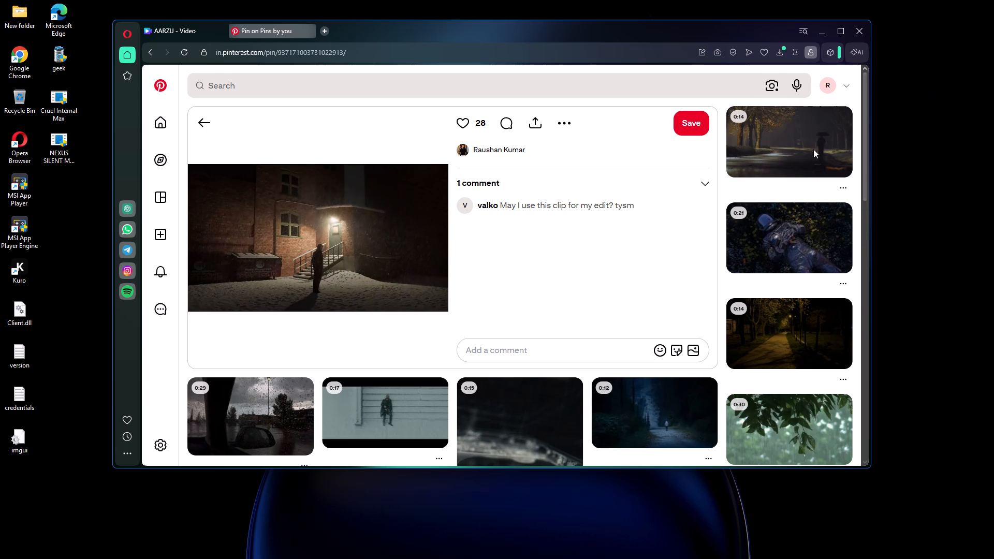
{"action": "scroll", "coordinate": [770, 258], "scroll_direction": "down", "scroll_amount": 2}
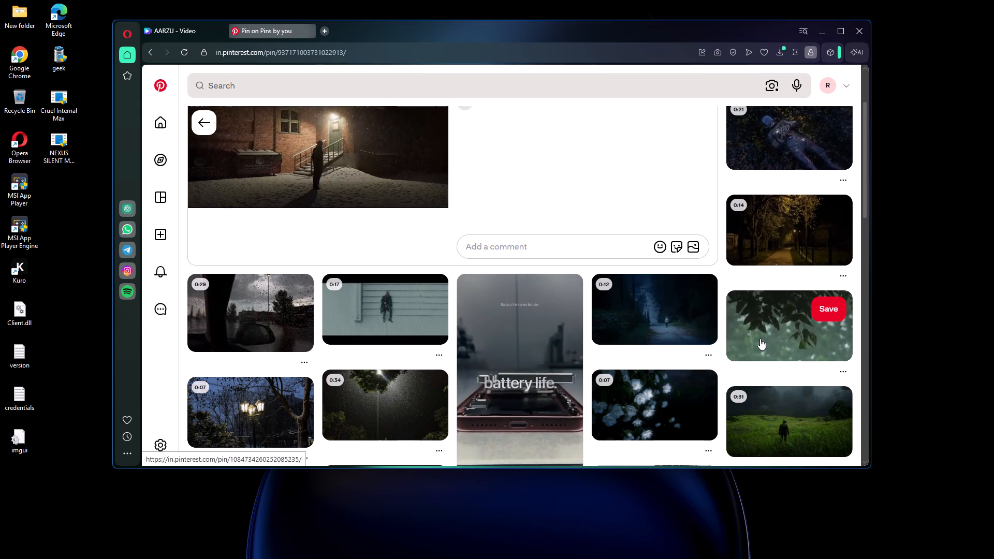
{"action": "scroll", "coordinate": [760, 339], "scroll_direction": "down", "scroll_amount": 4}
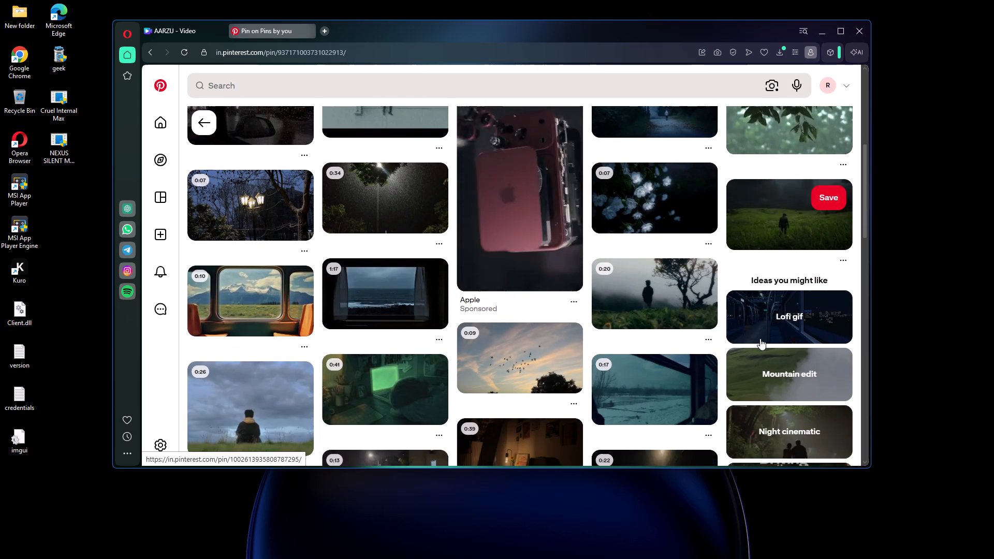
{"action": "scroll", "coordinate": [760, 339], "scroll_direction": "up", "scroll_amount": 2}
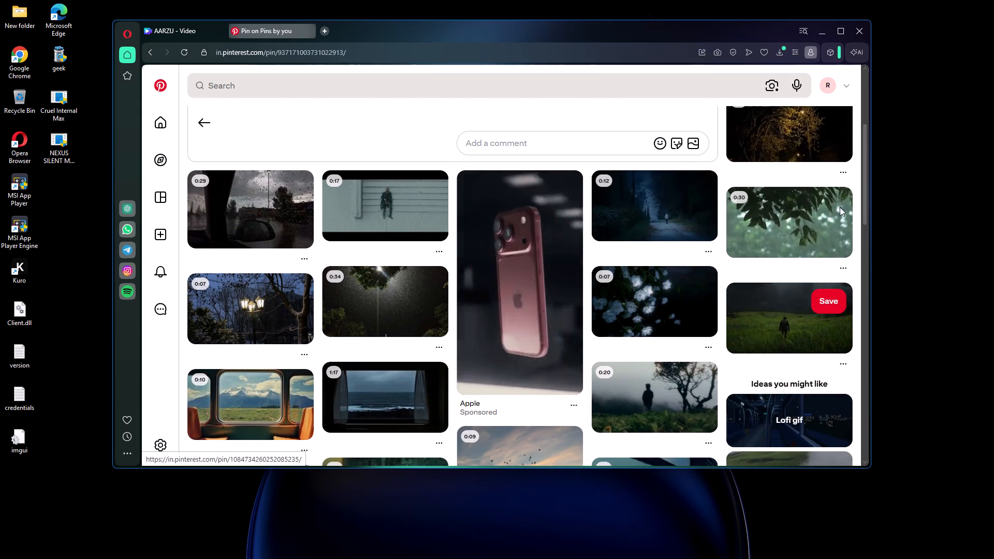
Ask Pinterest for more pins like the 0:30 video of leaves in the rain.
{"action": "left_click", "coordinate": [844, 263]}
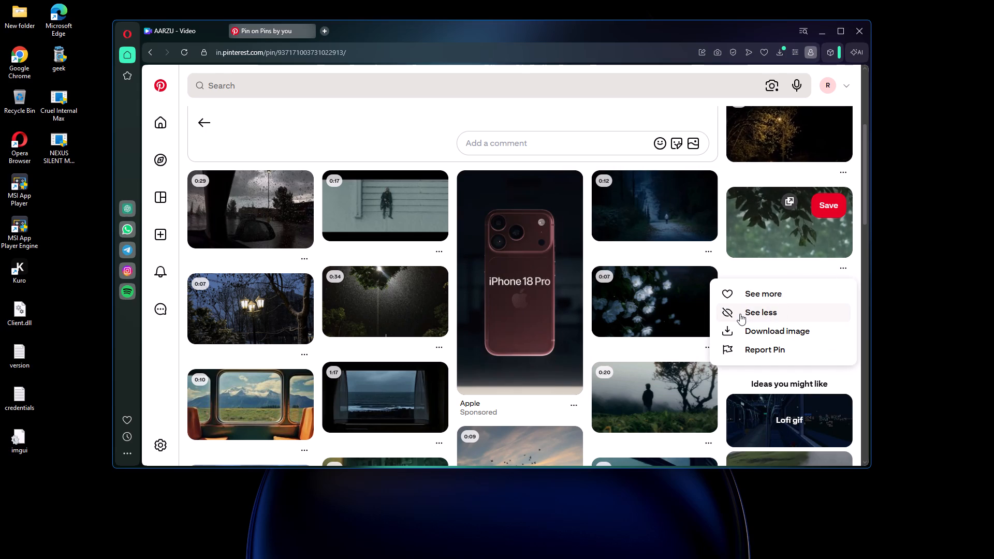
{"action": "left_click", "coordinate": [774, 300]}
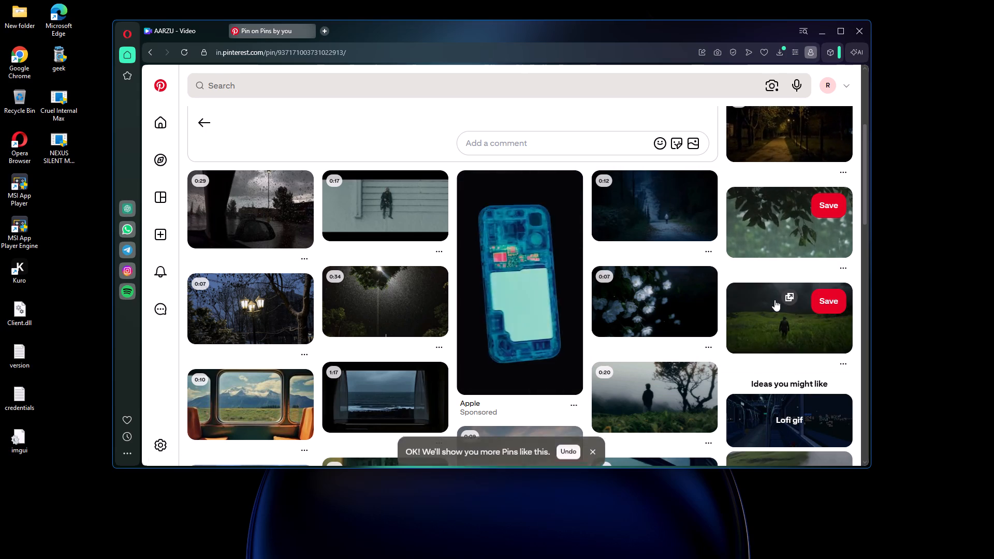
Open the 0:30 rainy leaves video pin and copy its share link.
{"action": "left_click", "coordinate": [763, 245]}
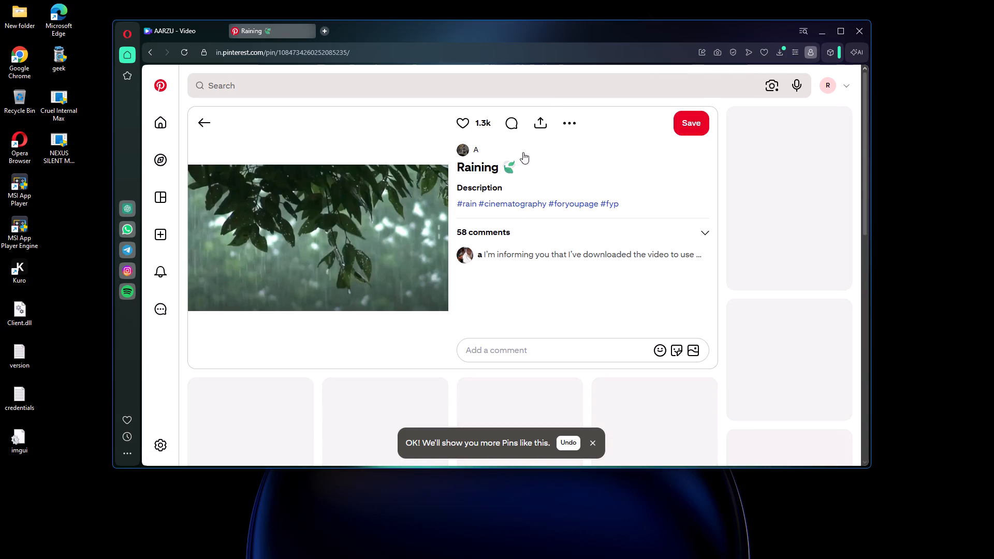
{"action": "left_click", "coordinate": [539, 133]}
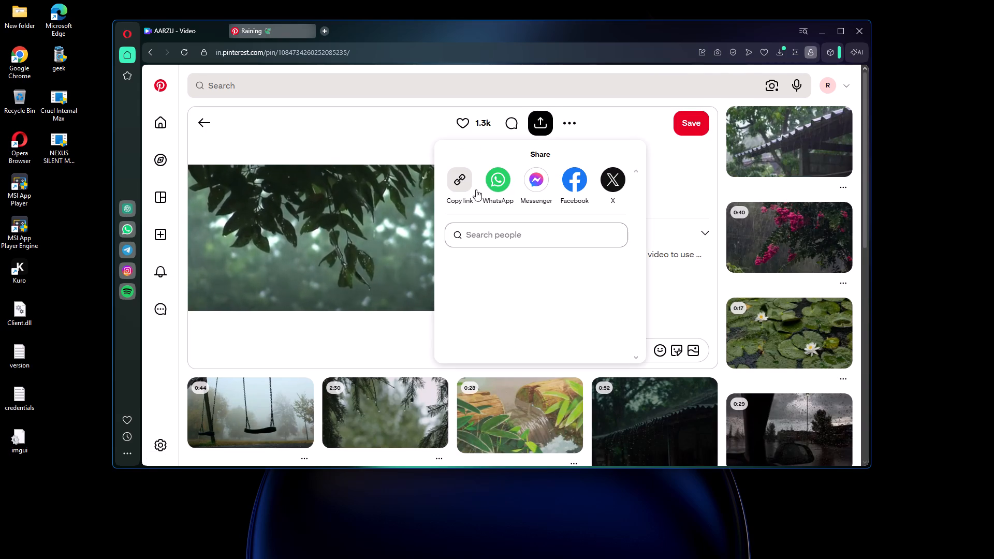
{"action": "left_click", "coordinate": [468, 189]}
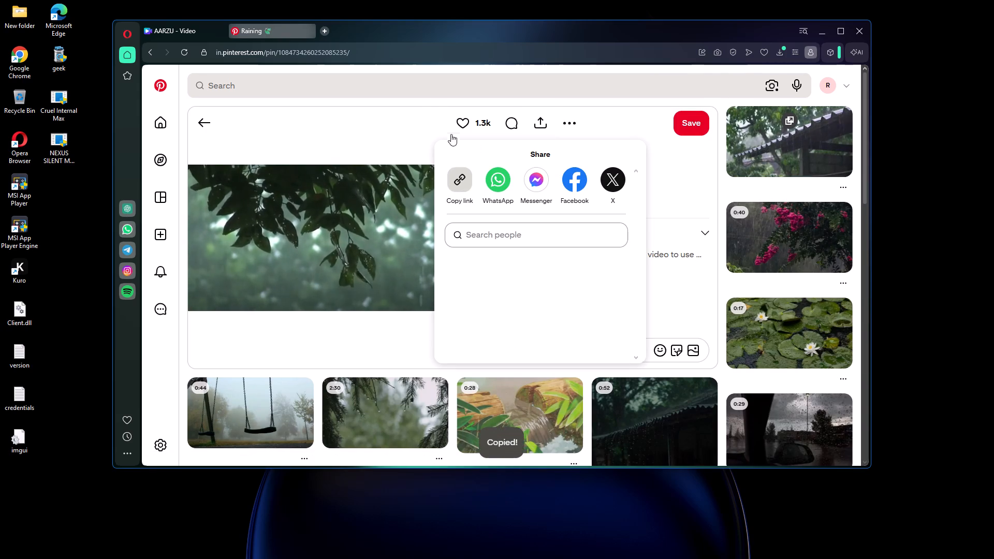
Search the web for "pinterest download video" in a new tab and open the ssspin.io downloader.
{"action": "left_click", "coordinate": [324, 33]}
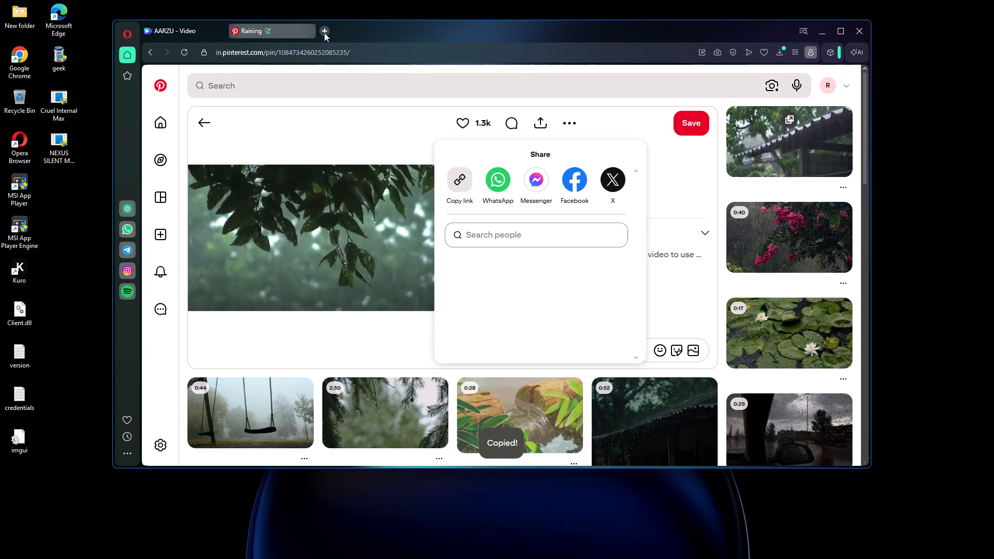
{"action": "left_click", "coordinate": [517, 109]}
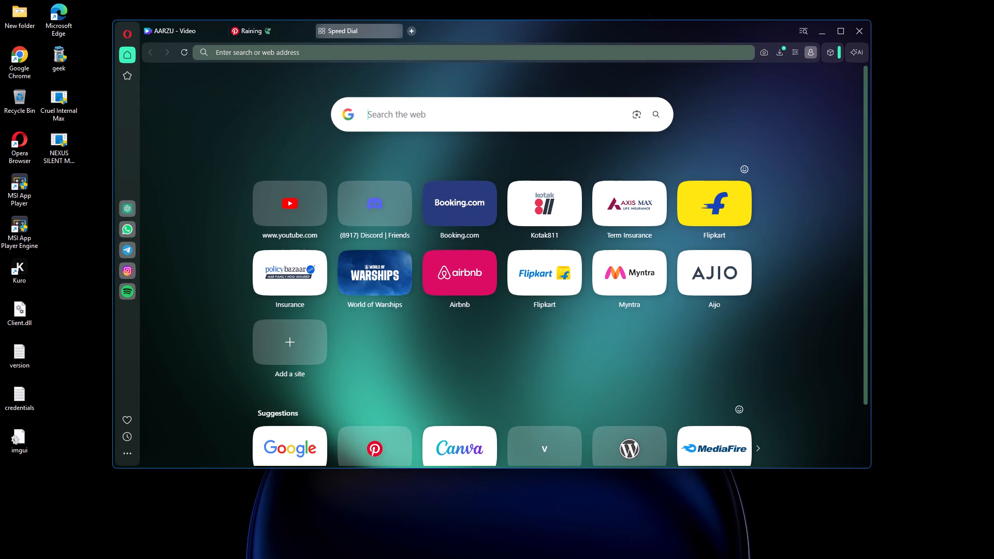
{"action": "type", "text": "pi"}
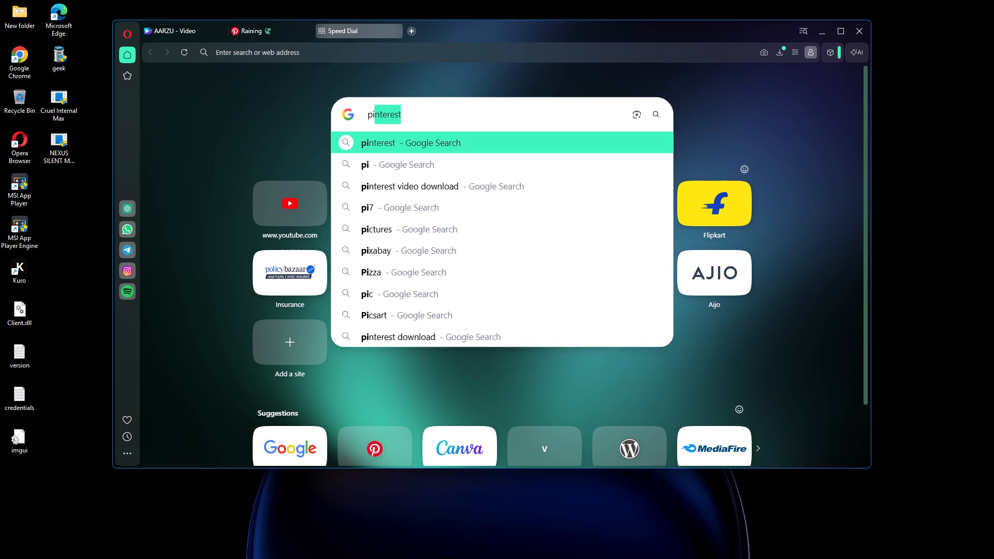
{"action": "key", "text": "n"}
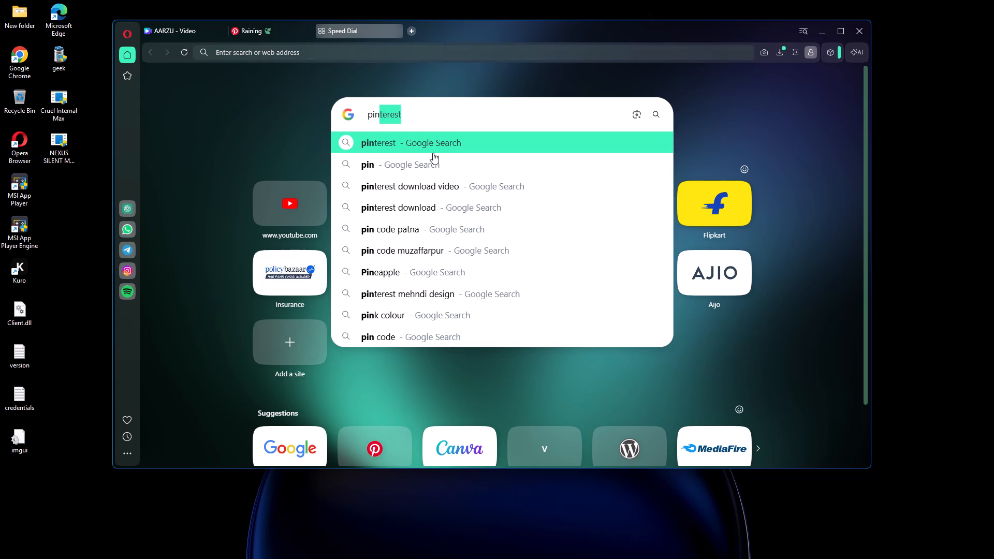
{"action": "left_click", "coordinate": [426, 195]}
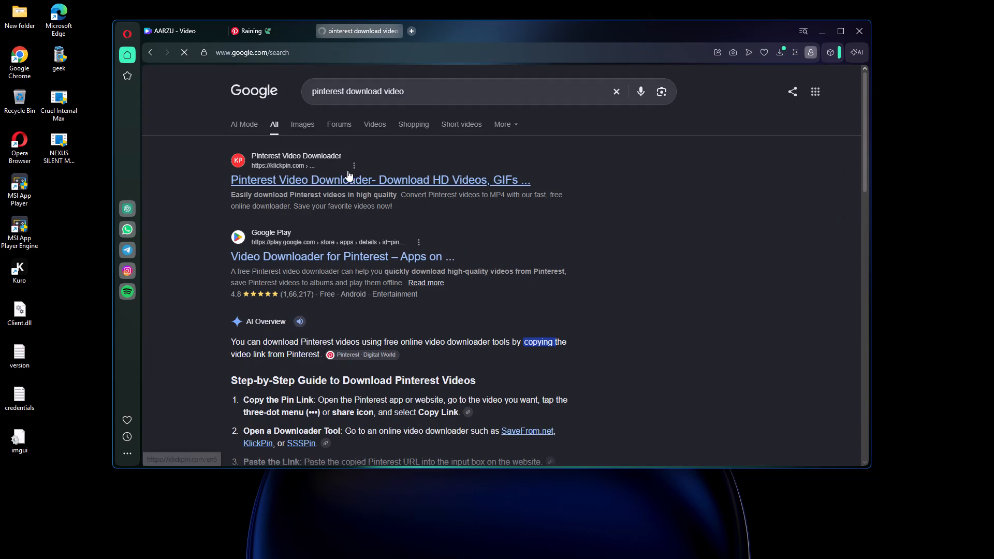
{"action": "scroll", "coordinate": [311, 183], "scroll_direction": "down", "scroll_amount": 7}
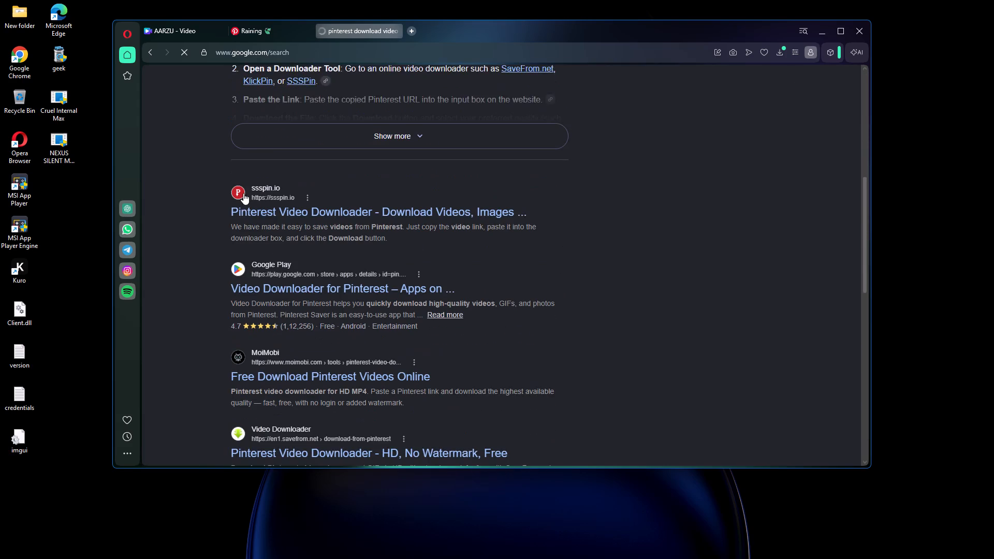
{"action": "left_click", "coordinate": [242, 207]}
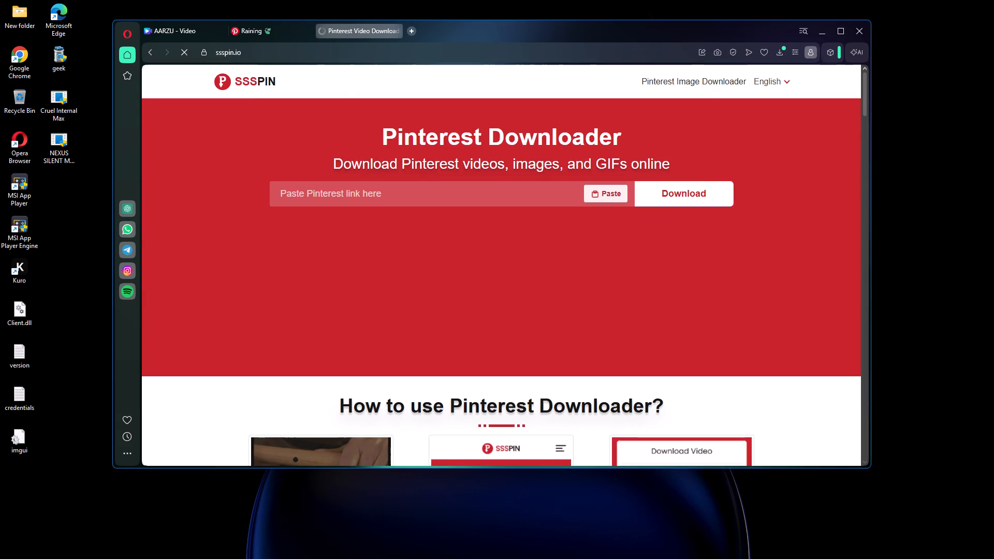
Paste the copied pin link into the downloader, allowing clipboard access, and download the rainy leaves video in HD.
{"action": "left_click", "coordinate": [611, 198]}
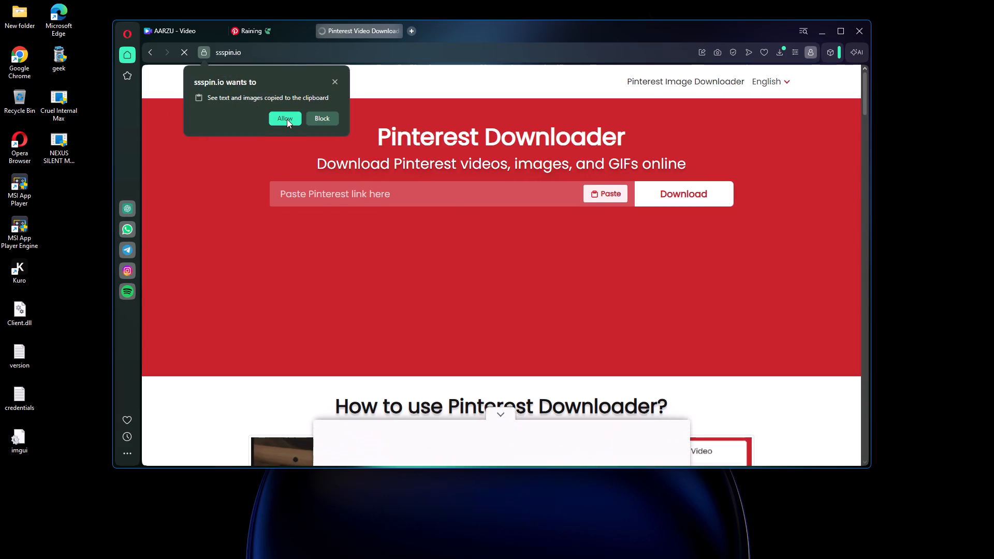
{"action": "left_click", "coordinate": [287, 119]}
{"action": "left_click", "coordinate": [695, 196]}
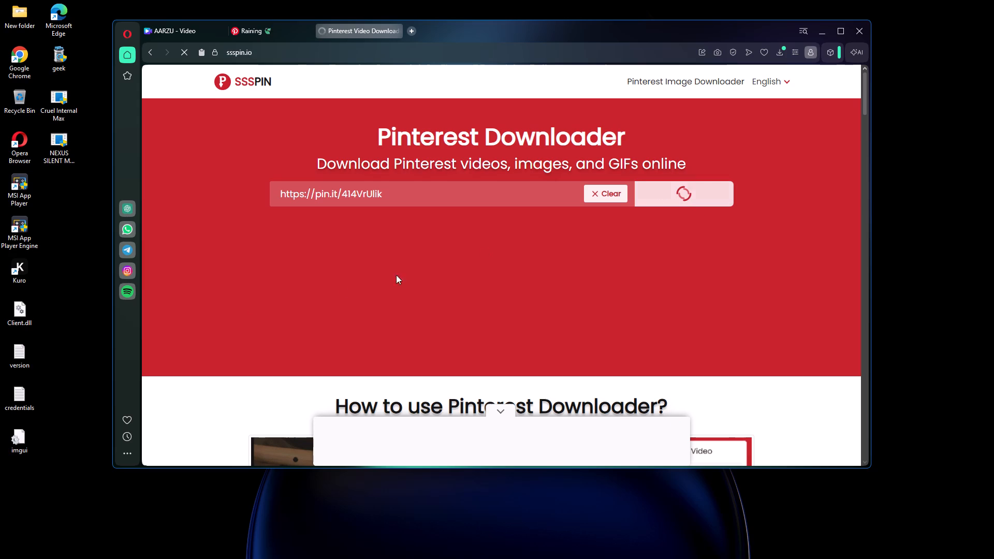
{"action": "scroll", "coordinate": [241, 307], "scroll_direction": "down", "scroll_amount": 5}
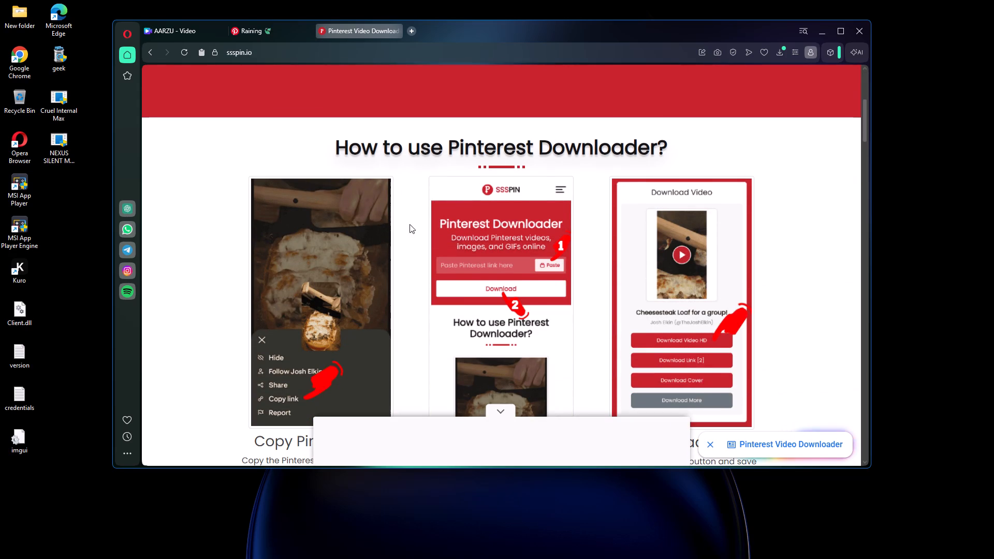
{"action": "scroll", "coordinate": [540, 83], "scroll_direction": "down", "scroll_amount": 2}
{"action": "scroll", "coordinate": [535, 83], "scroll_direction": "up", "scroll_amount": 2}
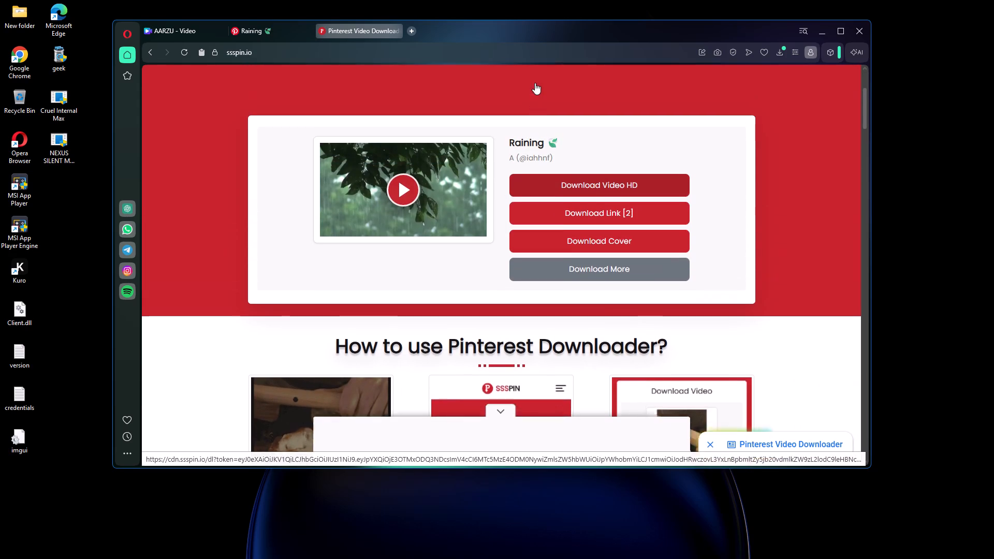
{"action": "scroll", "coordinate": [535, 83], "scroll_direction": "up", "scroll_amount": 1}
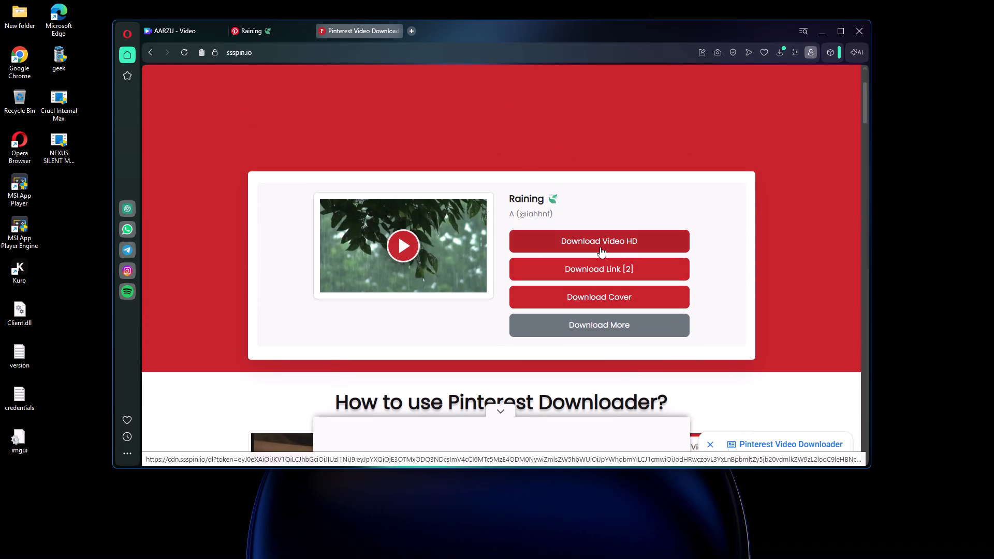
{"action": "left_click", "coordinate": [600, 247]}
{"action": "left_click", "coordinate": [589, 175]}
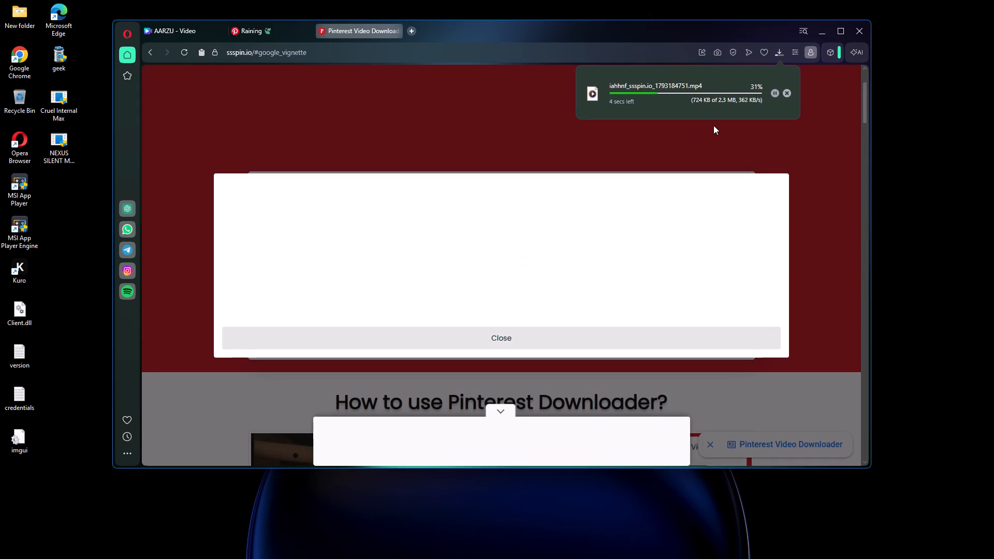
Switch back to the AARZU video in Canva and upload the downloaded ssspin.io video for a new page after the sunset clip.
{"action": "left_click", "coordinate": [171, 36]}
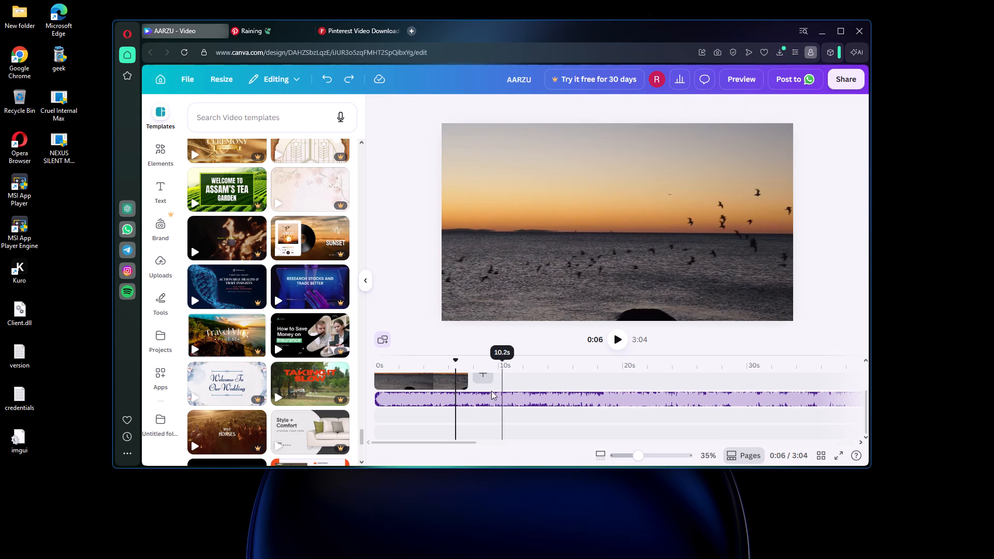
{"action": "left_click", "coordinate": [479, 379]}
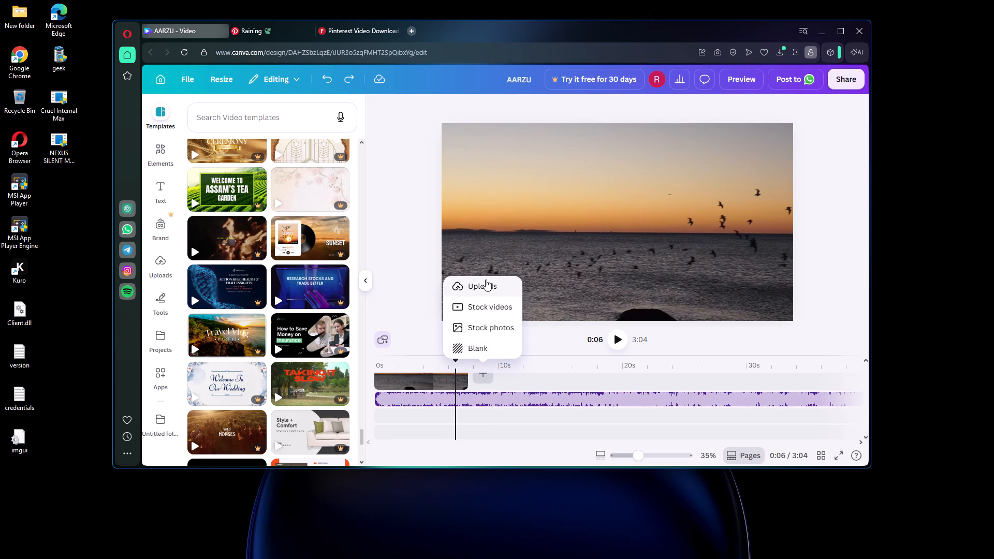
{"action": "left_click", "coordinate": [486, 288]}
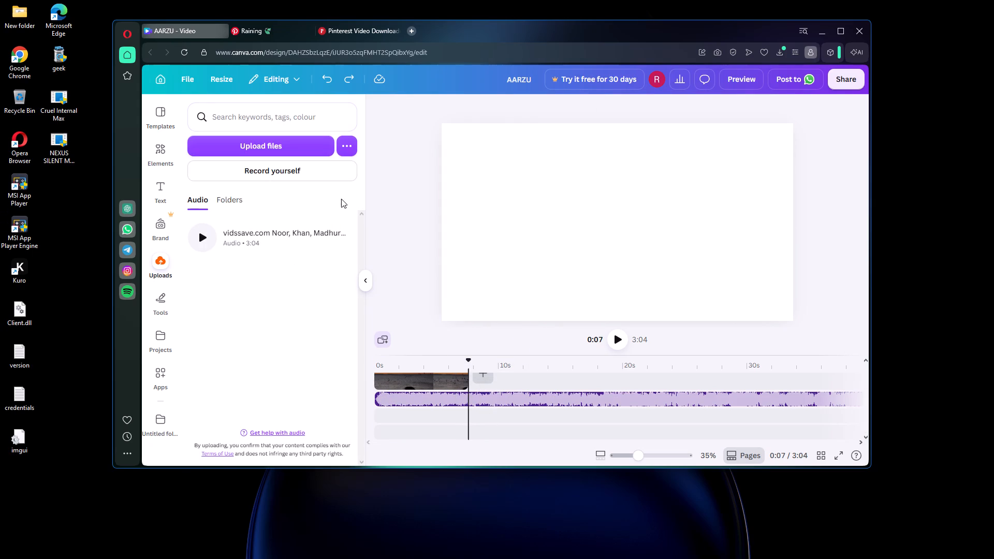
{"action": "left_click", "coordinate": [301, 143]}
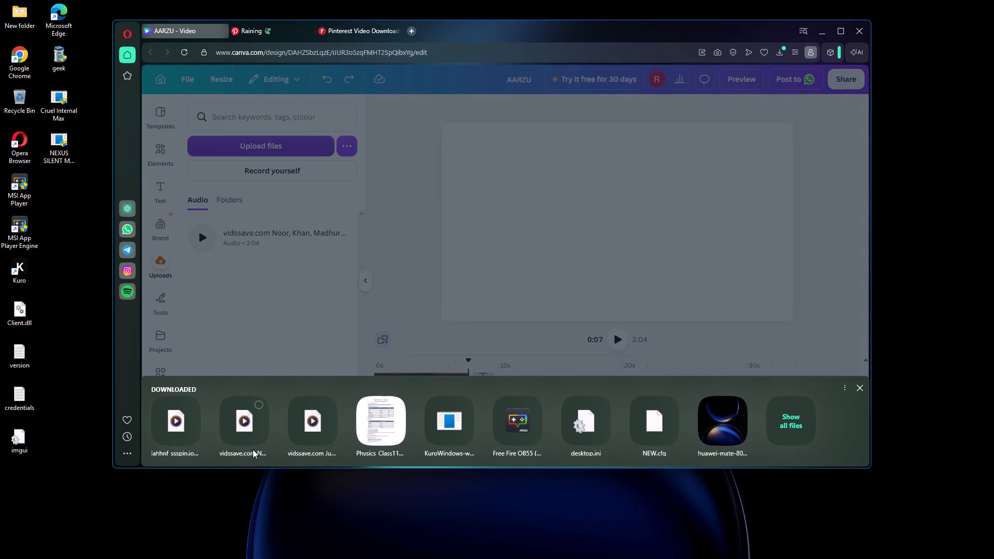
{"action": "left_click", "coordinate": [168, 429]}
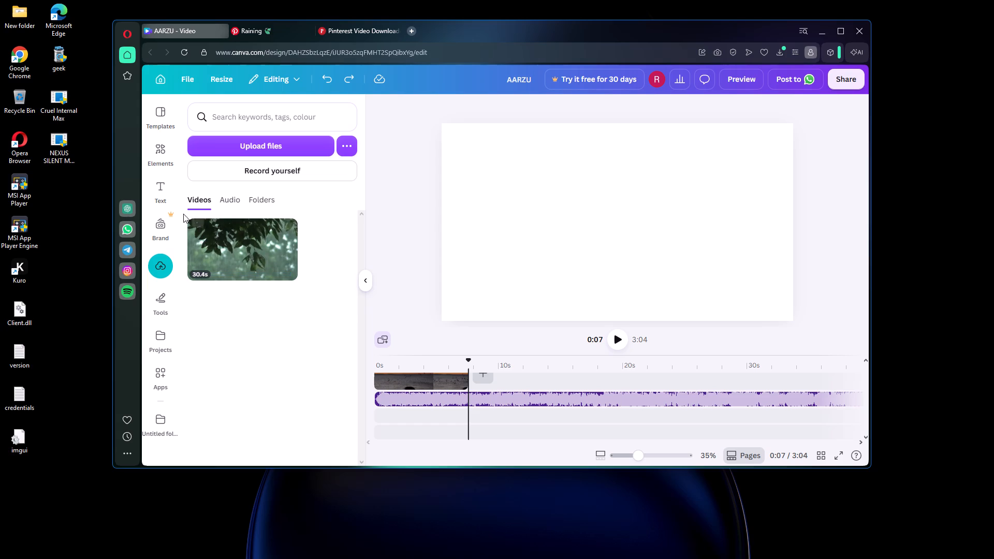
Add the uploaded 30.4s rainy leaves video to the timeline after the sunset clip.
{"action": "left_click", "coordinate": [228, 257]}
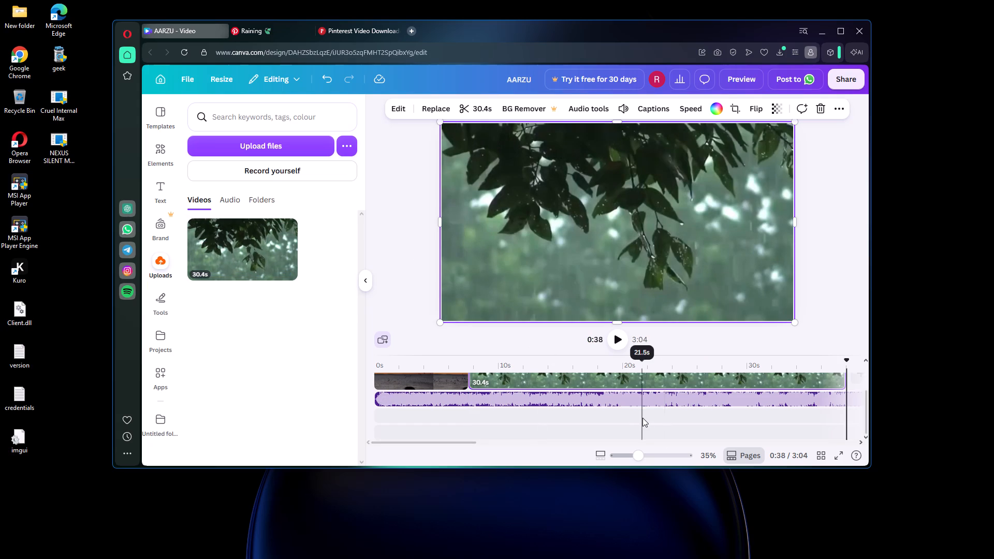
{"action": "scroll", "coordinate": [640, 417], "scroll_direction": "up", "scroll_amount": 3}
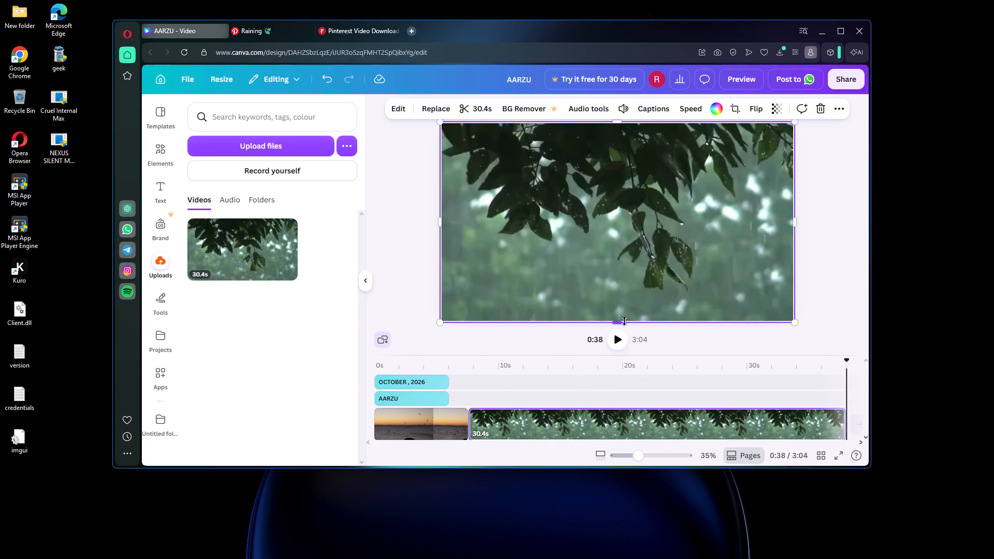
{"action": "scroll", "coordinate": [499, 425], "scroll_direction": "down", "scroll_amount": 2}
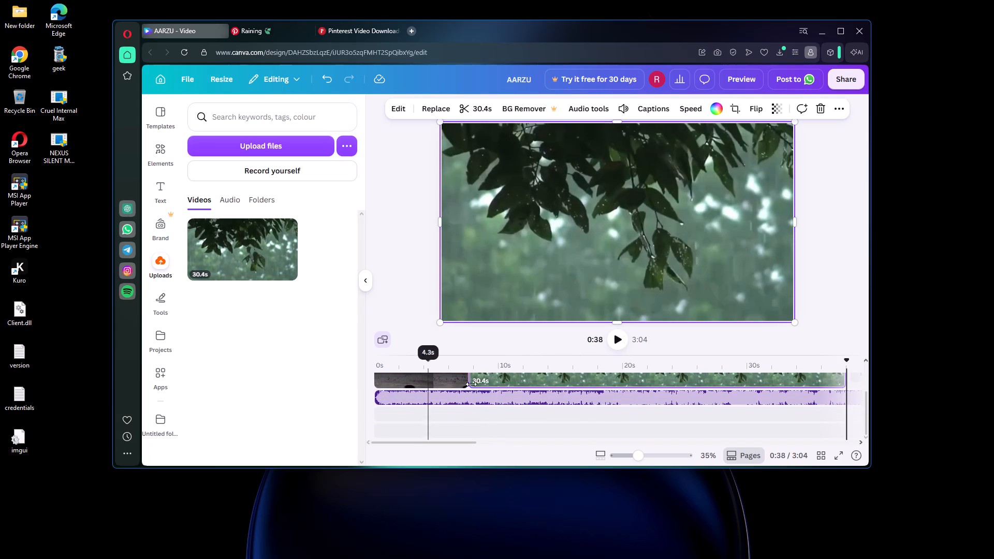
Play the video from the start through the cut from the sunset clip to the rainy leaves clip.
{"action": "scroll", "coordinate": [566, 398], "scroll_direction": "up", "scroll_amount": 2}
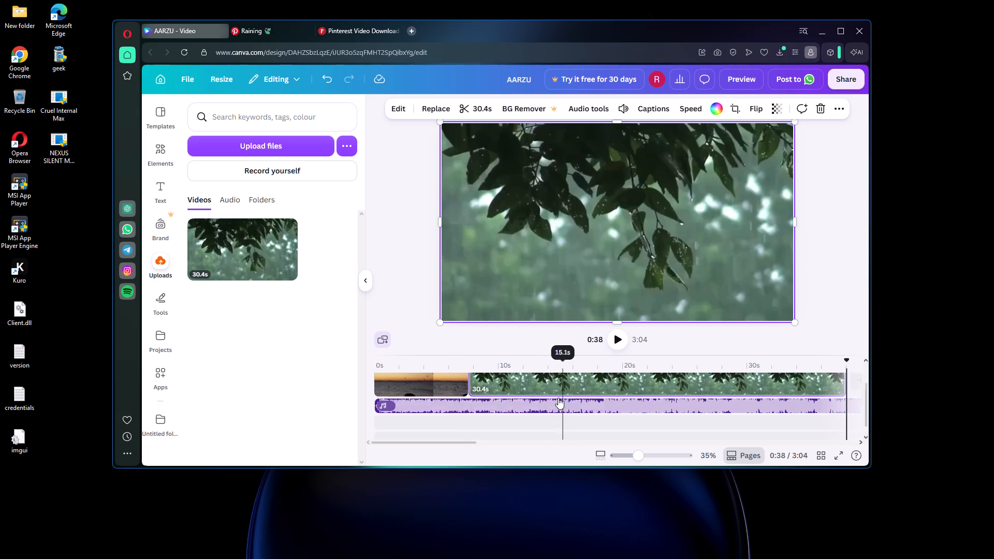
{"action": "left_click", "coordinate": [496, 413]}
{"action": "left_click_drag", "start_coordinate": [508, 420], "coordinate": [529, 426]}
{"action": "scroll", "coordinate": [414, 349], "scroll_direction": "down", "scroll_amount": 4}
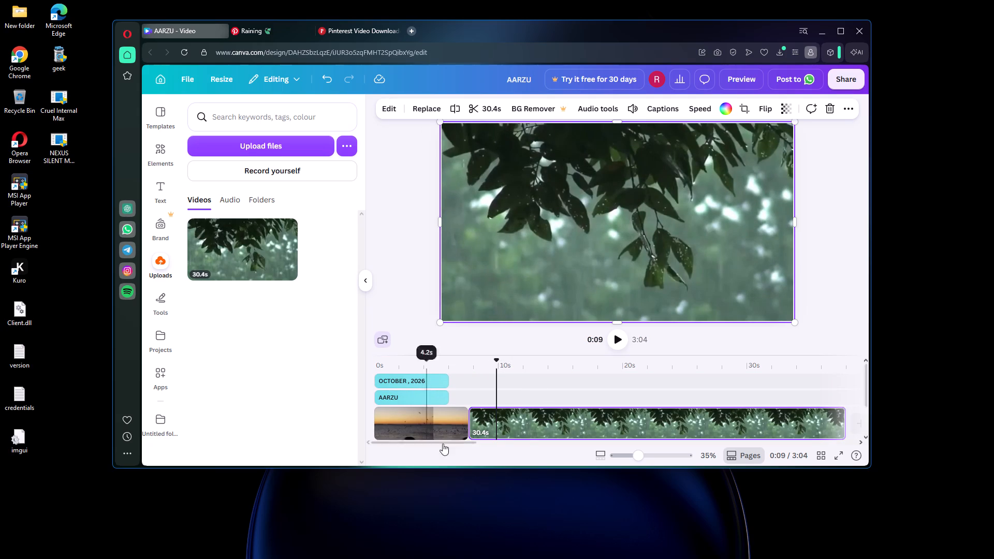
{"action": "scroll", "coordinate": [527, 386], "scroll_direction": "down", "scroll_amount": 2}
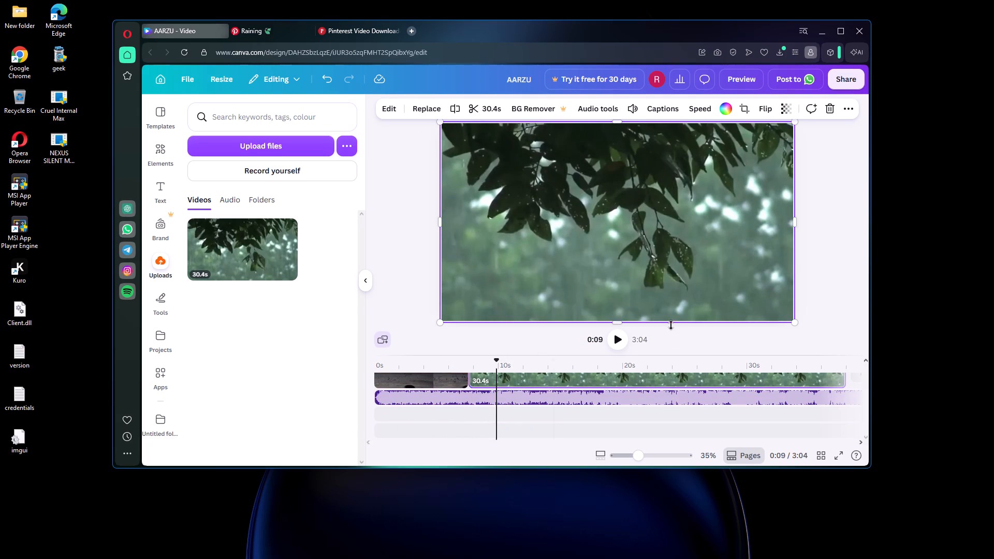
{"action": "left_click", "coordinate": [615, 337]}
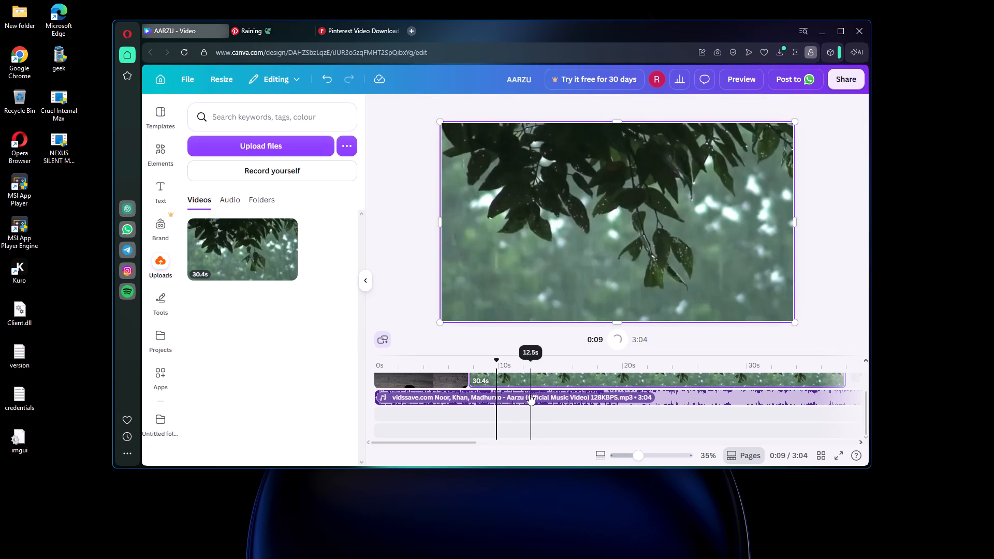
{"action": "left_click_drag", "start_coordinate": [503, 353], "coordinate": [485, 359]}
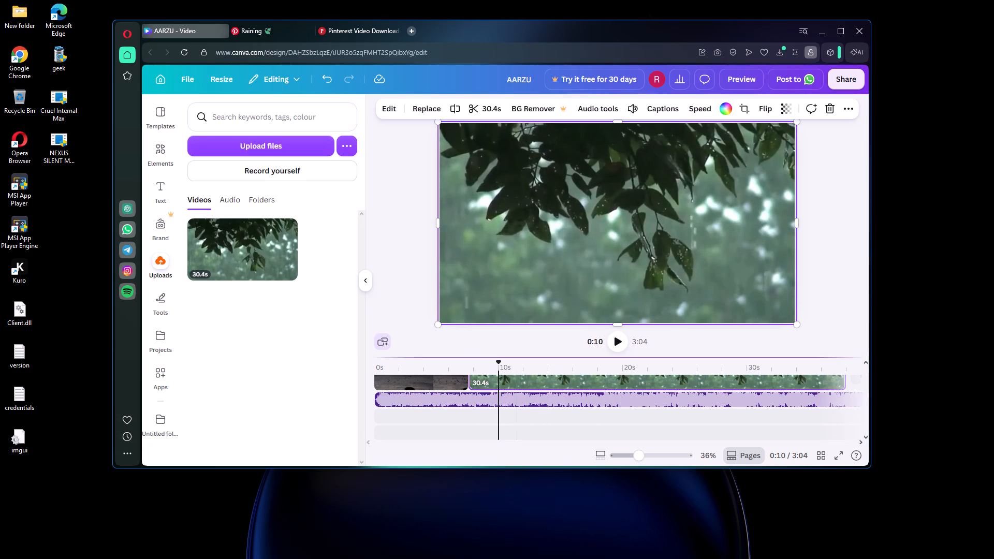
{"action": "left_click_drag", "start_coordinate": [502, 363], "coordinate": [425, 388]}
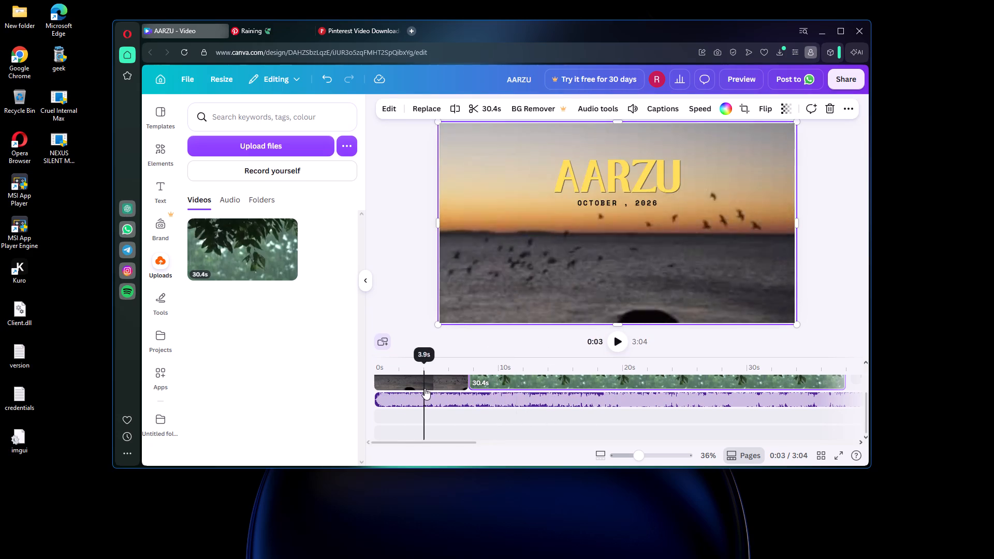
{"action": "left_click_drag", "start_coordinate": [425, 388], "coordinate": [292, 431]}
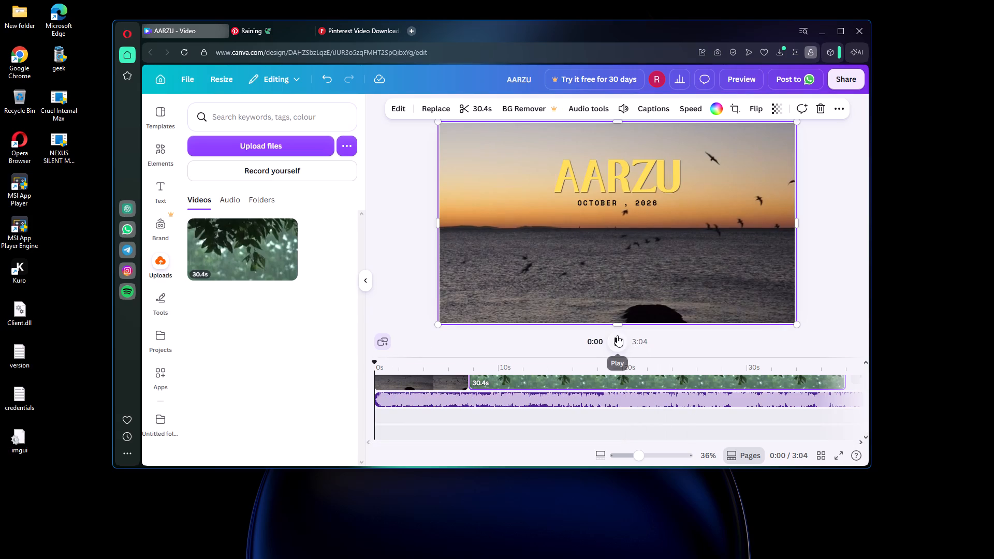
{"action": "left_click", "coordinate": [617, 335]}
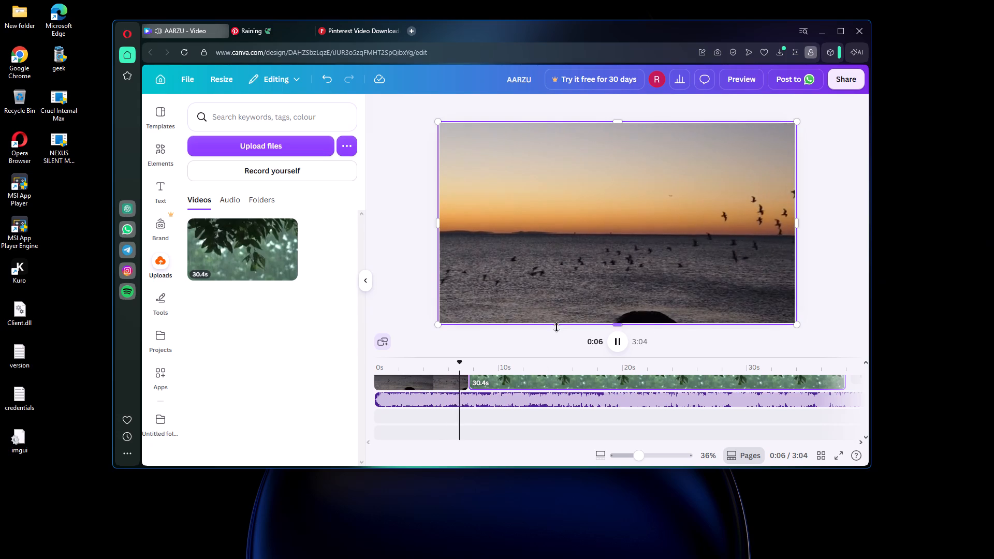
{"action": "left_click", "coordinate": [612, 337]}
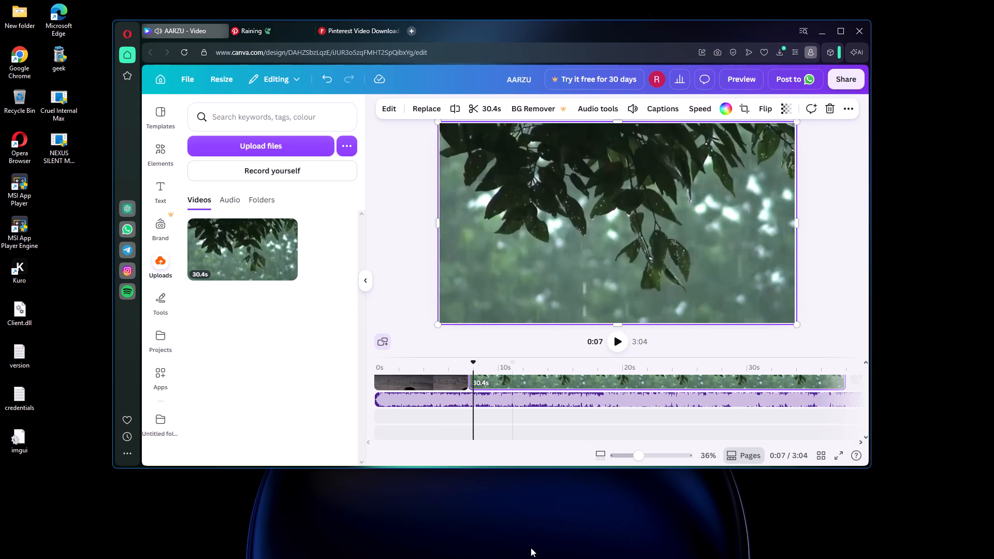
Set the volume of the 30.4s rainy leaves clip to 0.
{"action": "scroll", "coordinate": [531, 548], "scroll_direction": "up", "scroll_amount": 2}
{"action": "left_click", "coordinate": [632, 110]}
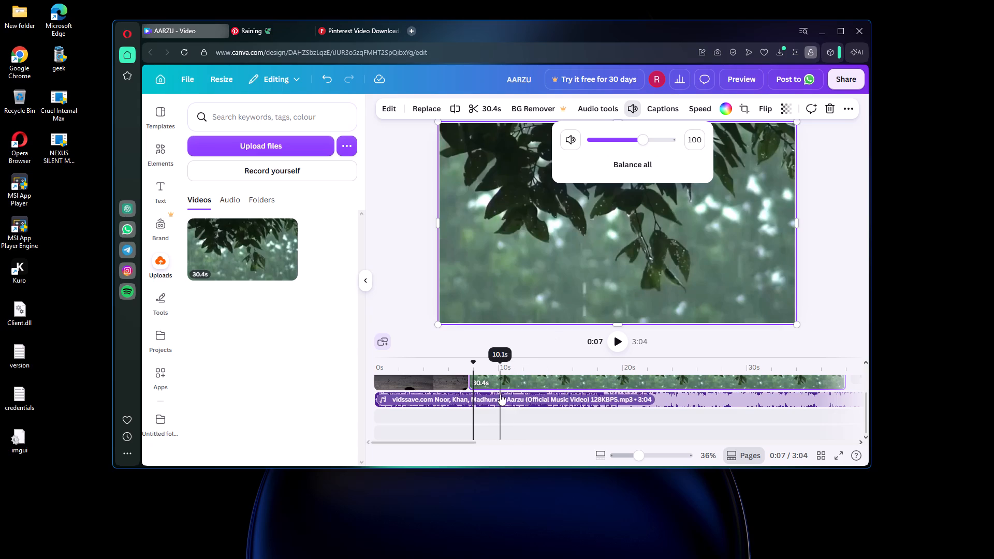
{"action": "left_click", "coordinate": [502, 379]}
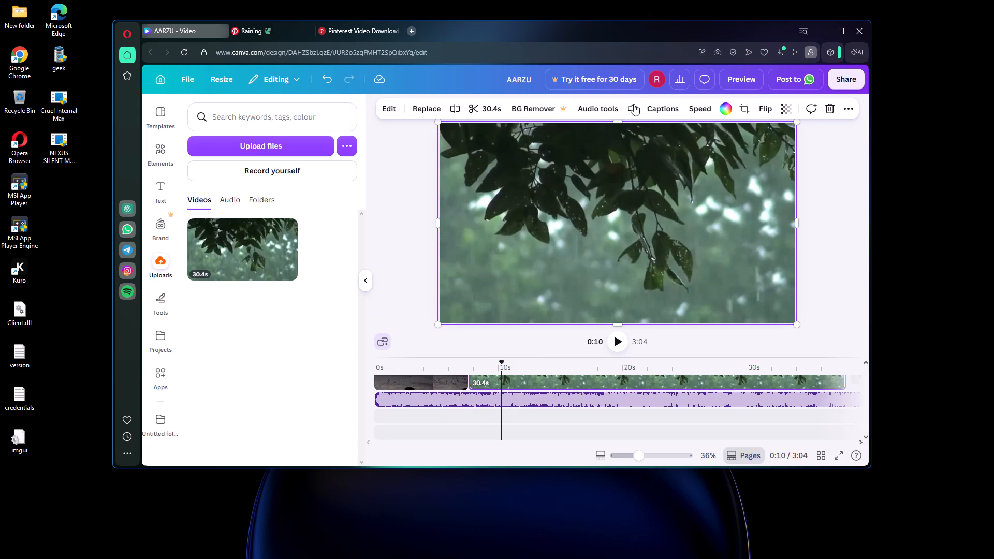
{"action": "left_click", "coordinate": [629, 109]}
{"action": "left_click_drag", "start_coordinate": [644, 142], "coordinate": [477, 176]}
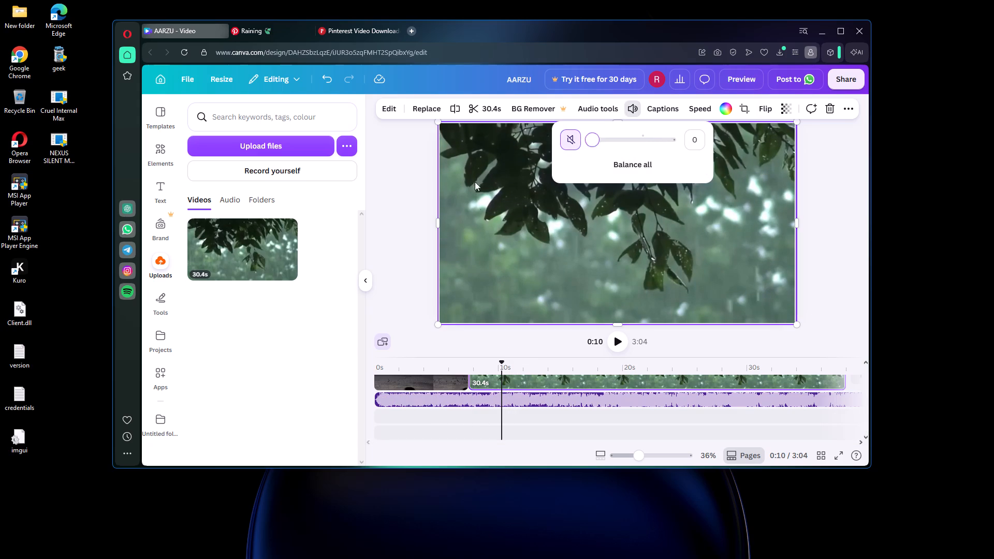
Set the volume of the 7.5s sunset clip to 0.
{"action": "left_click", "coordinate": [433, 382]}
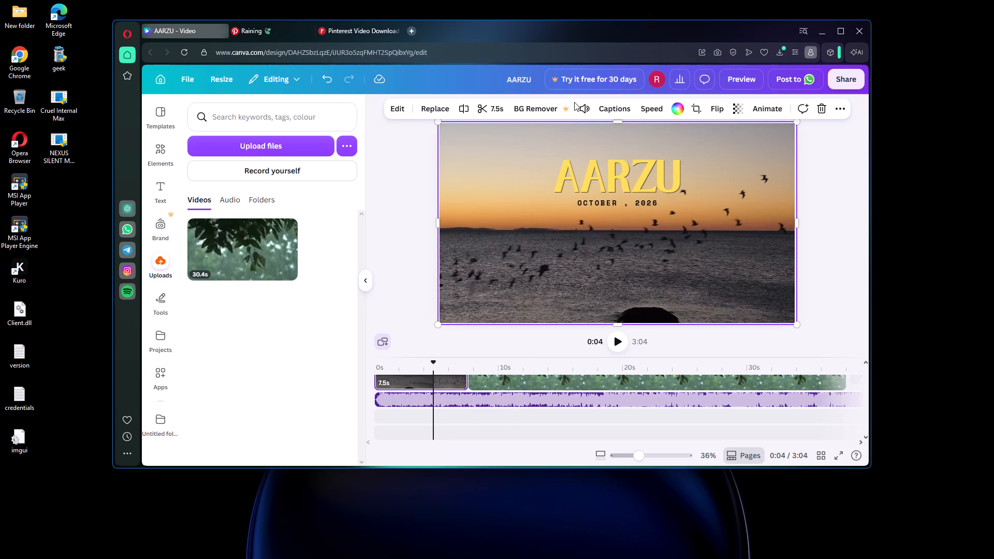
{"action": "left_click", "coordinate": [581, 105]}
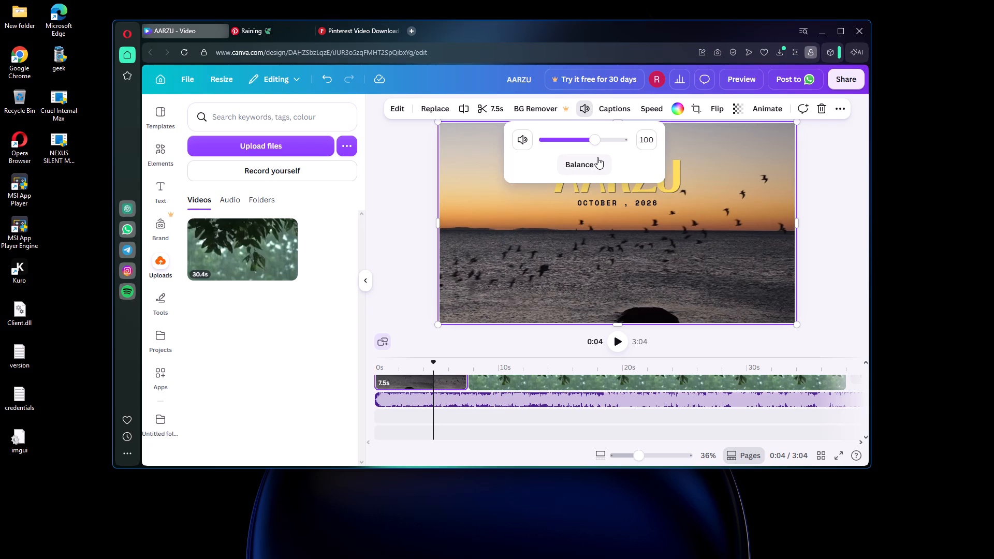
{"action": "left_click_drag", "start_coordinate": [595, 138], "coordinate": [414, 175]}
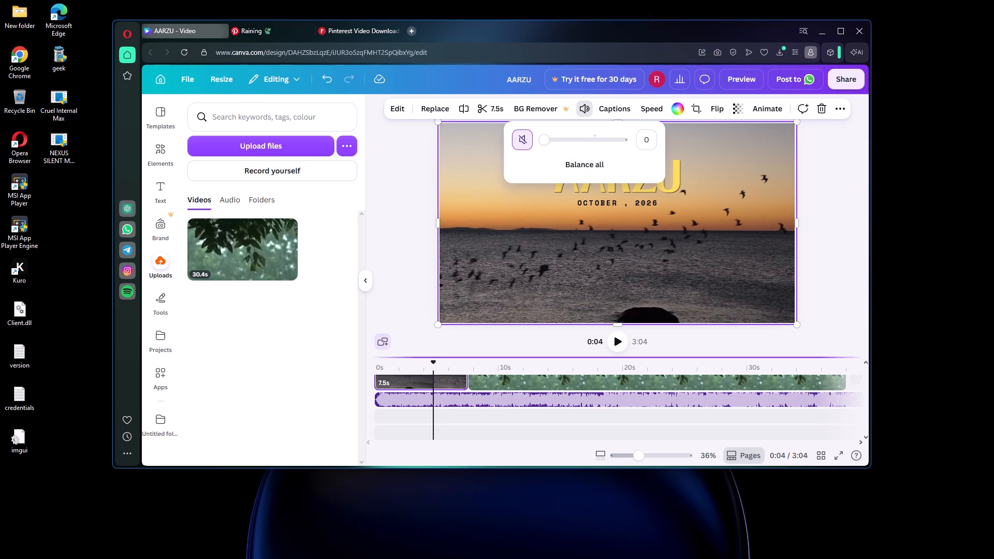
Play the video on past the end of the rainy leaves clip, listening for a point to cut the song.
{"action": "left_click", "coordinate": [621, 341]}
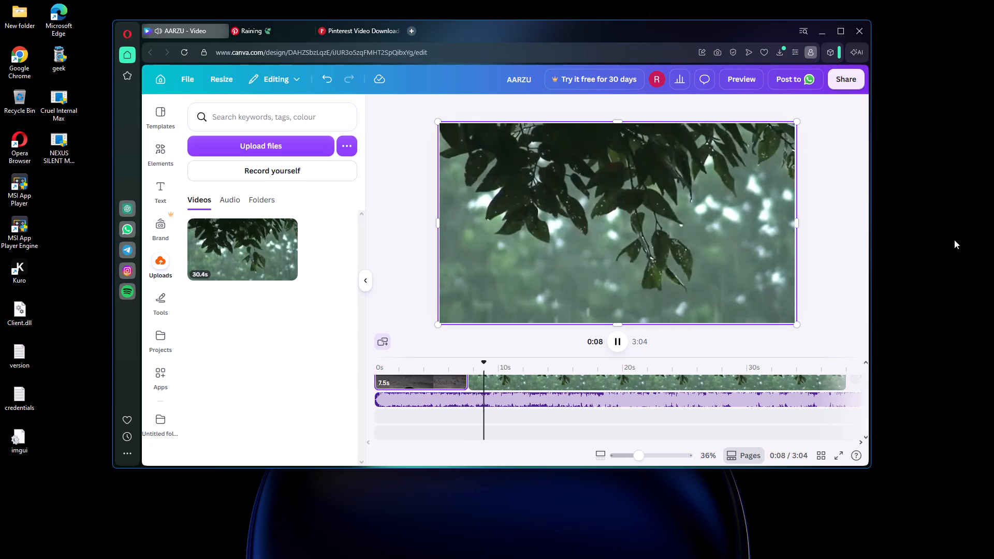
{"action": "scroll", "coordinate": [700, 393], "scroll_direction": "down", "scroll_amount": 2}
{"action": "scroll", "coordinate": [699, 394], "scroll_direction": "up", "scroll_amount": 3}
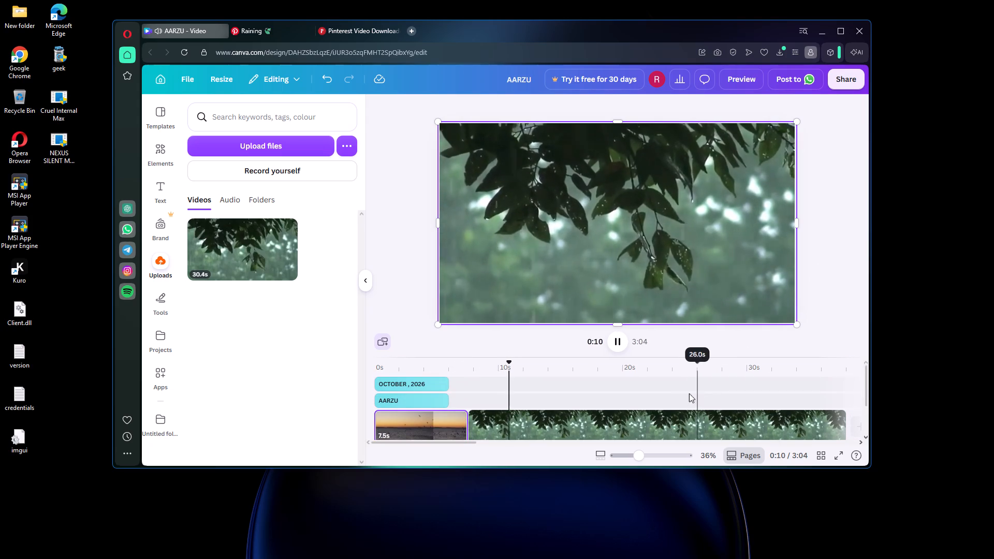
{"action": "scroll", "coordinate": [565, 418], "scroll_direction": "down", "scroll_amount": 2}
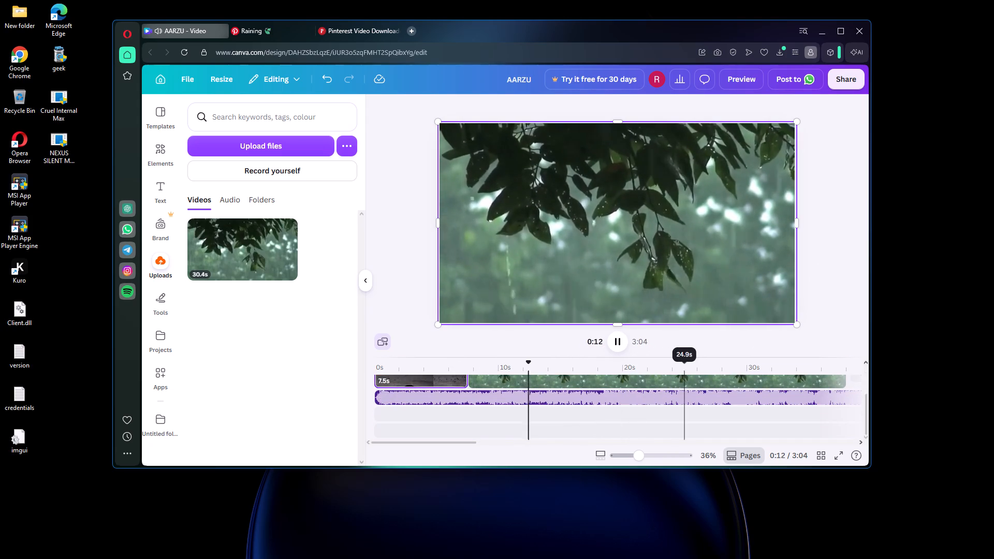
{"action": "scroll", "coordinate": [679, 404], "scroll_direction": "up", "scroll_amount": 1}
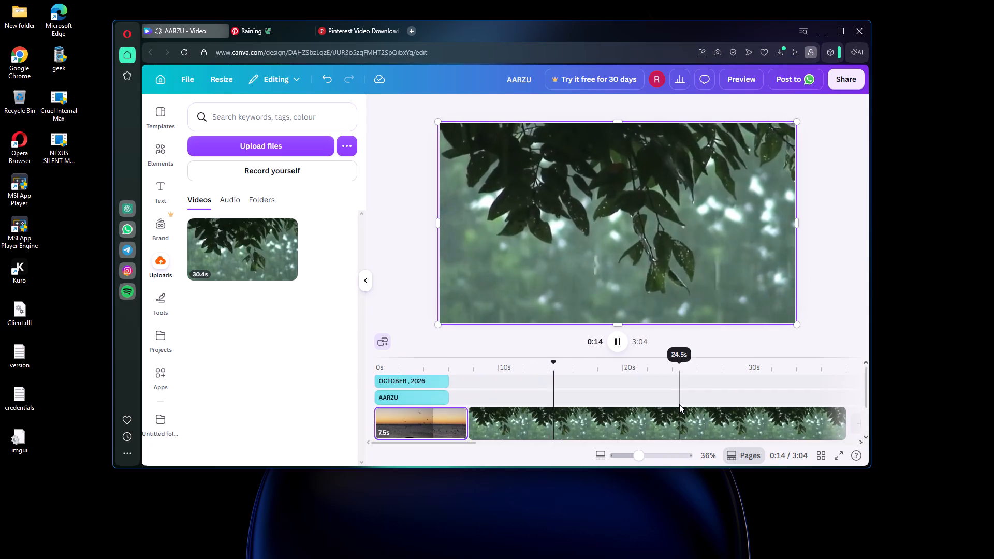
{"action": "scroll", "coordinate": [679, 404], "scroll_direction": "down", "scroll_amount": 1}
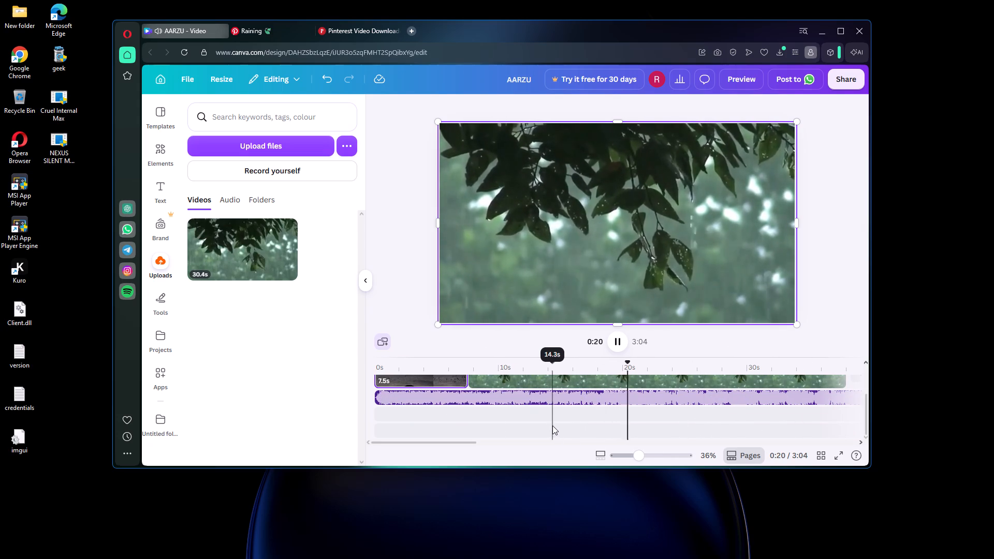
{"action": "left_click_drag", "start_coordinate": [552, 425], "coordinate": [524, 425]}
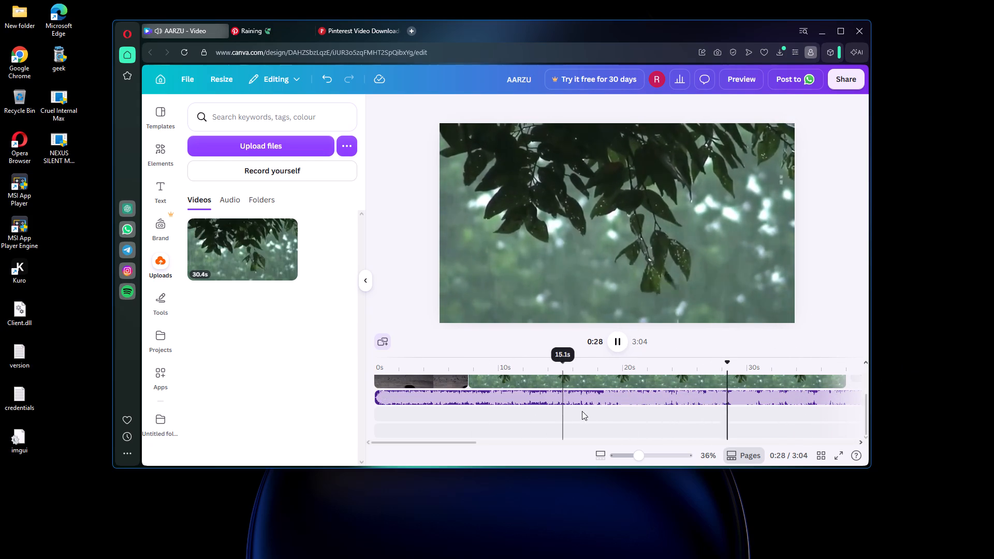
{"action": "left_click_drag", "start_coordinate": [588, 411], "coordinate": [480, 407]}
{"action": "left_click_drag", "start_coordinate": [747, 435], "coordinate": [584, 433]}
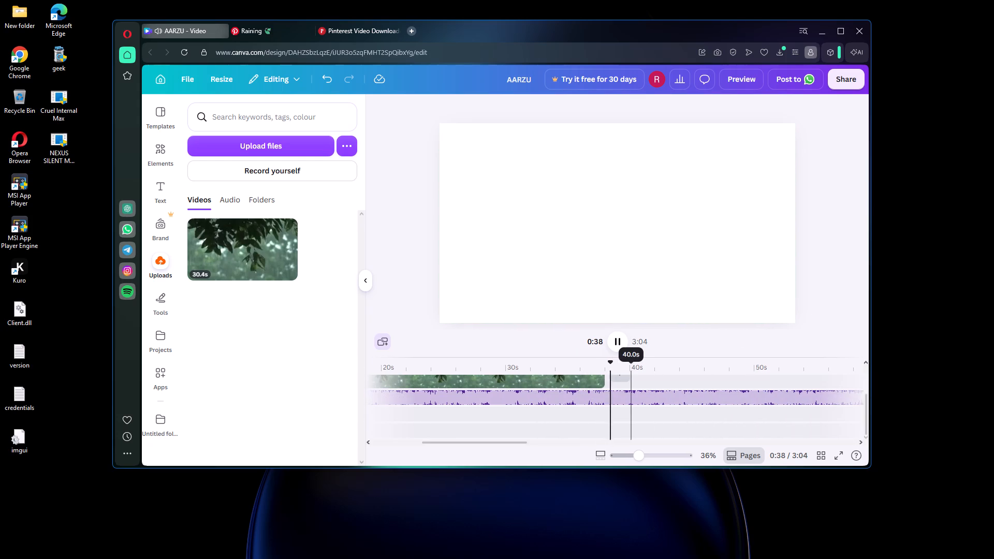
{"action": "scroll", "coordinate": [632, 375], "scroll_direction": "up", "scroll_amount": 2}
{"action": "scroll", "coordinate": [632, 375], "scroll_direction": "down", "scroll_amount": 2}
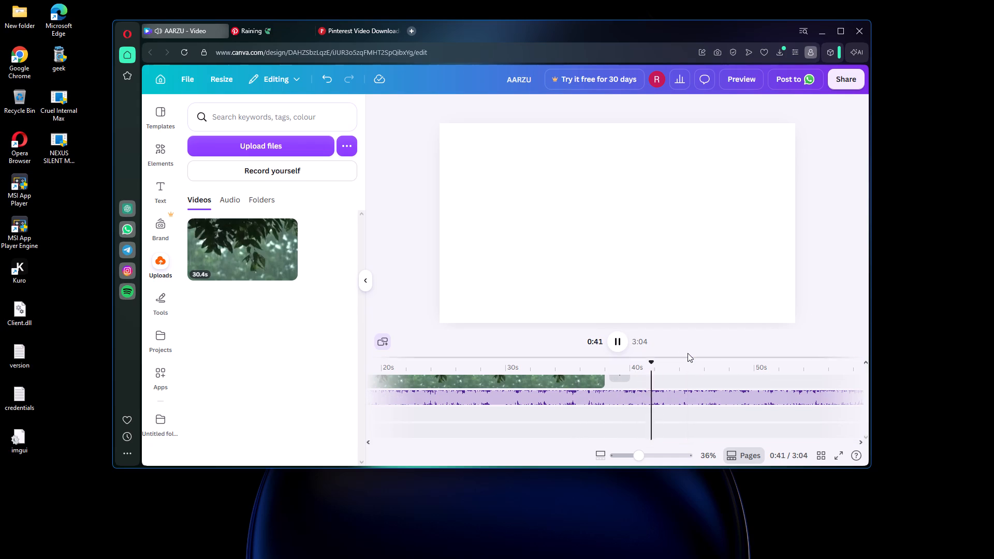
{"action": "scroll", "coordinate": [688, 352], "scroll_direction": "up", "scroll_amount": 1}
{"action": "scroll", "coordinate": [688, 352], "scroll_direction": "down", "scroll_amount": 3}
{"action": "scroll", "coordinate": [685, 380], "scroll_direction": "up", "scroll_amount": 2}
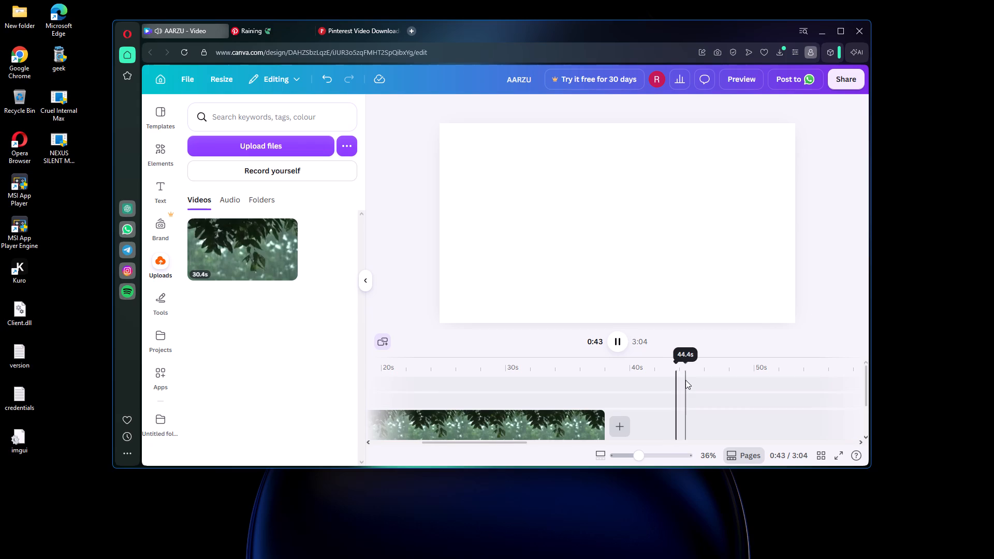
{"action": "scroll", "coordinate": [689, 384], "scroll_direction": "down", "scroll_amount": 1}
{"action": "scroll", "coordinate": [690, 385], "scroll_direction": "up", "scroll_amount": 2}
{"action": "scroll", "coordinate": [690, 385], "scroll_direction": "down", "scroll_amount": 2}
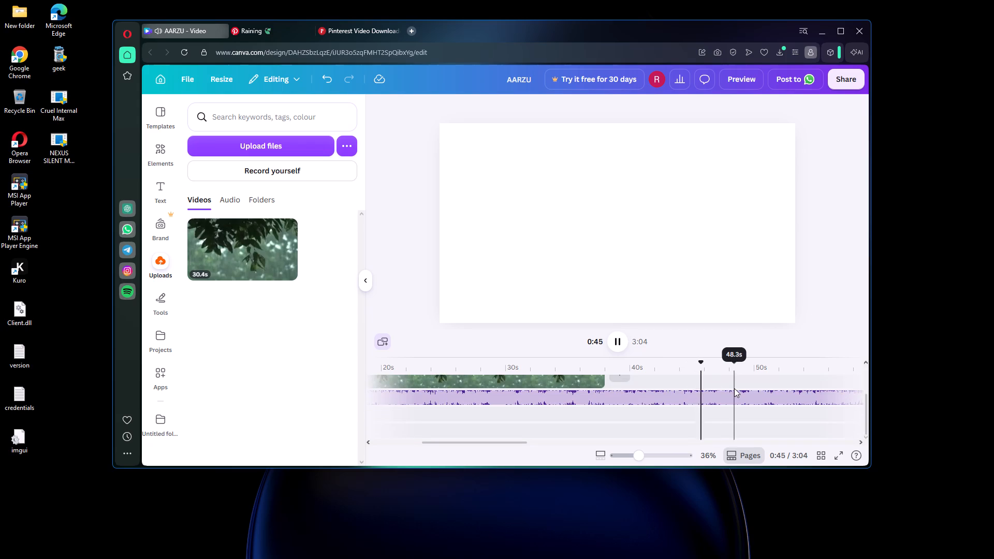
{"action": "scroll", "coordinate": [734, 388], "scroll_direction": "up", "scroll_amount": 2}
{"action": "scroll", "coordinate": [734, 388], "scroll_direction": "down", "scroll_amount": 1}
{"action": "right_click", "coordinate": [734, 388]}
{"action": "right_click", "coordinate": [733, 387]}
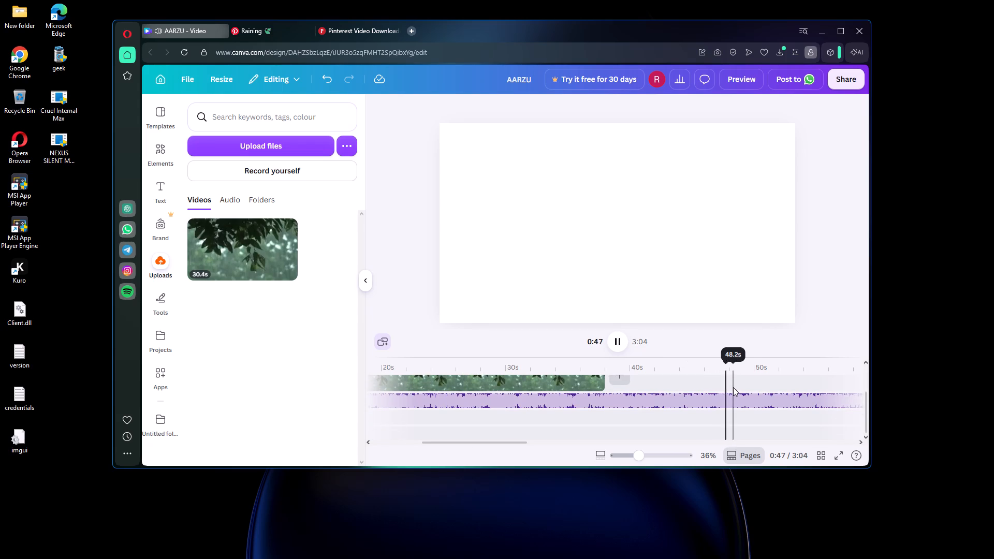
{"action": "left_click", "coordinate": [688, 346]}
{"action": "scroll", "coordinate": [758, 375], "scroll_direction": "up", "scroll_amount": 1}
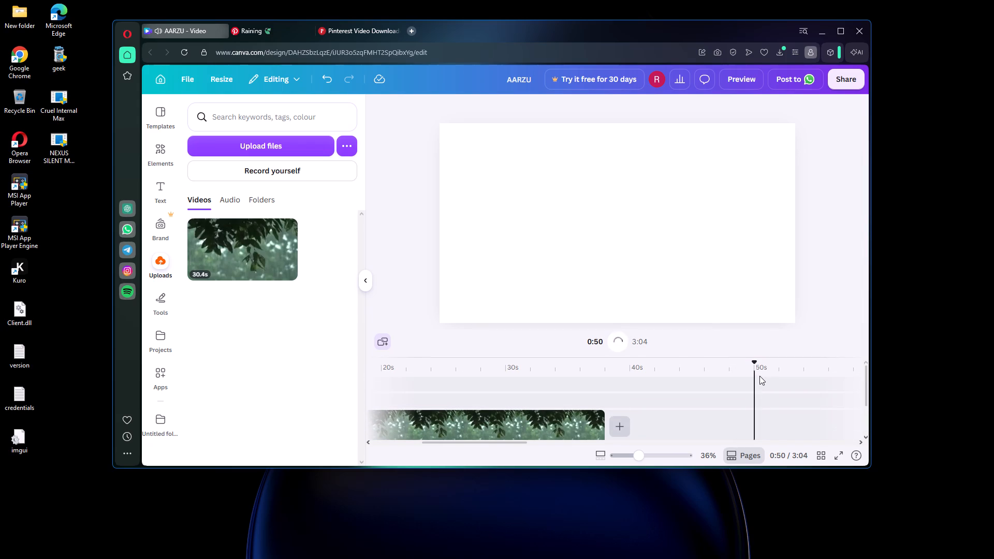
{"action": "scroll", "coordinate": [782, 388], "scroll_direction": "up", "scroll_amount": 1}
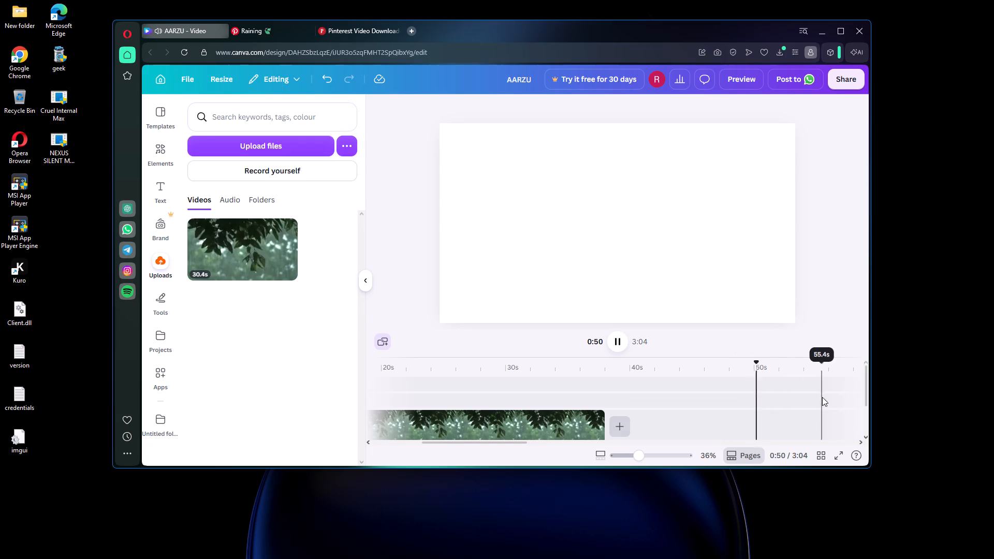
{"action": "scroll", "coordinate": [772, 366], "scroll_direction": "down", "scroll_amount": 1}
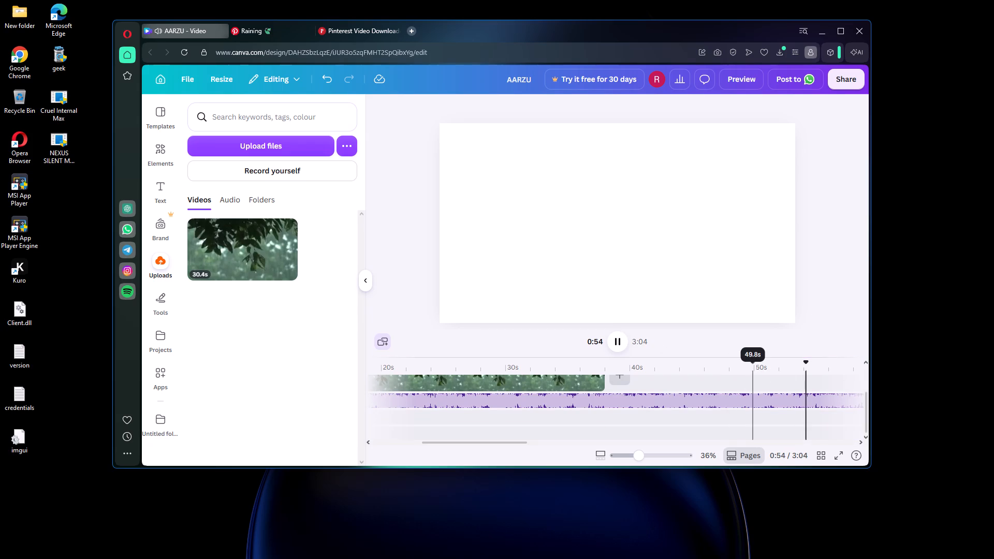
{"action": "left_click", "coordinate": [621, 341]}
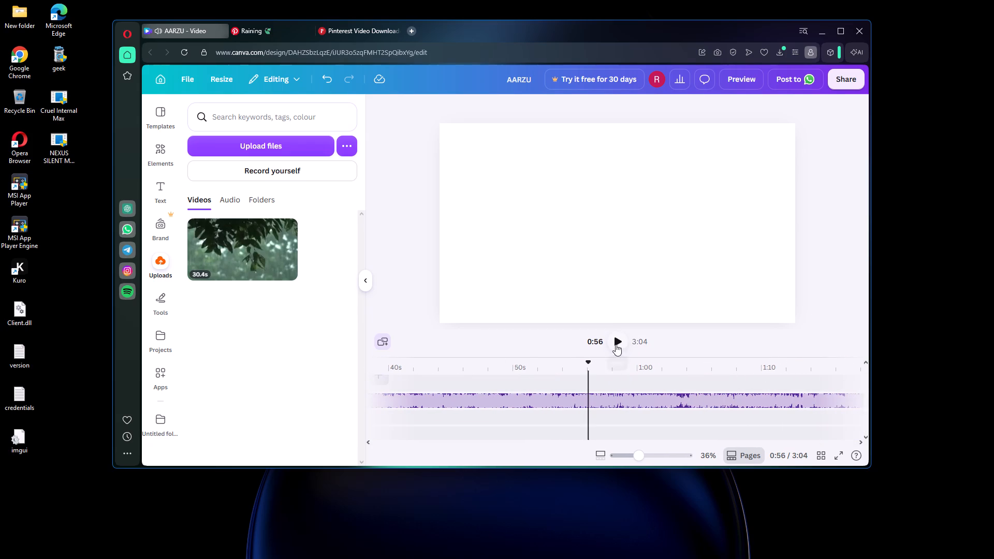
Split the Aarzu song track at 0:53 and delete the part after the split.
{"action": "left_click", "coordinate": [557, 386]}
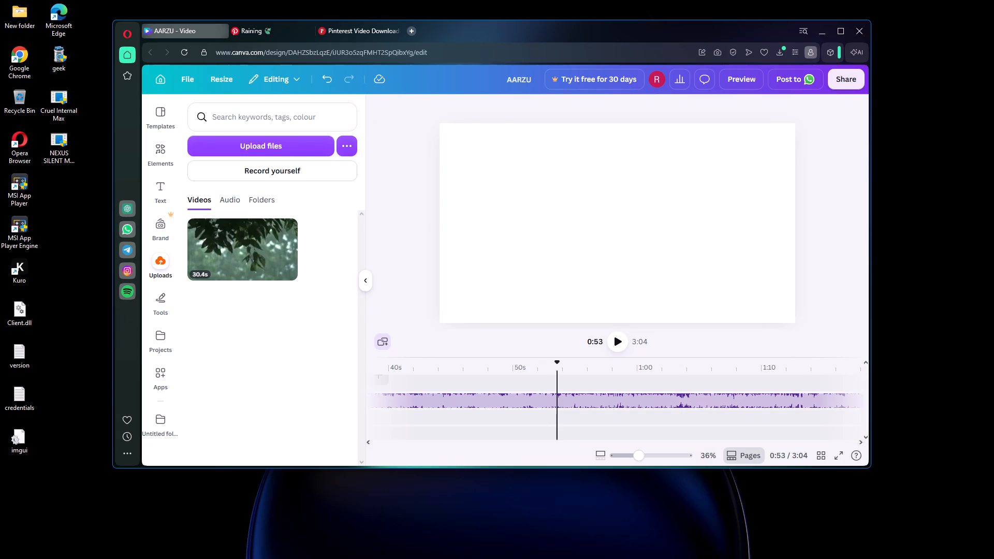
{"action": "left_click", "coordinate": [557, 398]}
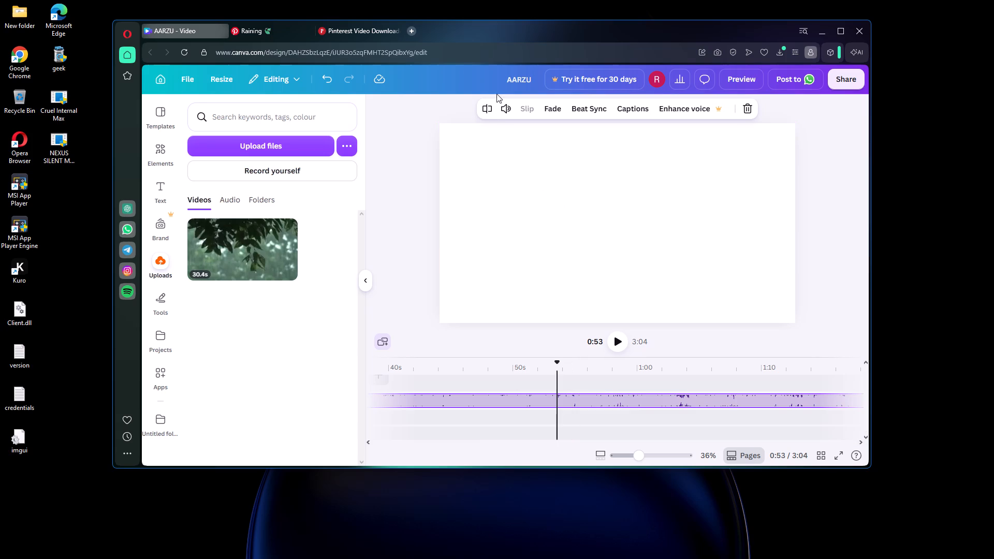
{"action": "left_click", "coordinate": [486, 112]}
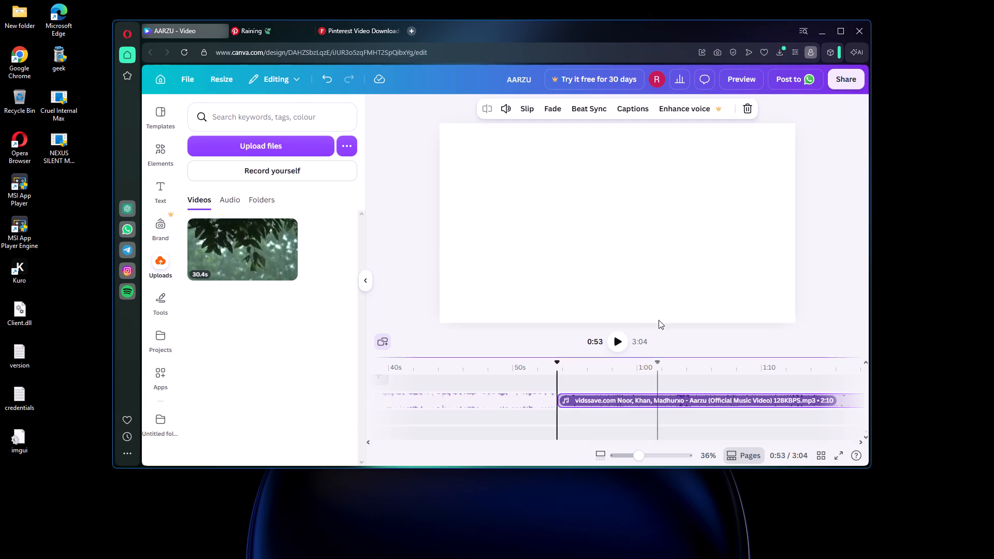
{"action": "left_click", "coordinate": [753, 108]}
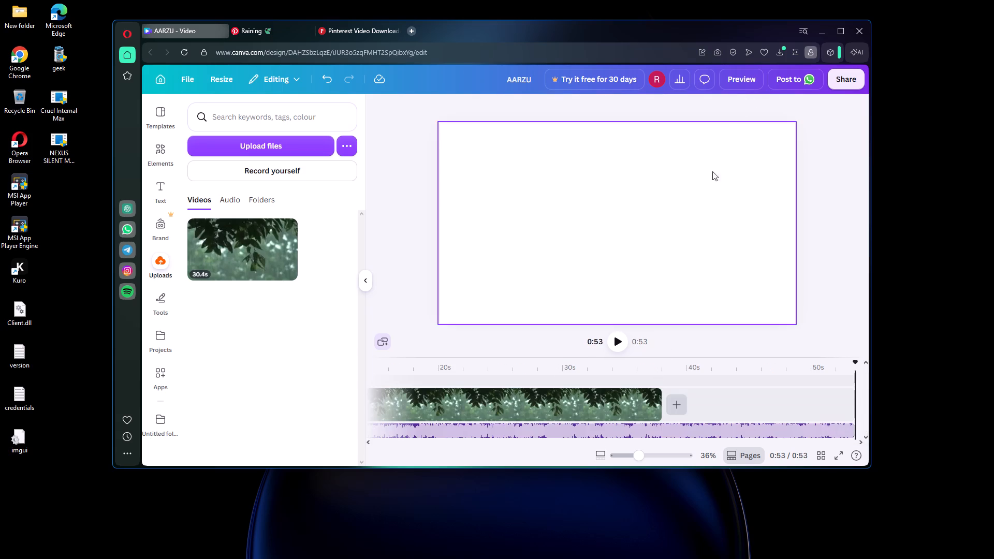
Switch to Pinterest and look through the videos related to the Raining pin, previewing the 3:45 leaves-over-water video.
{"action": "left_click", "coordinate": [552, 397]}
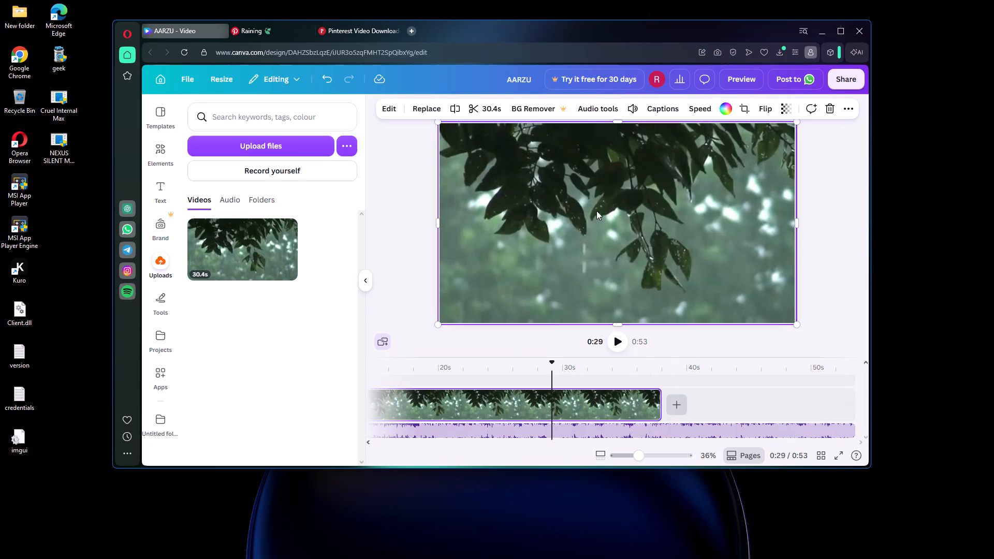
{"action": "left_click", "coordinate": [308, 26]}
{"action": "scroll", "coordinate": [519, 373], "scroll_direction": "down", "scroll_amount": 2}
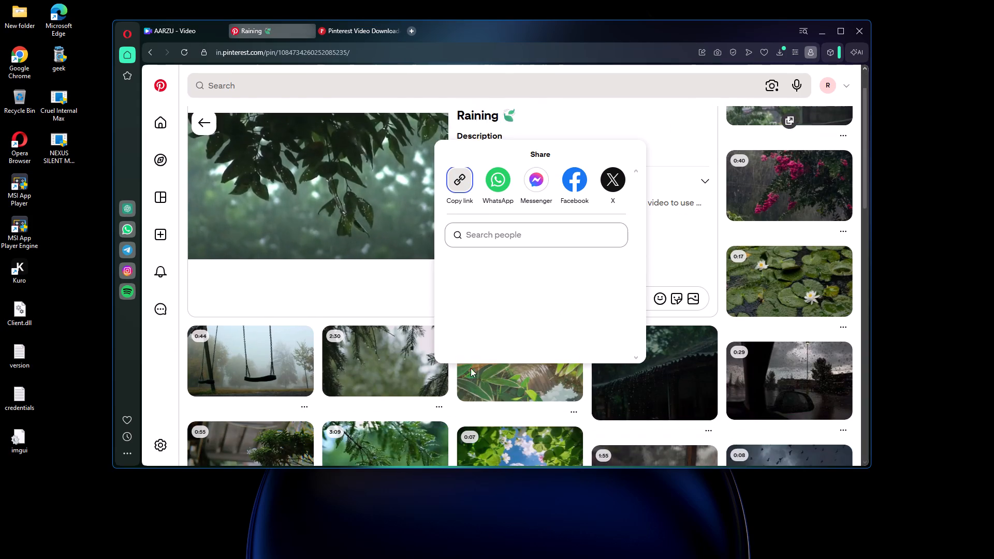
{"action": "scroll", "coordinate": [673, 354], "scroll_direction": "up", "scroll_amount": 2}
{"action": "scroll", "coordinate": [398, 386], "scroll_direction": "down", "scroll_amount": 3}
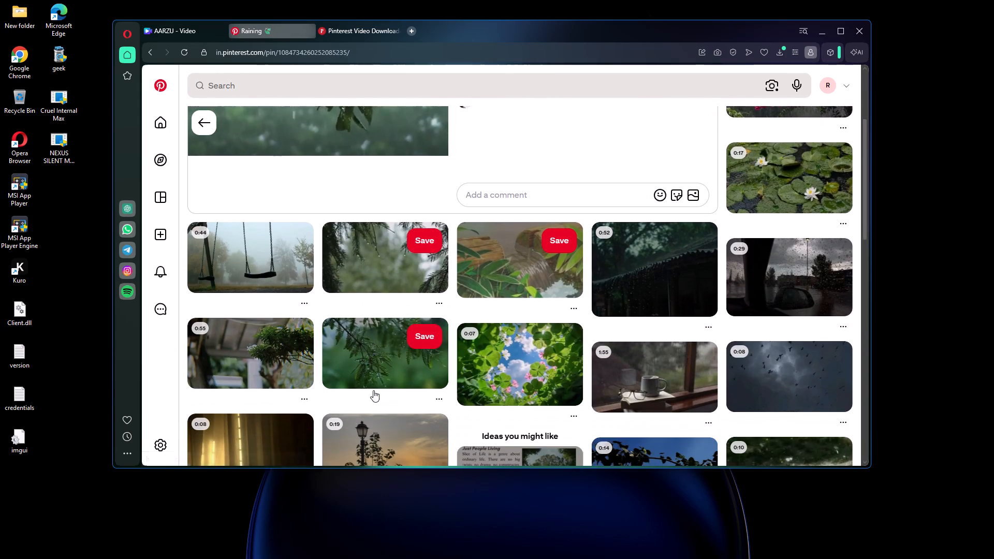
{"action": "scroll", "coordinate": [373, 390], "scroll_direction": "down", "scroll_amount": 2}
{"action": "scroll", "coordinate": [280, 358], "scroll_direction": "down", "scroll_amount": 2}
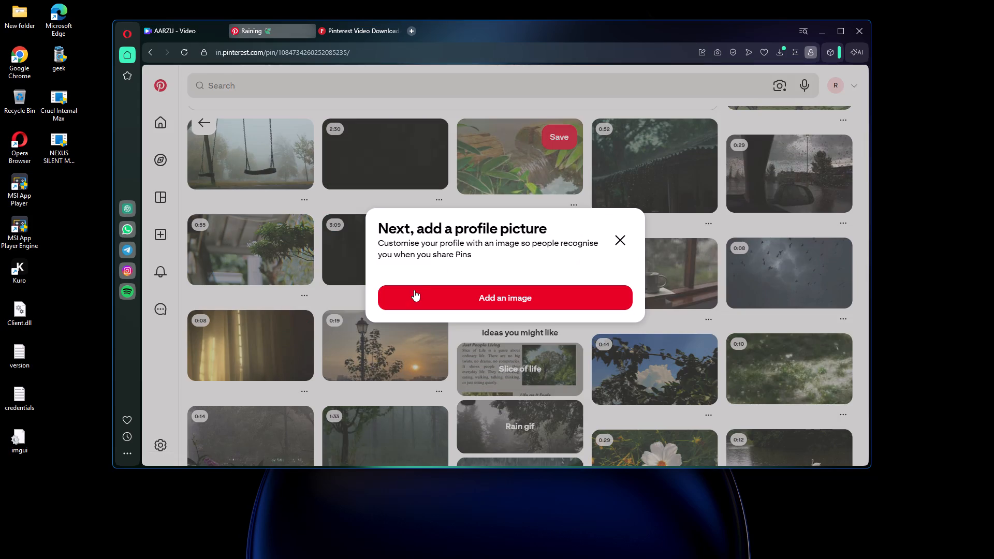
{"action": "left_click", "coordinate": [618, 236]}
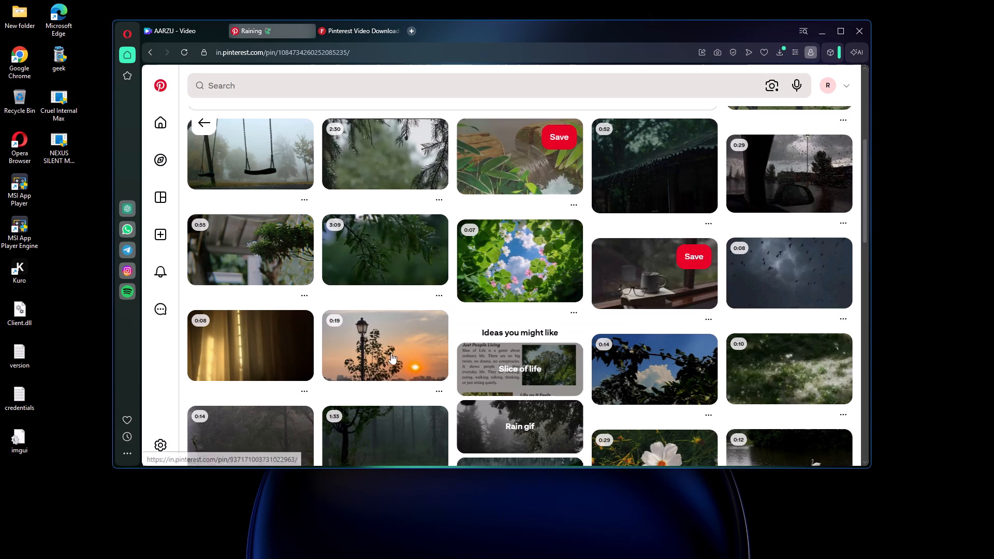
{"action": "scroll", "coordinate": [381, 357], "scroll_direction": "down", "scroll_amount": 2}
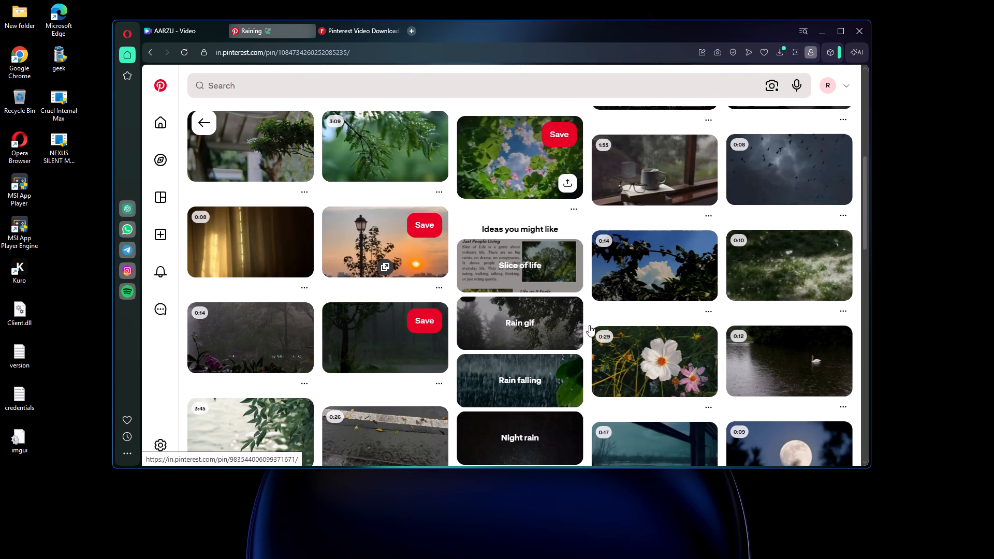
{"action": "scroll", "coordinate": [589, 325], "scroll_direction": "down", "scroll_amount": 2}
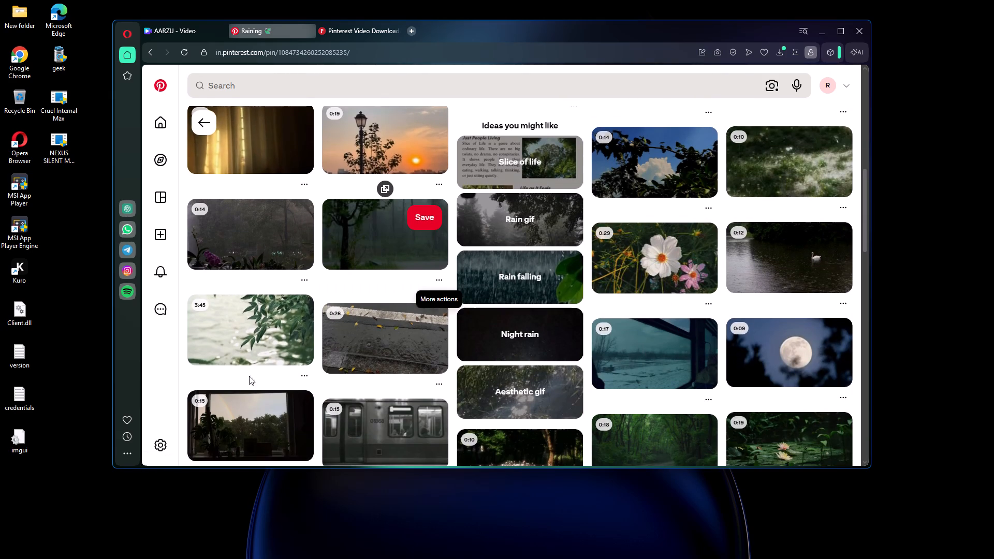
{"action": "left_click", "coordinate": [264, 342]}
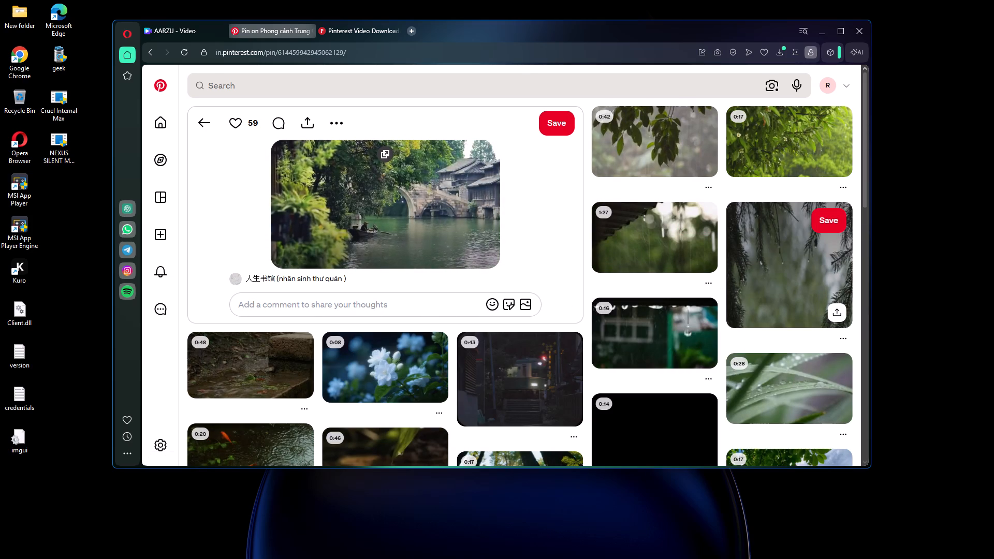
{"action": "scroll", "coordinate": [362, 313], "scroll_direction": "down", "scroll_amount": 4}
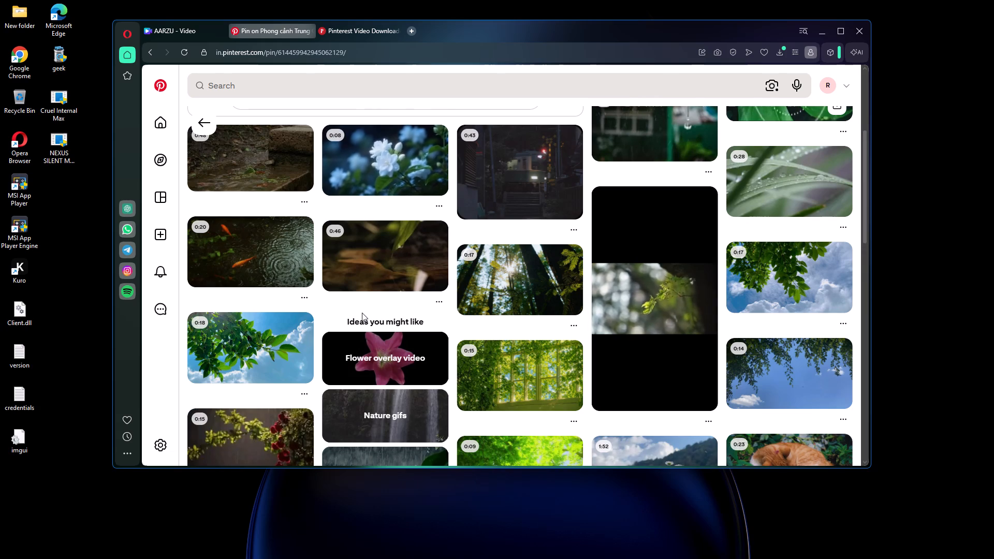
{"action": "scroll", "coordinate": [362, 313], "scroll_direction": "up", "scroll_amount": 4}
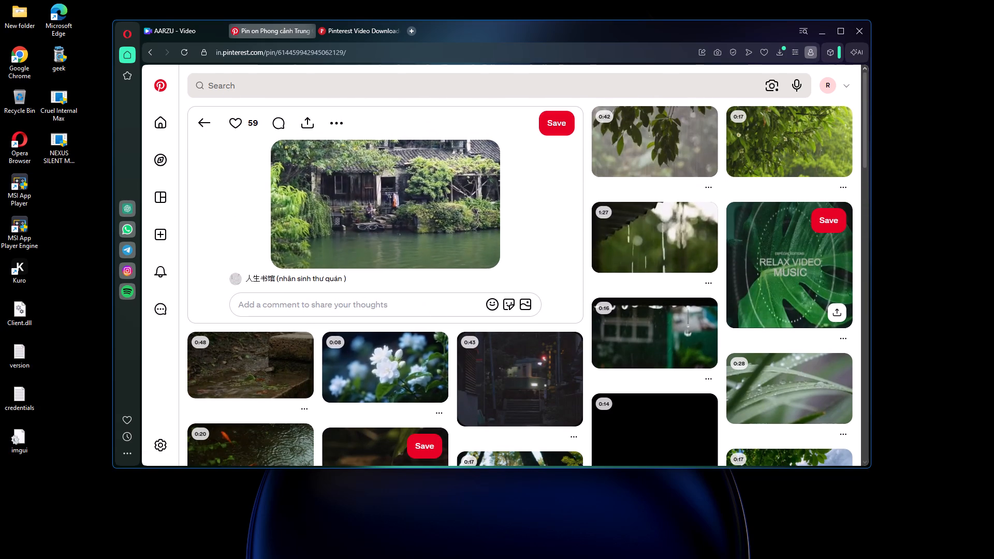
{"action": "left_click", "coordinate": [204, 119]}
Browse the videos related to the Raining pin and the previous snowy night street pin for another cinematic clip.
{"action": "scroll", "coordinate": [393, 327], "scroll_direction": "down", "scroll_amount": 4}
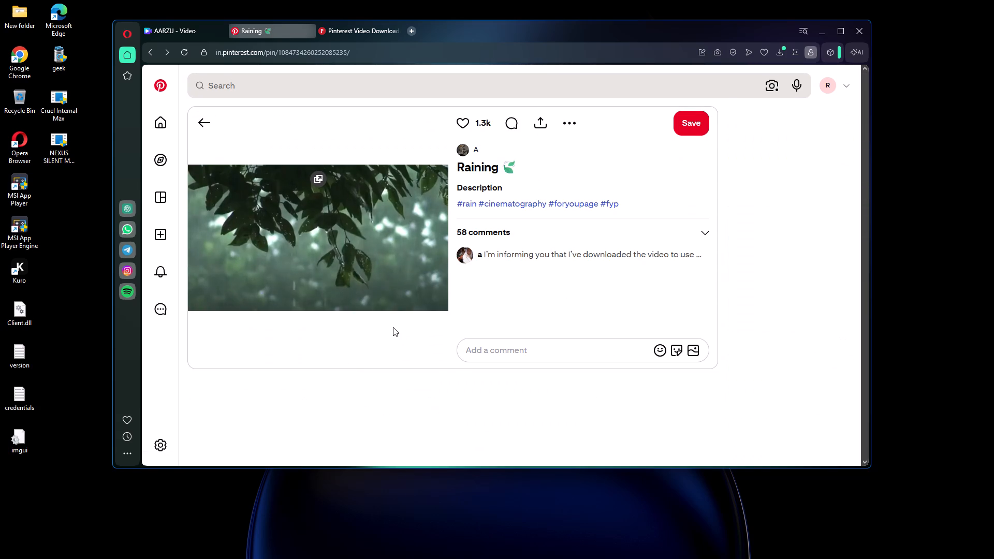
{"action": "scroll", "coordinate": [395, 300], "scroll_direction": "down", "scroll_amount": 2}
{"action": "scroll", "coordinate": [399, 259], "scroll_direction": "down", "scroll_amount": 3}
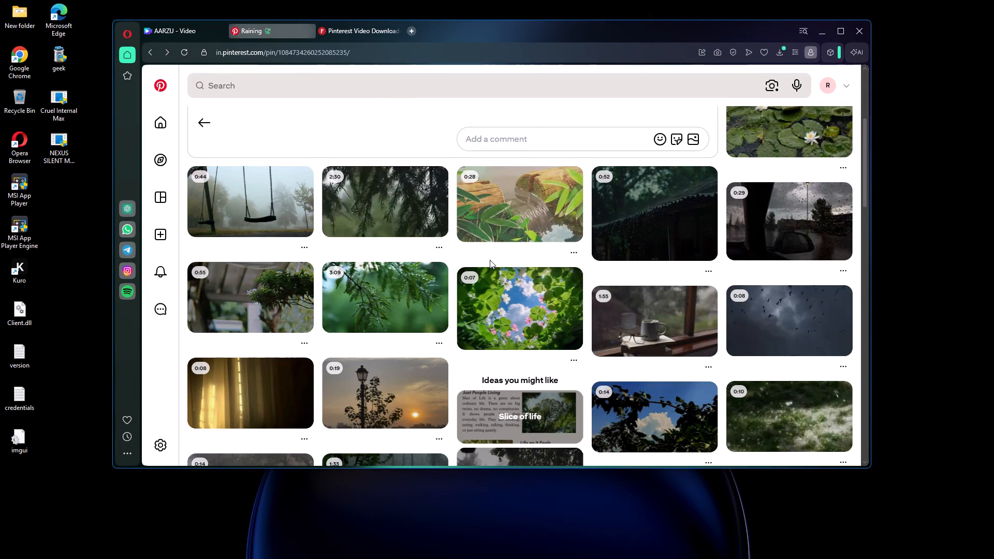
{"action": "scroll", "coordinate": [302, 297], "scroll_direction": "down", "scroll_amount": 4}
{"action": "scroll", "coordinate": [515, 190], "scroll_direction": "down", "scroll_amount": 5}
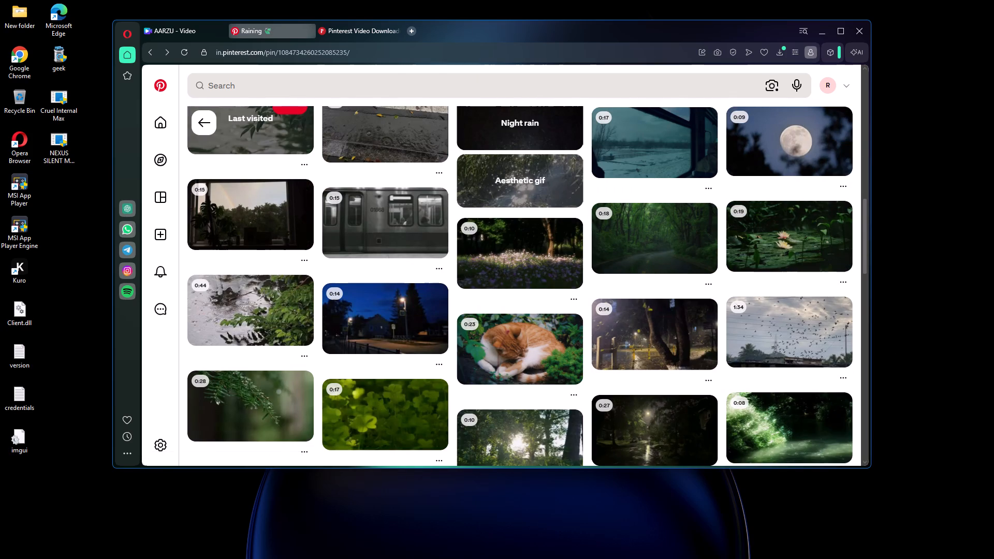
{"action": "left_click", "coordinate": [203, 125]}
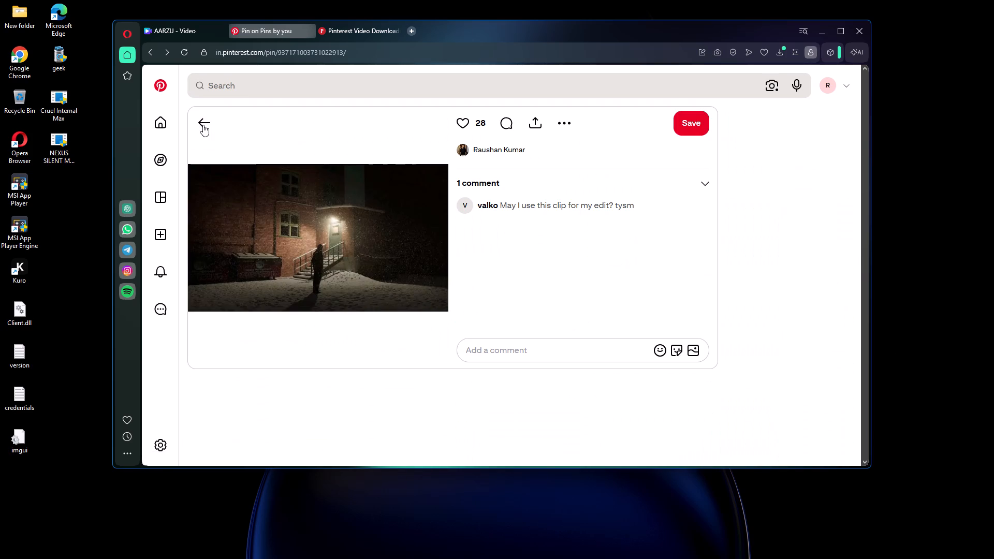
{"action": "scroll", "coordinate": [240, 138], "scroll_direction": "down", "scroll_amount": 3}
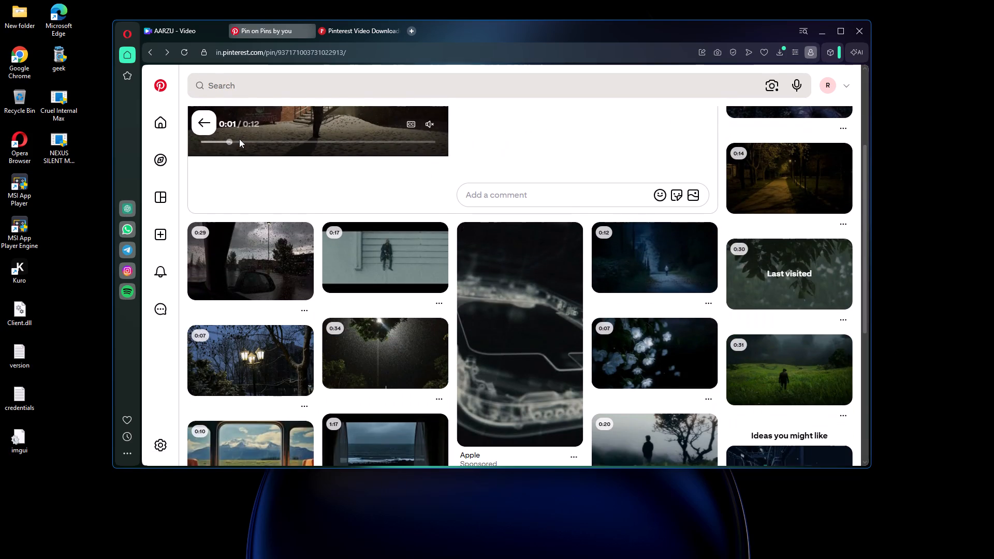
{"action": "scroll", "coordinate": [239, 139], "scroll_direction": "down", "scroll_amount": 3}
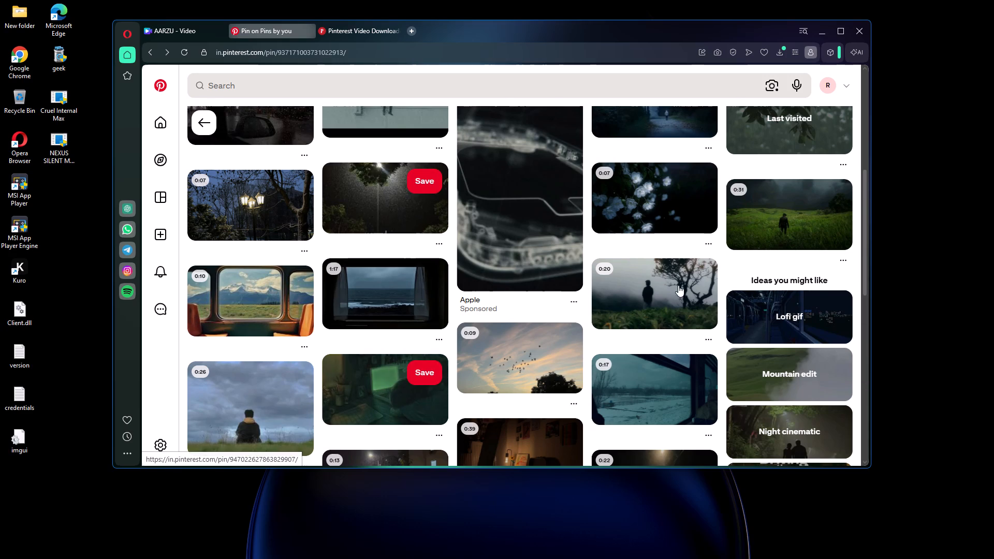
{"action": "scroll", "coordinate": [639, 290], "scroll_direction": "down", "scroll_amount": 2}
{"action": "scroll", "coordinate": [560, 301], "scroll_direction": "down", "scroll_amount": 2}
{"action": "scroll", "coordinate": [507, 311], "scroll_direction": "down", "scroll_amount": 1}
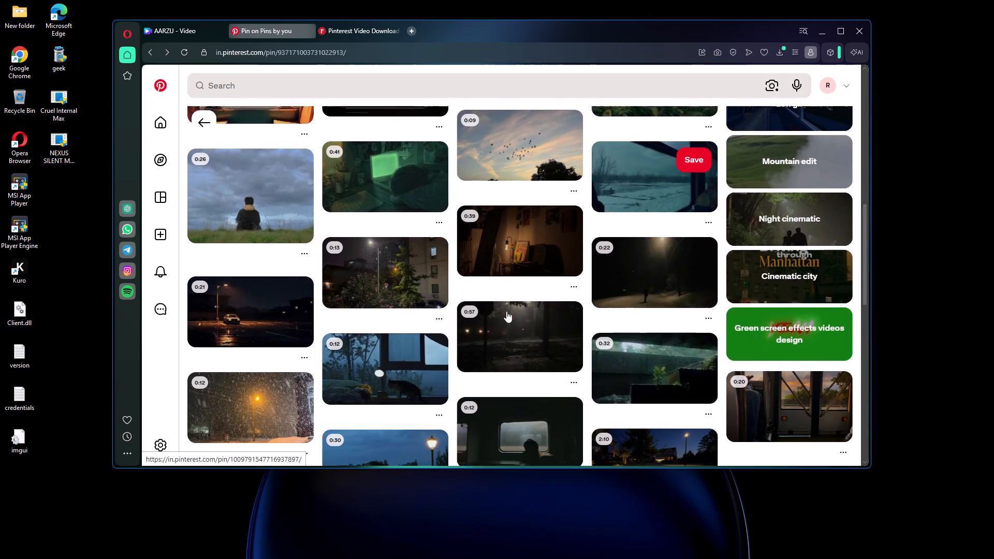
{"action": "scroll", "coordinate": [506, 311], "scroll_direction": "down", "scroll_amount": 2}
{"action": "scroll", "coordinate": [462, 309], "scroll_direction": "down", "scroll_amount": 4}
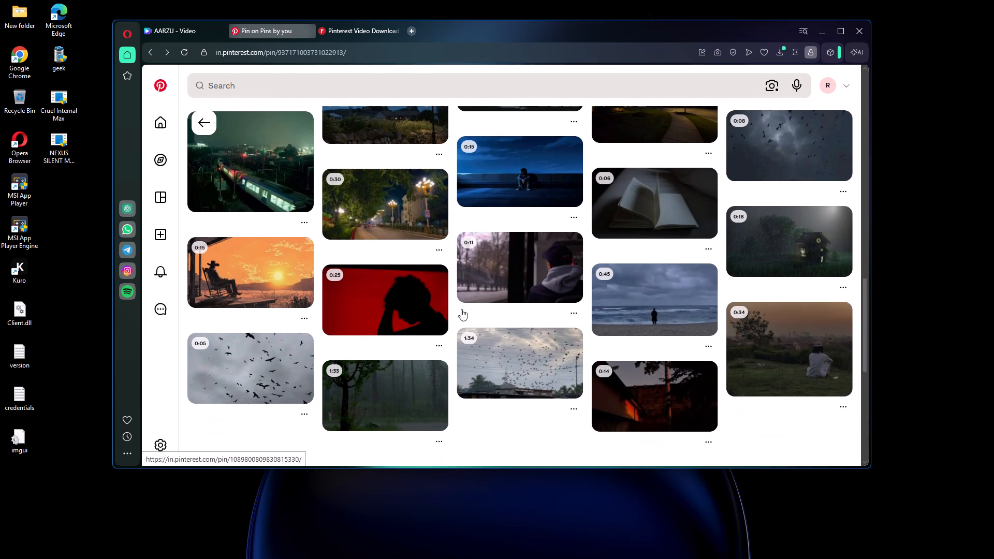
{"action": "scroll", "coordinate": [461, 309], "scroll_direction": "down", "scroll_amount": 3}
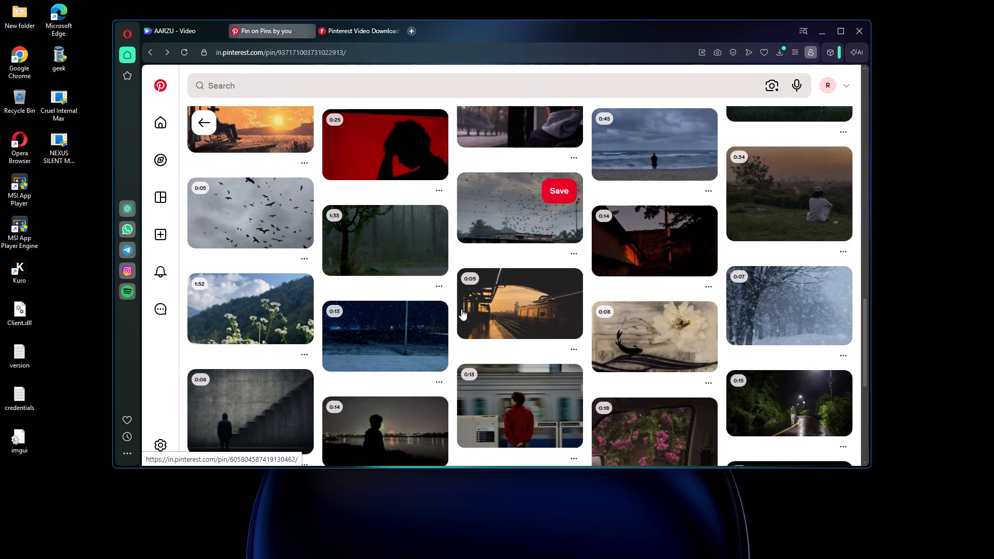
{"action": "scroll", "coordinate": [461, 309], "scroll_direction": "down", "scroll_amount": 2}
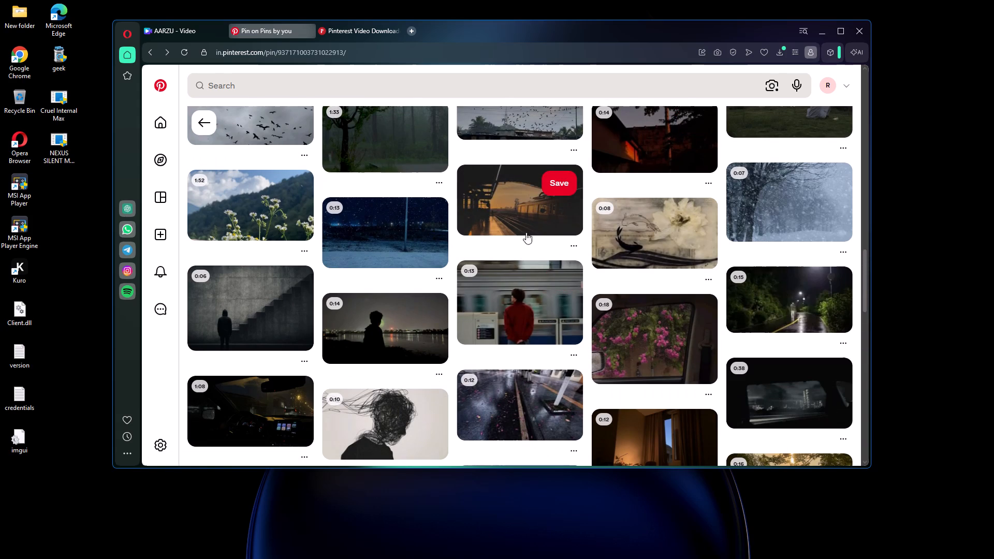
Open the 0:09 train station sunset video on Pinterest and copy its share link.
{"action": "left_click", "coordinate": [578, 241]}
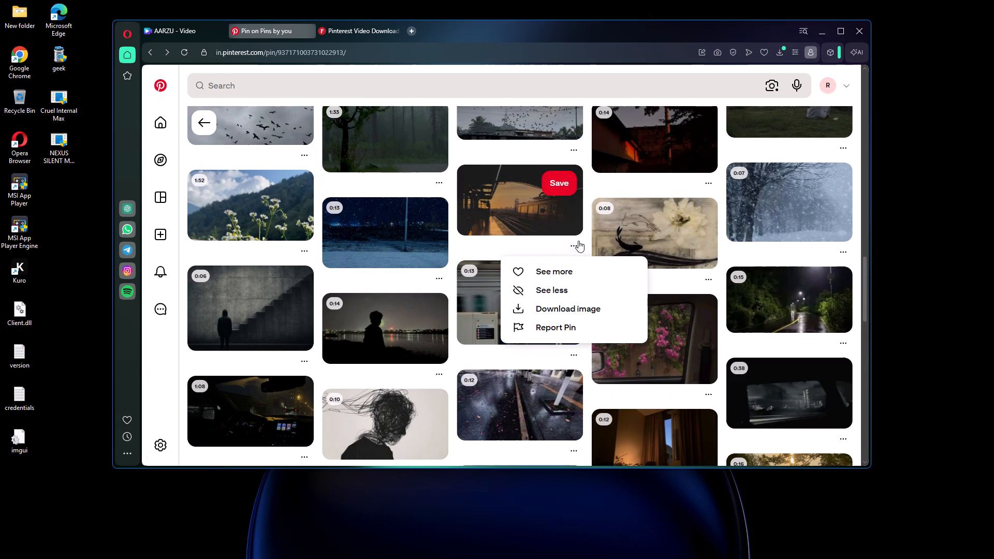
{"action": "left_click", "coordinate": [530, 234]}
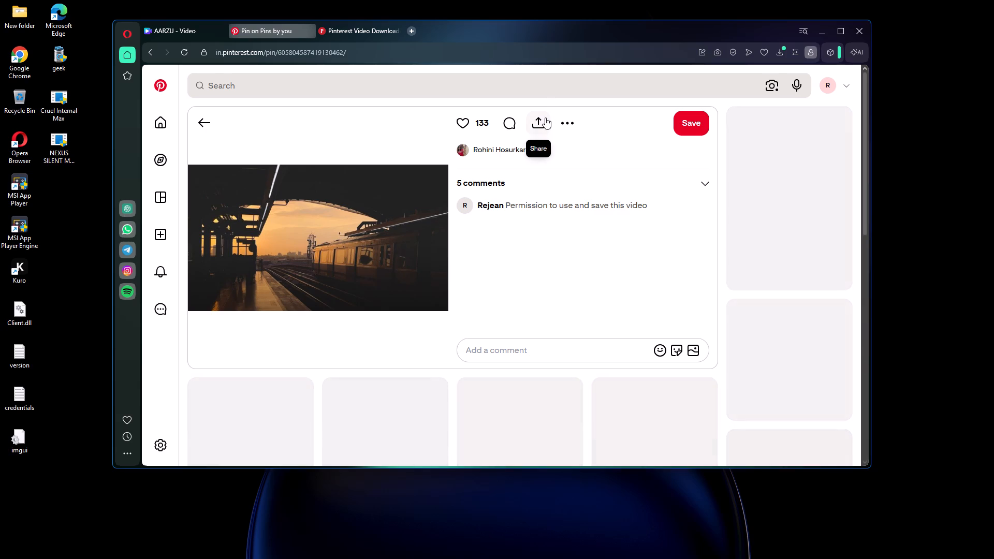
{"action": "left_click", "coordinate": [545, 117]}
{"action": "left_click", "coordinate": [464, 191]}
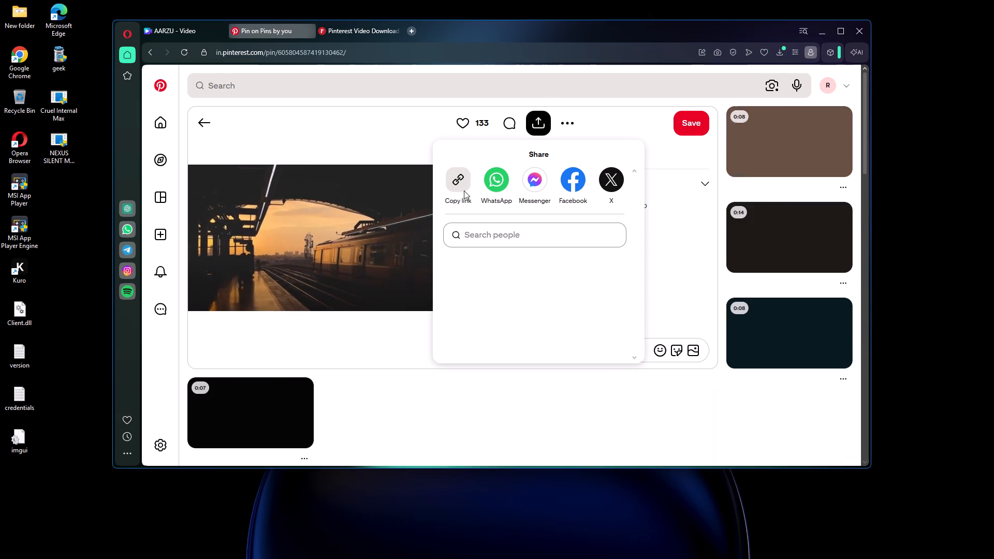
Switch to the SSSPIN Pinterest Downloader and submit the copied train station link for download.
{"action": "left_click", "coordinate": [364, 35]}
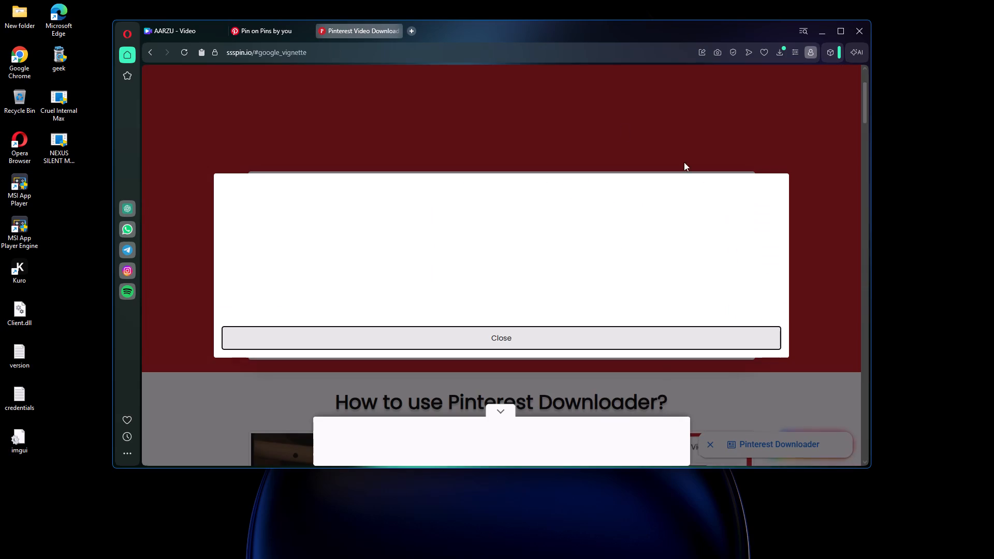
{"action": "left_click", "coordinate": [510, 334]}
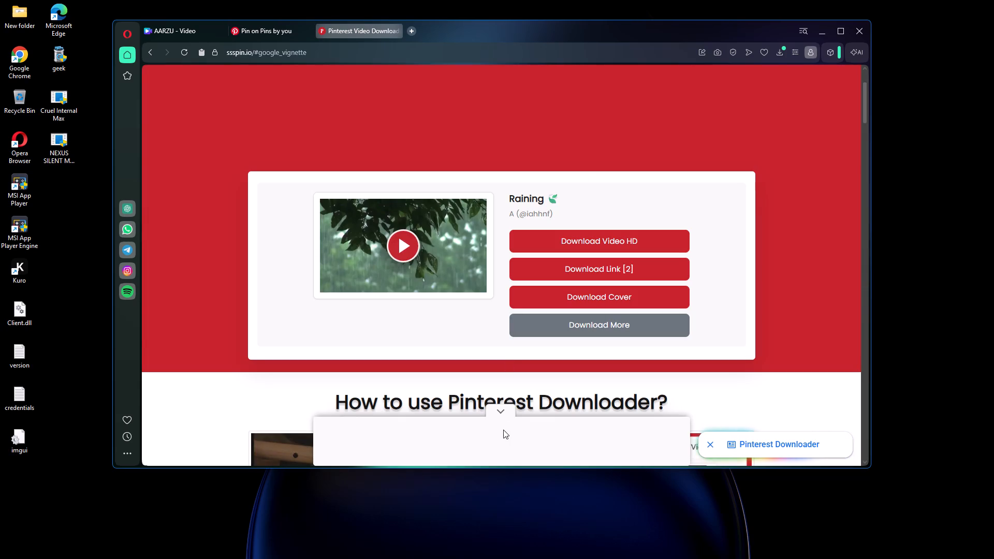
{"action": "left_click", "coordinate": [504, 408]}
{"action": "scroll", "coordinate": [471, 366], "scroll_direction": "down", "scroll_amount": 6}
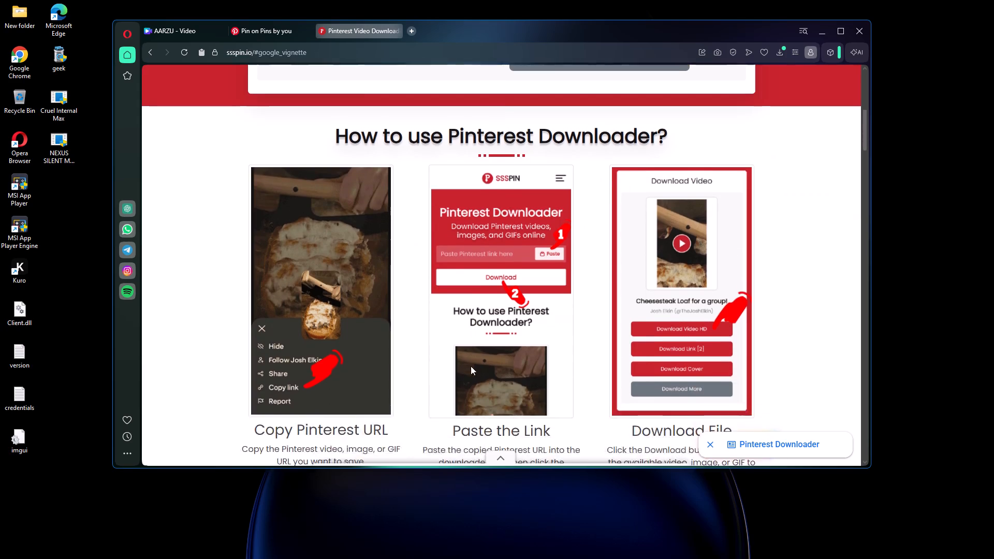
{"action": "scroll", "coordinate": [471, 366], "scroll_direction": "up", "scroll_amount": 5}
{"action": "left_click", "coordinate": [601, 267]}
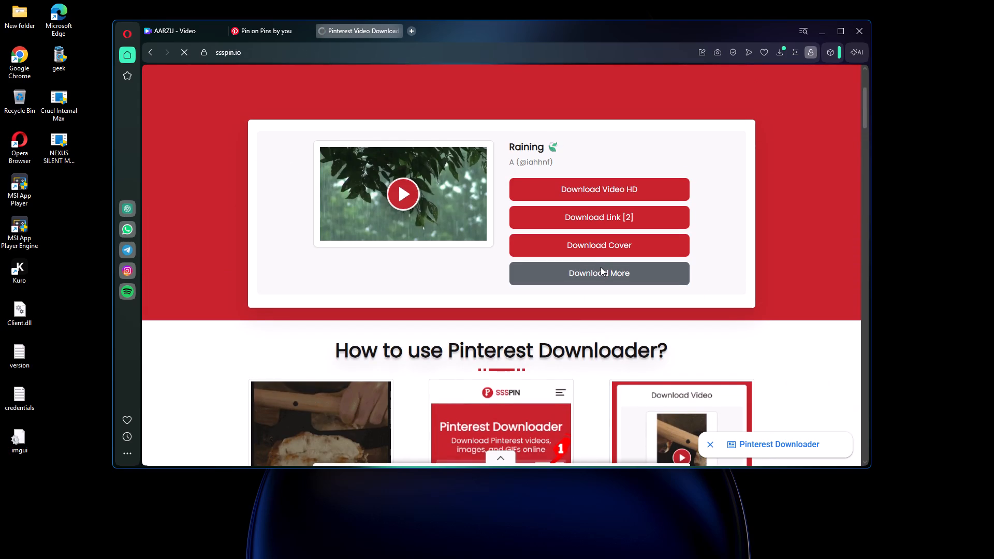
{"action": "left_click", "coordinate": [595, 202]}
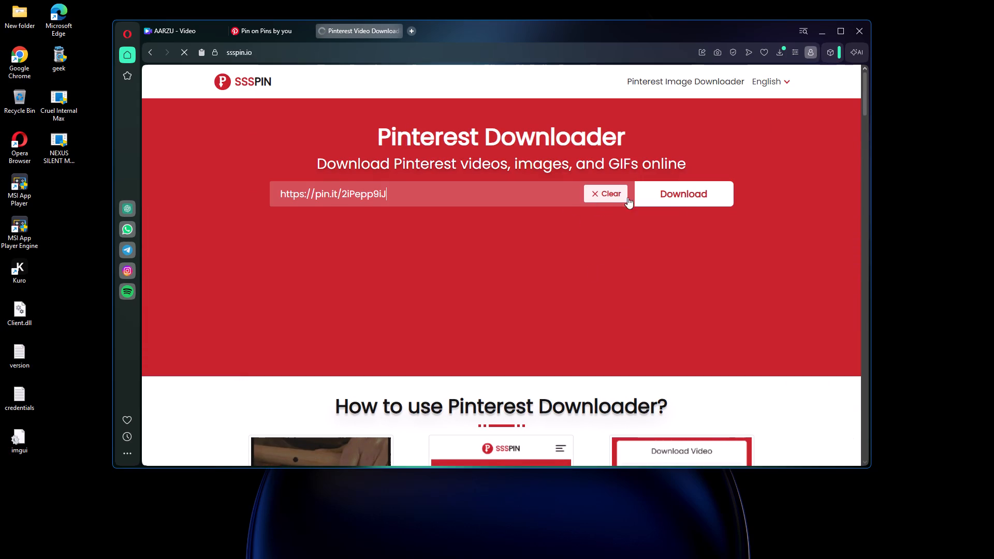
{"action": "left_click", "coordinate": [685, 192]}
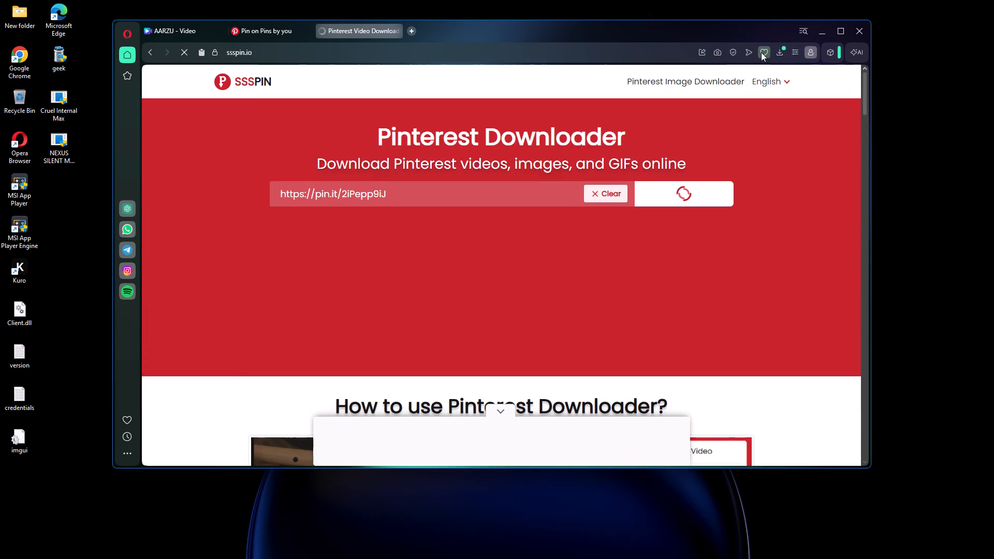
{"action": "left_click", "coordinate": [737, 54]}
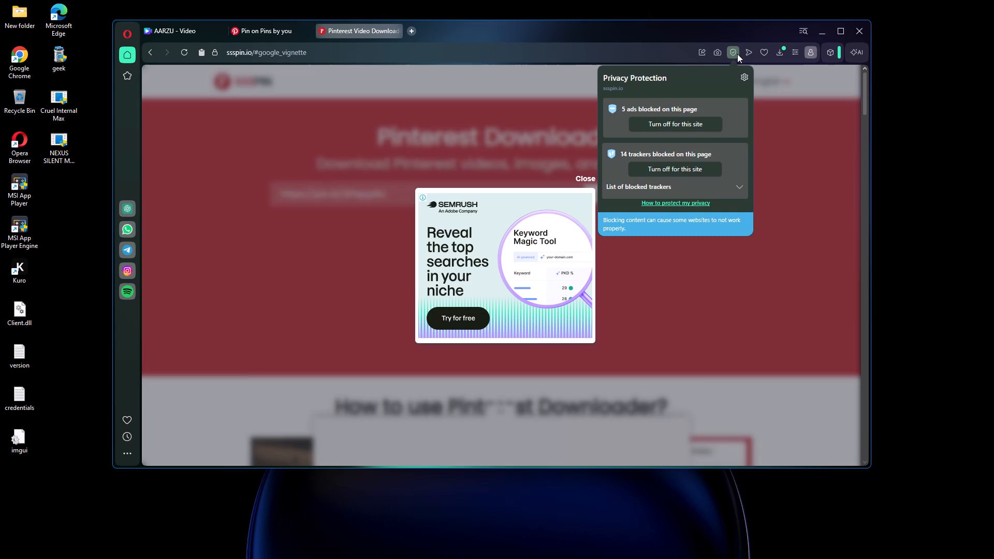
{"action": "left_click", "coordinate": [794, 180]}
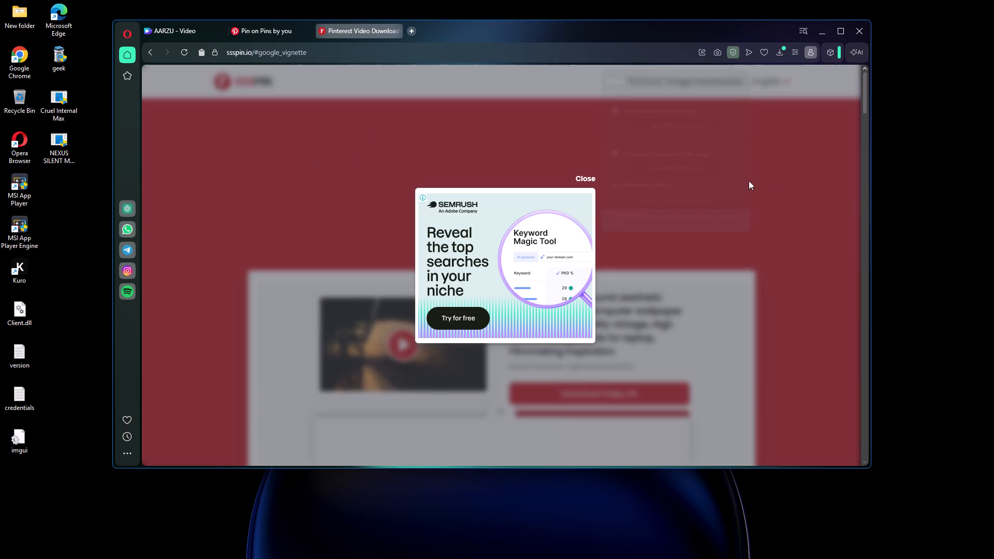
Download the train station sunset video in HD and return to the AARZU design in Canva.
{"action": "scroll", "coordinate": [584, 215], "scroll_direction": "down", "scroll_amount": 3}
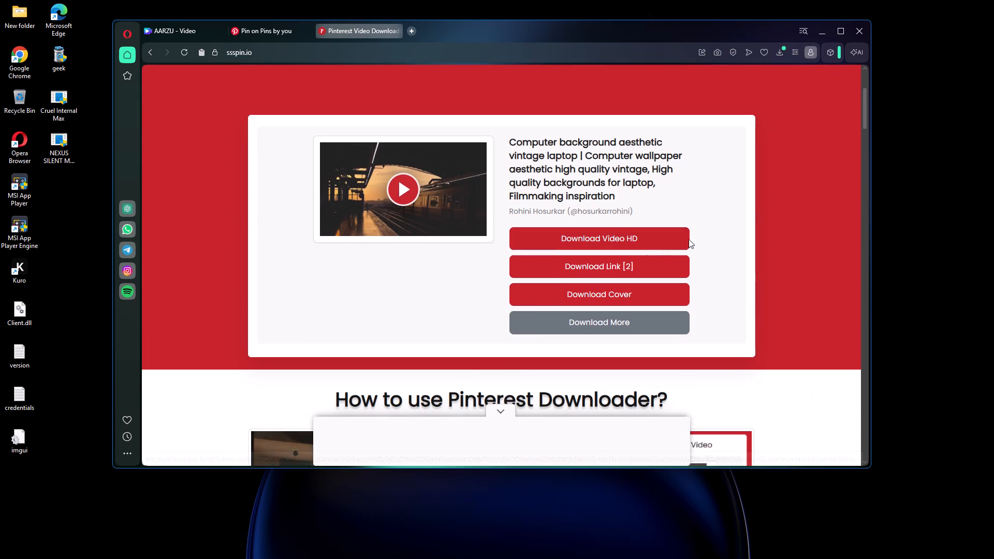
{"action": "left_click", "coordinate": [659, 237]}
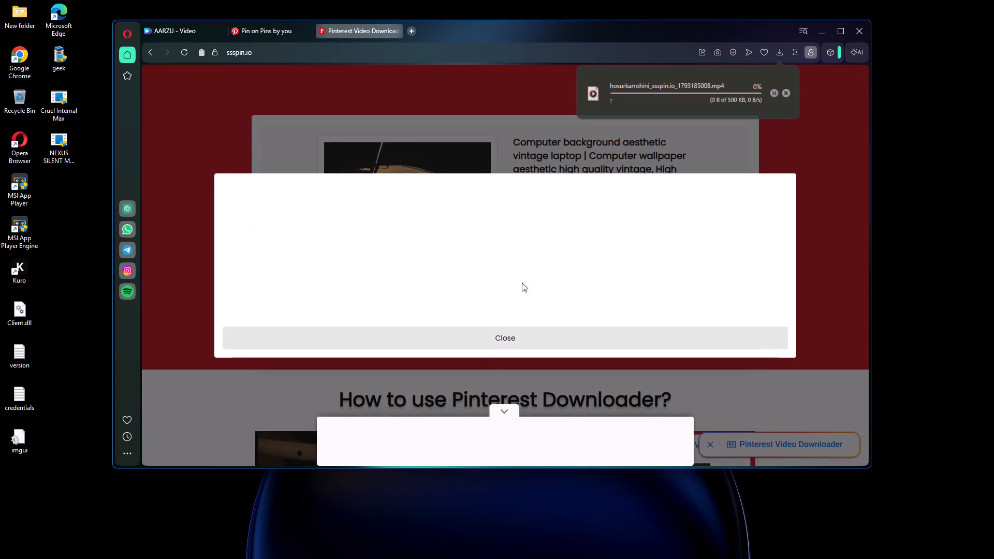
{"action": "left_click", "coordinate": [465, 348]}
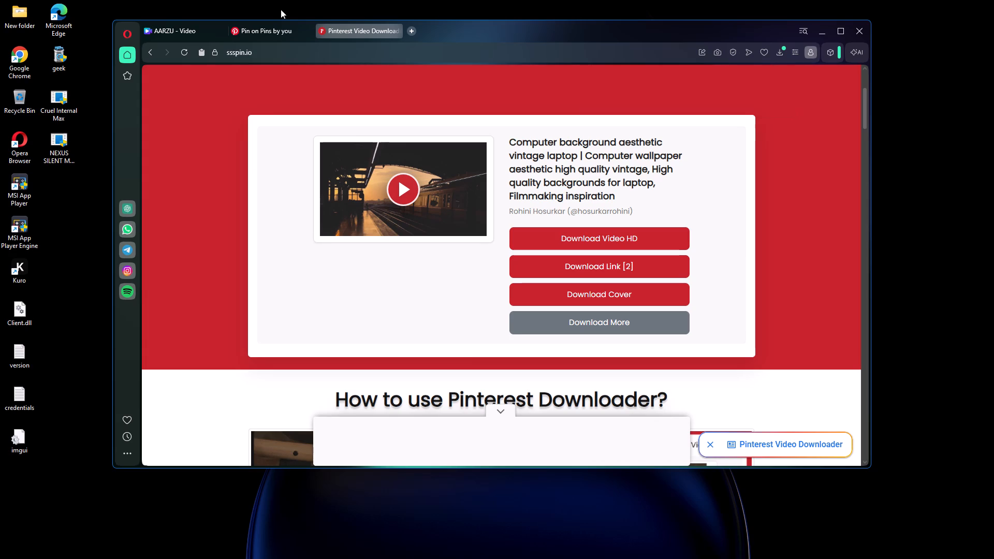
{"action": "left_click", "coordinate": [173, 34]}
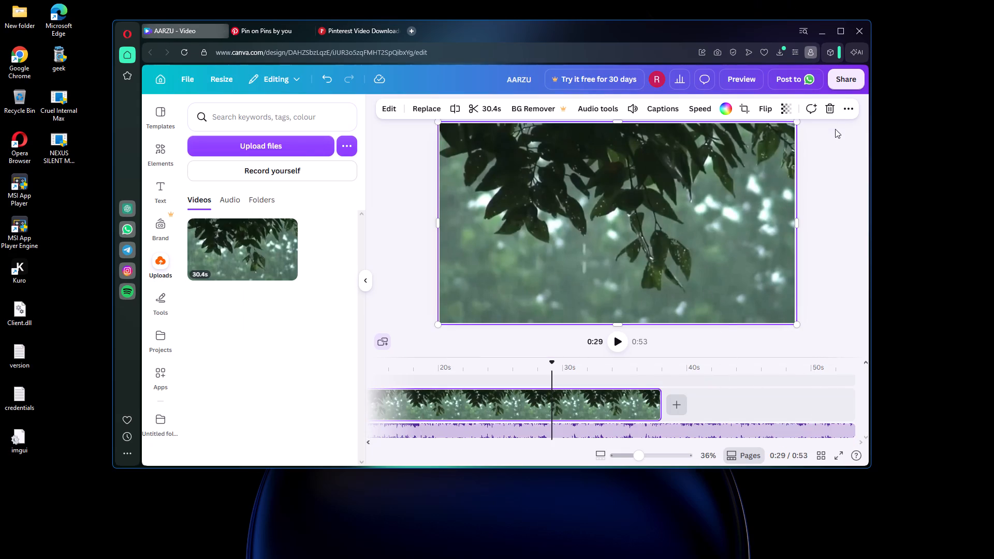
Delete the rainy leaves clip from the video timeline.
{"action": "left_click", "coordinate": [833, 111]}
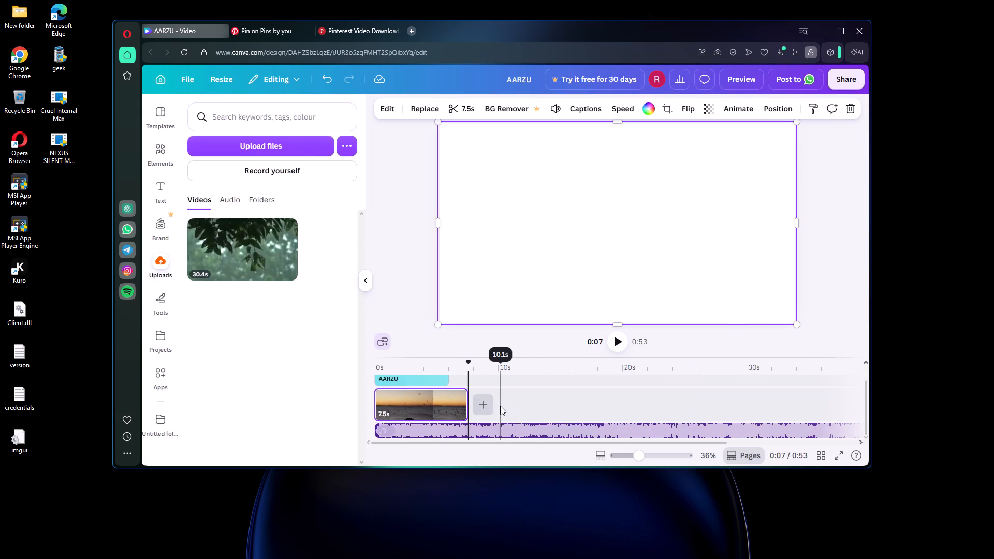
Upload the downloaded train station sunset video and place it on the timeline after the clip of birds over the sea.
{"action": "left_click", "coordinate": [484, 401]}
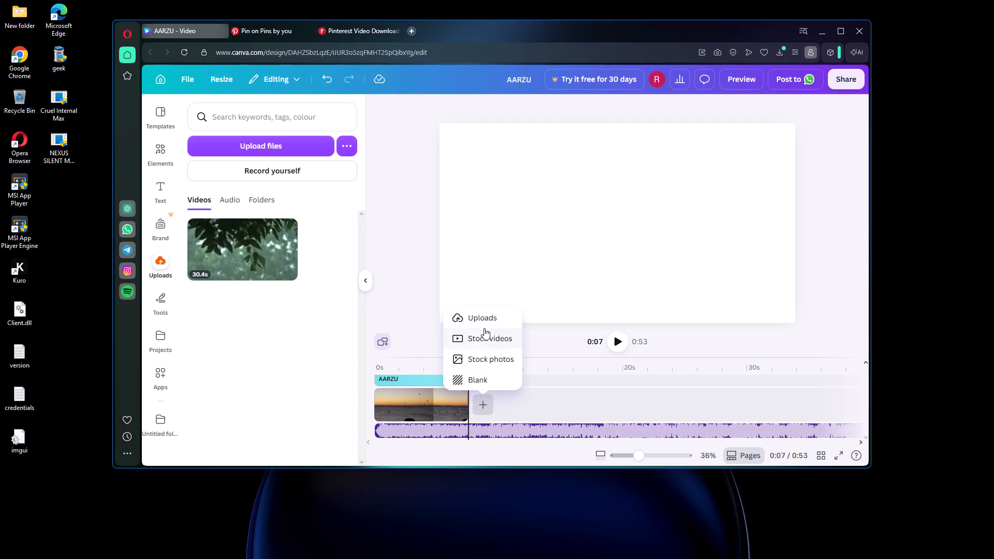
{"action": "left_click", "coordinate": [485, 327]}
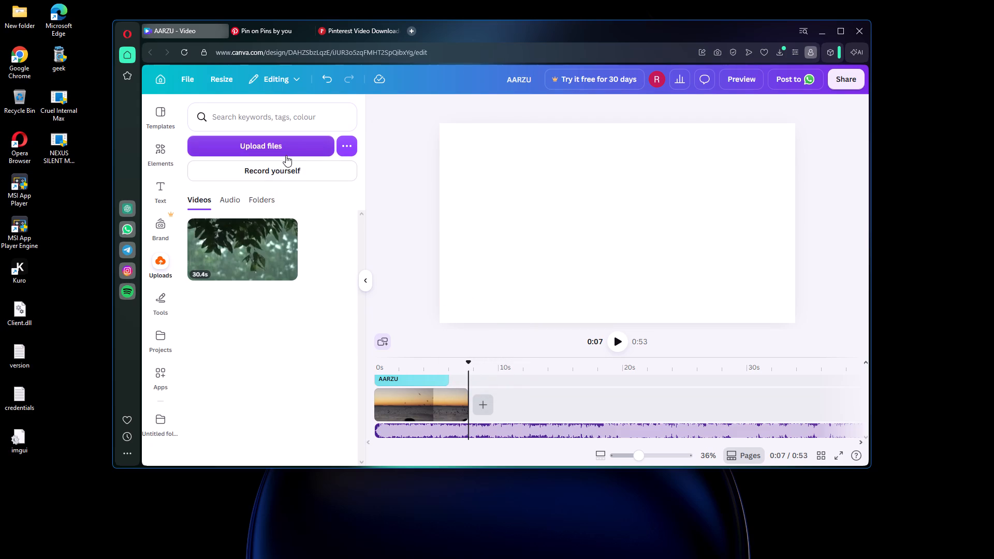
{"action": "left_click", "coordinate": [285, 155]}
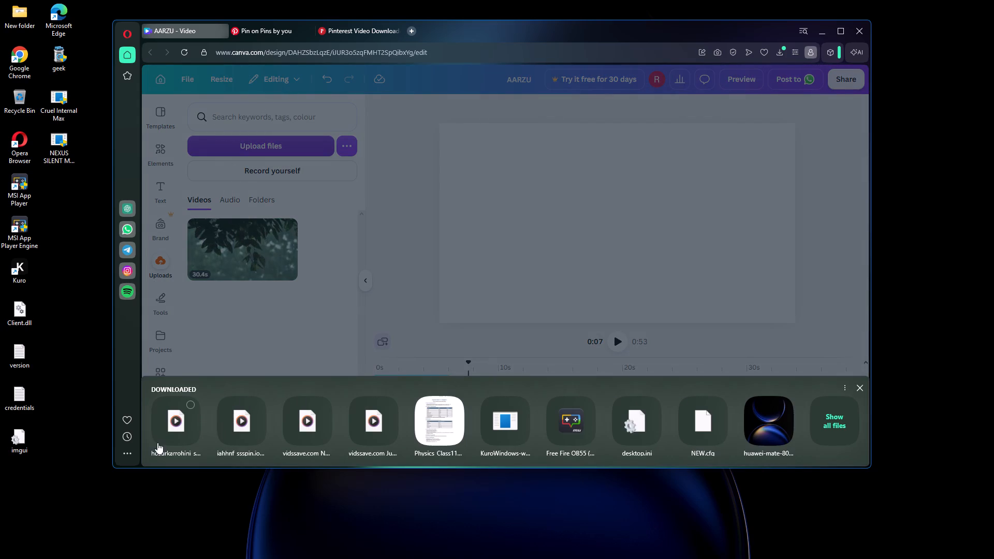
{"action": "left_click", "coordinate": [160, 439]}
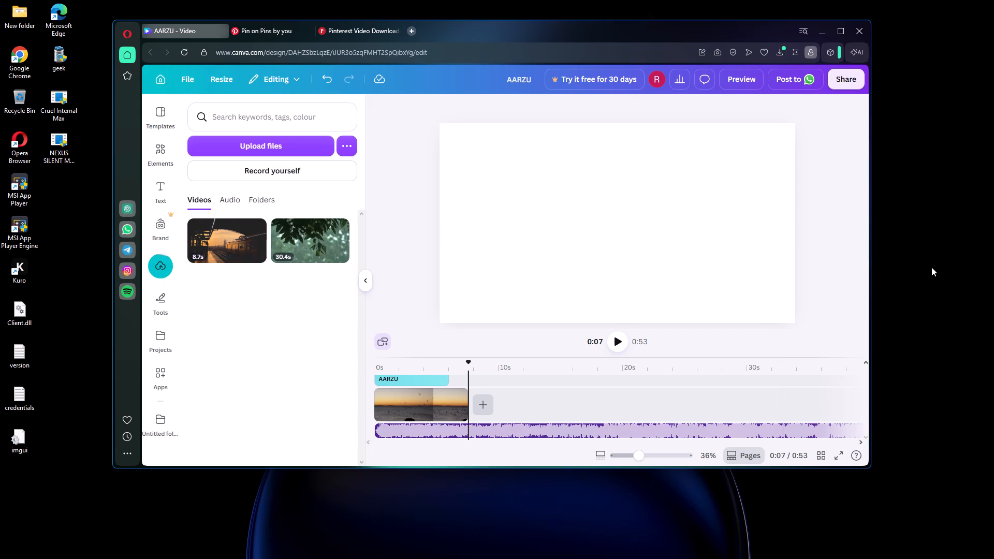
{"action": "left_click", "coordinate": [220, 246]}
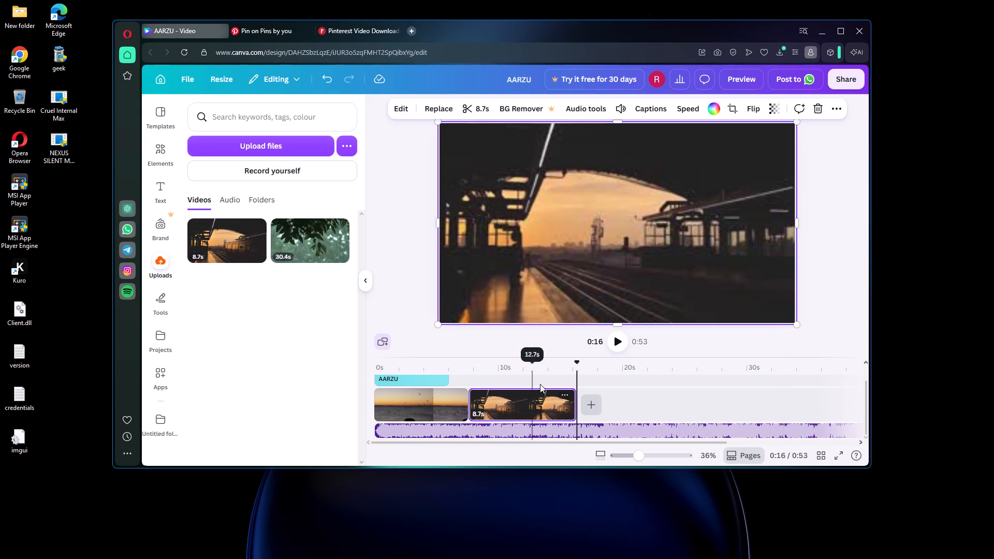
{"action": "left_click_drag", "start_coordinate": [579, 360], "coordinate": [576, 362]}
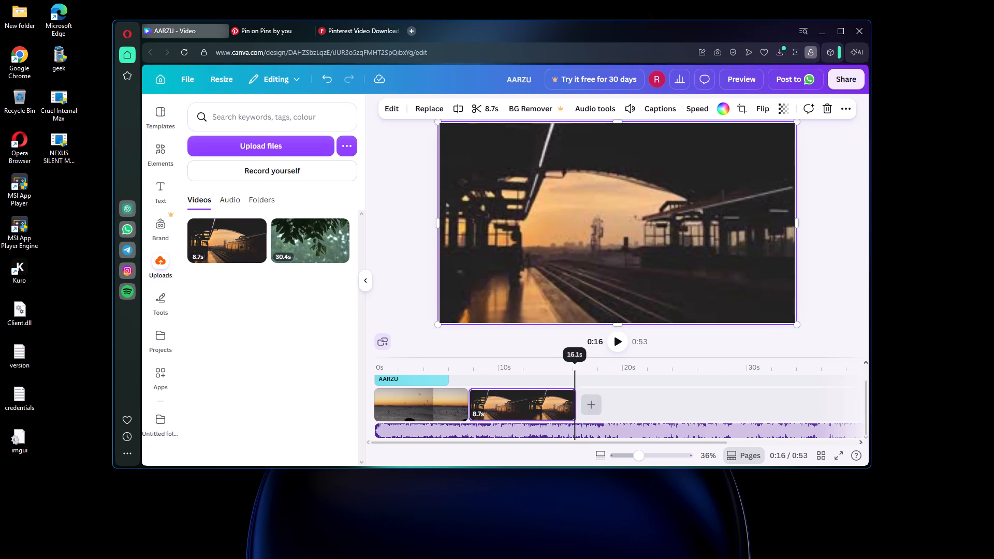
{"action": "left_click_drag", "start_coordinate": [576, 362], "coordinate": [461, 409]}
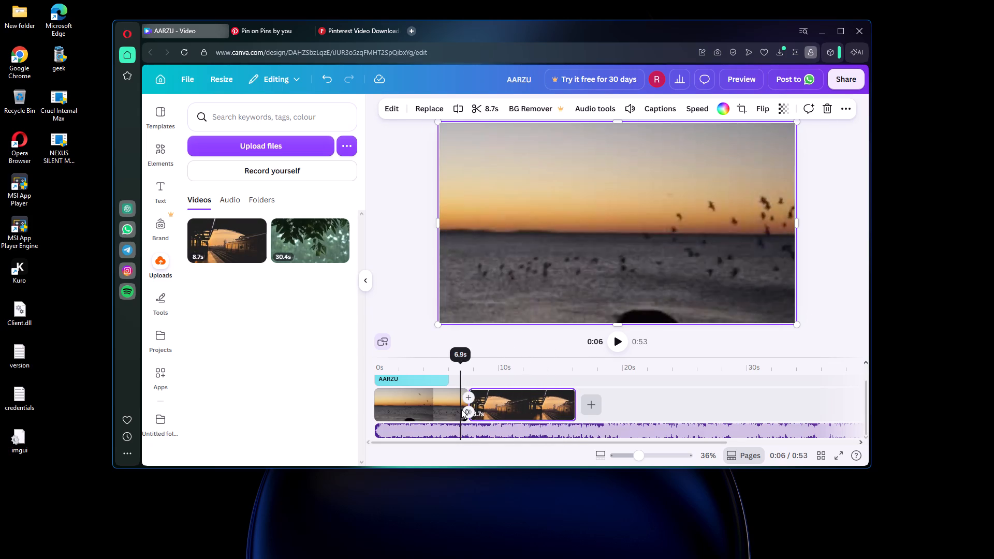
{"action": "left_click_drag", "start_coordinate": [461, 409], "coordinate": [484, 409]}
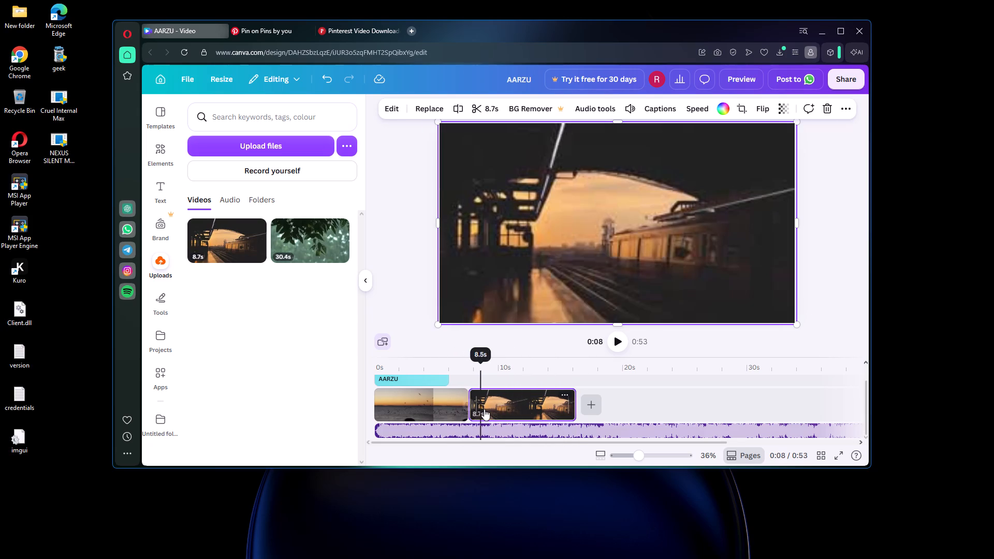
{"action": "left_click_drag", "start_coordinate": [484, 409], "coordinate": [491, 411]}
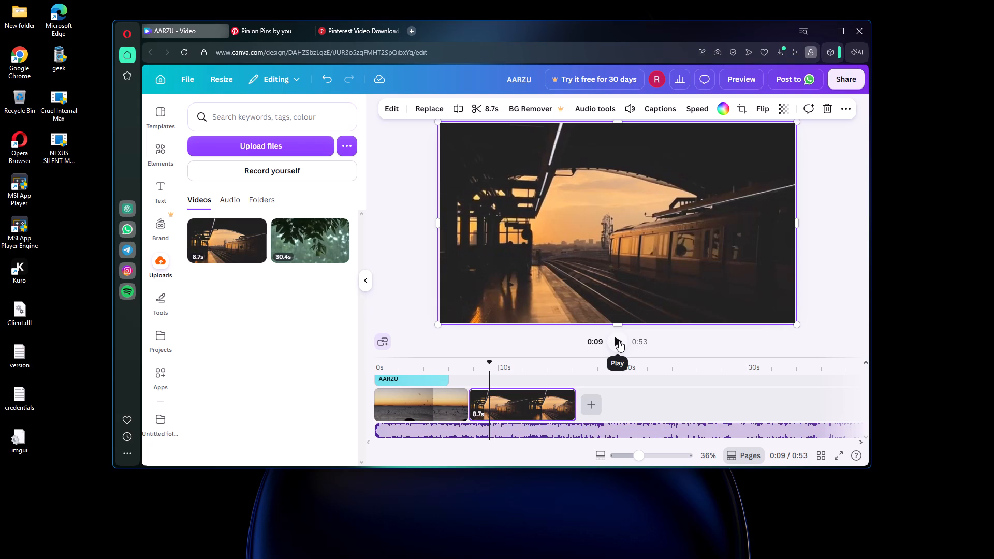
Return to Pinterest and browse the home feed and the videos related to the power pole sunset pin for another clip.
{"action": "left_click", "coordinate": [369, 32]}
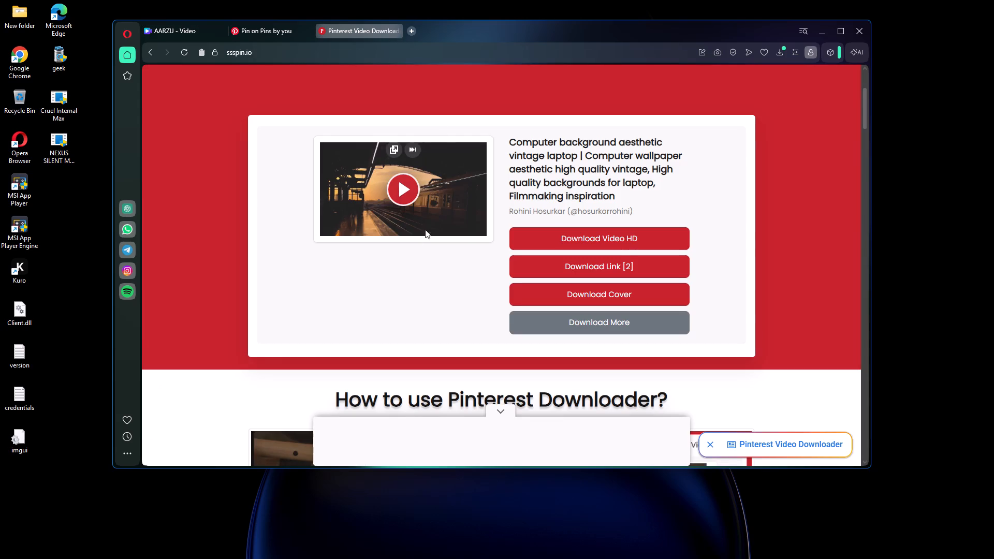
{"action": "left_click", "coordinate": [271, 33]}
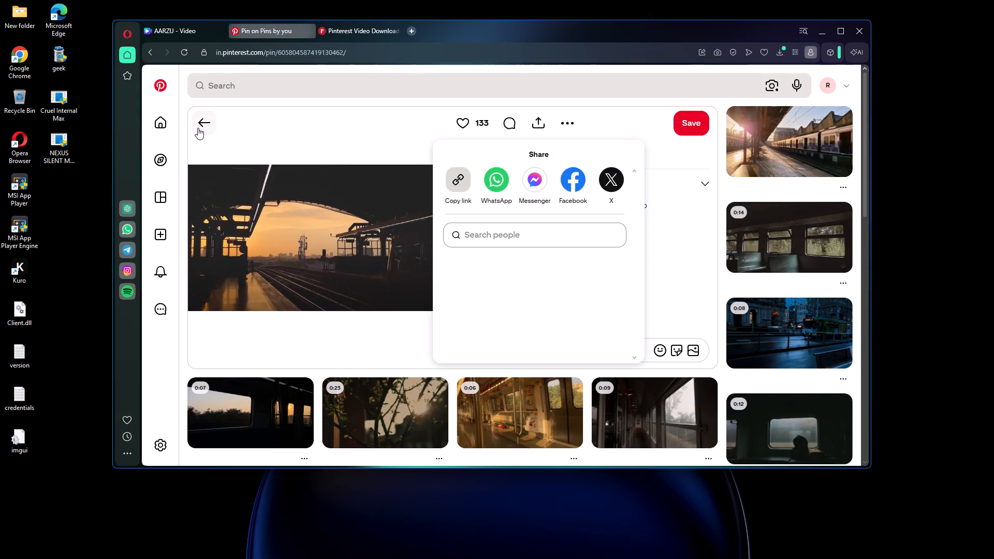
{"action": "left_click", "coordinate": [198, 128]}
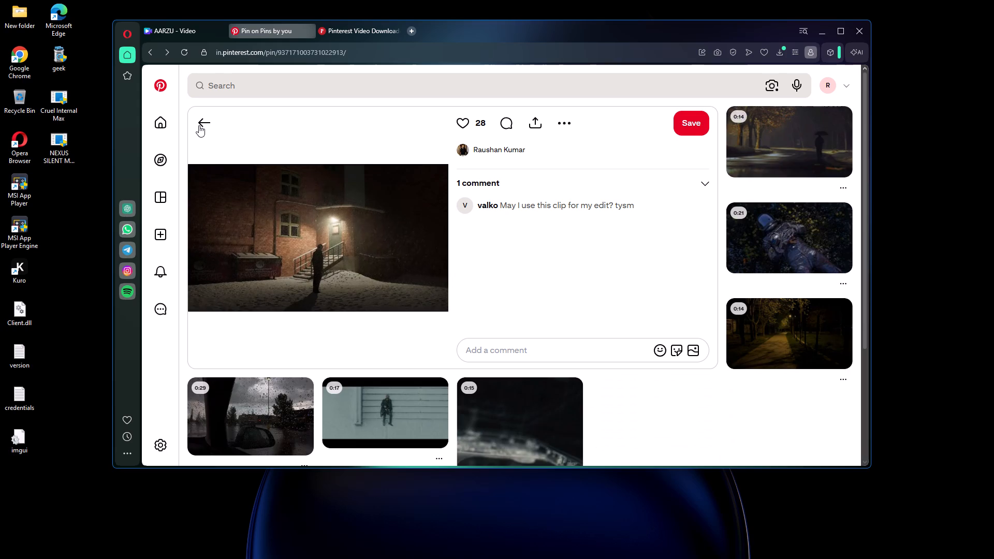
{"action": "left_click", "coordinate": [199, 125]}
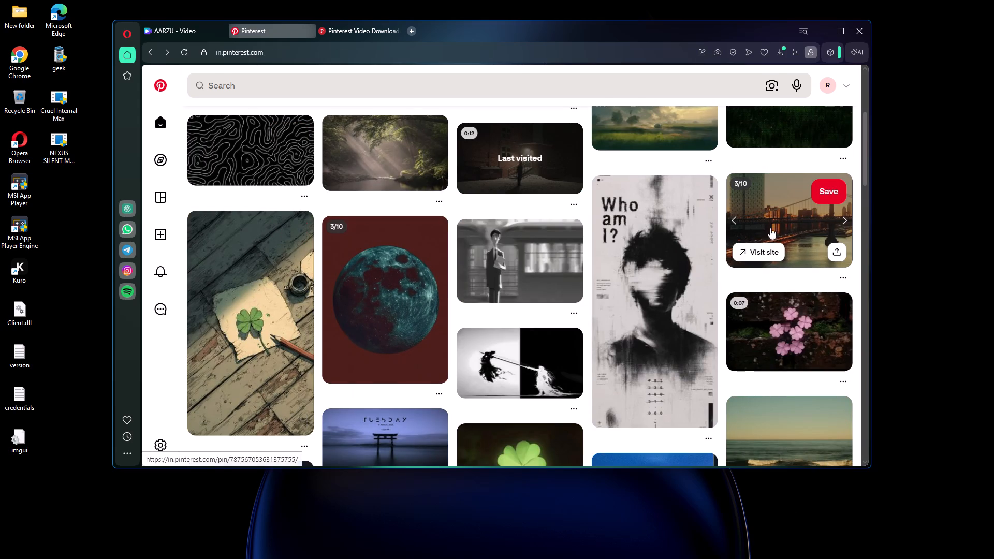
{"action": "scroll", "coordinate": [753, 258], "scroll_direction": "up", "scroll_amount": 2}
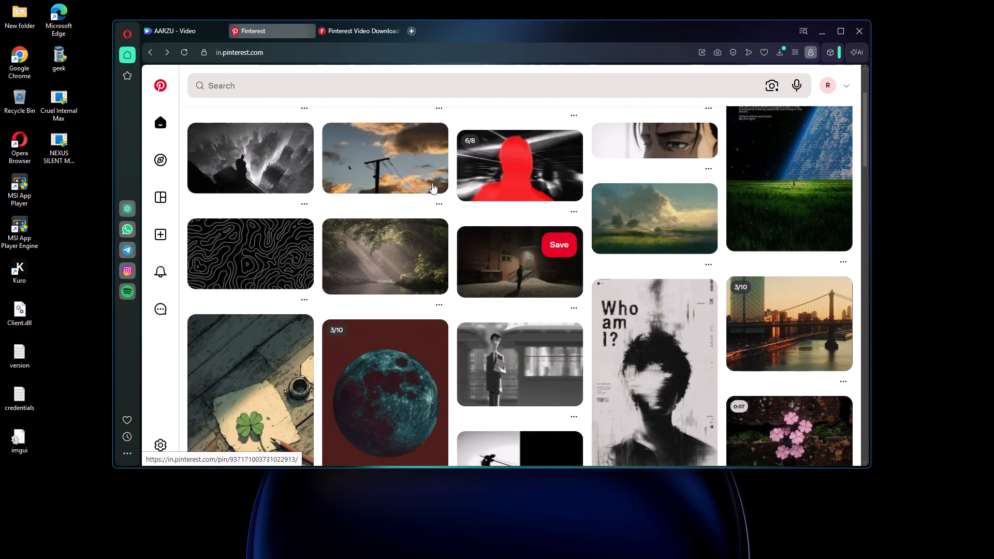
{"action": "left_click", "coordinate": [398, 168]}
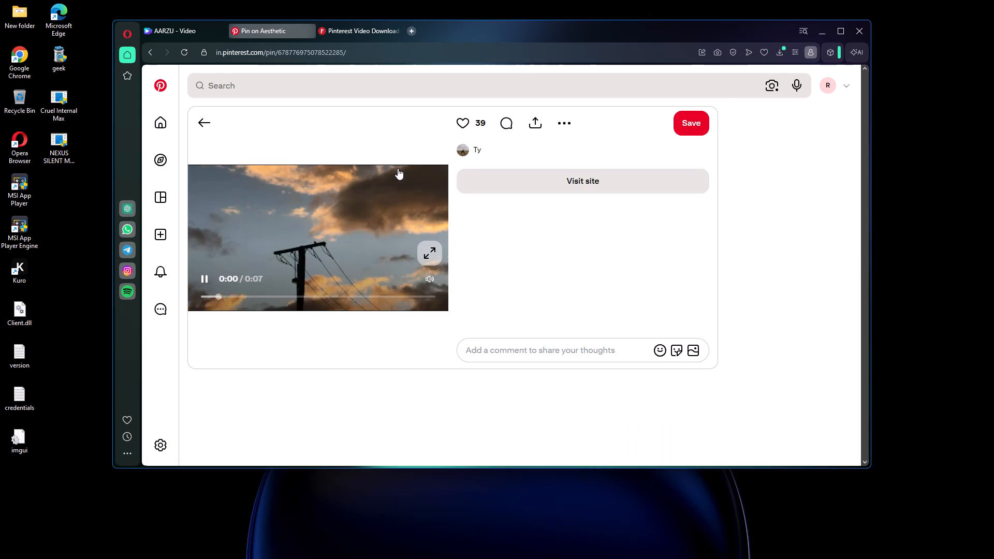
{"action": "scroll", "coordinate": [392, 176], "scroll_direction": "down", "scroll_amount": 4}
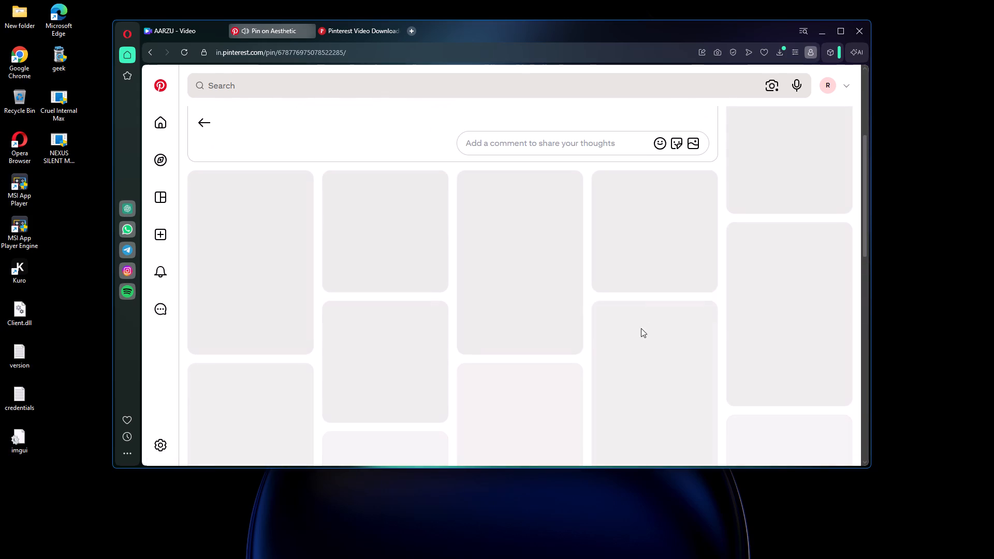
{"action": "scroll", "coordinate": [649, 322], "scroll_direction": "up", "scroll_amount": 2}
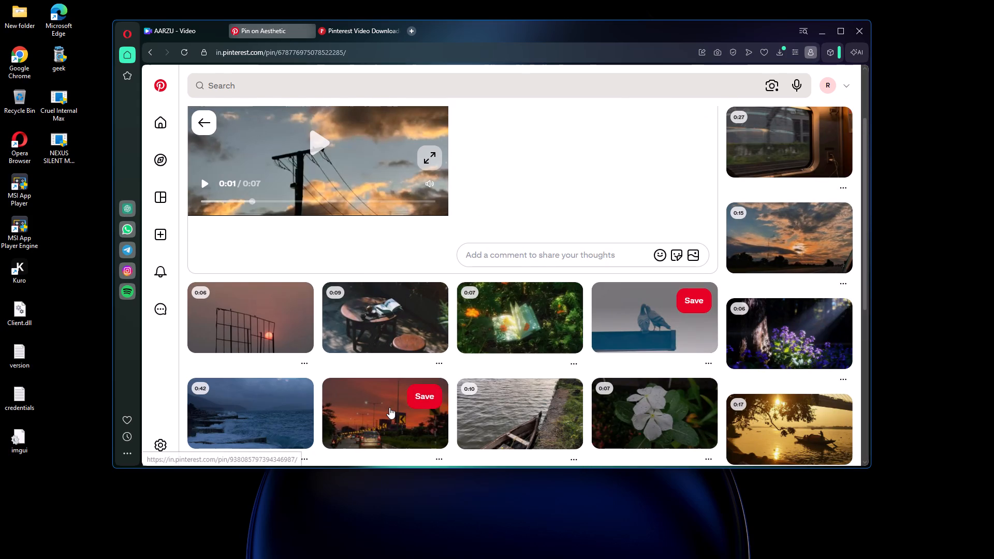
{"action": "scroll", "coordinate": [654, 367], "scroll_direction": "down", "scroll_amount": 2}
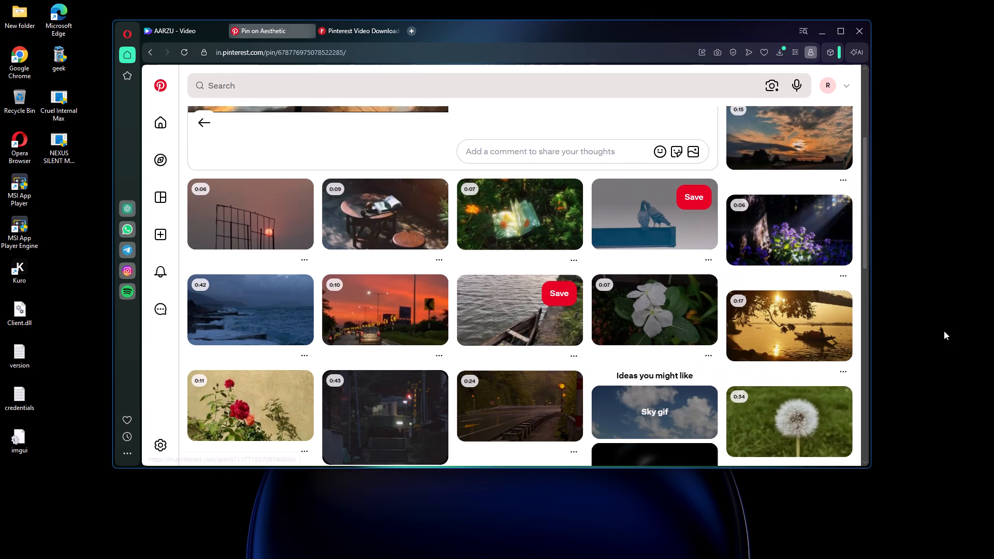
{"action": "scroll", "coordinate": [613, 337], "scroll_direction": "down", "scroll_amount": 1}
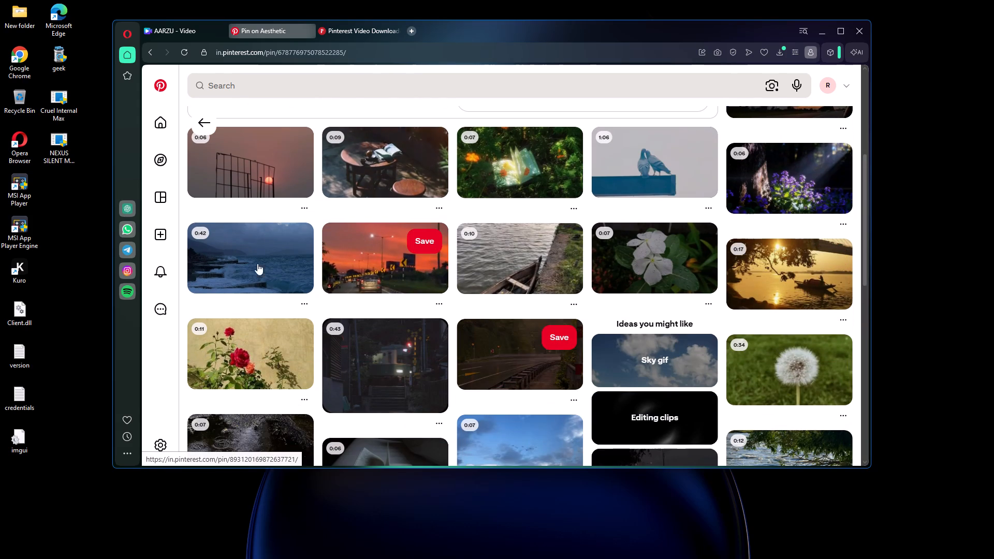
{"action": "scroll", "coordinate": [543, 409], "scroll_direction": "down", "scroll_amount": 1}
{"action": "scroll", "coordinate": [464, 457], "scroll_direction": "down", "scroll_amount": 1}
{"action": "scroll", "coordinate": [464, 347], "scroll_direction": "down", "scroll_amount": 2}
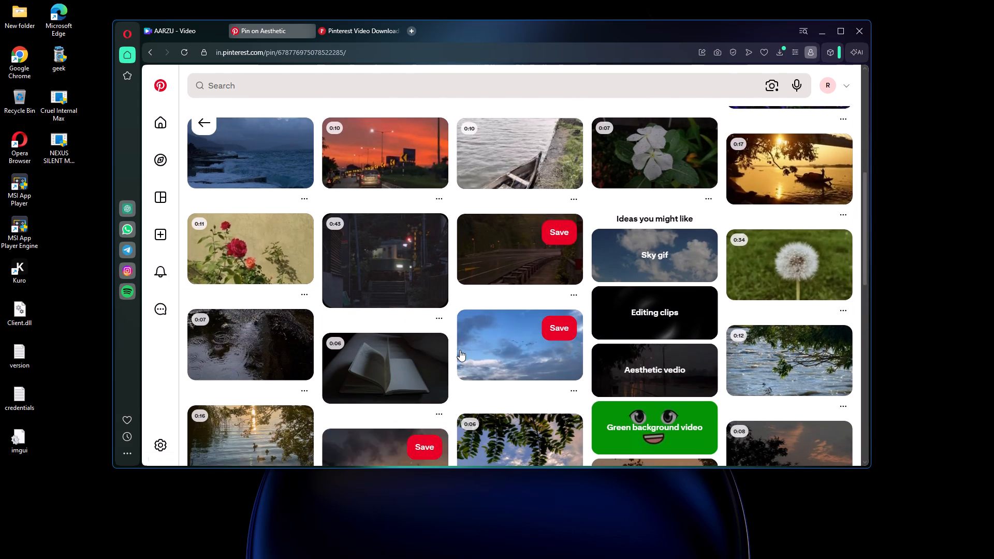
{"action": "scroll", "coordinate": [460, 350], "scroll_direction": "down", "scroll_amount": 1}
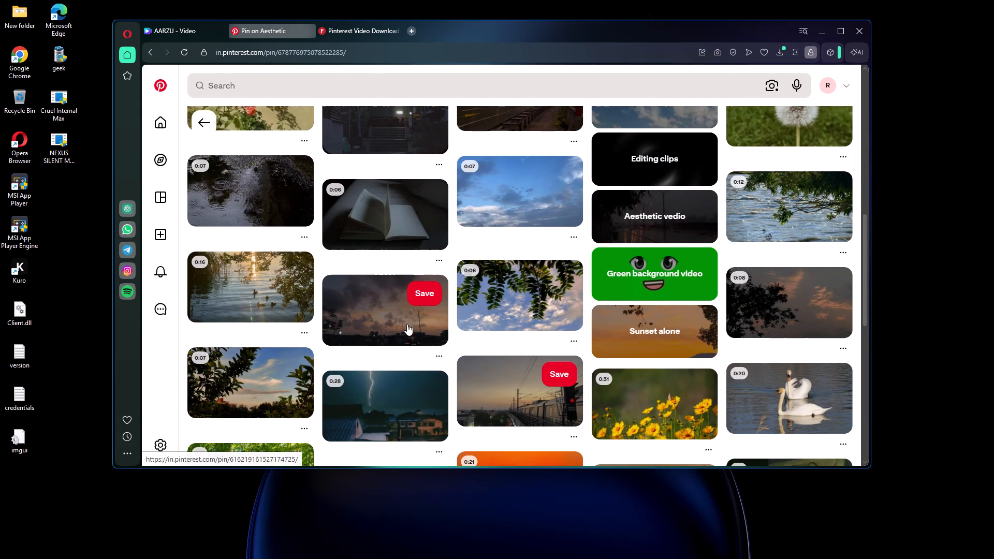
{"action": "scroll", "coordinate": [689, 315], "scroll_direction": "down", "scroll_amount": 3}
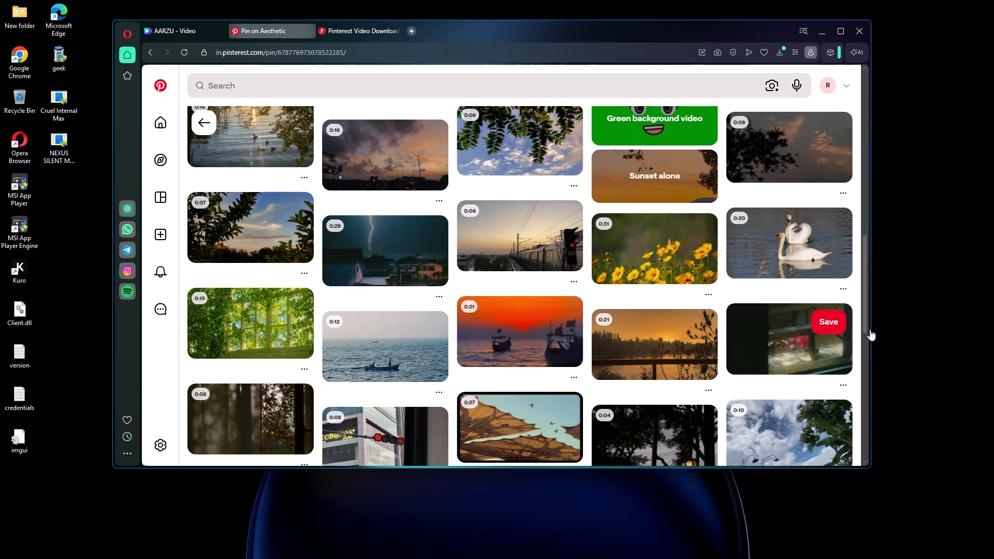
{"action": "scroll", "coordinate": [714, 408], "scroll_direction": "down", "scroll_amount": 1}
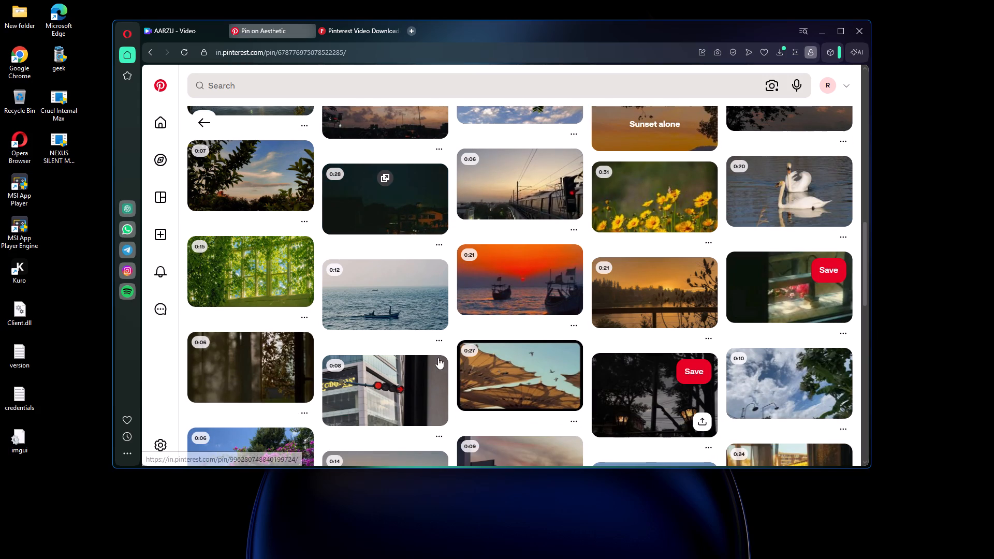
Open the red traffic light video among the related pins and copy its share link.
{"action": "left_click", "coordinate": [355, 391]}
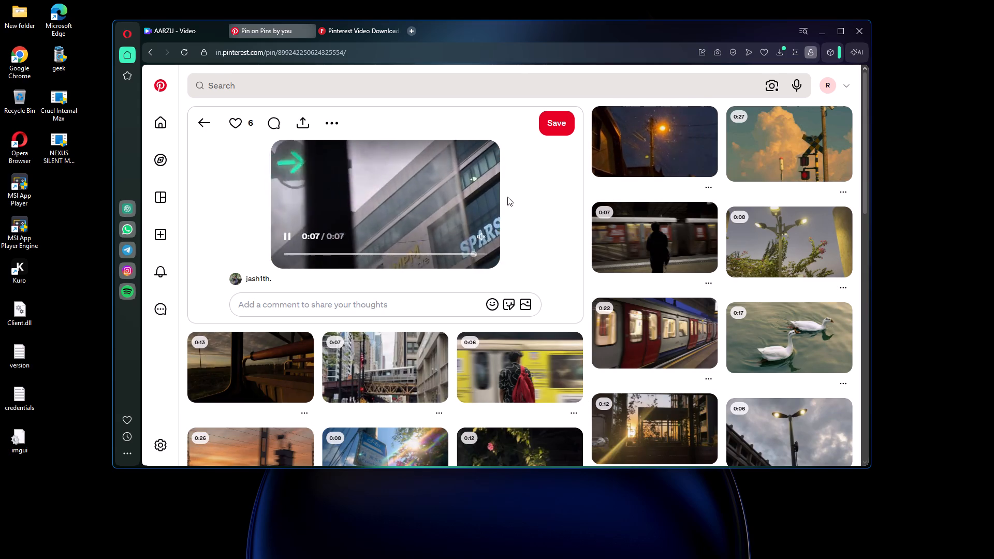
{"action": "left_click", "coordinate": [311, 125]}
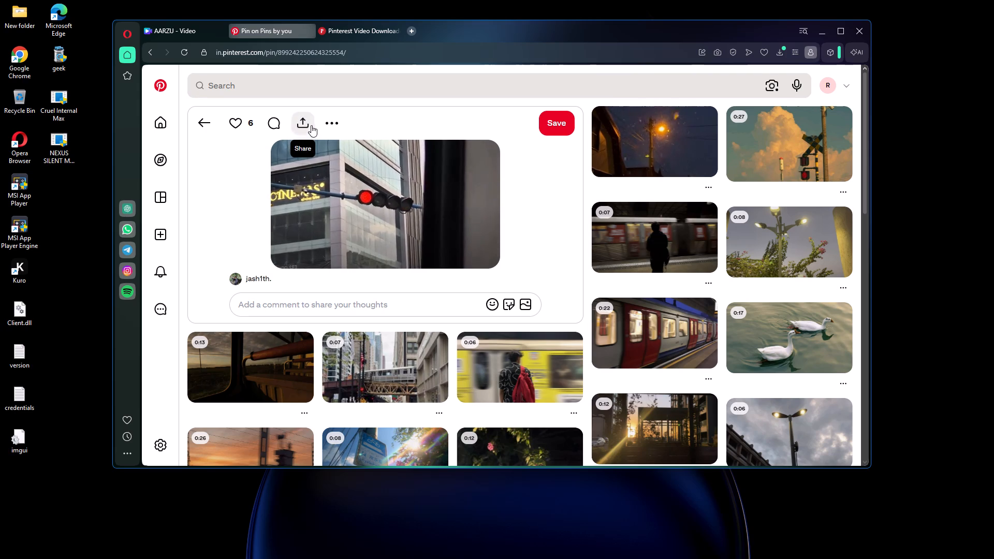
{"action": "left_click", "coordinate": [222, 188]}
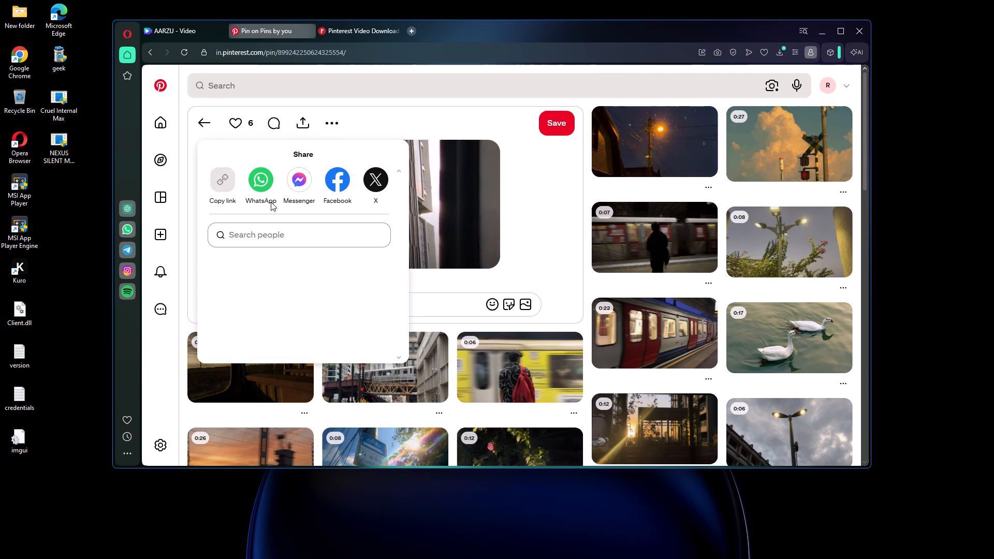
Switch to the SSSPIN Pinterest Downloader and submit the copied traffic light link for download.
{"action": "left_click", "coordinate": [359, 27]}
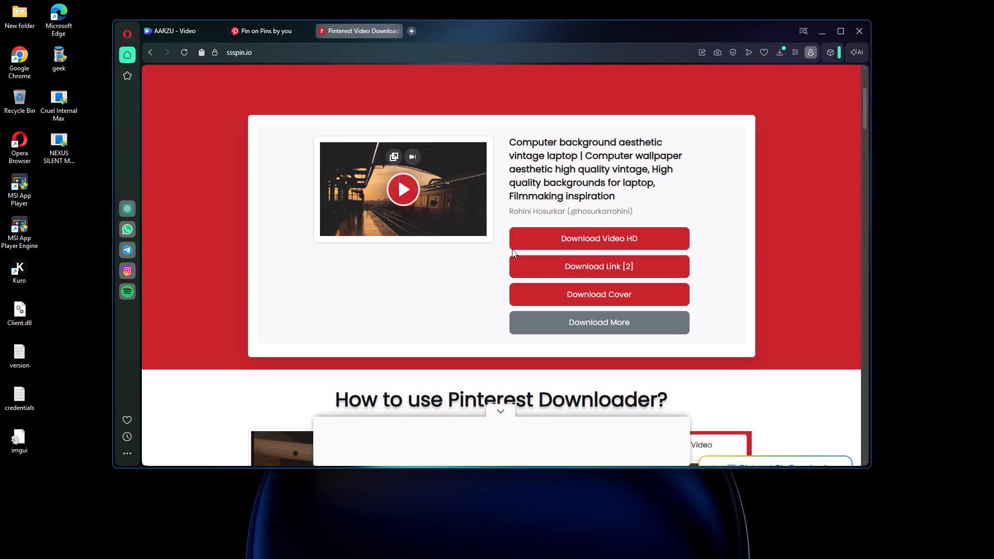
{"action": "left_click", "coordinate": [583, 332]}
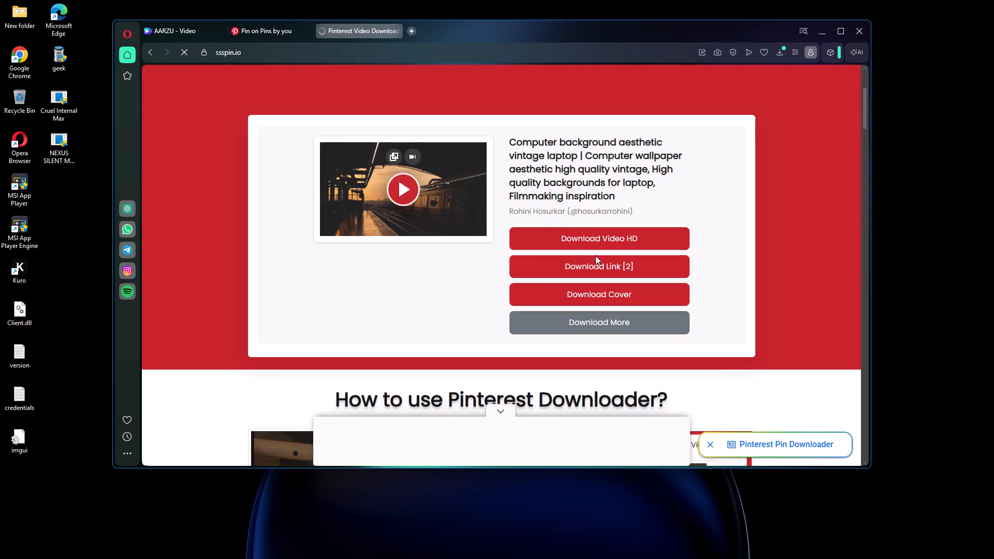
{"action": "left_click", "coordinate": [605, 197]}
{"action": "left_click", "coordinate": [660, 189]}
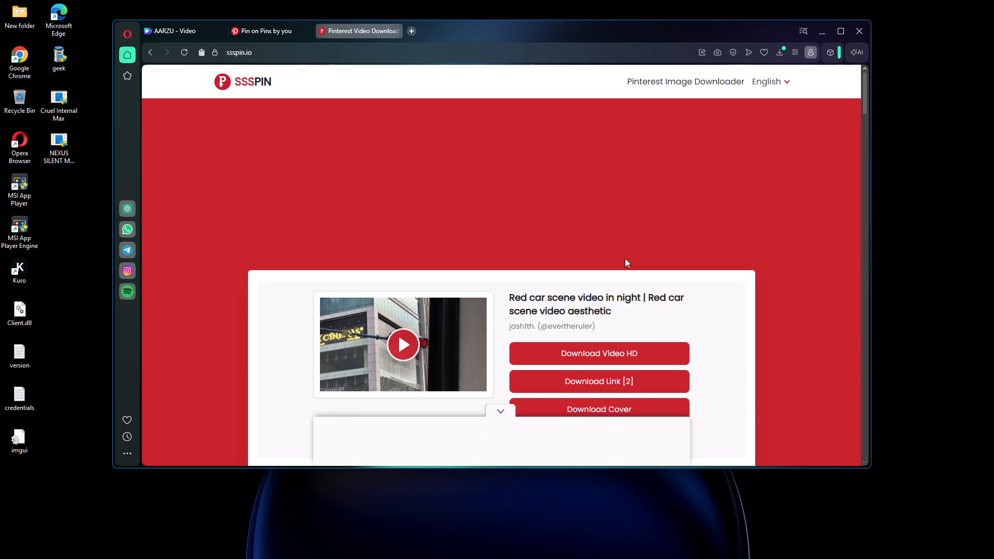
Download the traffic light video in HD.
{"action": "left_click", "coordinate": [595, 346]}
{"action": "left_click", "coordinate": [548, 339]}
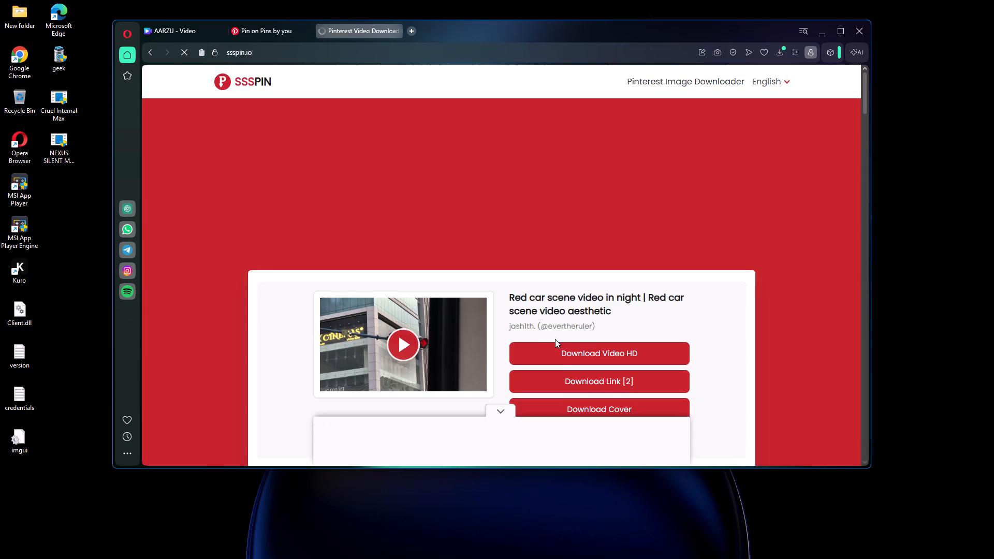
{"action": "scroll", "coordinate": [592, 339], "scroll_direction": "down", "scroll_amount": 3}
{"action": "left_click", "coordinate": [566, 286]}
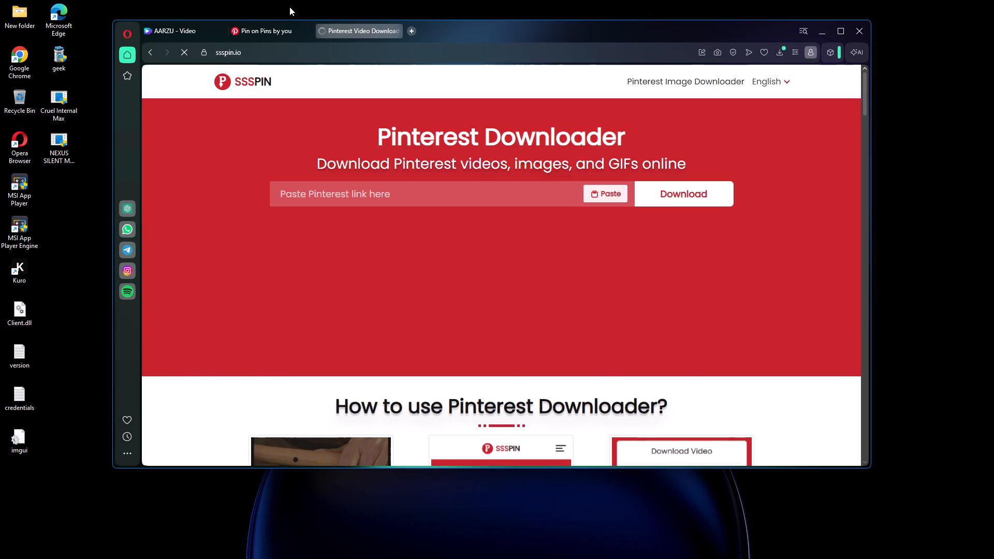
Return to the AARZU design in Canva and upload the downloaded traffic light video.
{"action": "left_click", "coordinate": [211, 35]}
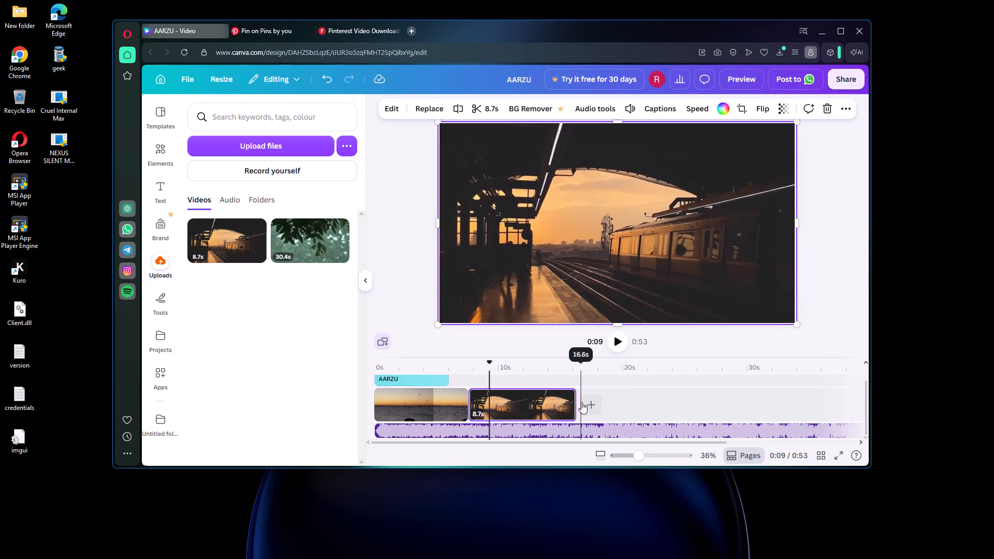
{"action": "left_click", "coordinate": [268, 141]}
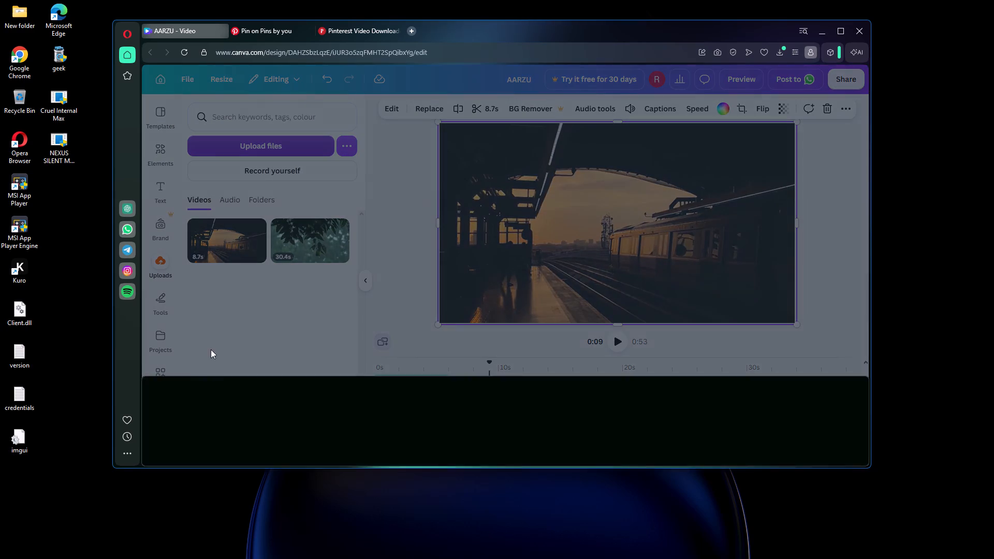
{"action": "left_click", "coordinate": [181, 417]}
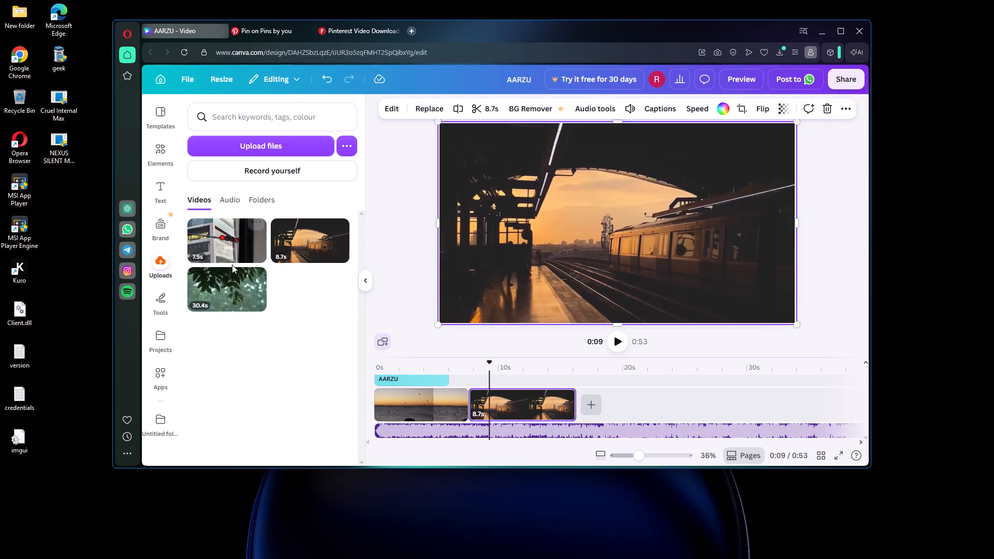
Add the 7.5 s traffic light video to the timeline right after the opening sunset clip and scrub through it.
{"action": "left_click", "coordinate": [232, 264]}
{"action": "left_click", "coordinate": [234, 245]}
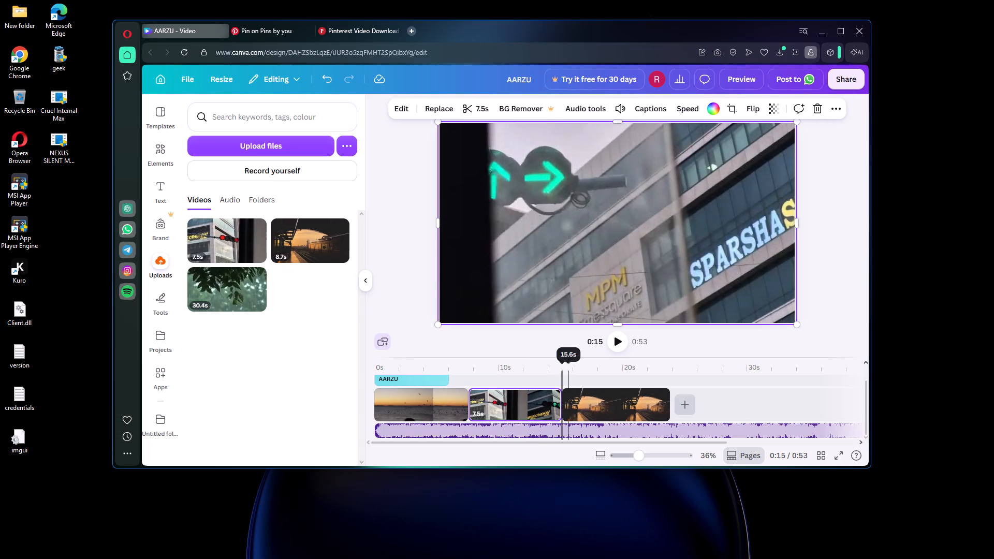
{"action": "left_click_drag", "start_coordinate": [563, 363], "coordinate": [477, 380]}
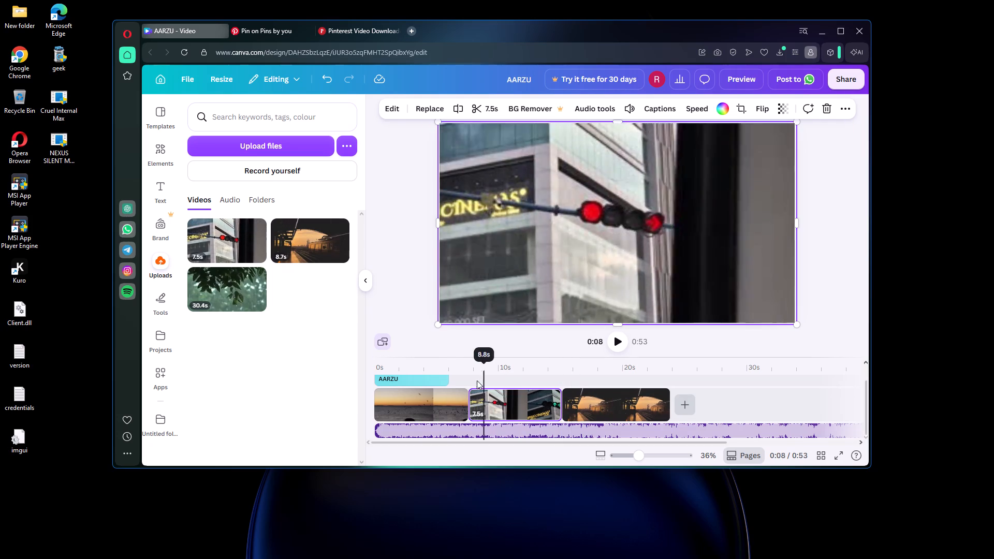
{"action": "left_click_drag", "start_coordinate": [477, 380], "coordinate": [488, 380]}
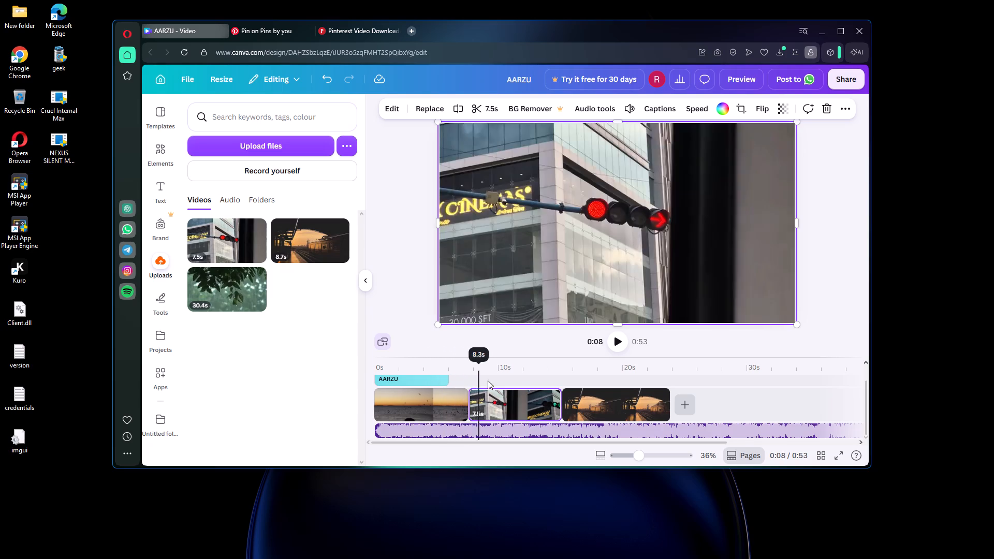
{"action": "left_click_drag", "start_coordinate": [488, 380], "coordinate": [564, 381]}
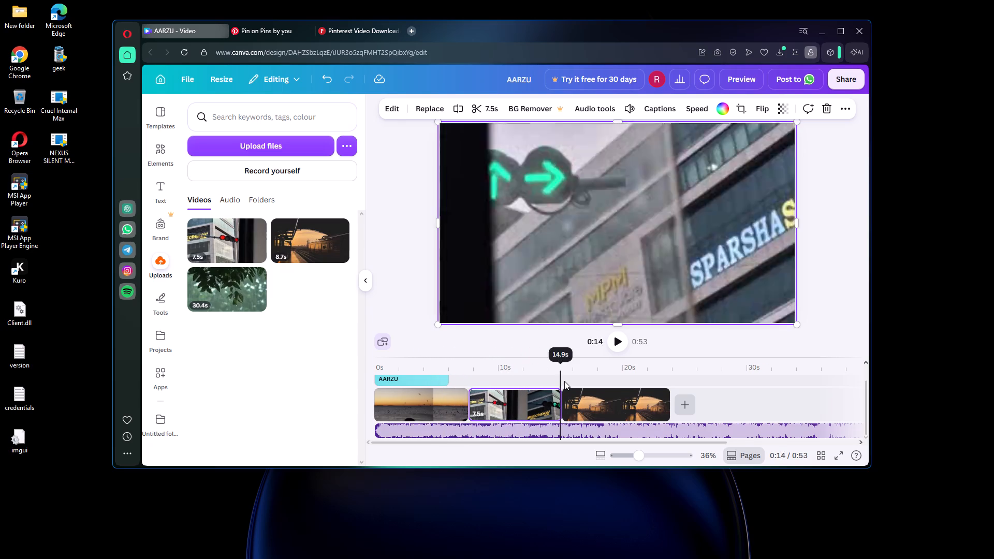
{"action": "left_click_drag", "start_coordinate": [564, 381], "coordinate": [595, 385]}
Delete the train station clip from the timeline and scrub through the remaining traffic light clip.
{"action": "left_click", "coordinate": [639, 402]}
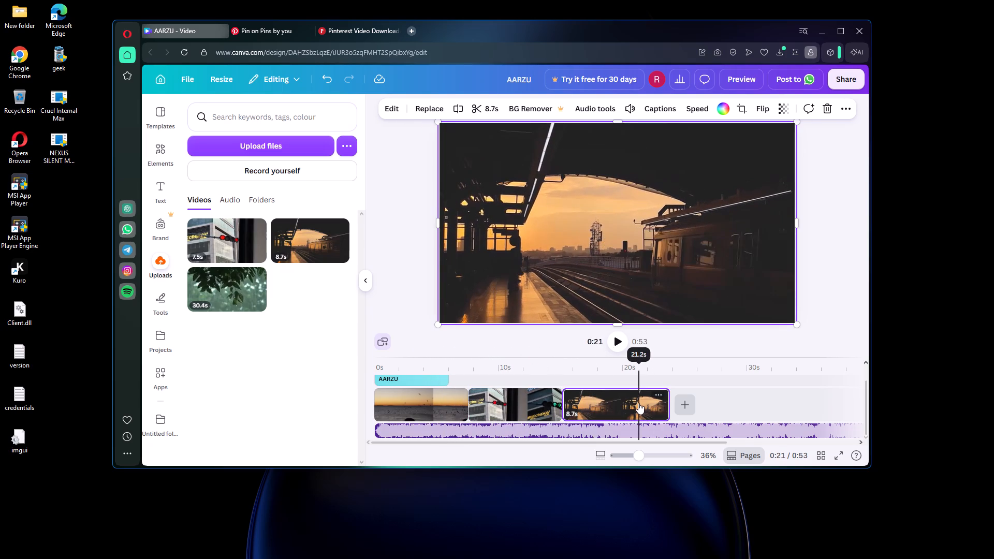
{"action": "left_click", "coordinate": [823, 104]}
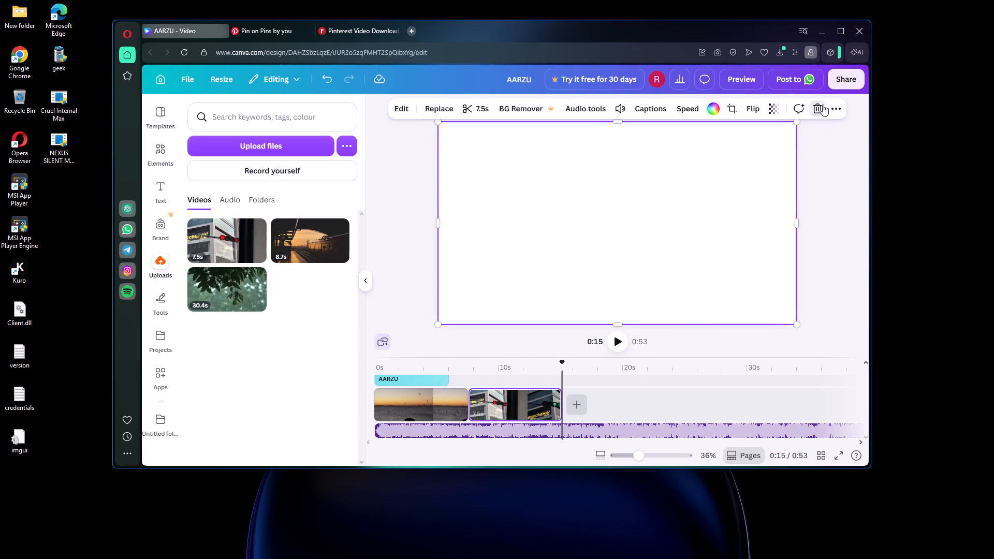
{"action": "left_click_drag", "start_coordinate": [560, 369], "coordinate": [520, 371]}
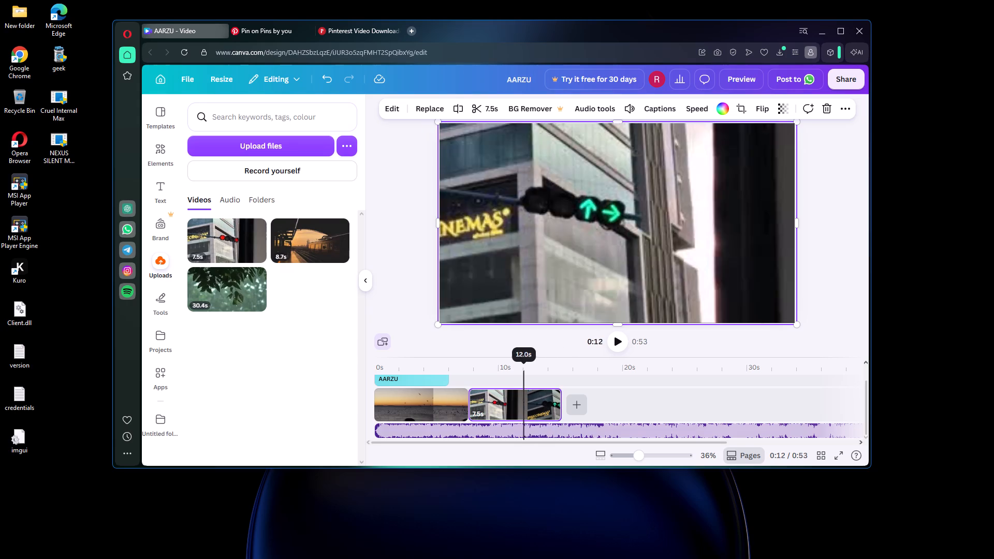
{"action": "left_click_drag", "start_coordinate": [520, 371], "coordinate": [476, 378]}
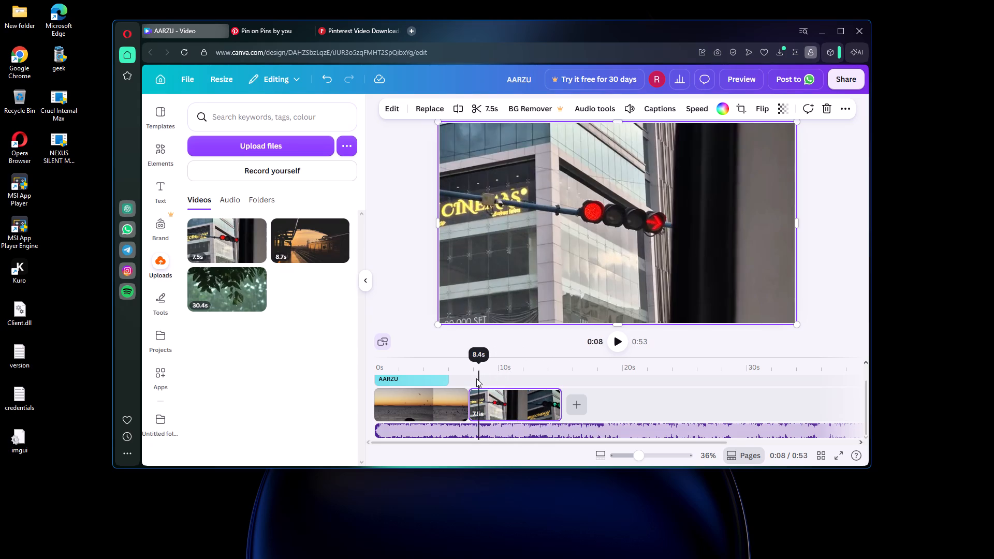
{"action": "left_click_drag", "start_coordinate": [476, 378], "coordinate": [554, 373]}
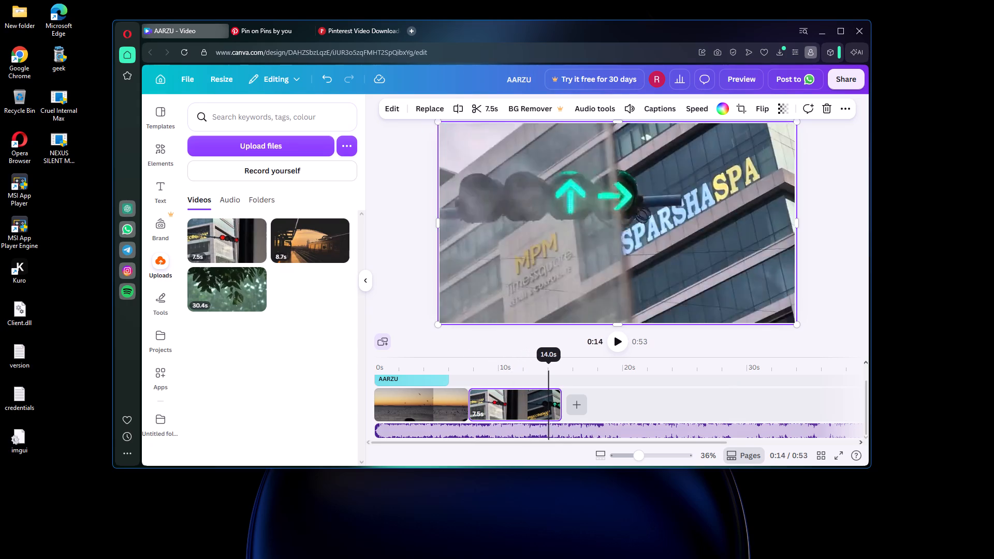
{"action": "left_click_drag", "start_coordinate": [554, 373], "coordinate": [553, 373]}
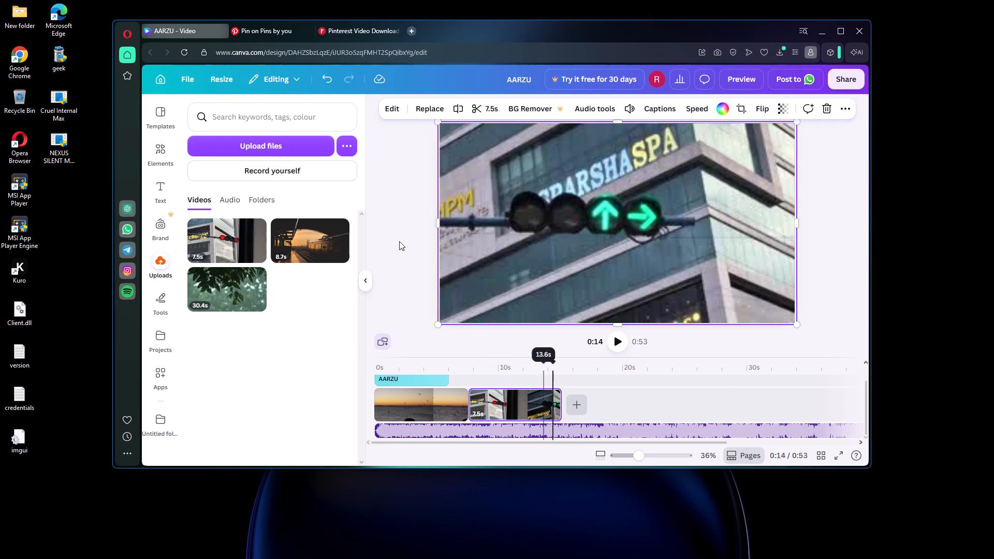
Return to Pinterest and open the related video of a man with a red backpack before a passing train.
{"action": "left_click", "coordinate": [271, 28]}
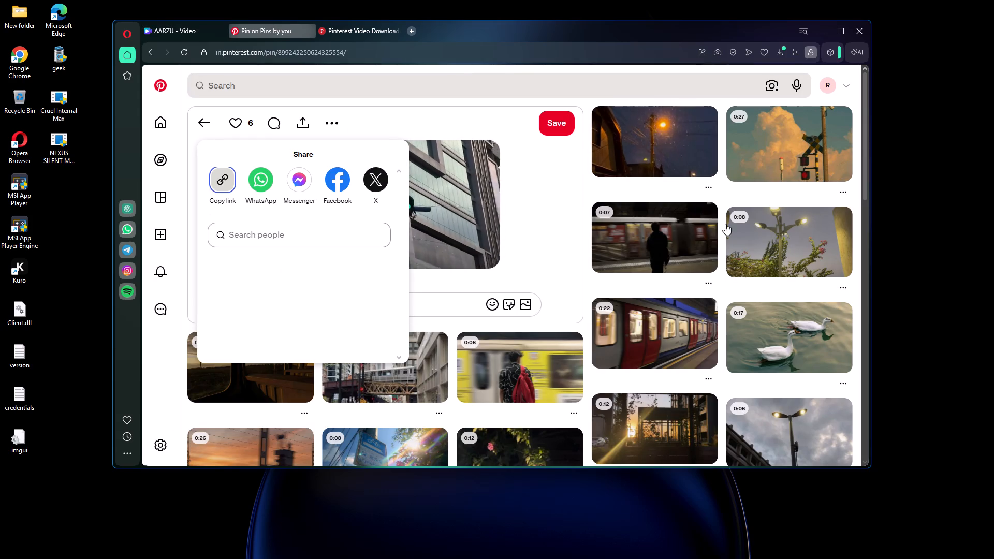
{"action": "left_click", "coordinate": [534, 218]}
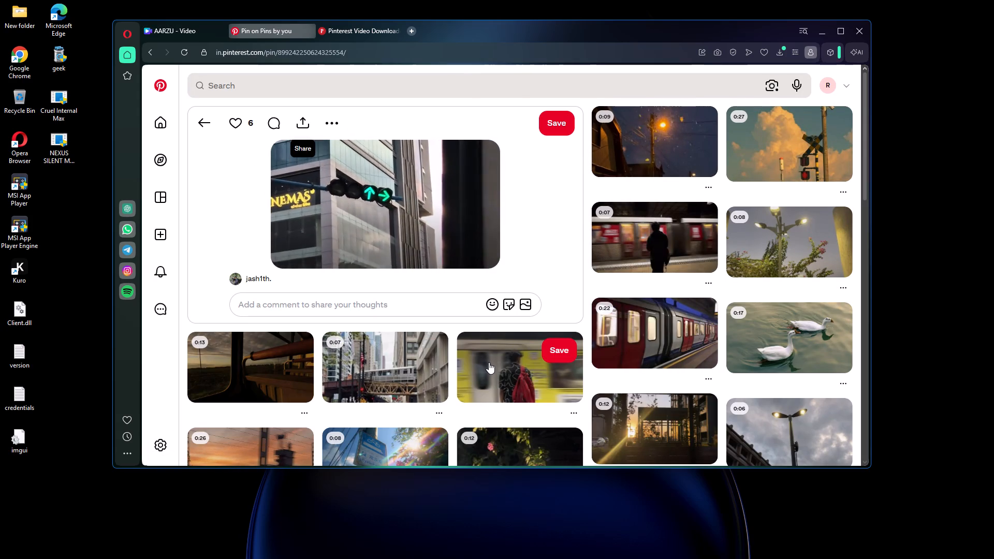
{"action": "scroll", "coordinate": [416, 346], "scroll_direction": "down", "scroll_amount": 1}
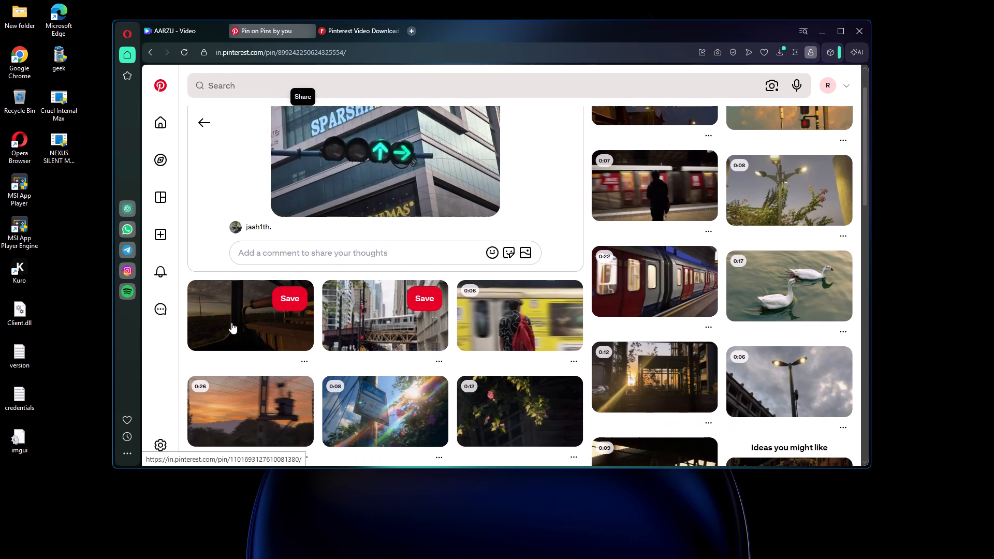
{"action": "scroll", "coordinate": [518, 340], "scroll_direction": "down", "scroll_amount": 1}
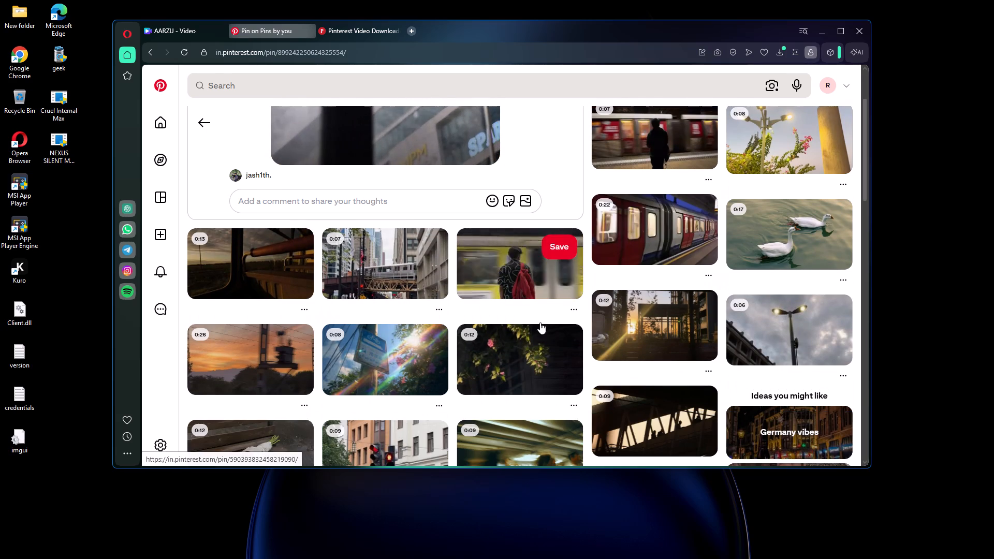
{"action": "scroll", "coordinate": [502, 267], "scroll_direction": "down", "scroll_amount": 1}
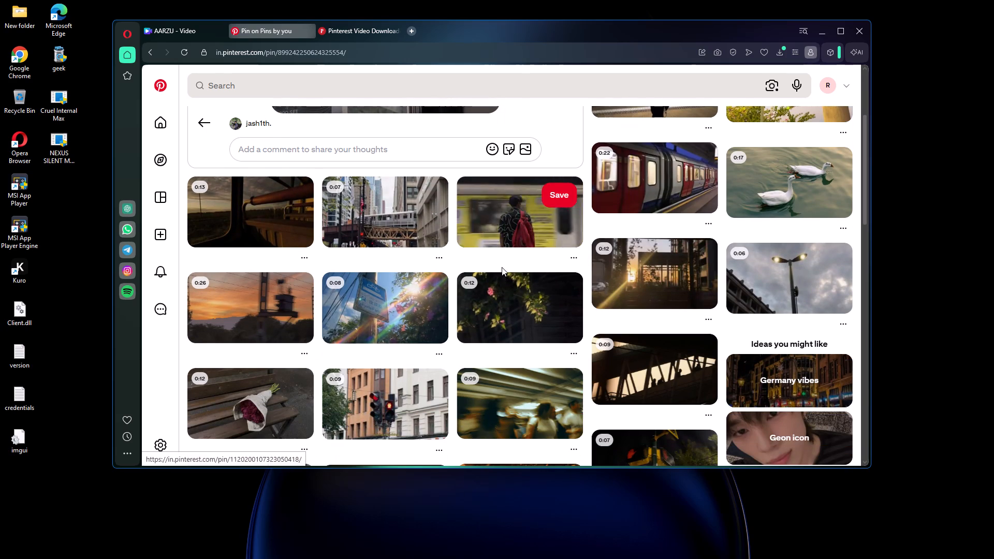
{"action": "left_click", "coordinate": [548, 239]}
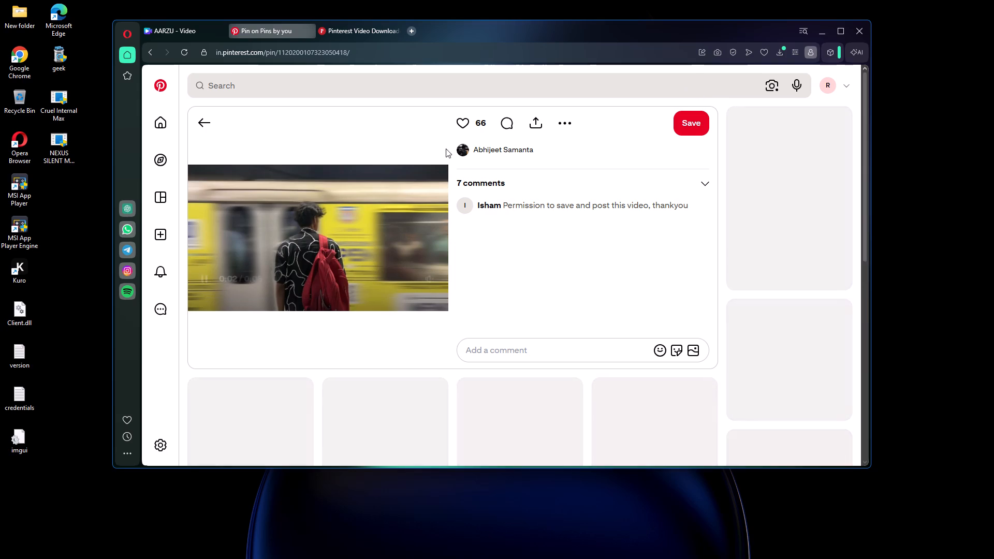
Look over the related pins and copy the share link of the red backpack train video.
{"action": "scroll", "coordinate": [373, 210], "scroll_direction": "down", "scroll_amount": 1}
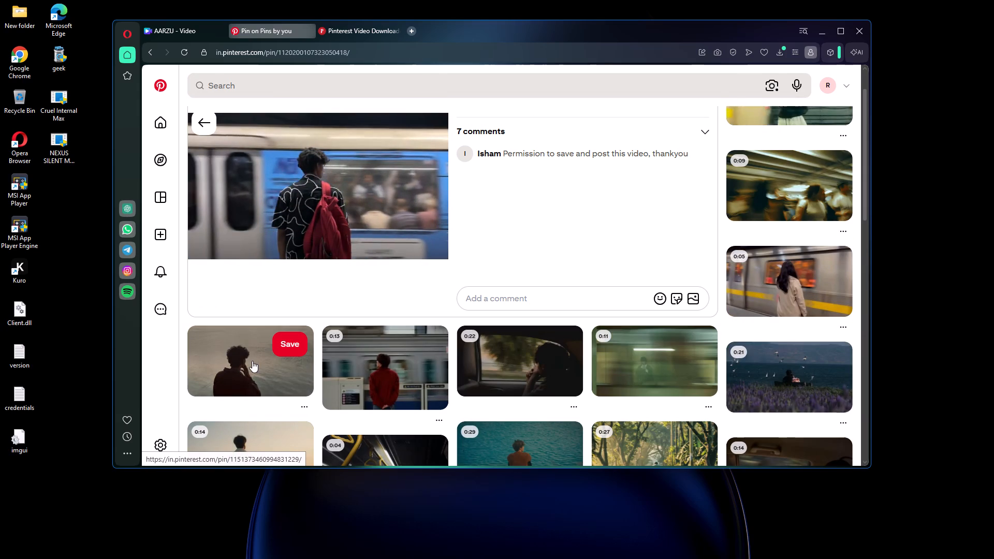
{"action": "scroll", "coordinate": [615, 370], "scroll_direction": "down", "scroll_amount": 1}
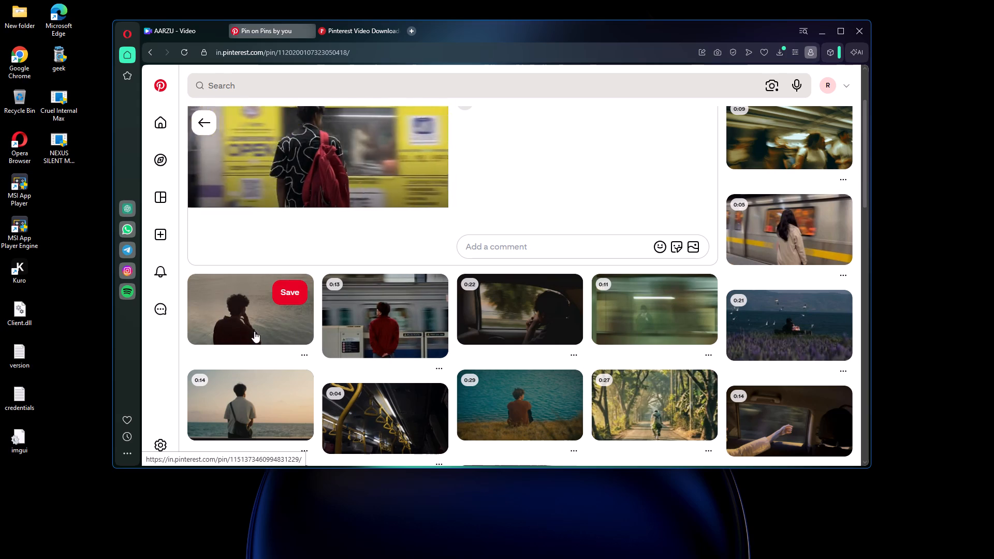
{"action": "scroll", "coordinate": [301, 351], "scroll_direction": "up", "scroll_amount": 1}
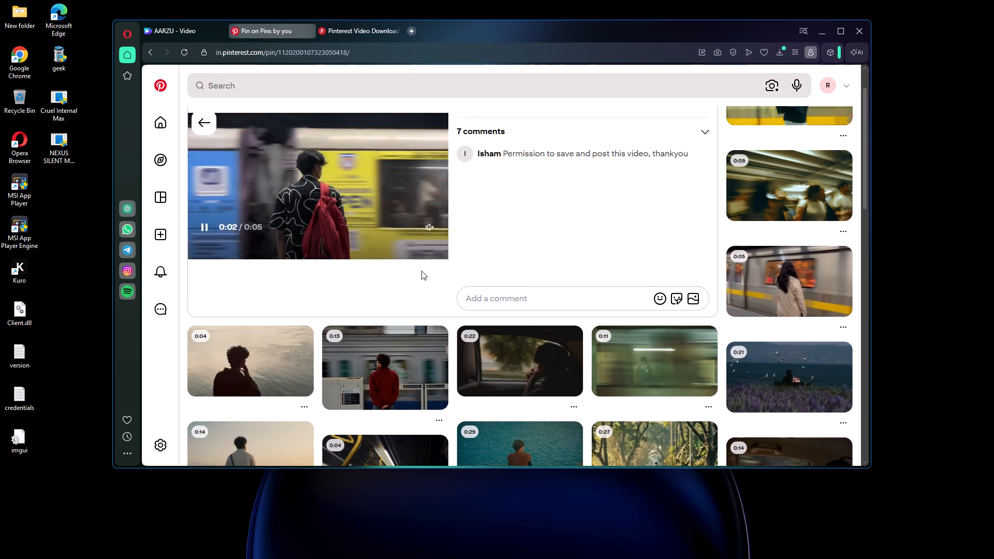
{"action": "scroll", "coordinate": [433, 218], "scroll_direction": "up", "scroll_amount": 2}
{"action": "scroll", "coordinate": [289, 130], "scroll_direction": "up", "scroll_amount": 2}
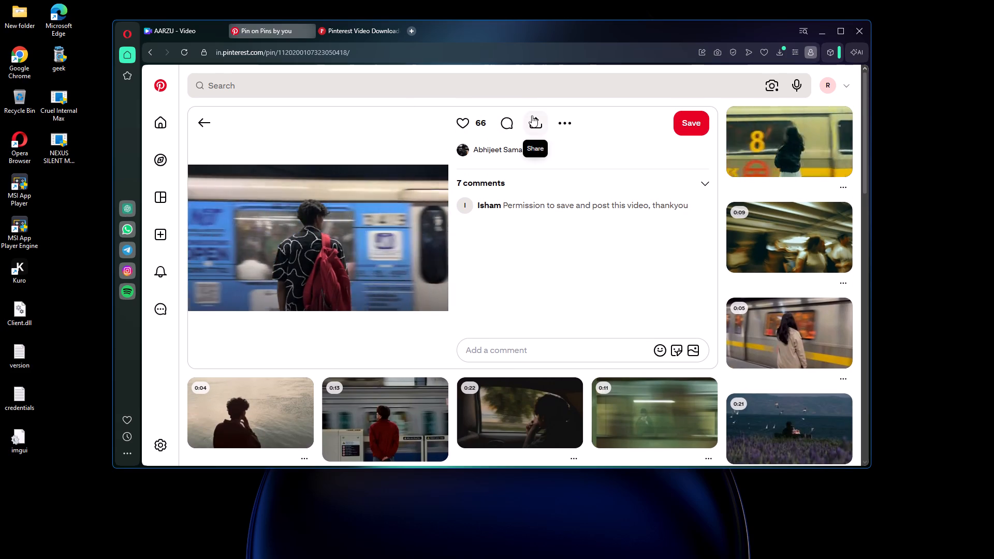
{"action": "left_click", "coordinate": [532, 115]}
{"action": "left_click", "coordinate": [455, 193]}
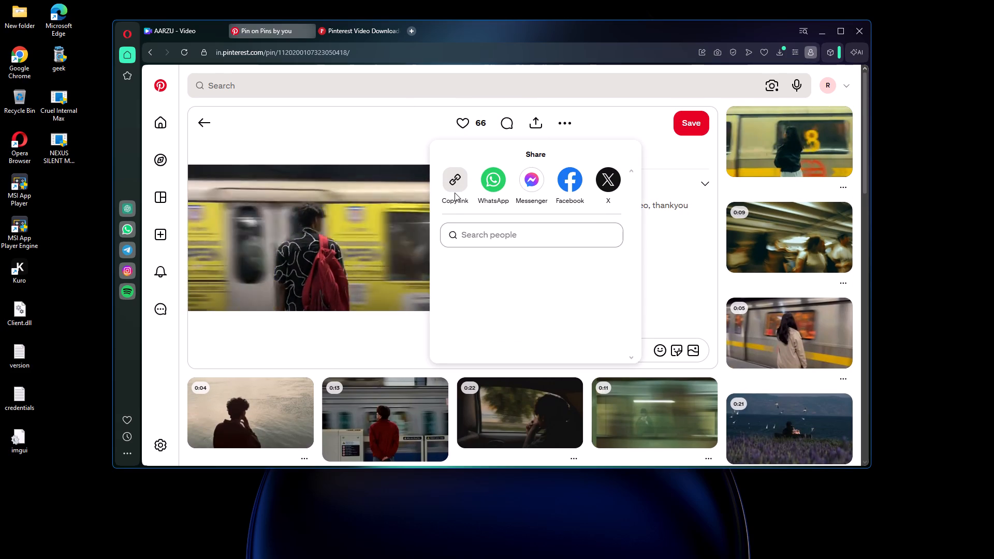
{"action": "left_click", "coordinate": [455, 189]}
Switch to the SSSPIN Pinterest Downloader and submit the copied red backpack video link.
{"action": "left_click", "coordinate": [337, 34]}
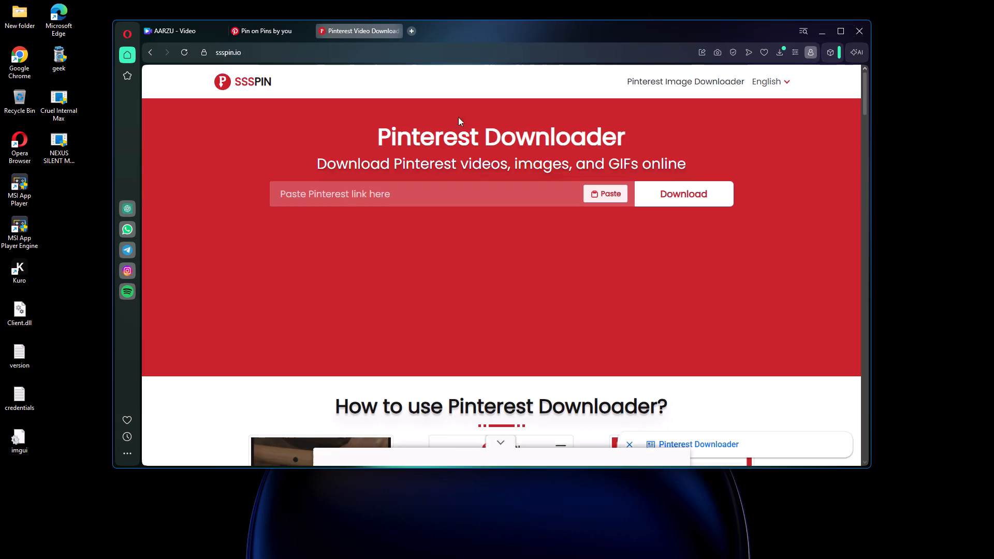
{"action": "left_click", "coordinate": [609, 203]}
{"action": "left_click", "coordinate": [608, 195]}
{"action": "left_click", "coordinate": [668, 190]}
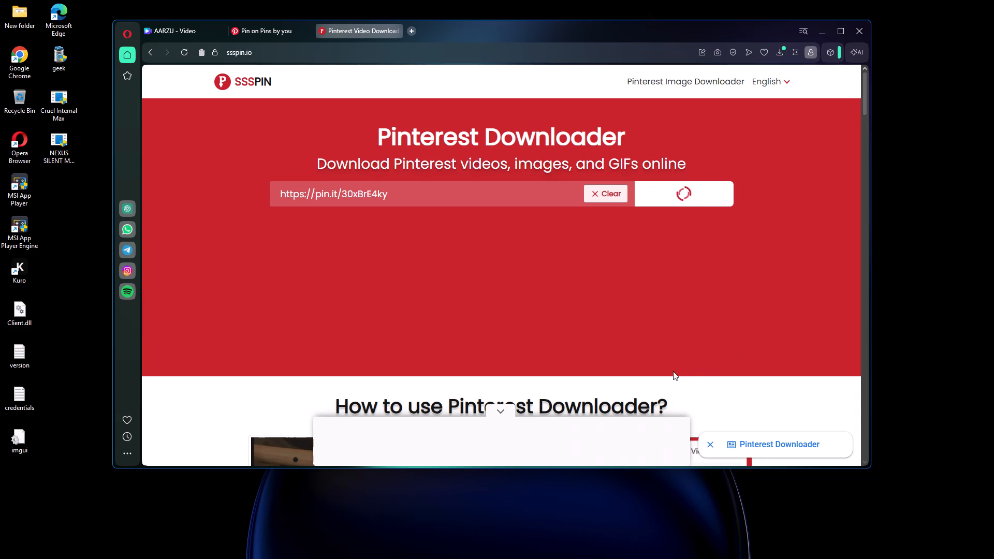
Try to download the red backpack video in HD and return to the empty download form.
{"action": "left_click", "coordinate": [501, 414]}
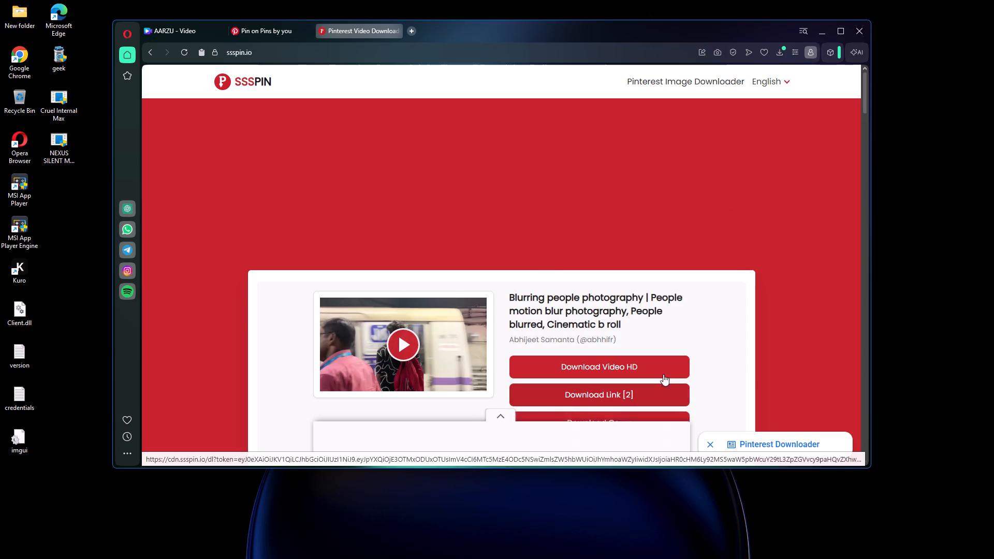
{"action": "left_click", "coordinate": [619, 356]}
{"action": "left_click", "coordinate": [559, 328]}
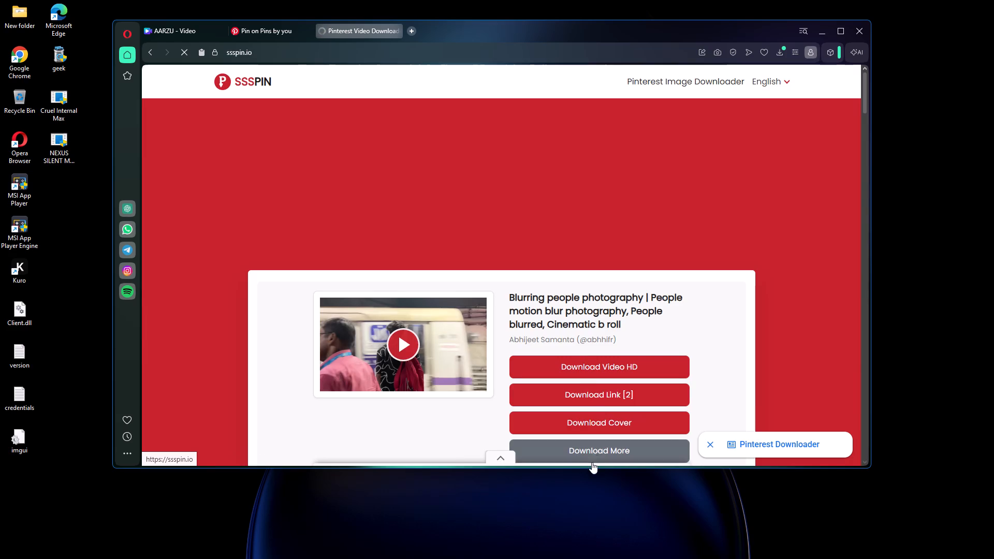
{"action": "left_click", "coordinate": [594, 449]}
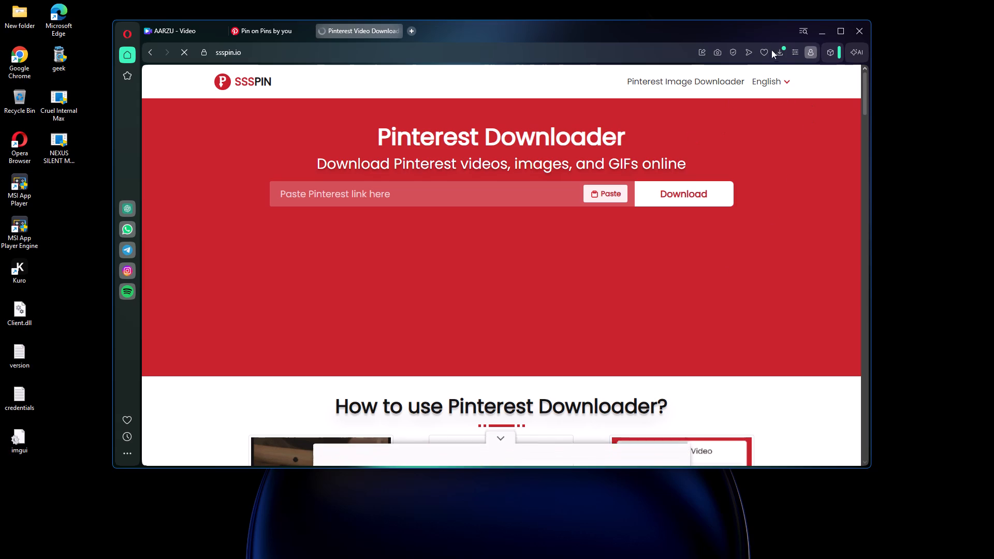
Clear the browser's list of recent downloads.
{"action": "left_click", "coordinate": [784, 51]}
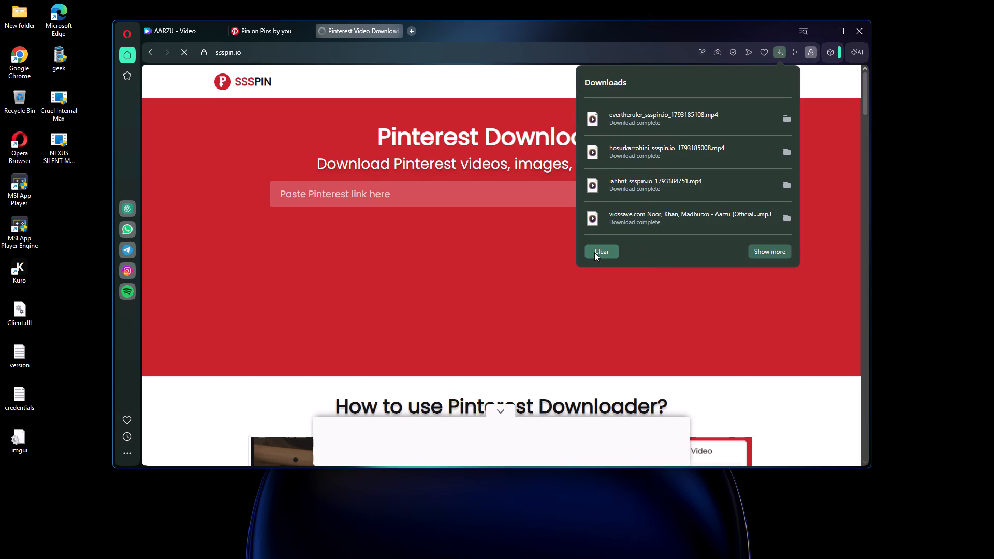
{"action": "left_click", "coordinate": [593, 254]}
Resubmit the copied link in SSSPIN, download the red backpack train video in HD, and reset the form.
{"action": "left_click", "coordinate": [610, 200]}
{"action": "left_click", "coordinate": [667, 200]}
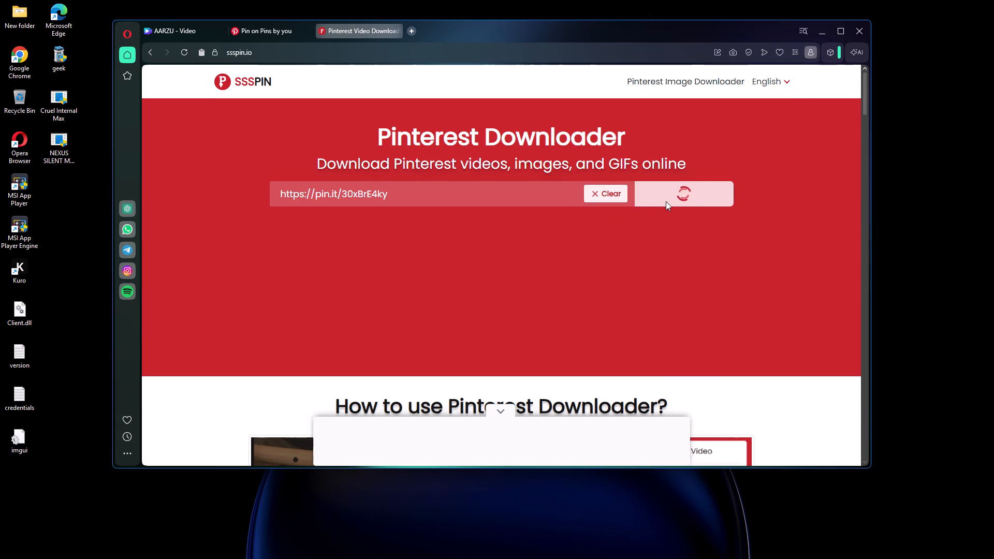
{"action": "scroll", "coordinate": [580, 247], "scroll_direction": "down", "scroll_amount": 1}
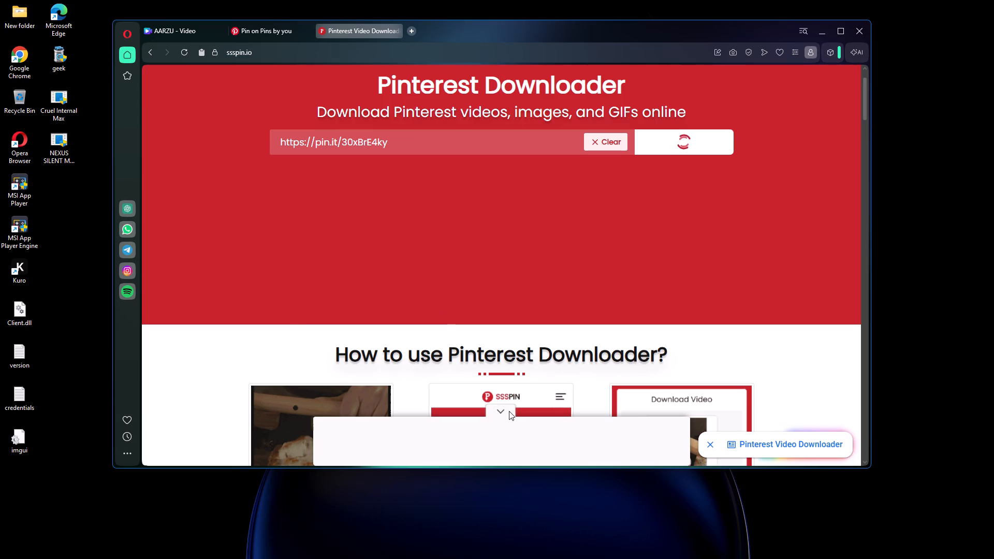
{"action": "left_click", "coordinate": [509, 411]}
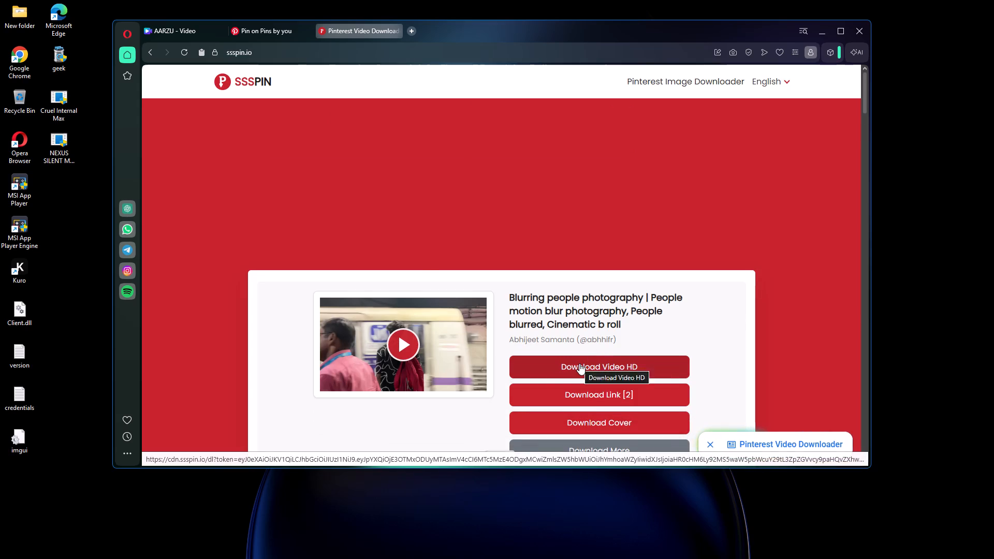
{"action": "left_click", "coordinate": [579, 363]}
{"action": "left_click", "coordinate": [581, 171]}
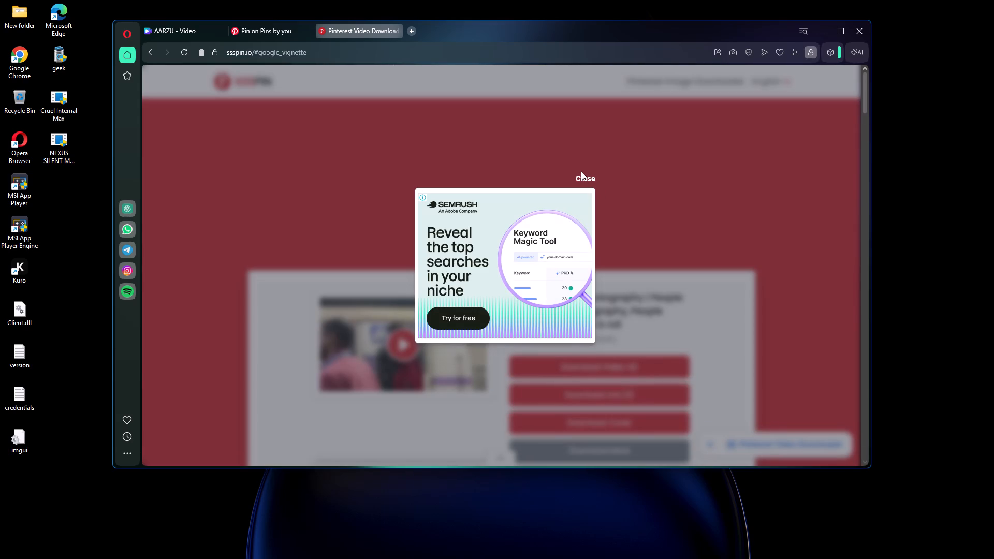
{"action": "left_click", "coordinate": [579, 172]}
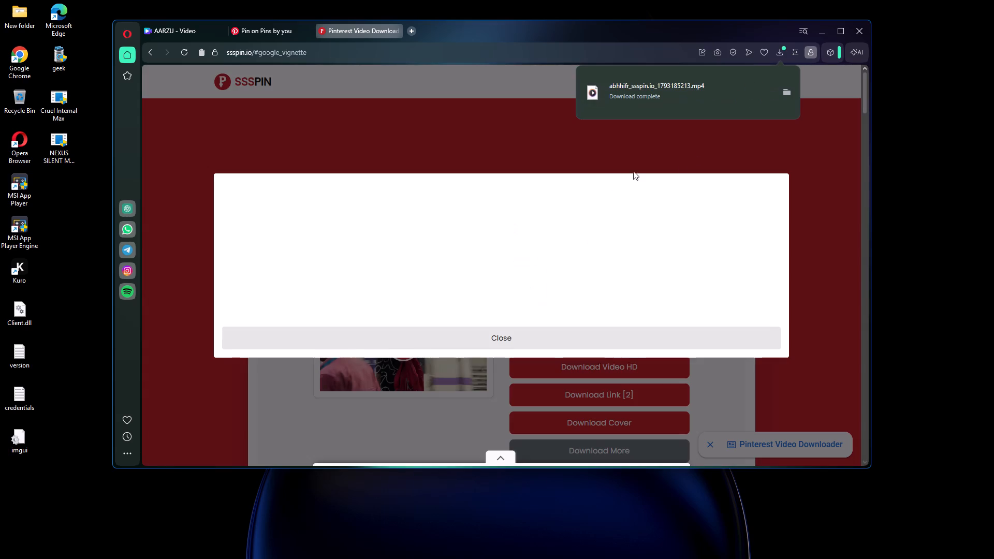
{"action": "left_click", "coordinate": [577, 334]}
{"action": "left_click", "coordinate": [575, 445]}
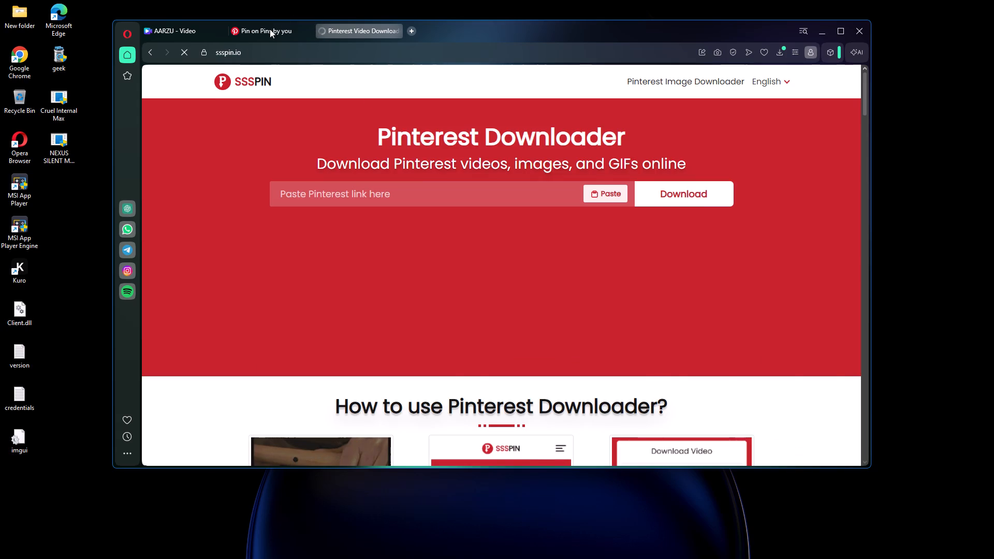
On Pinterest, open the 0:04 video of a silhouetted man beside the water and copy its share link.
{"action": "left_click", "coordinate": [270, 28]}
{"action": "scroll", "coordinate": [358, 249], "scroll_direction": "down", "scroll_amount": 2}
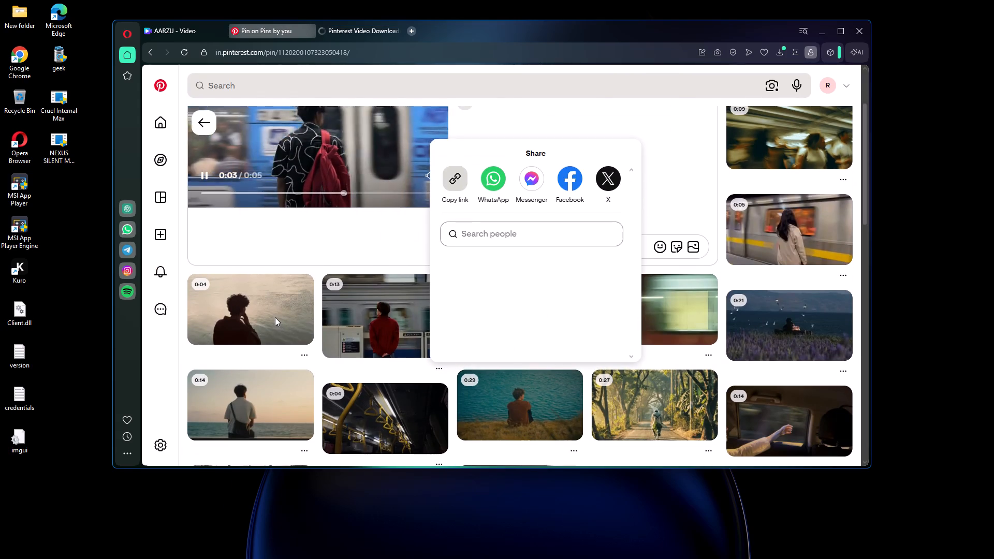
{"action": "left_click", "coordinate": [275, 317]}
{"action": "left_click", "coordinate": [270, 299]}
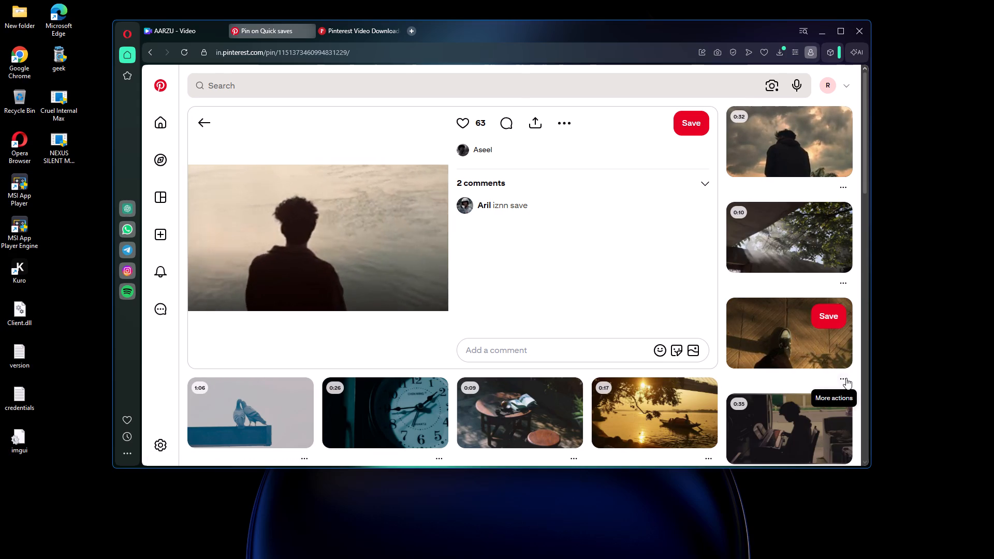
{"action": "left_click", "coordinate": [777, 321]}
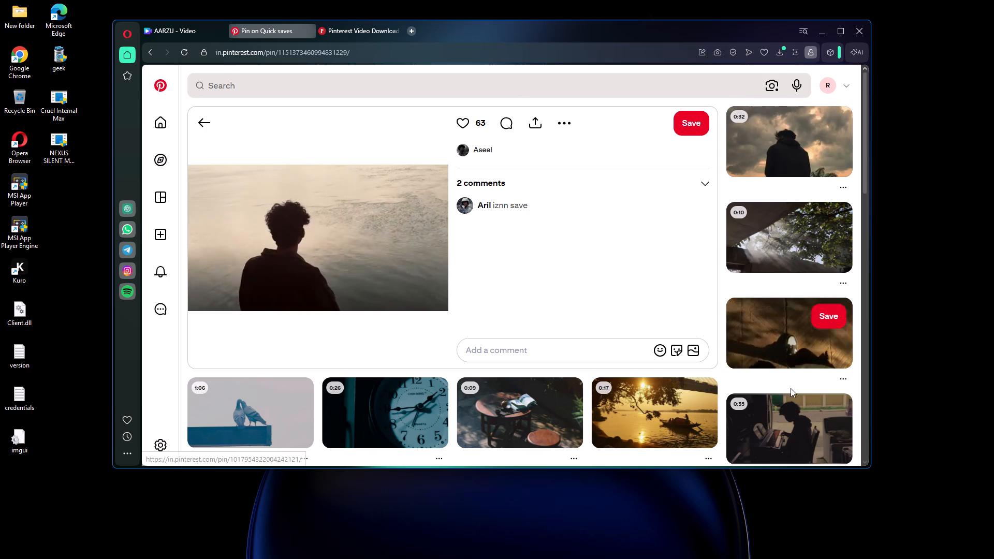
{"action": "left_click", "coordinate": [817, 379]}
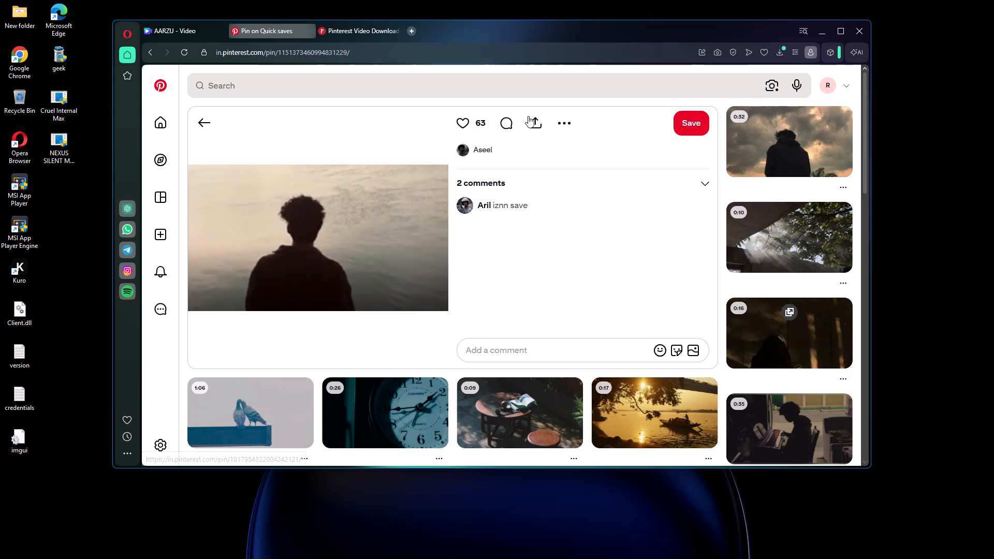
{"action": "left_click", "coordinate": [536, 122]}
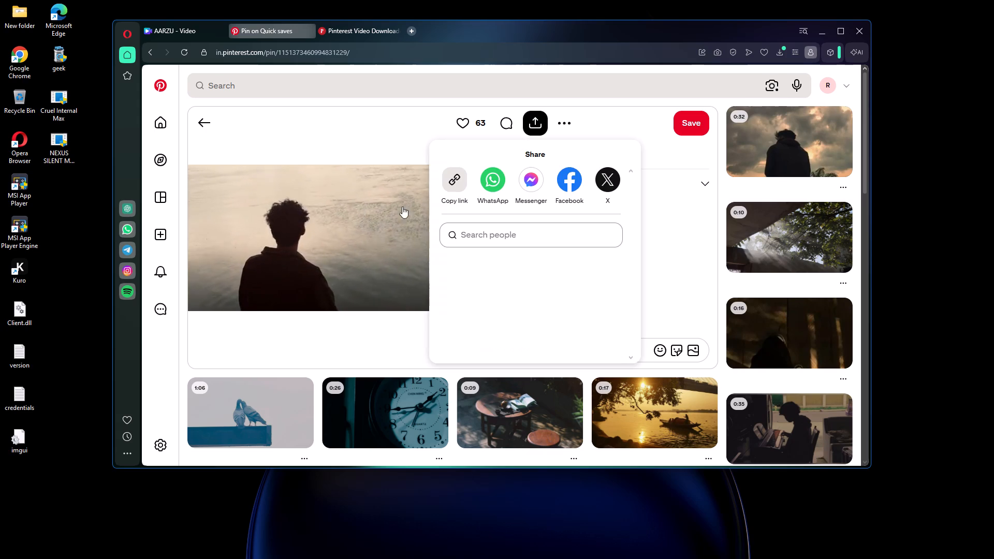
{"action": "left_click", "coordinate": [466, 183]}
Submit the copied link in SSSPIN, download the silhouetted man video in HD, and reset the form.
{"action": "left_click", "coordinate": [346, 34]}
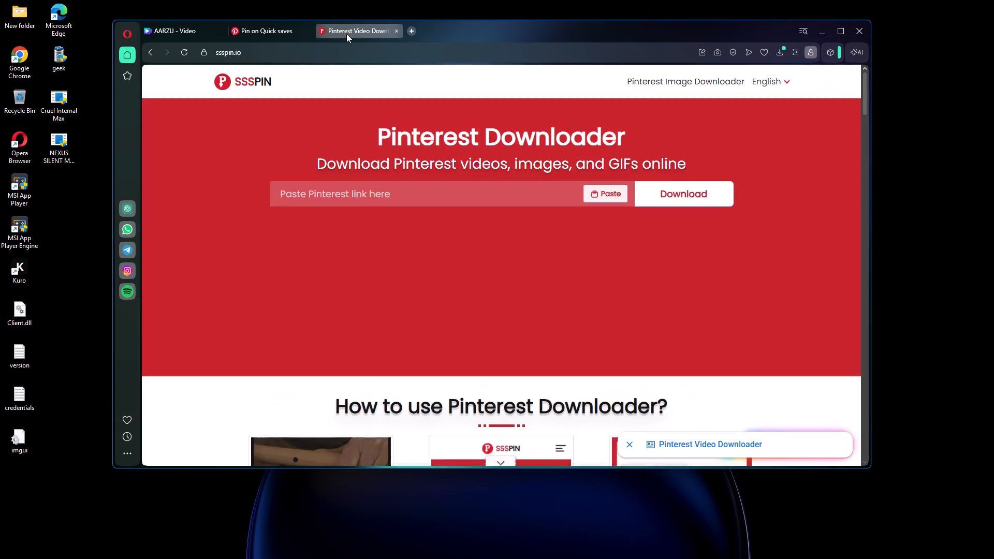
{"action": "left_click", "coordinate": [617, 199]}
{"action": "left_click", "coordinate": [663, 189]}
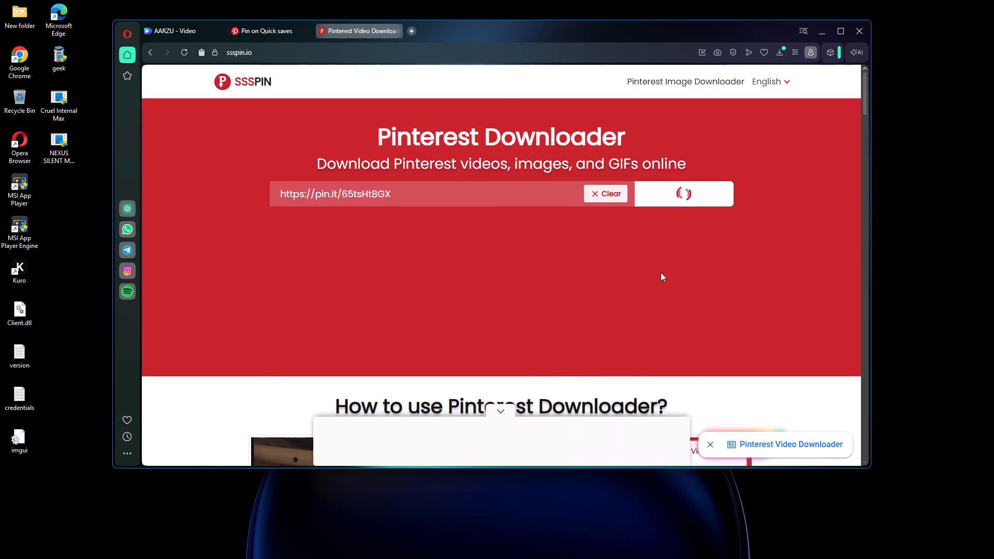
{"action": "left_click", "coordinate": [588, 358]}
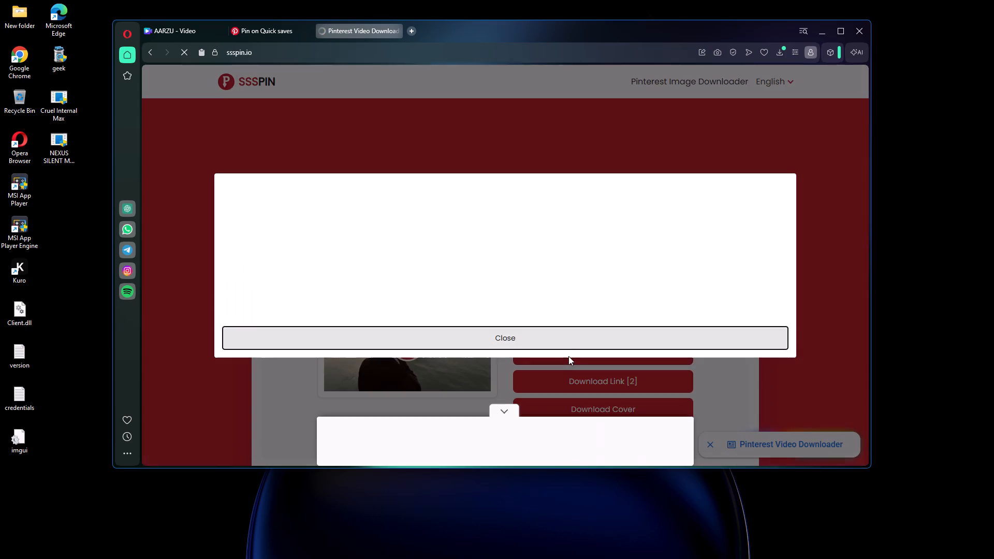
{"action": "left_click", "coordinate": [531, 332]}
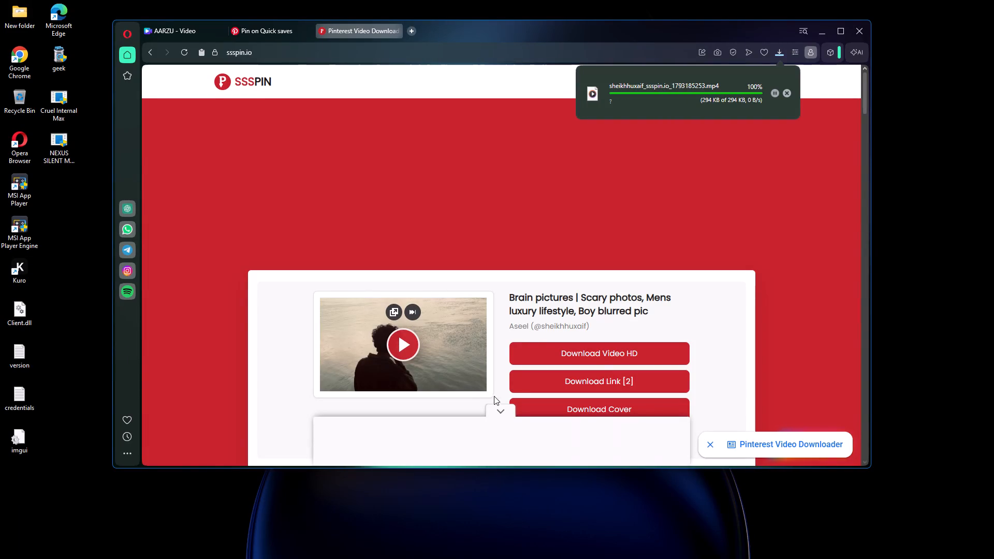
{"action": "left_click", "coordinate": [497, 403]}
{"action": "left_click", "coordinate": [500, 409]}
{"action": "scroll", "coordinate": [546, 358], "scroll_direction": "down", "scroll_amount": 2}
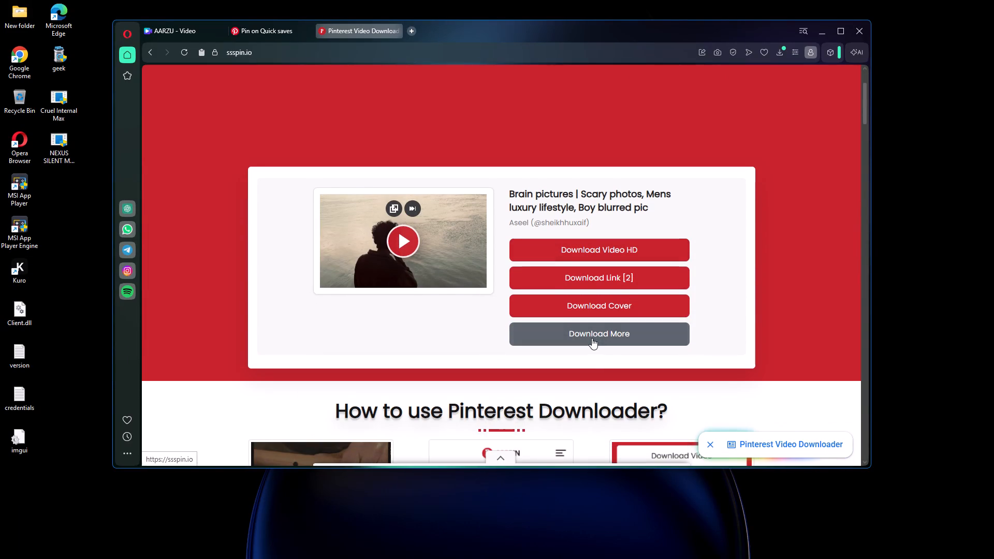
{"action": "left_click", "coordinate": [592, 338]}
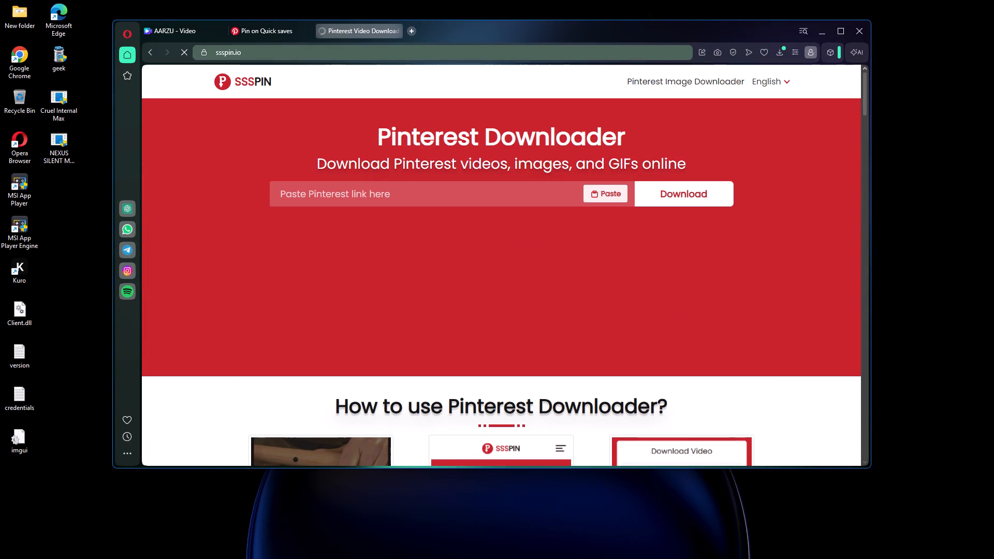
Return to Pinterest, open the 0:16 video of a shoe walking on sunlit brick pavement, and copy its share link.
{"action": "left_click", "coordinate": [260, 24]}
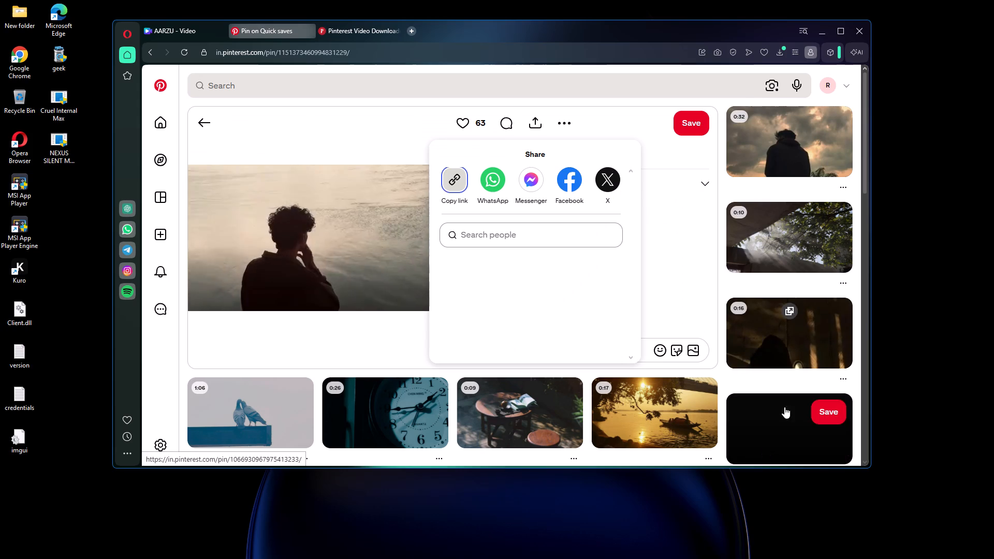
{"action": "left_click", "coordinate": [805, 362]}
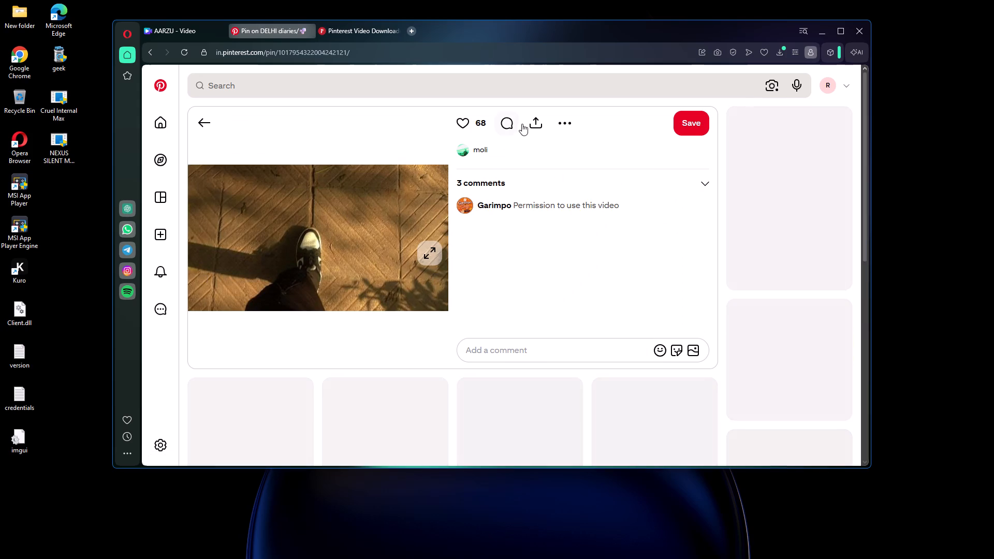
{"action": "left_click", "coordinate": [544, 123]}
{"action": "left_click", "coordinate": [465, 186]}
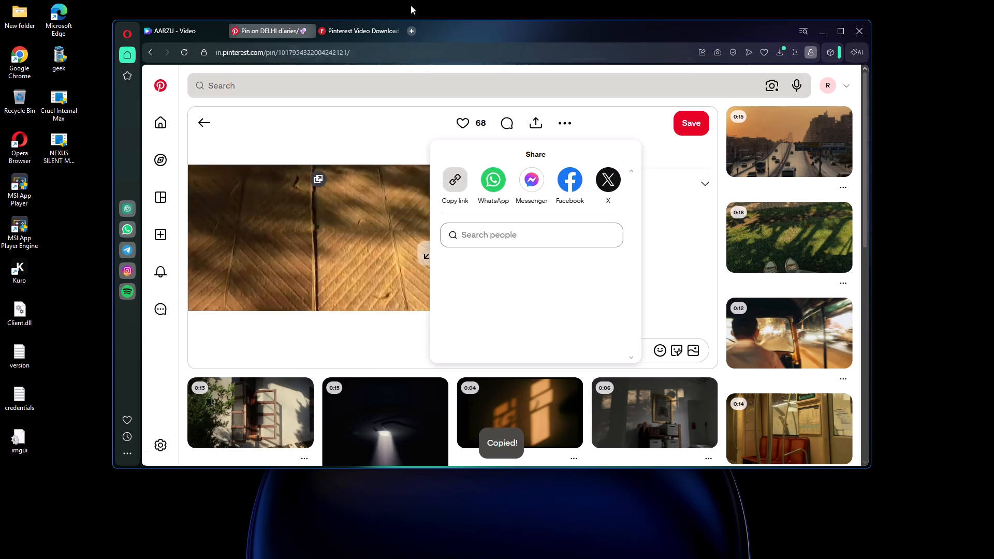
Submit the copied link in SSSPIN, download the shoe on pavement video in HD, and reset the form.
{"action": "left_click", "coordinate": [346, 26]}
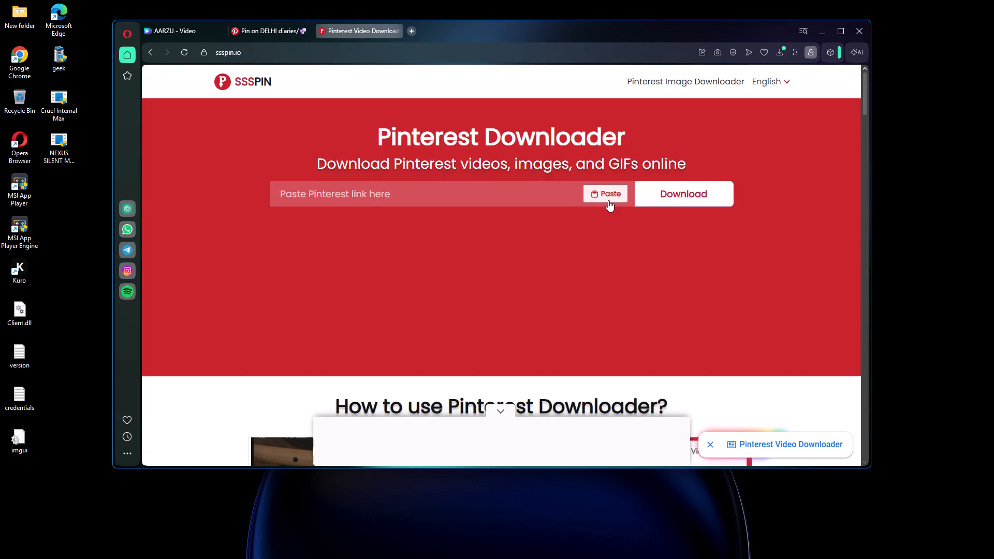
{"action": "left_click", "coordinate": [608, 200]}
{"action": "left_click", "coordinate": [673, 195]}
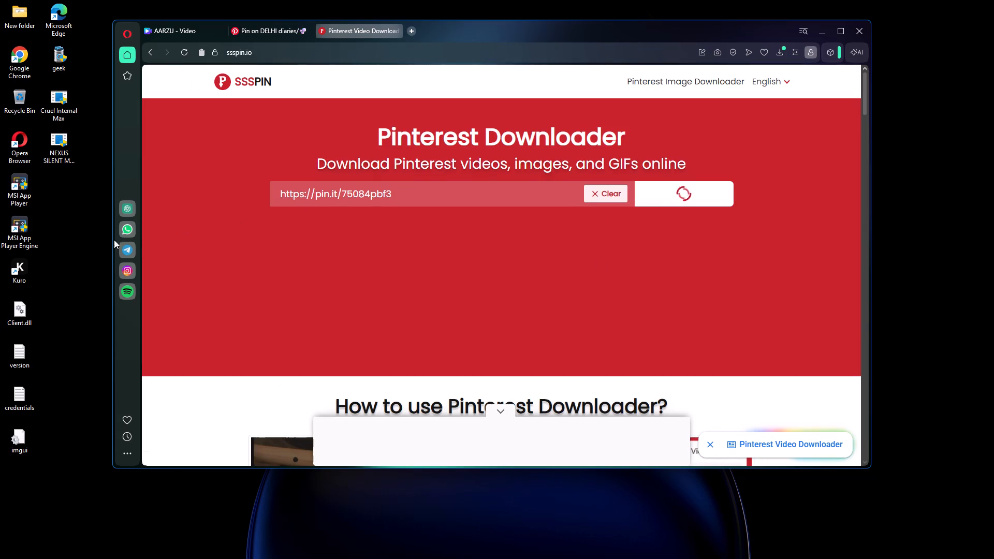
{"action": "right_click", "coordinate": [97, 255]}
{"action": "right_click", "coordinate": [97, 255]}
{"action": "left_click", "coordinate": [156, 304]}
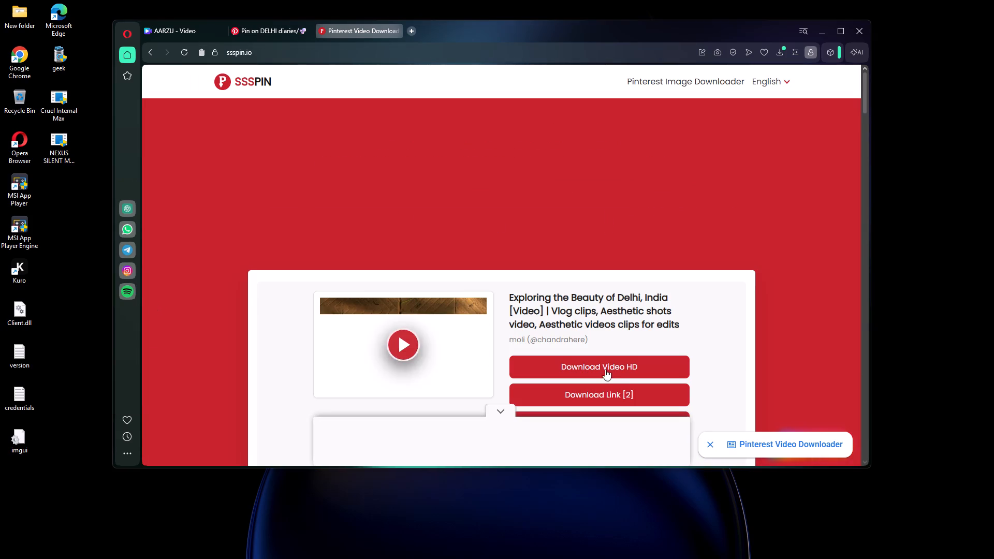
{"action": "scroll", "coordinate": [626, 376], "scroll_direction": "down", "scroll_amount": 1}
{"action": "left_click", "coordinate": [597, 324]}
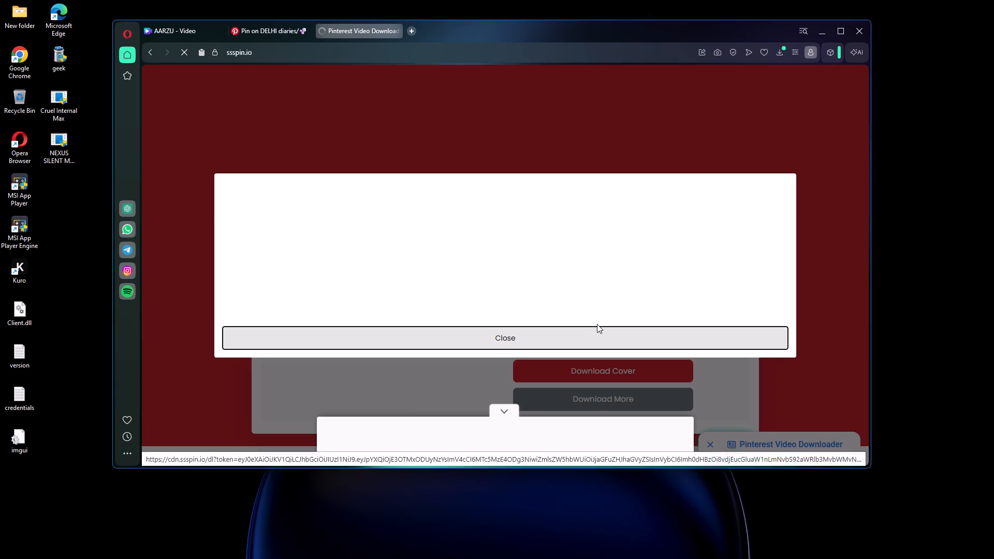
{"action": "left_click", "coordinate": [595, 326]}
{"action": "left_click", "coordinate": [573, 400]}
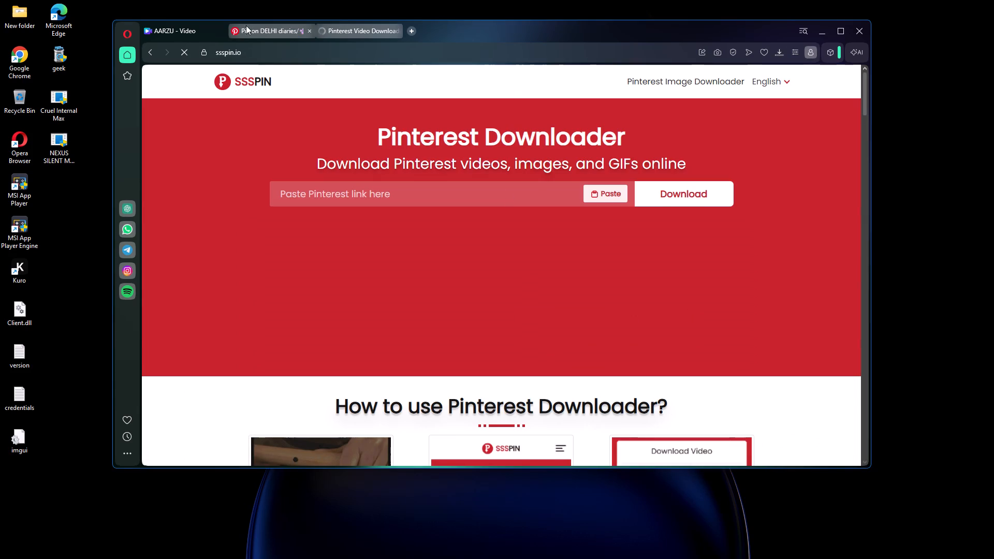
Switch to the AARZU design in Canva and upload the downloaded silhouetted man, red backpack train and traffic light videos.
{"action": "left_click", "coordinate": [202, 23]}
{"action": "left_click", "coordinate": [202, 25]}
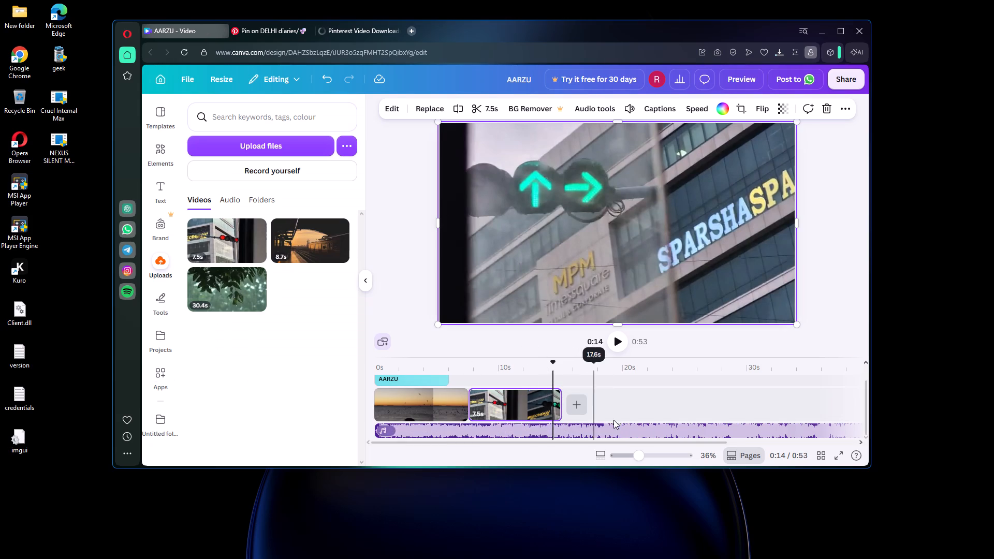
{"action": "left_click", "coordinate": [580, 396]}
{"action": "left_click", "coordinate": [262, 145]}
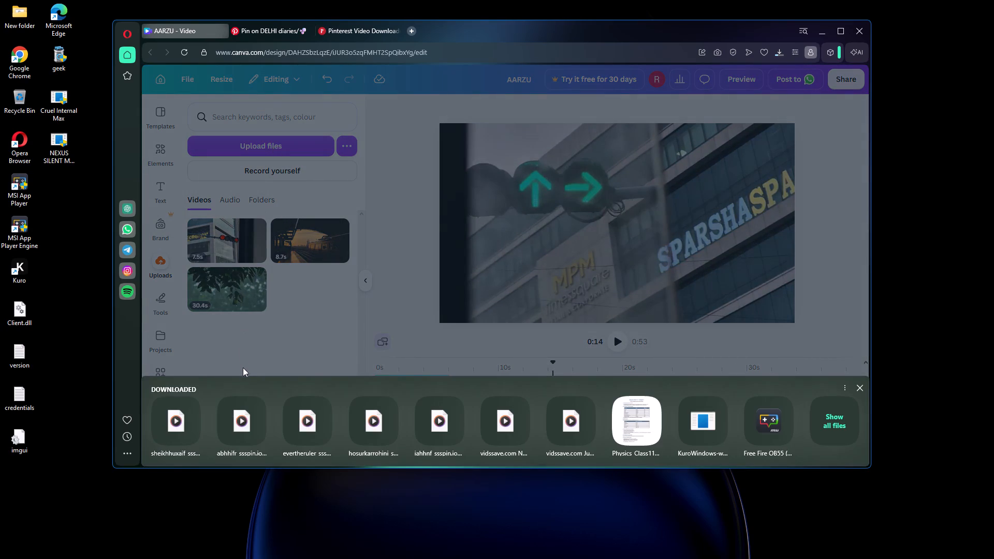
{"action": "left_click", "coordinate": [189, 405]}
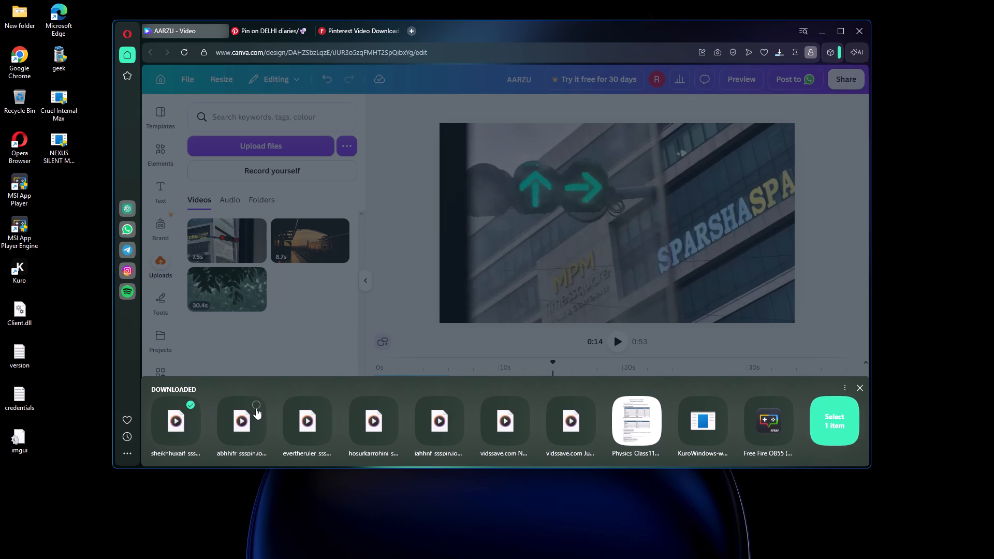
{"action": "left_click", "coordinate": [256, 408]}
{"action": "left_click", "coordinate": [325, 408]}
{"action": "left_click", "coordinate": [839, 424]}
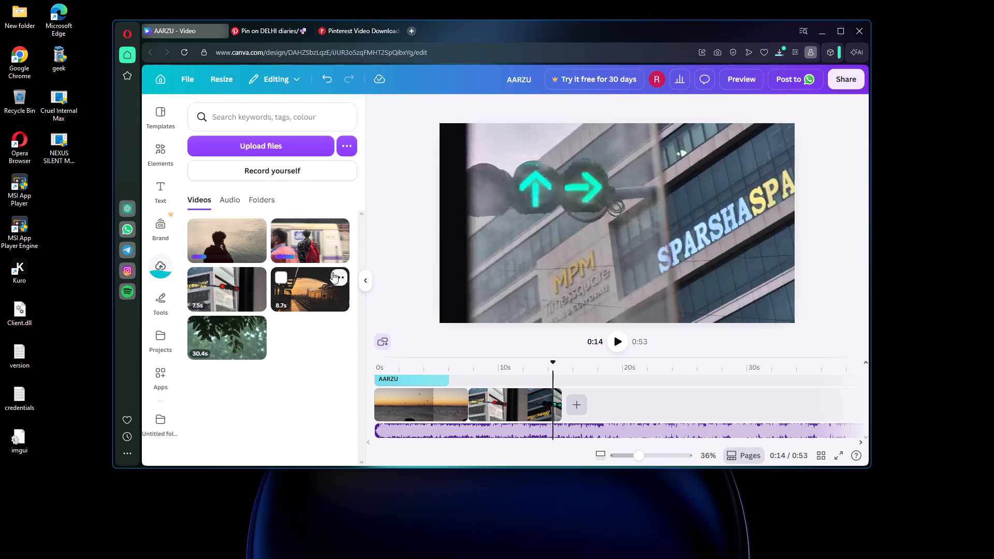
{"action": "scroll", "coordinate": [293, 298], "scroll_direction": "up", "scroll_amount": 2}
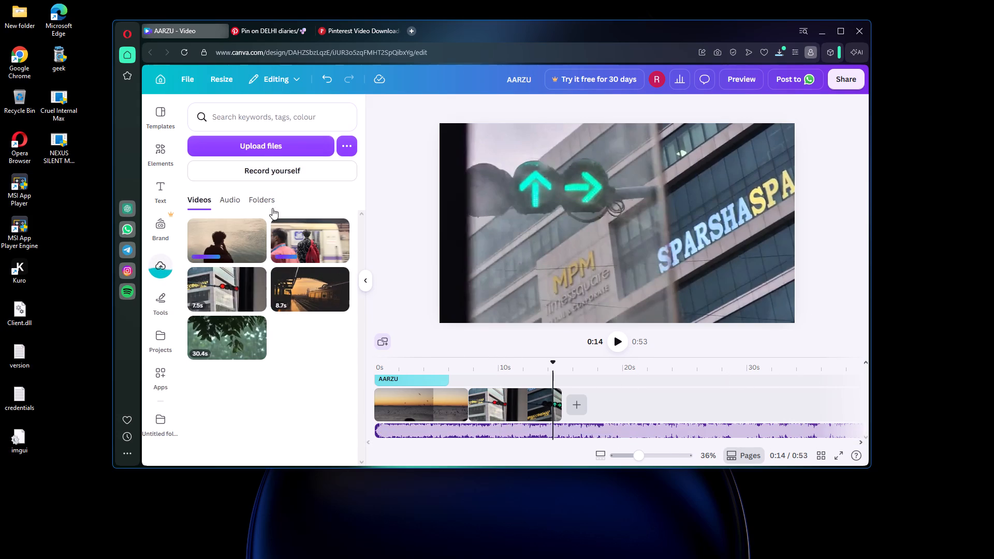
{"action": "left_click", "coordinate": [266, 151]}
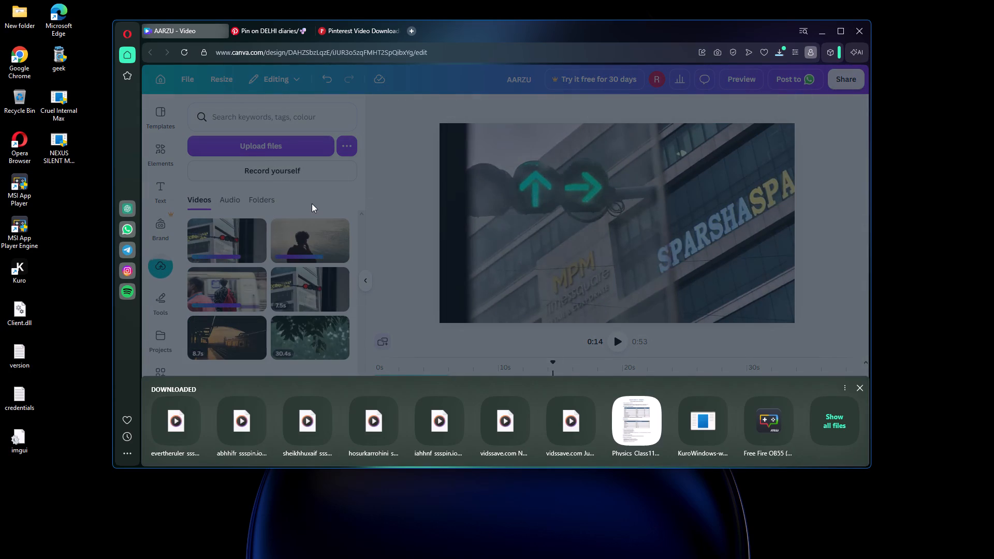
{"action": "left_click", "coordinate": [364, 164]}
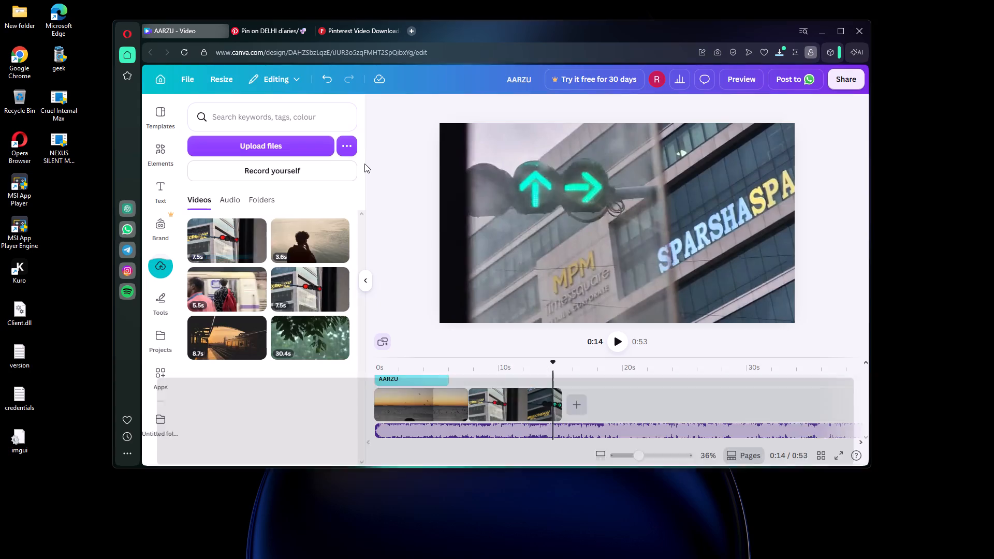
Move the newly uploaded duplicate of the traffic light video to Trash.
{"action": "left_click", "coordinate": [260, 232]}
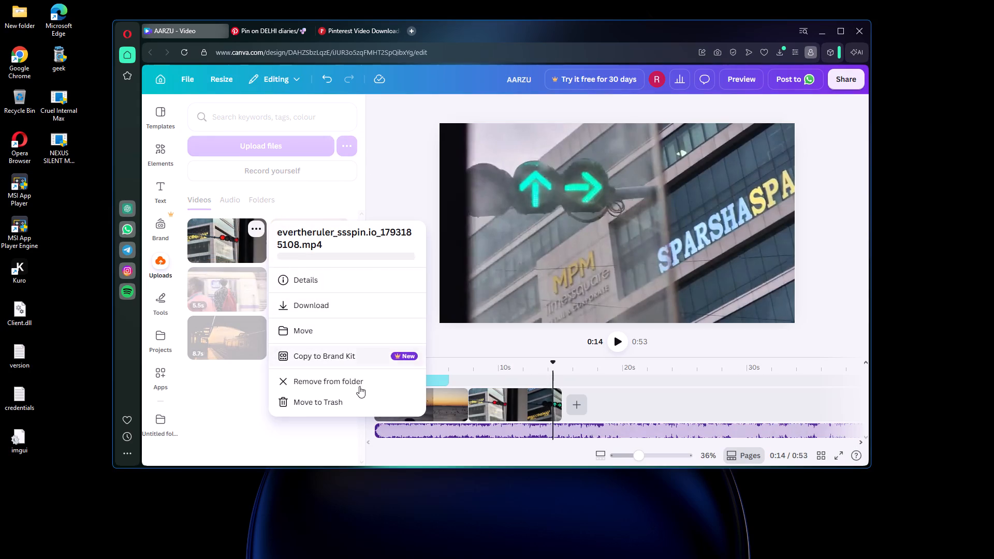
{"action": "left_click", "coordinate": [340, 404]}
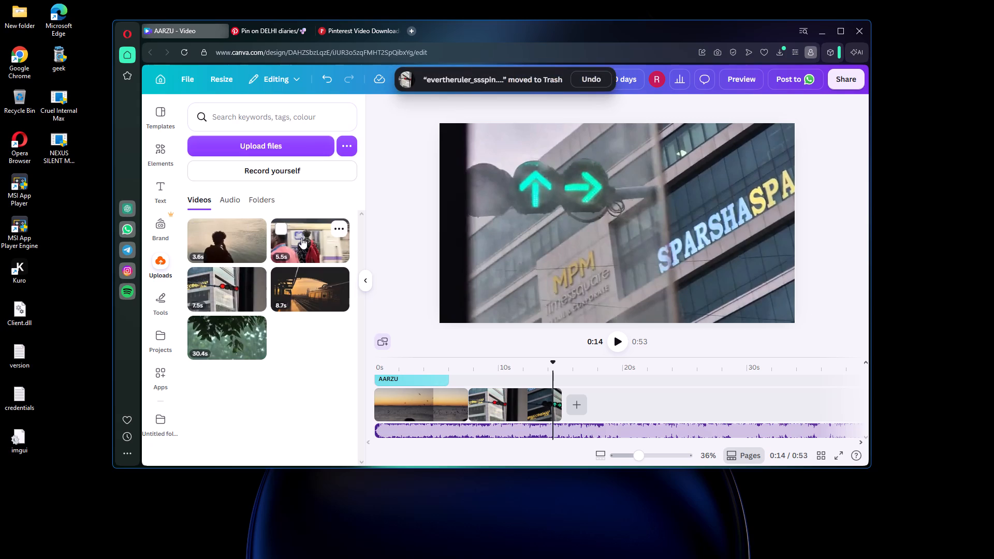
Check the recent downloads and upload the latest one, the shoe on pavement video, to the design's uploads.
{"action": "left_click", "coordinate": [778, 49]}
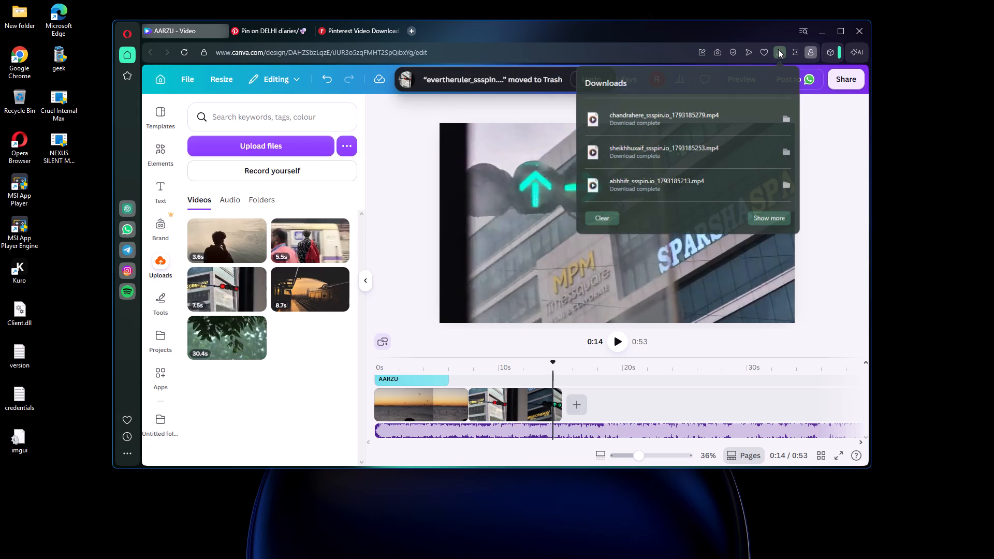
{"action": "left_click", "coordinate": [778, 49]}
{"action": "left_click", "coordinate": [300, 149]}
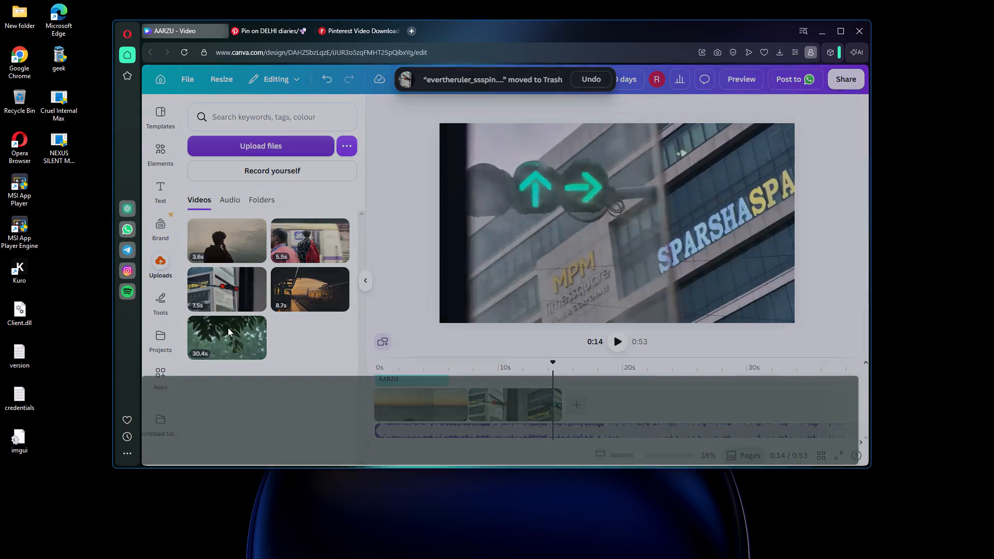
{"action": "left_click", "coordinate": [180, 423]}
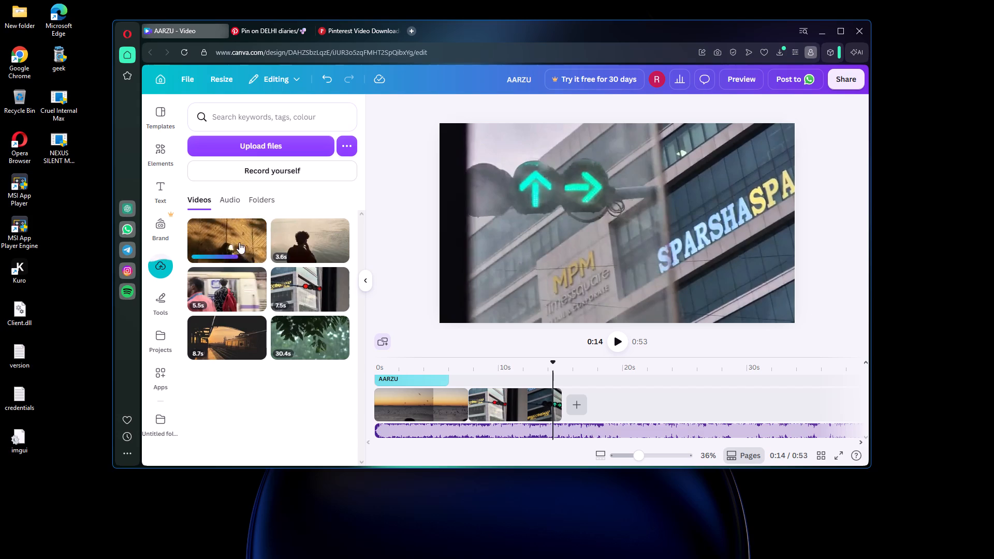
Set the volume of the traffic light clip on the timeline to 0.
{"action": "left_click", "coordinate": [518, 398]}
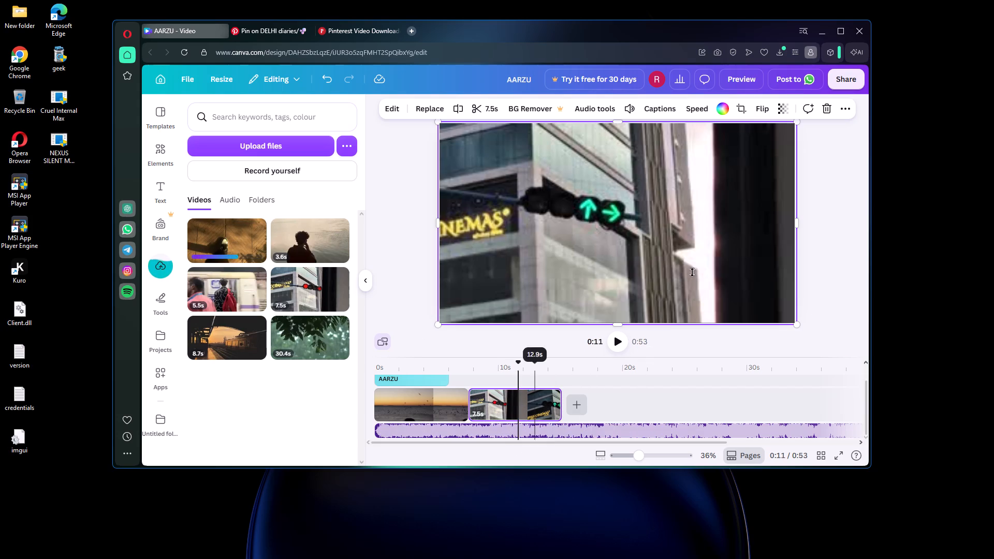
{"action": "left_click", "coordinate": [630, 108]}
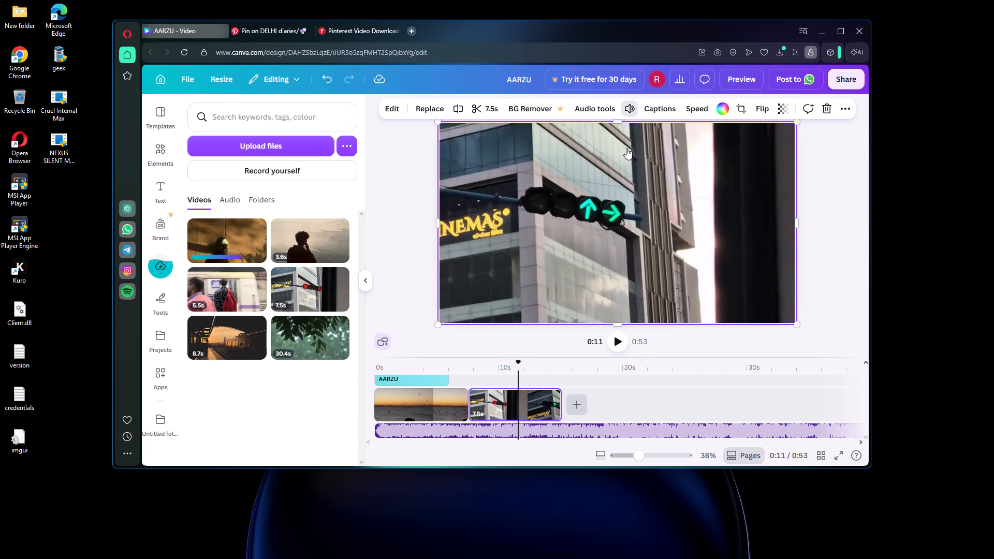
{"action": "left_click_drag", "start_coordinate": [621, 141], "coordinate": [549, 154]}
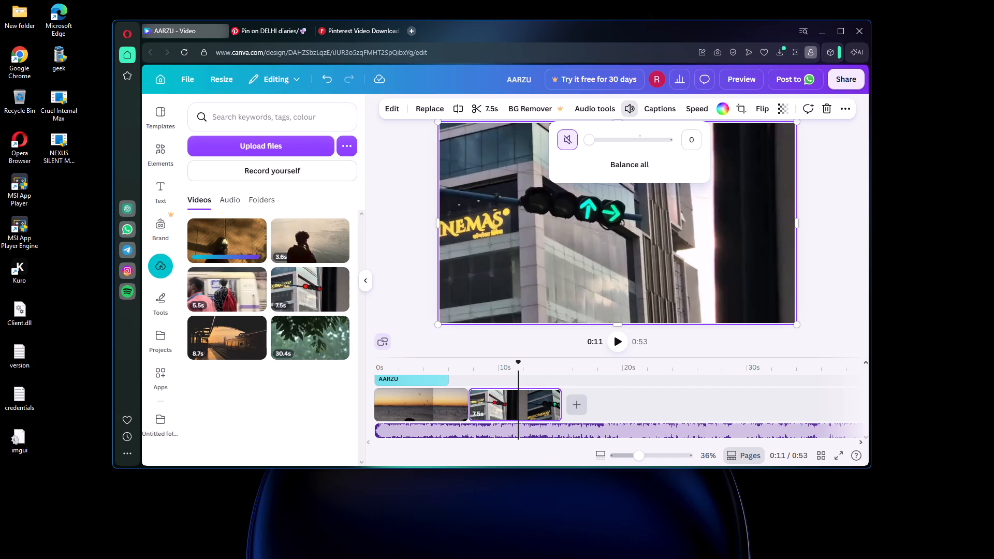
Add the shoe on pavement video to the timeline after the traffic light clip.
{"action": "left_click", "coordinate": [573, 407]}
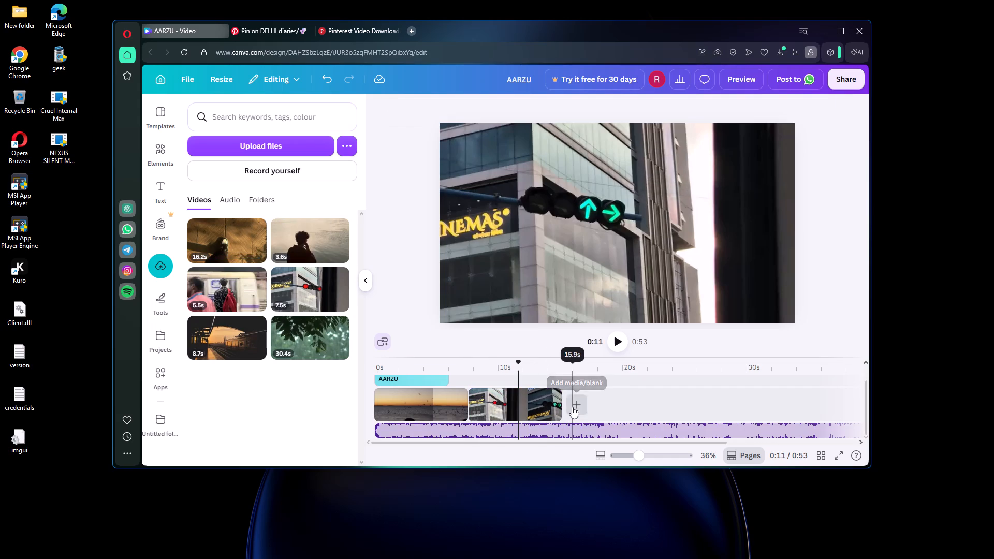
{"action": "left_click", "coordinate": [231, 243]}
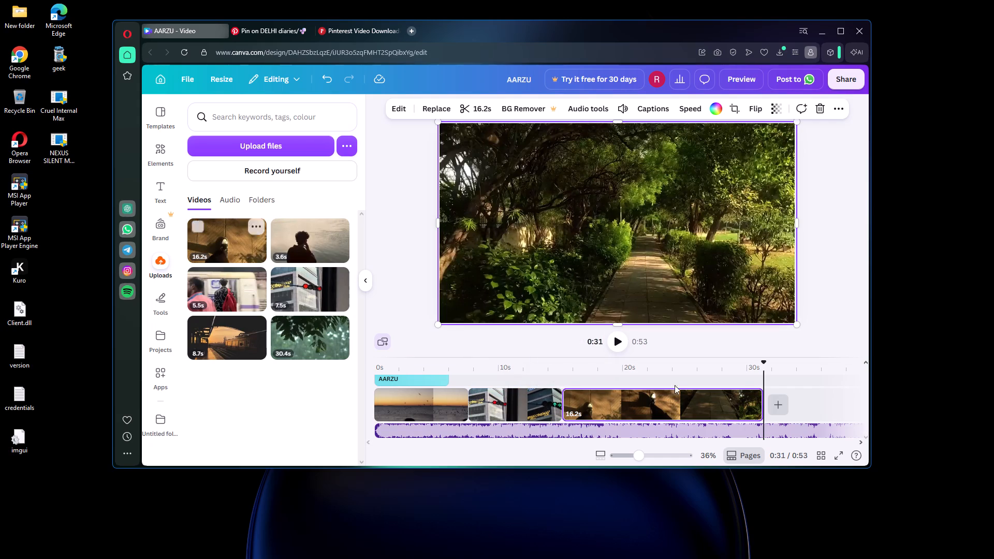
Mute the shoe on pavement clip and split it at about 0:20, deleting the part after the split.
{"action": "left_click", "coordinate": [575, 394]}
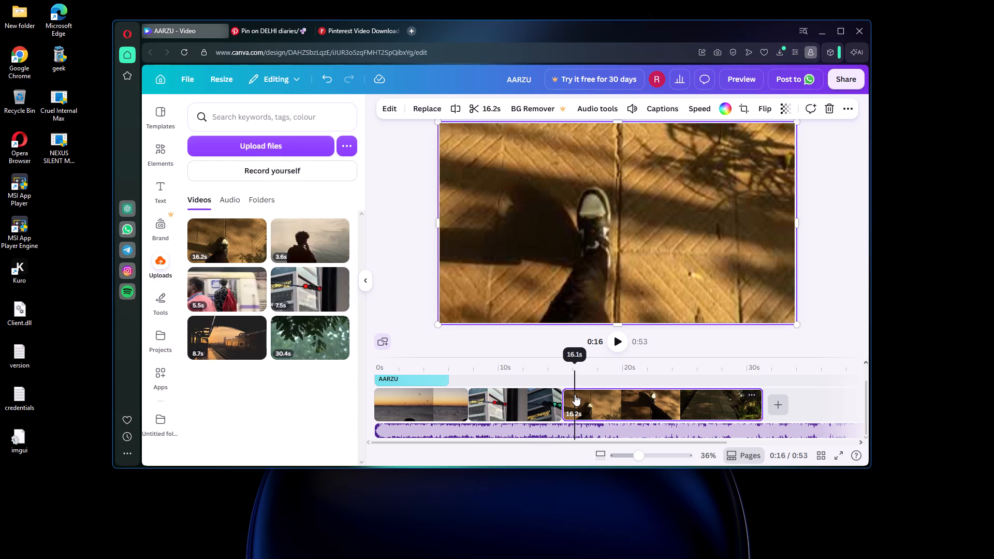
{"action": "left_click", "coordinate": [606, 393]}
{"action": "left_click", "coordinate": [613, 393]}
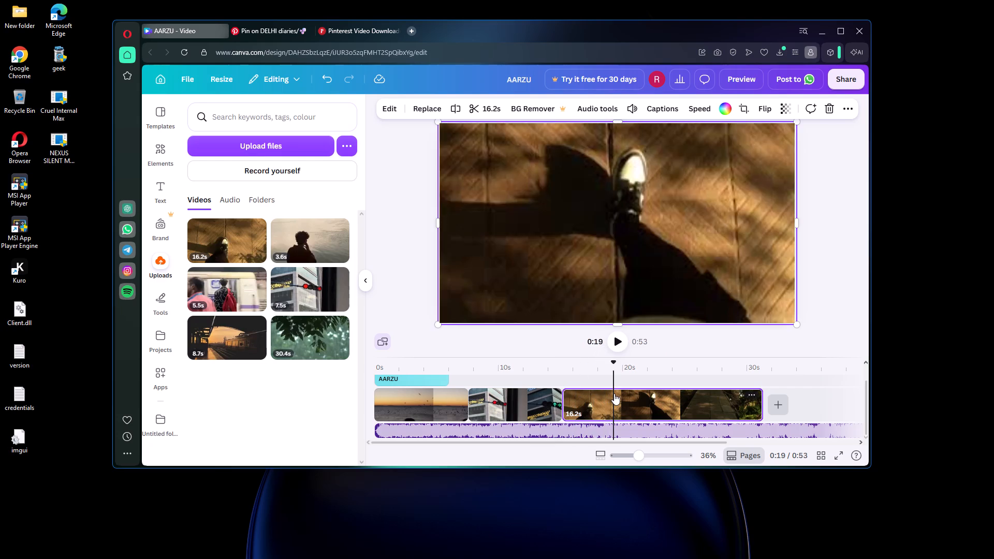
{"action": "left_click_drag", "start_coordinate": [616, 362], "coordinate": [573, 378]}
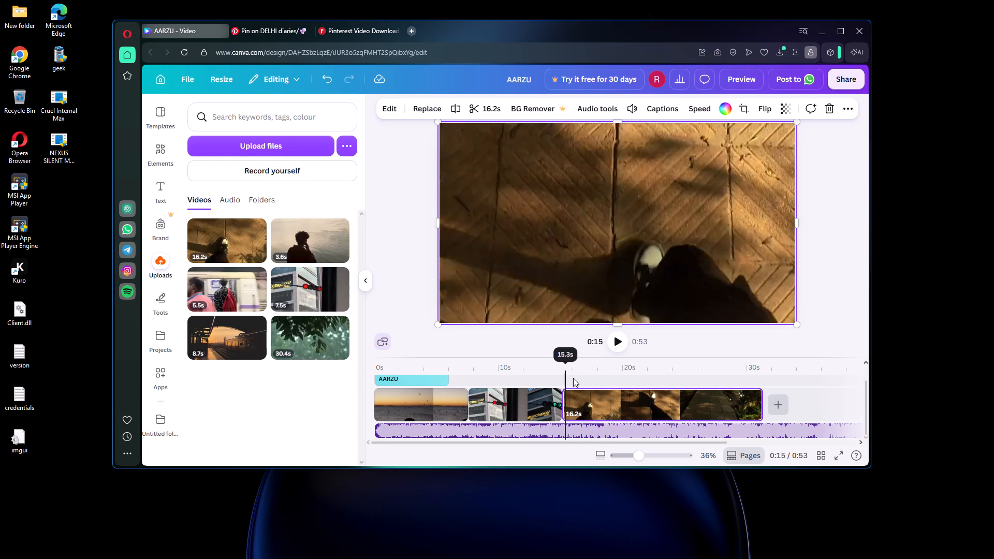
{"action": "left_click_drag", "start_coordinate": [573, 378], "coordinate": [639, 376]}
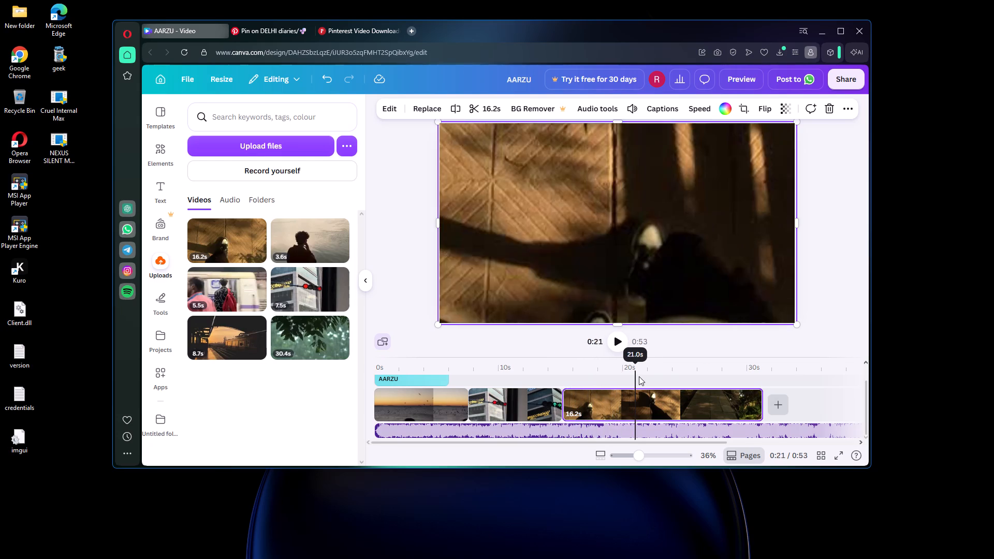
{"action": "left_click_drag", "start_coordinate": [639, 376], "coordinate": [628, 383]}
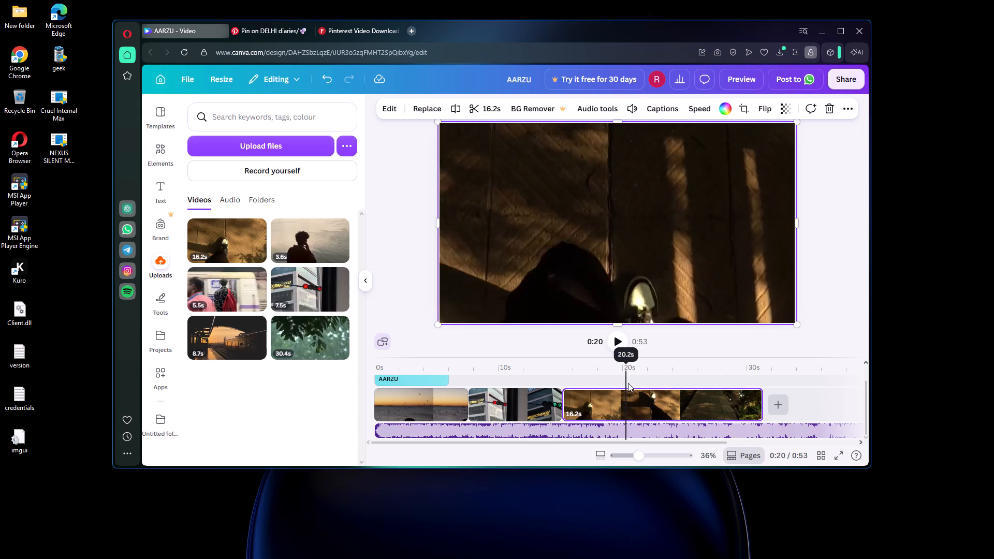
{"action": "left_click_drag", "start_coordinate": [628, 383], "coordinate": [624, 384]}
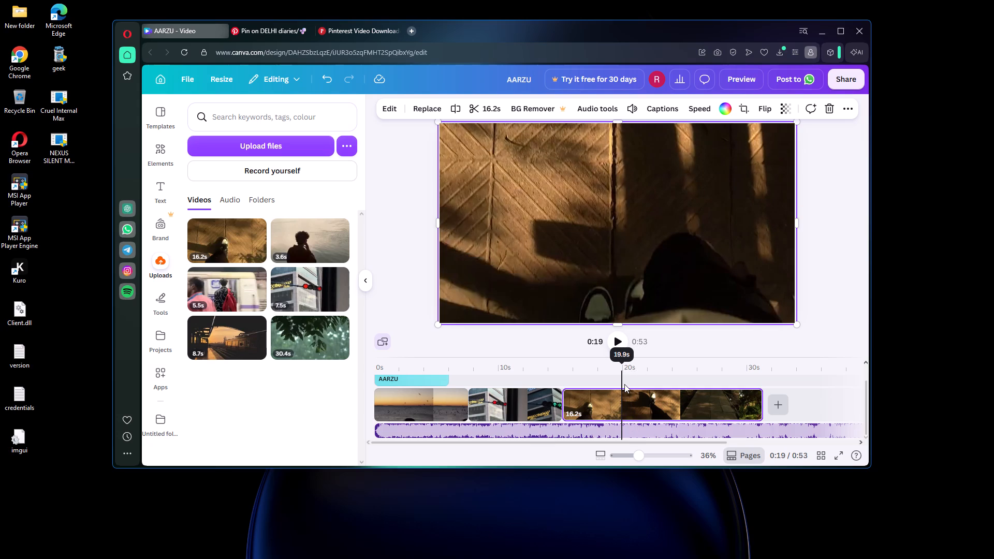
{"action": "left_click_drag", "start_coordinate": [624, 384], "coordinate": [625, 384]}
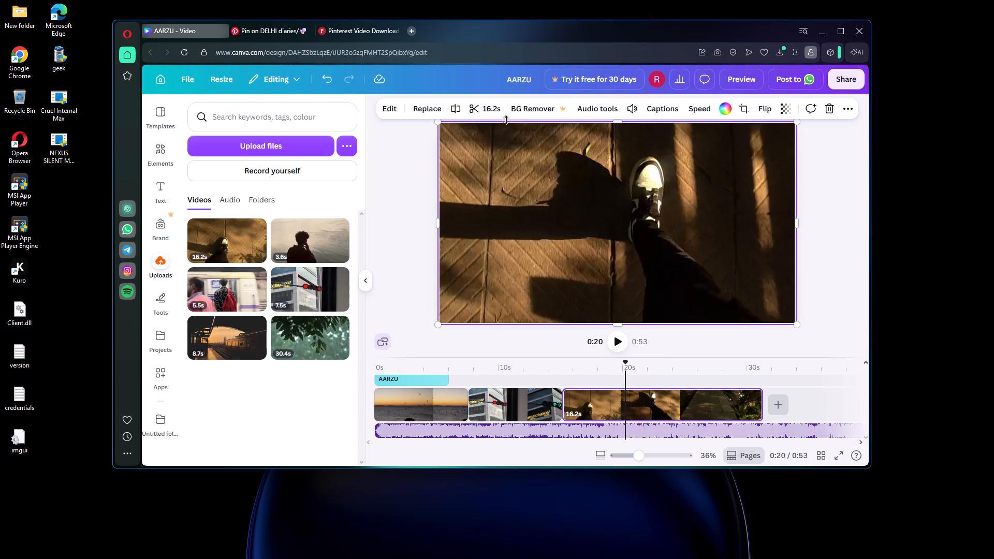
{"action": "left_click", "coordinate": [632, 110]}
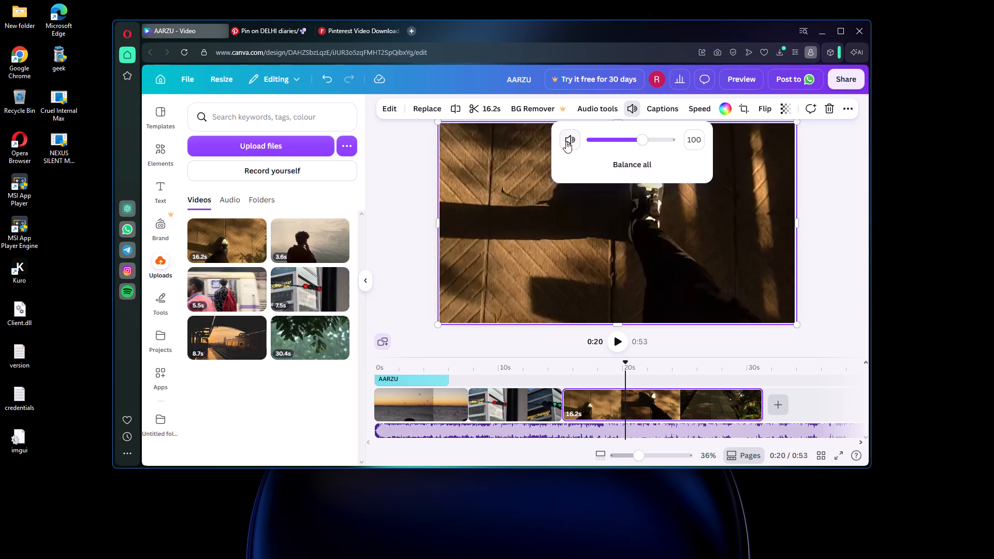
{"action": "left_click", "coordinate": [573, 140]}
{"action": "left_click", "coordinate": [460, 106]}
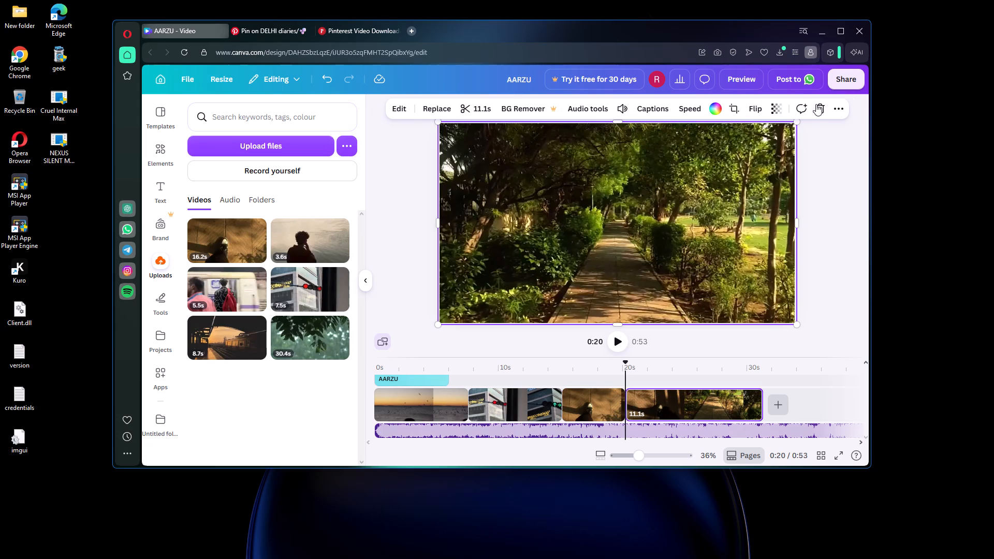
{"action": "left_click", "coordinate": [817, 105]}
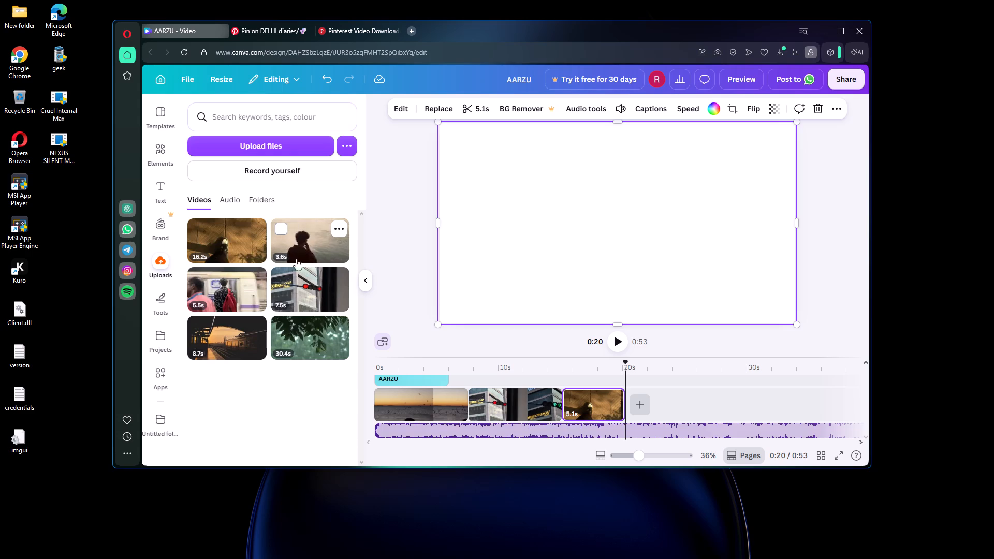
Add the red backpack train video after the shoe clip and set its volume to 0.
{"action": "left_click", "coordinate": [240, 296]}
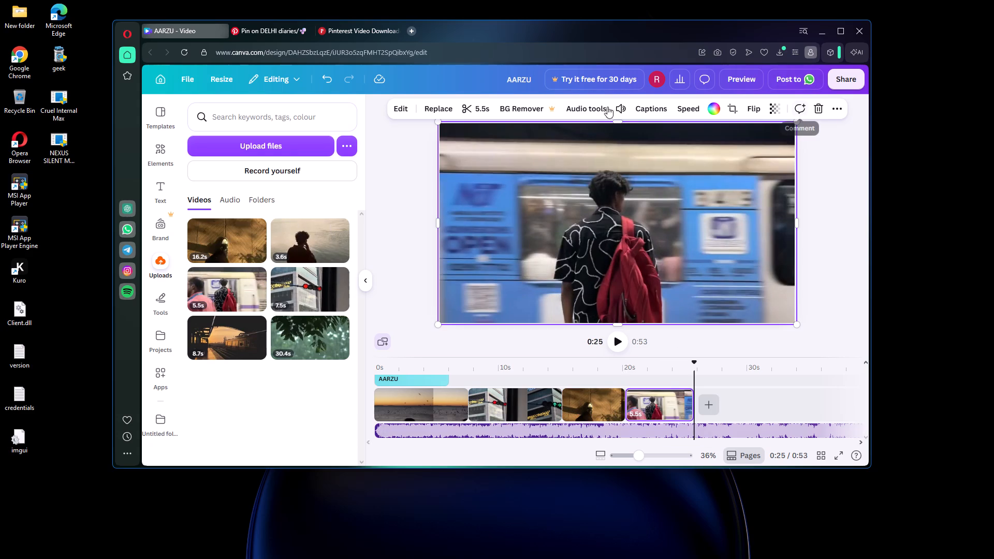
{"action": "left_click", "coordinate": [622, 110]}
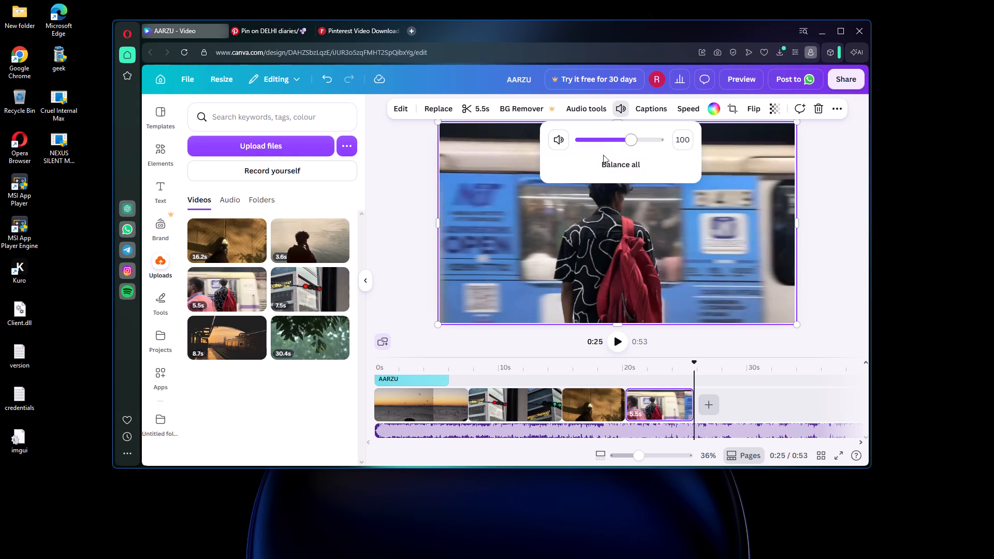
{"action": "left_click", "coordinate": [559, 140]}
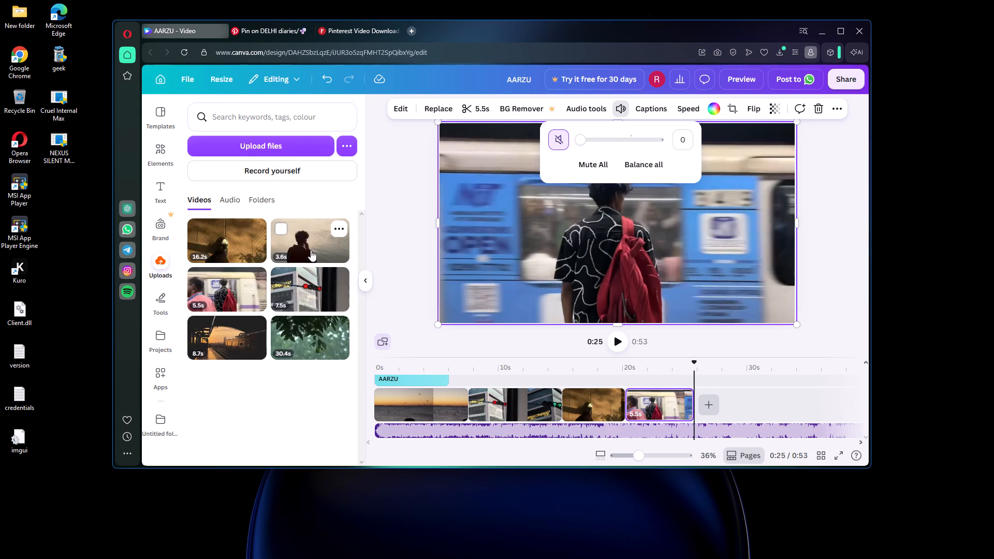
Add the silhouetted man video after the train clip and set its volume to 0.
{"action": "left_click", "coordinate": [311, 250]}
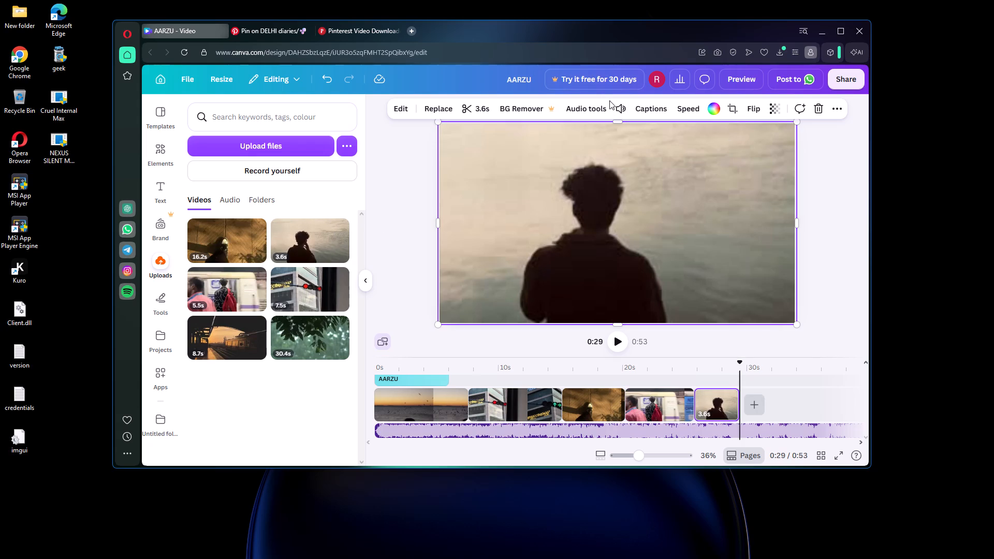
{"action": "left_click", "coordinate": [622, 105]}
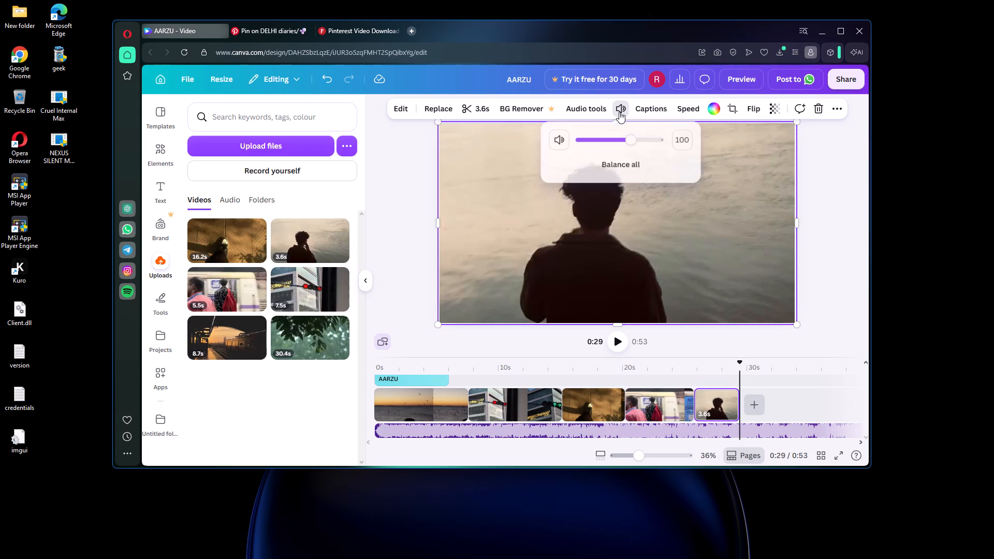
{"action": "left_click", "coordinate": [559, 140]}
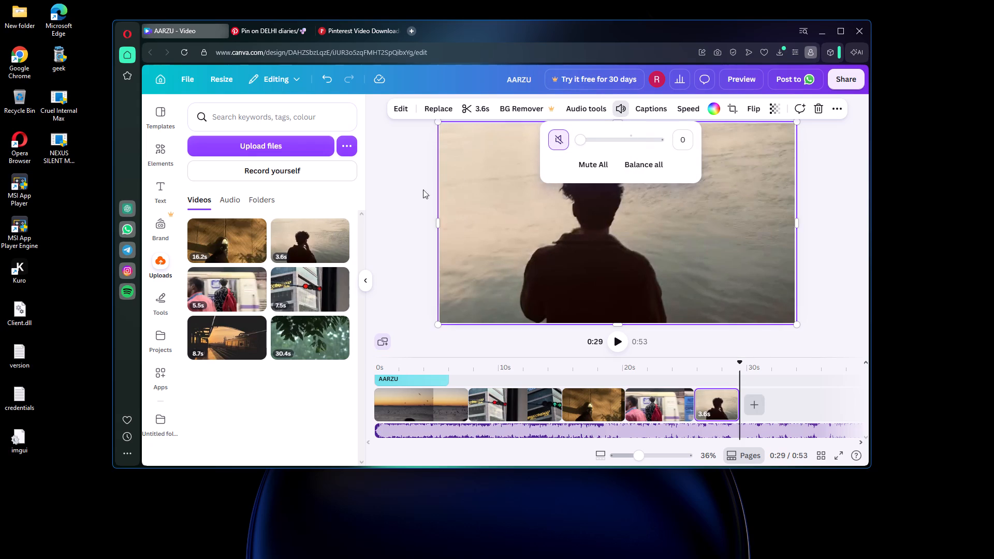
{"action": "left_click", "coordinate": [379, 182]}
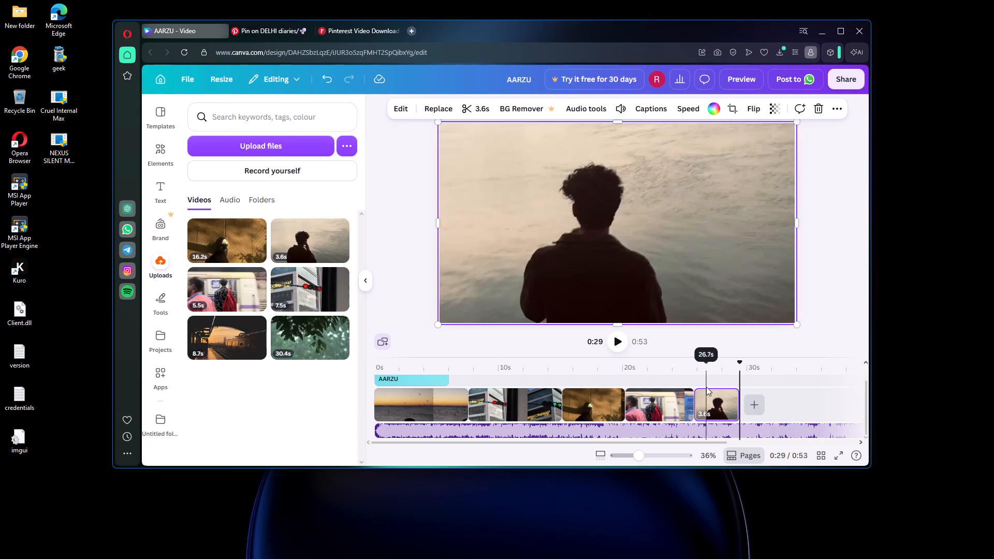
{"action": "left_click", "coordinate": [742, 365]}
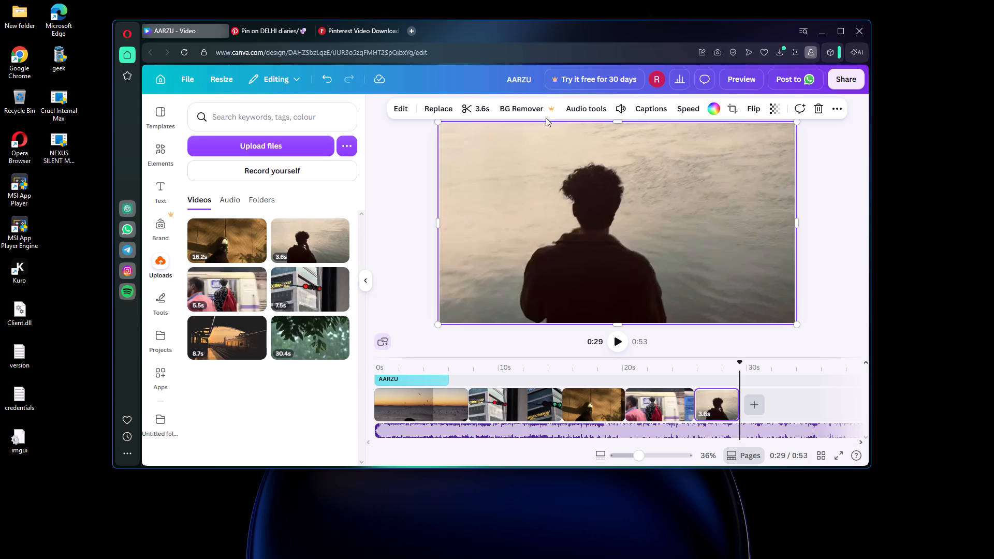
Switch to Pinterest, browse the pins related to the shoe video, and copy the link of the plane above an orange cloud video.
{"action": "left_click", "coordinate": [267, 29]}
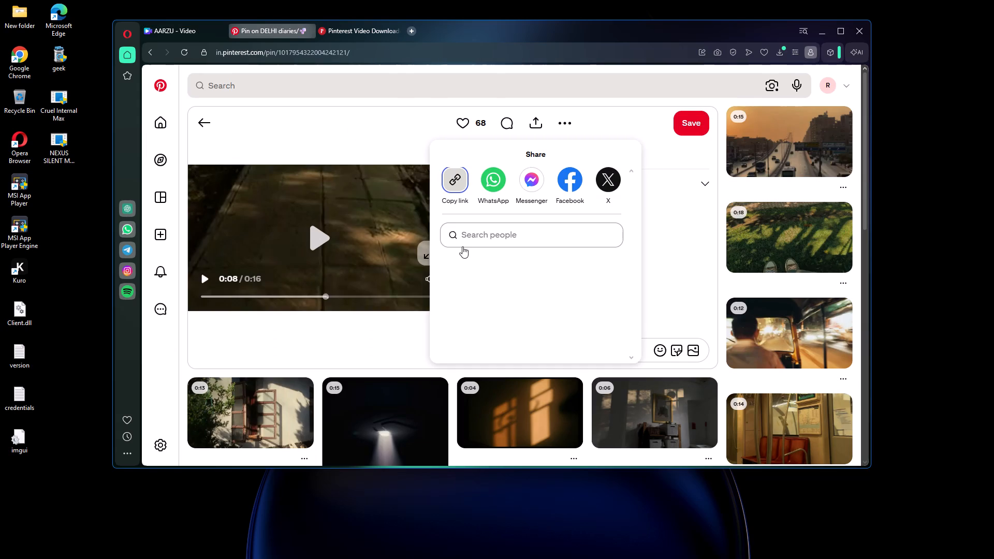
{"action": "scroll", "coordinate": [486, 269], "scroll_direction": "down", "scroll_amount": 1}
{"action": "scroll", "coordinate": [388, 298], "scroll_direction": "down", "scroll_amount": 2}
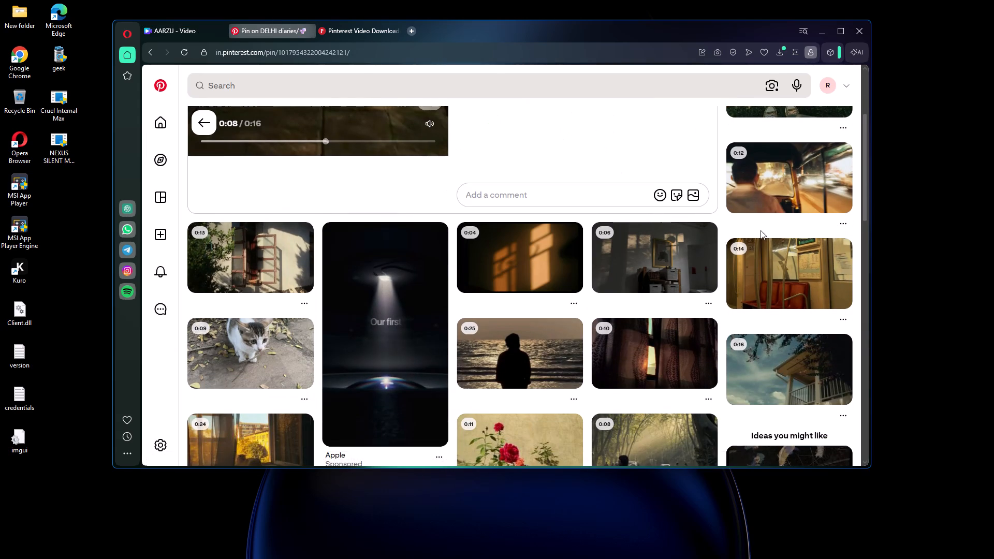
{"action": "left_click", "coordinate": [782, 175]}
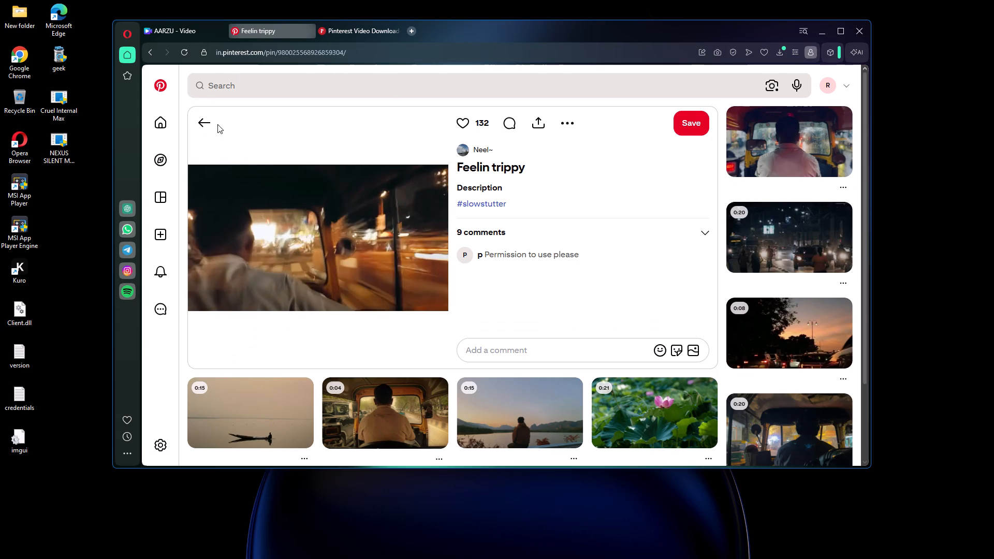
{"action": "left_click", "coordinate": [213, 123]}
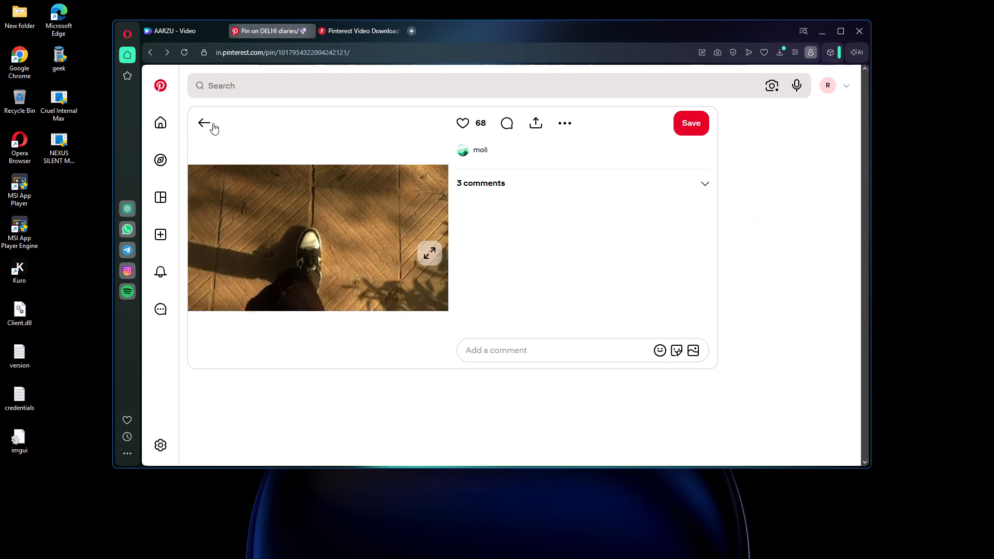
{"action": "scroll", "coordinate": [385, 242], "scroll_direction": "down", "scroll_amount": 4}
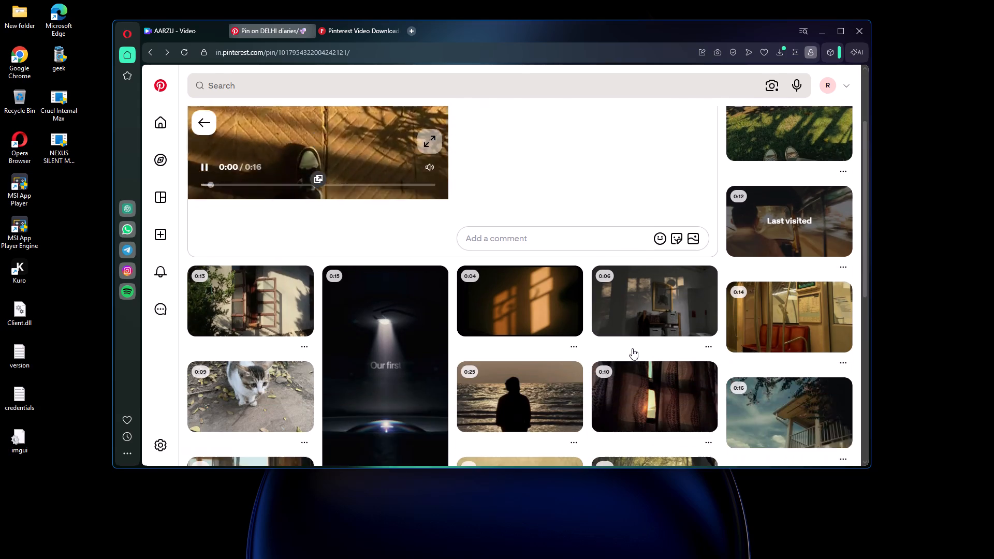
{"action": "scroll", "coordinate": [632, 348], "scroll_direction": "down", "scroll_amount": 2}
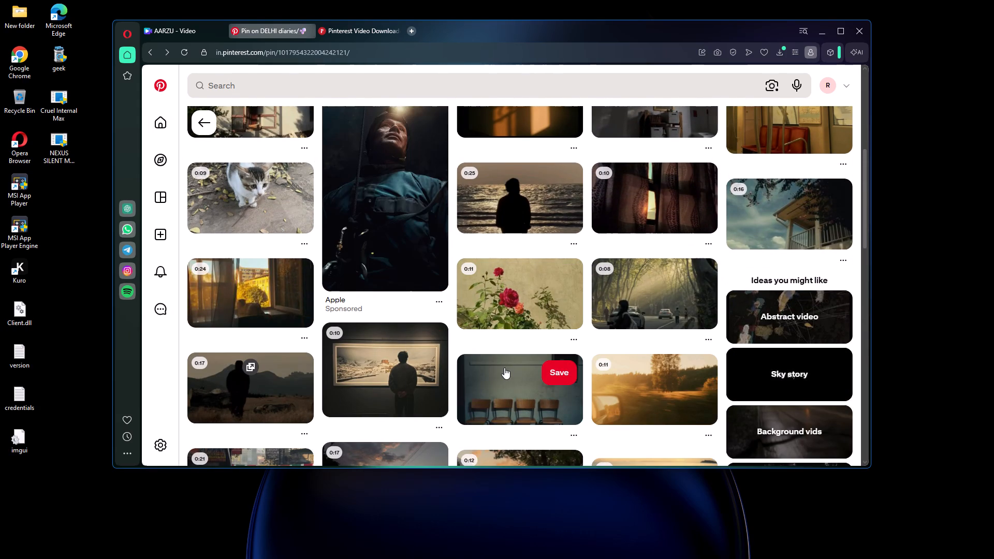
{"action": "scroll", "coordinate": [504, 367], "scroll_direction": "down", "scroll_amount": 3}
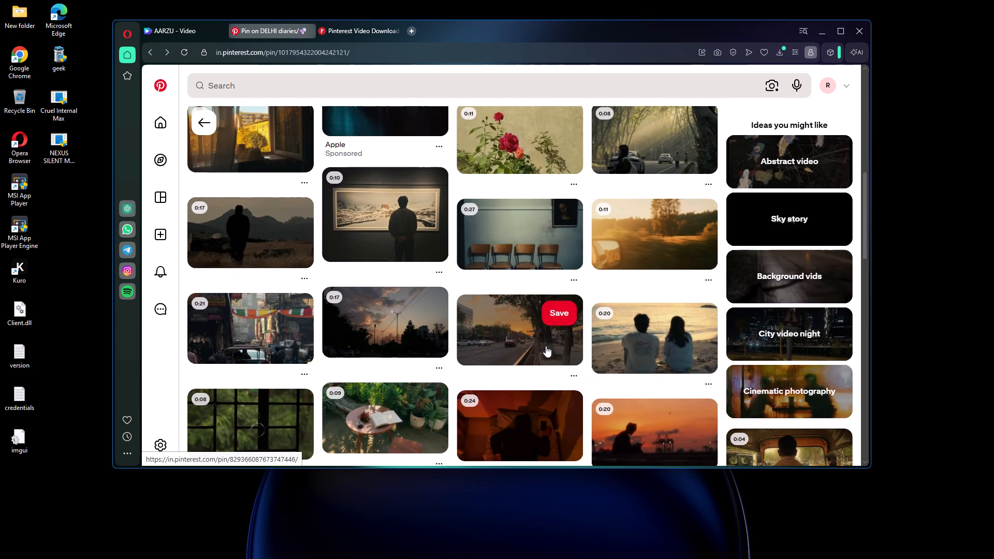
{"action": "scroll", "coordinate": [565, 347], "scroll_direction": "down", "scroll_amount": 3}
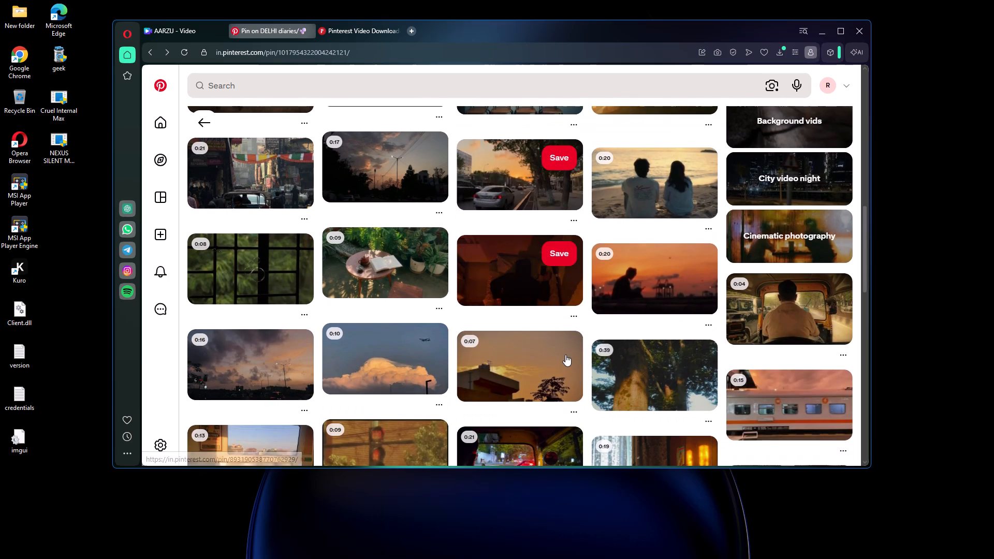
{"action": "left_click", "coordinate": [401, 383]}
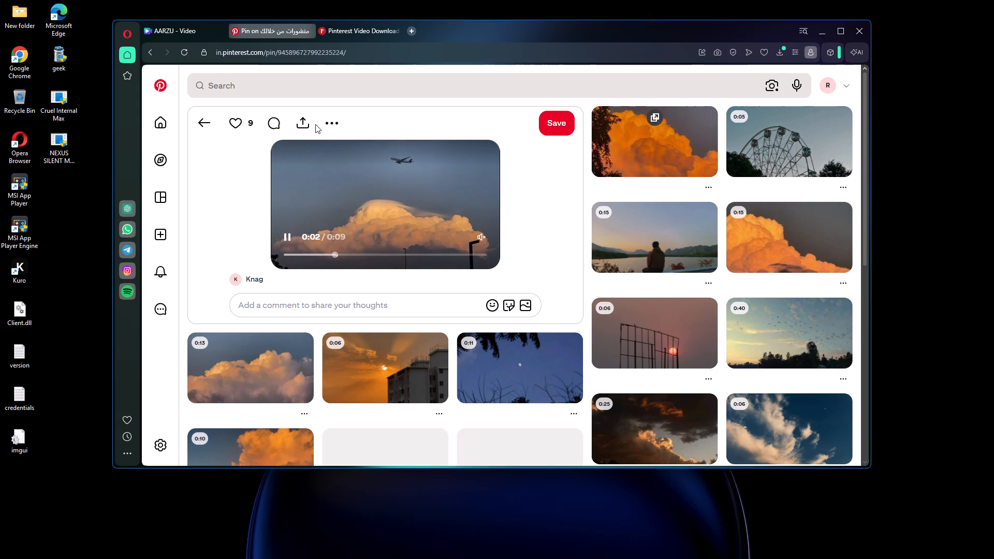
{"action": "left_click", "coordinate": [311, 124]}
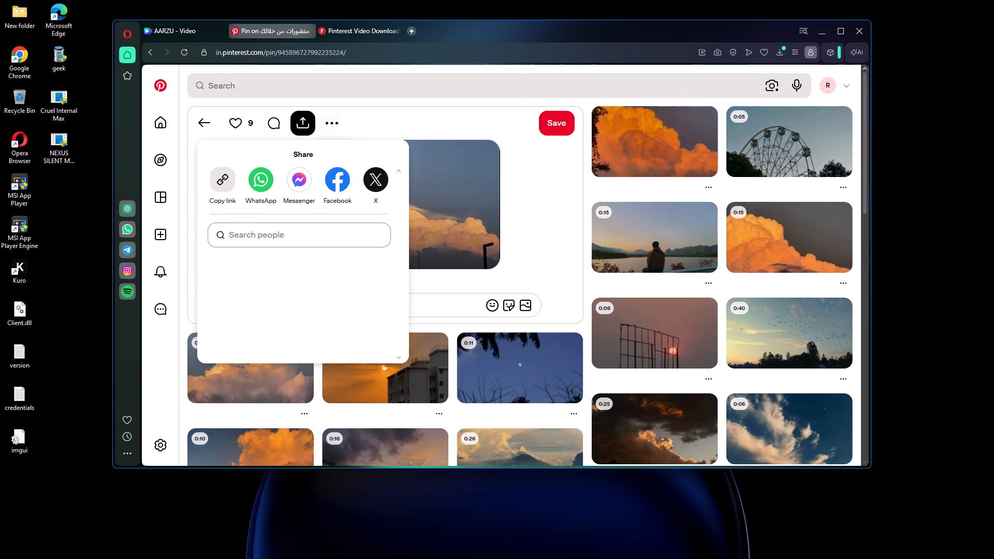
{"action": "left_click", "coordinate": [225, 179]}
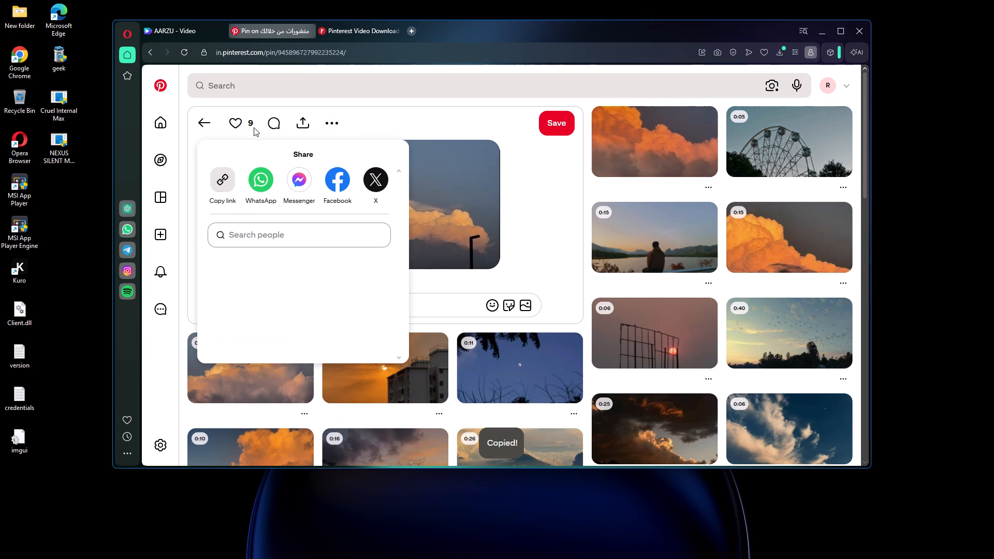
Switch to the SSSPIN downloader, download the copied cloud and plane video in HD, and reset the page for another link.
{"action": "left_click", "coordinate": [335, 28]}
{"action": "left_click", "coordinate": [623, 191]}
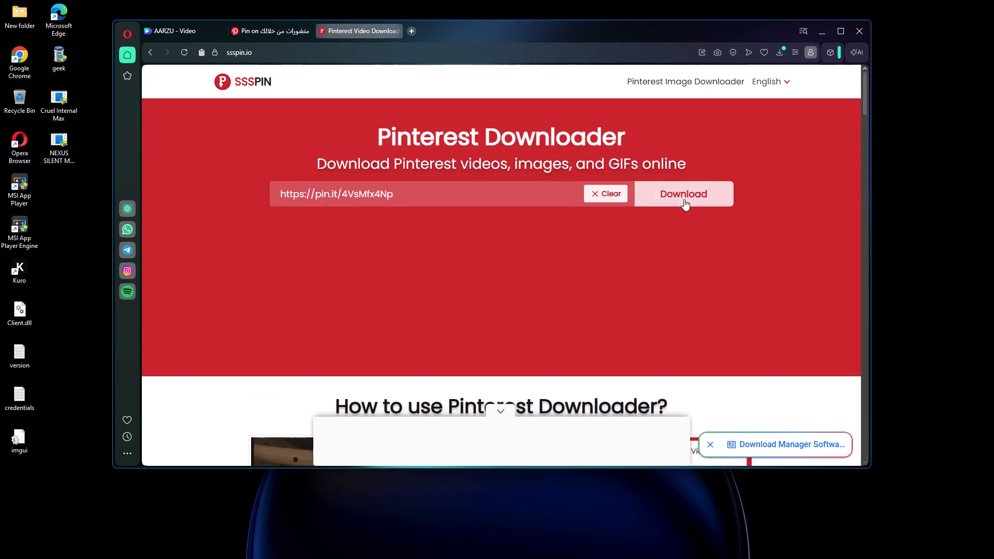
{"action": "left_click", "coordinate": [684, 199]}
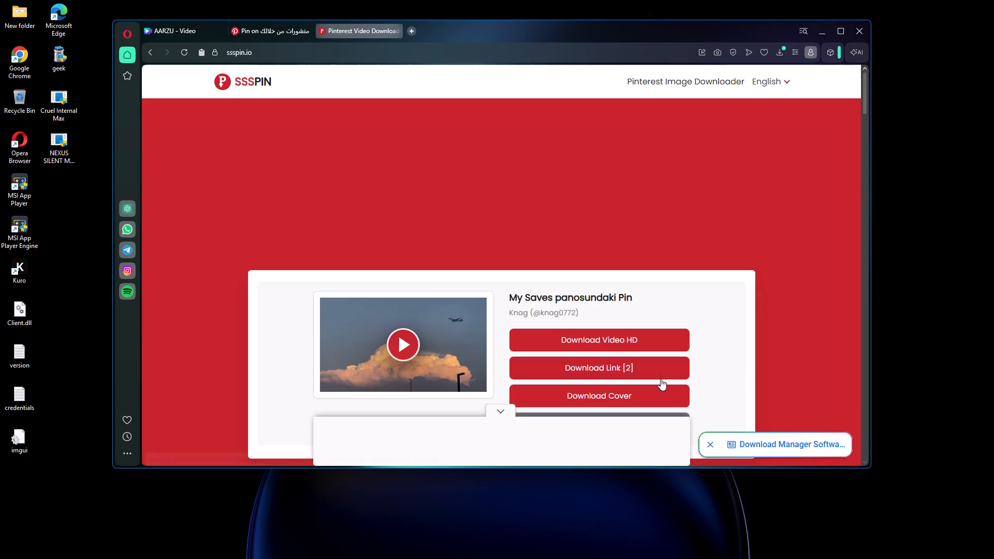
{"action": "left_click", "coordinate": [631, 334]}
{"action": "left_click", "coordinate": [582, 339]}
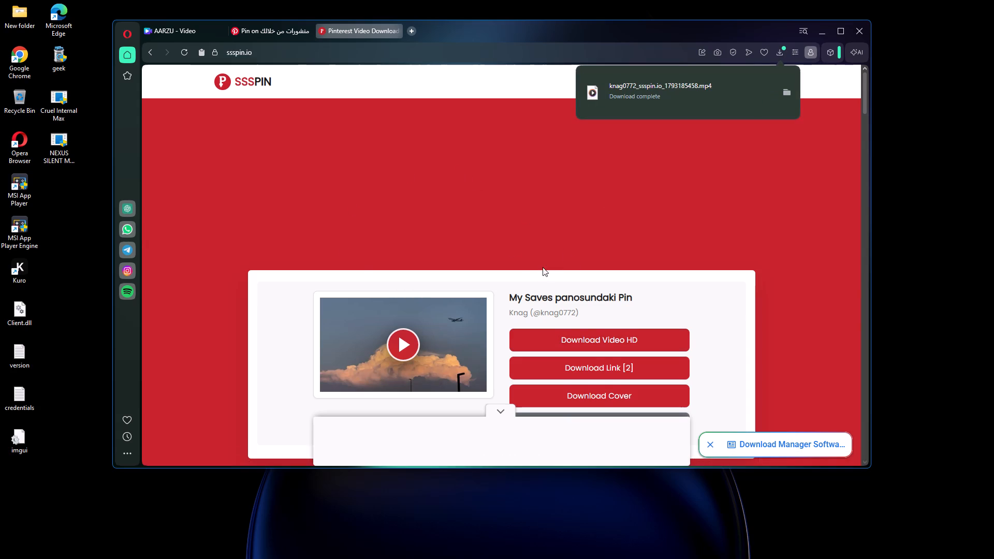
{"action": "scroll", "coordinate": [546, 275], "scroll_direction": "down", "scroll_amount": 2}
{"action": "left_click", "coordinate": [580, 323]}
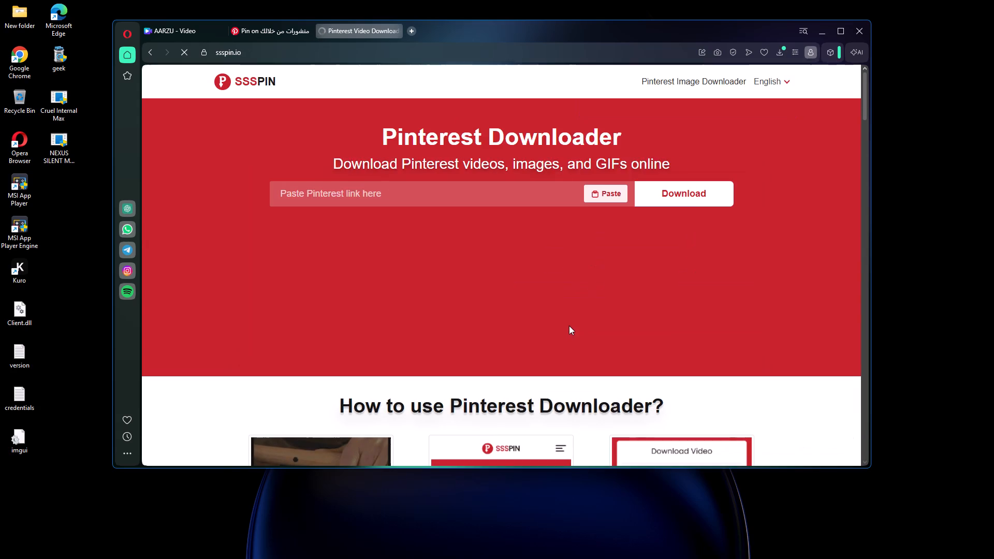
Switch to the AARZU design in Canva and upload the newly downloaded cloud and plane video.
{"action": "left_click", "coordinate": [212, 38]}
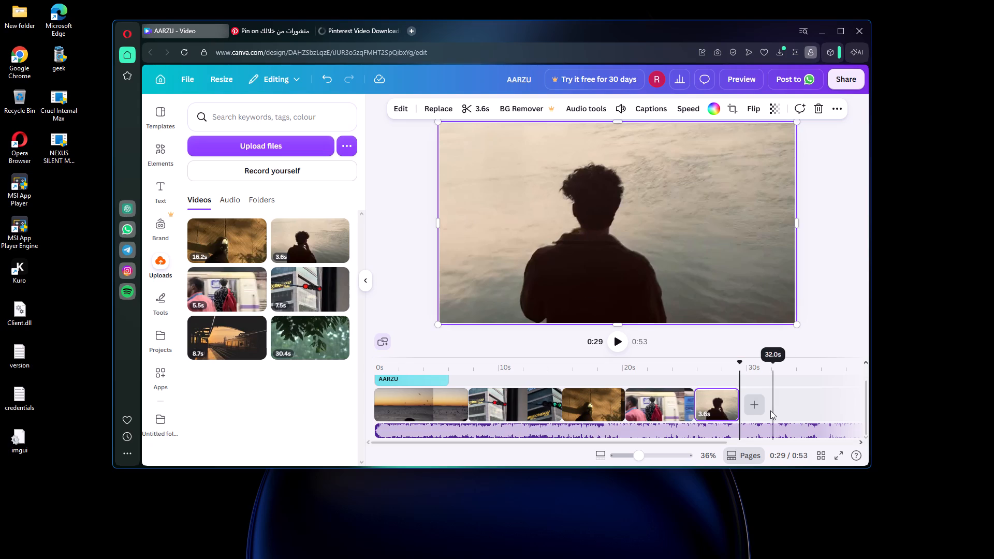
{"action": "left_click", "coordinate": [764, 404]}
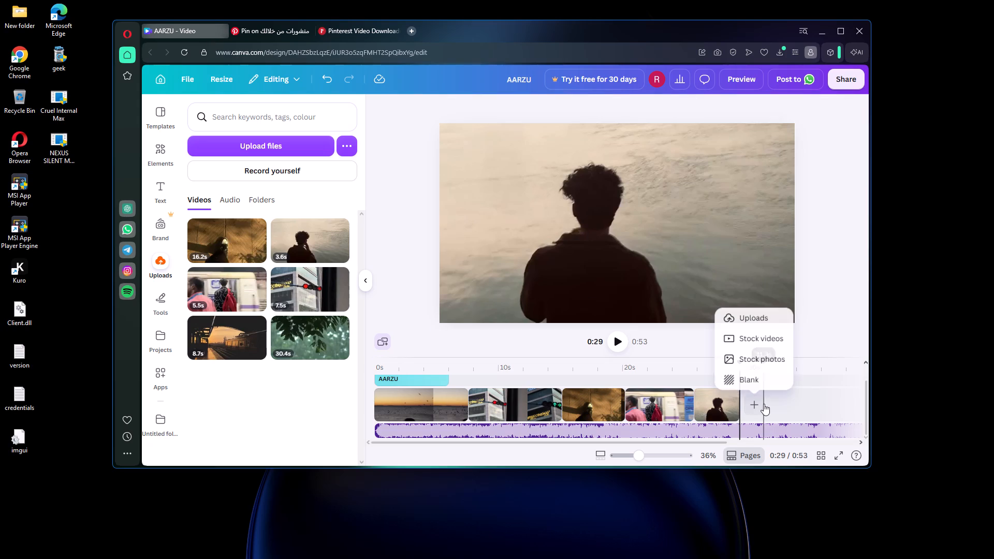
{"action": "left_click", "coordinate": [266, 142]}
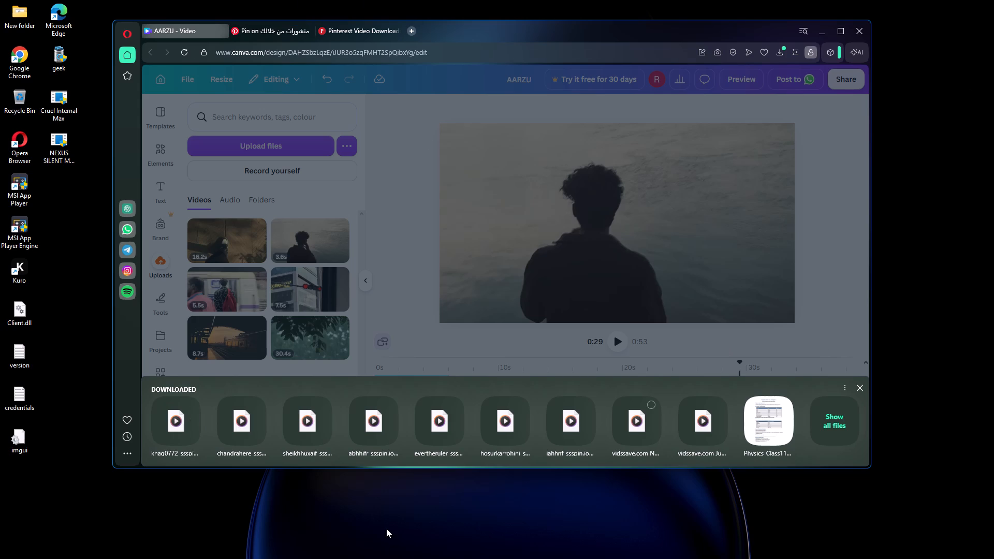
{"action": "left_click", "coordinate": [164, 434]}
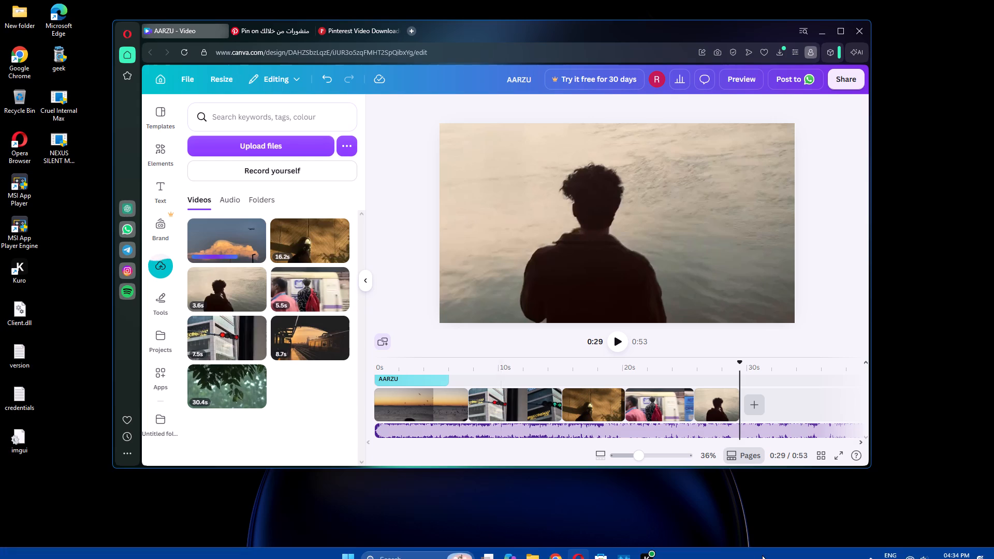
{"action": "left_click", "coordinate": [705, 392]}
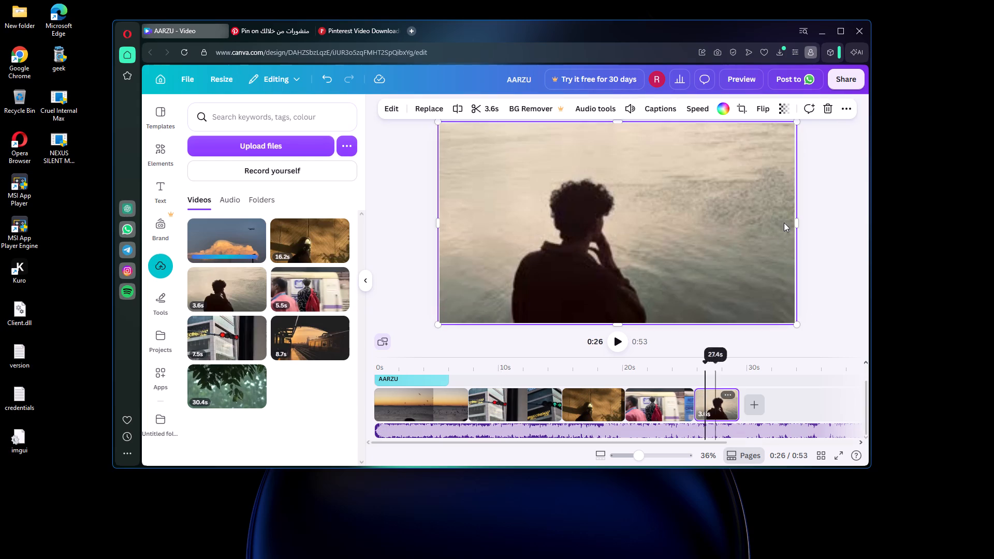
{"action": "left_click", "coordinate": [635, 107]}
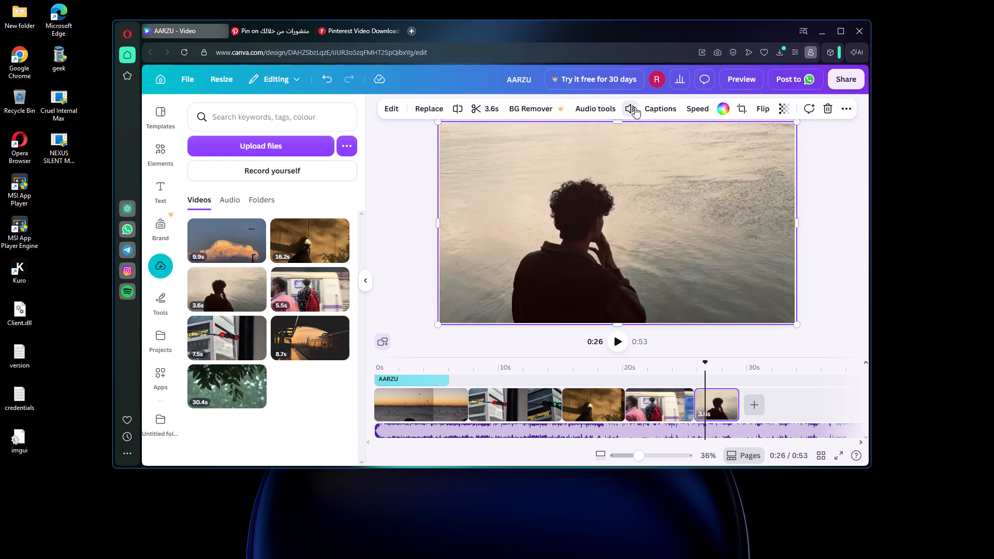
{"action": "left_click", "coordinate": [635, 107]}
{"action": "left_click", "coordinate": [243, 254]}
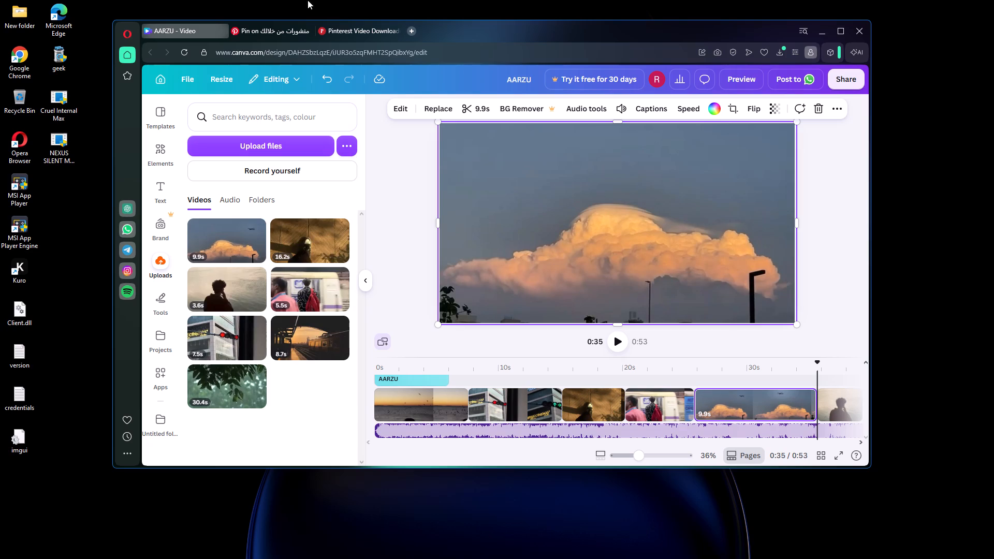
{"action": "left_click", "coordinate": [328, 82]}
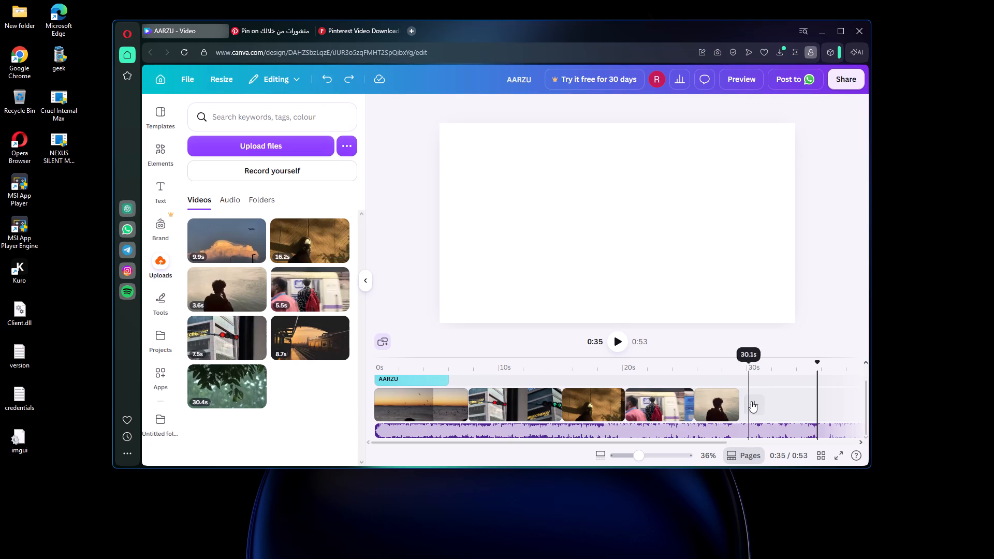
Add the cloud and plane video after the silhouetted man clip and mute its audio.
{"action": "left_click", "coordinate": [253, 254]}
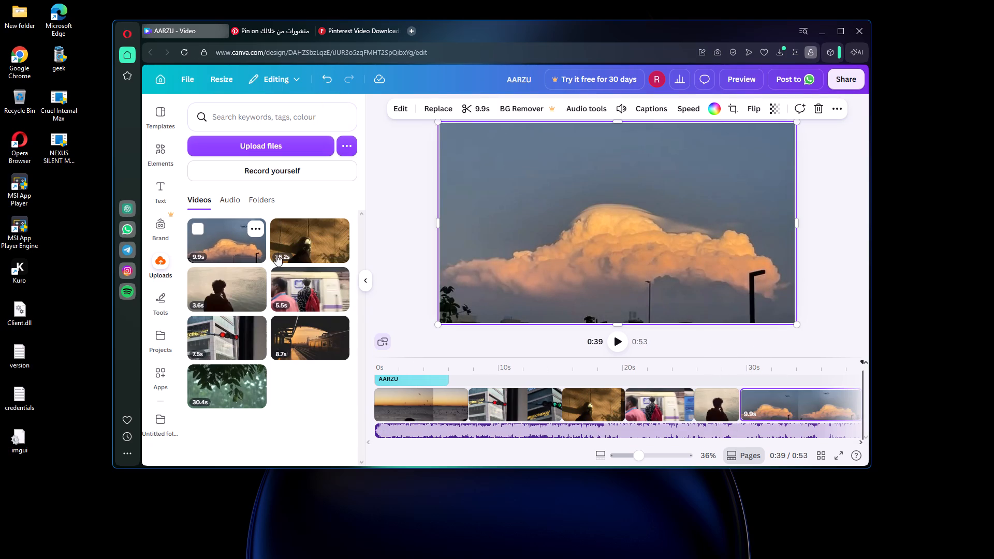
{"action": "left_click", "coordinate": [623, 111]}
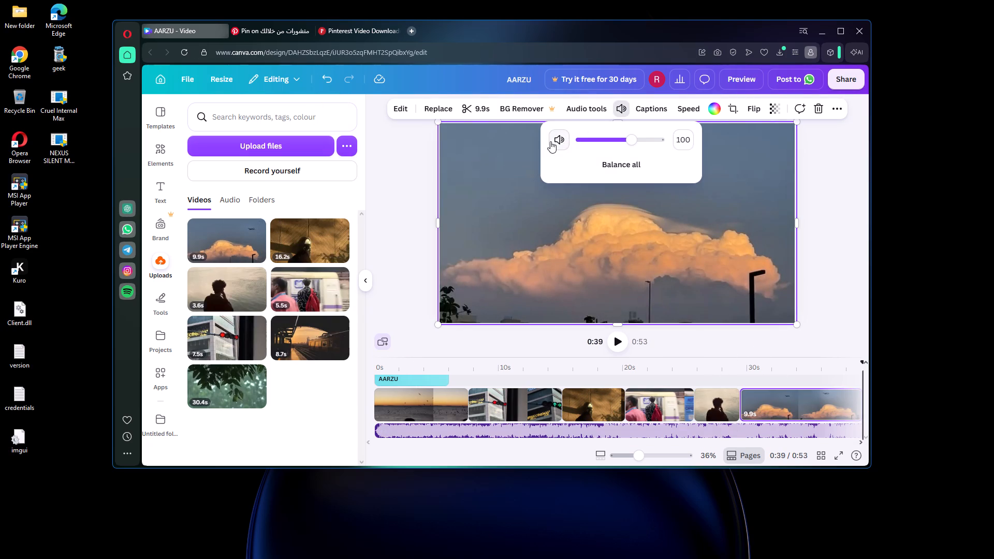
{"action": "left_click", "coordinate": [560, 141]}
{"action": "left_click", "coordinate": [415, 156]}
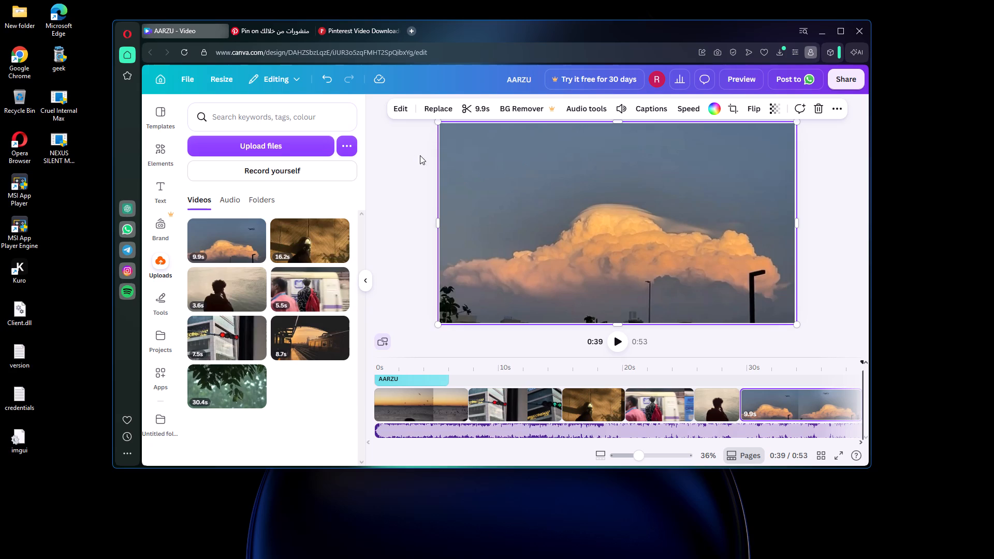
Play the AARZU video from the beginning to review the clip sequence with the song.
{"action": "left_click_drag", "start_coordinate": [654, 367], "coordinate": [604, 363]}
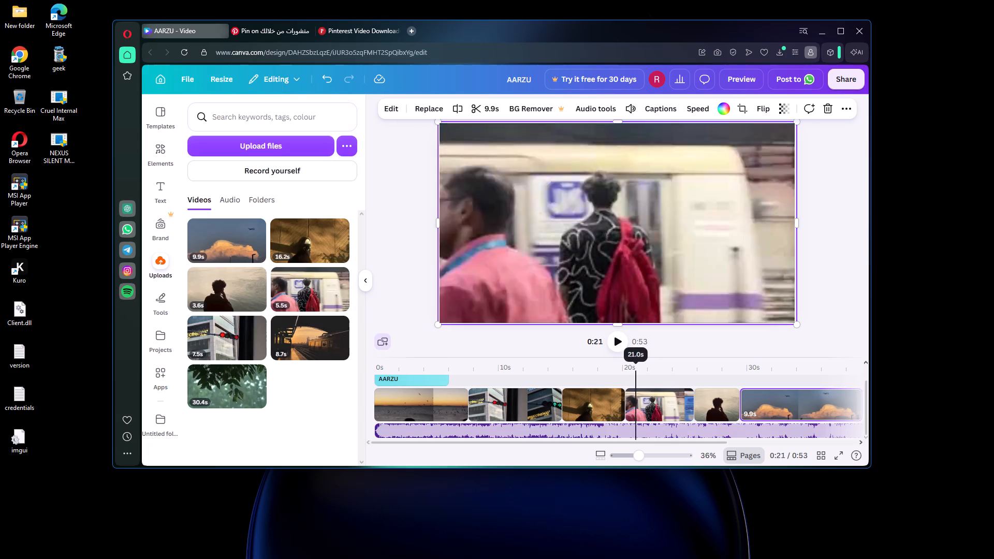
{"action": "left_click_drag", "start_coordinate": [604, 363], "coordinate": [244, 366]}
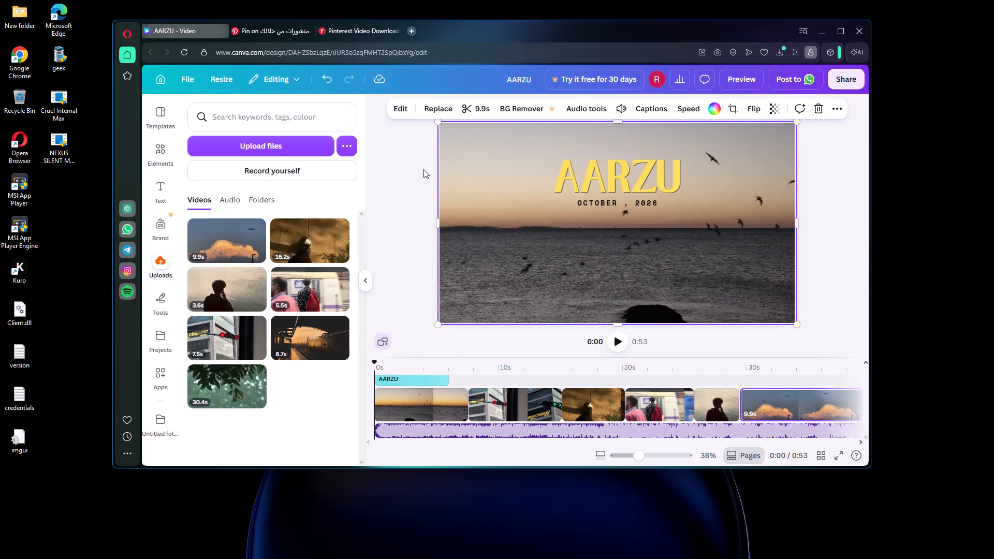
{"action": "left_click", "coordinate": [387, 170]}
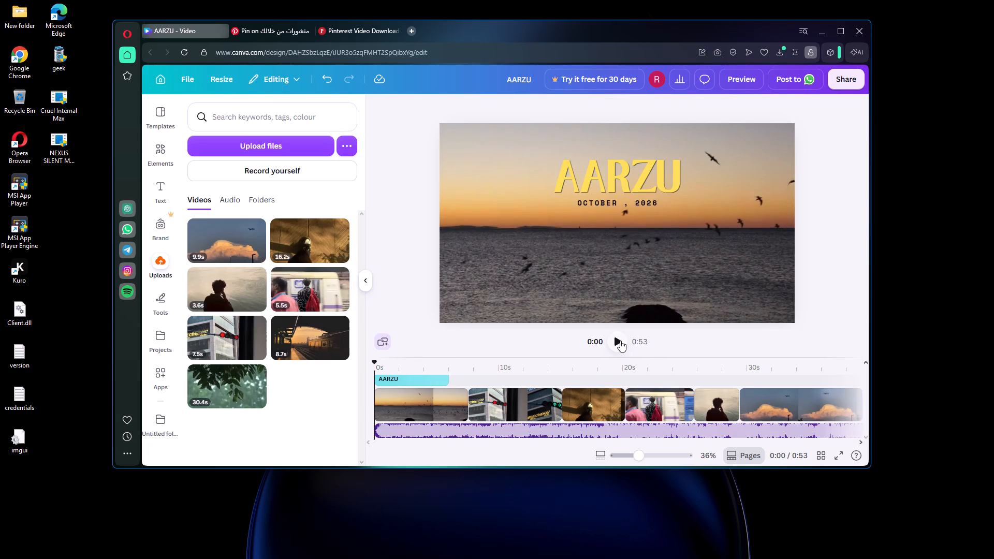
{"action": "left_click", "coordinate": [620, 341]}
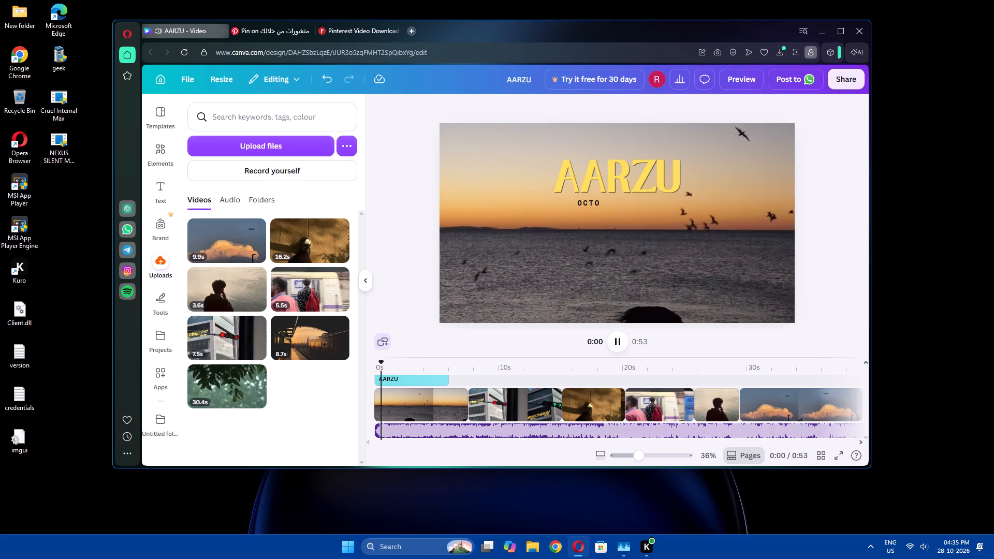
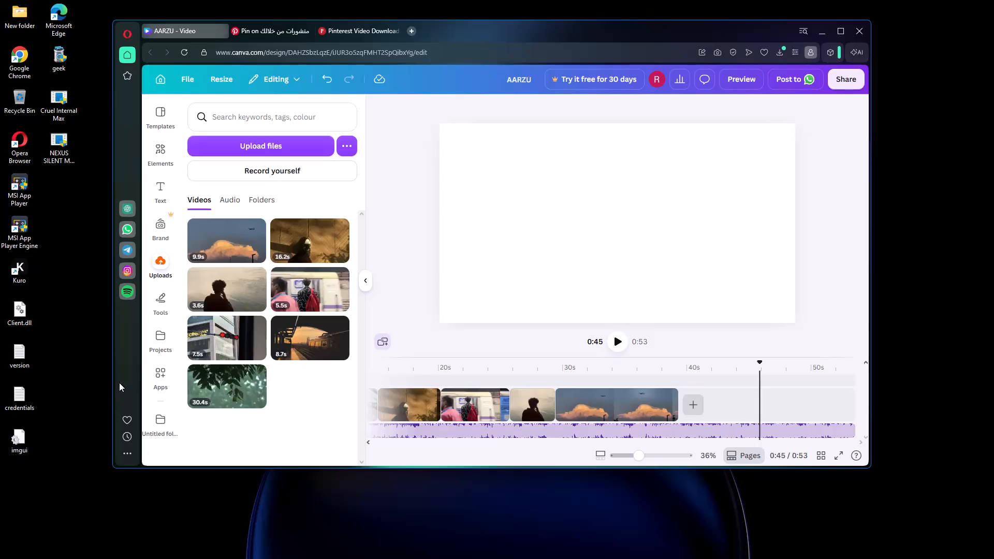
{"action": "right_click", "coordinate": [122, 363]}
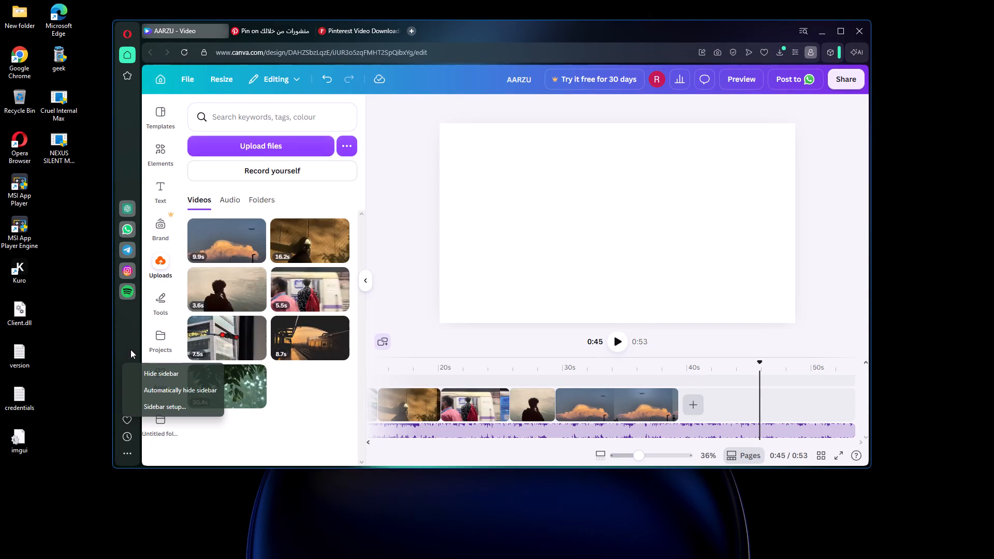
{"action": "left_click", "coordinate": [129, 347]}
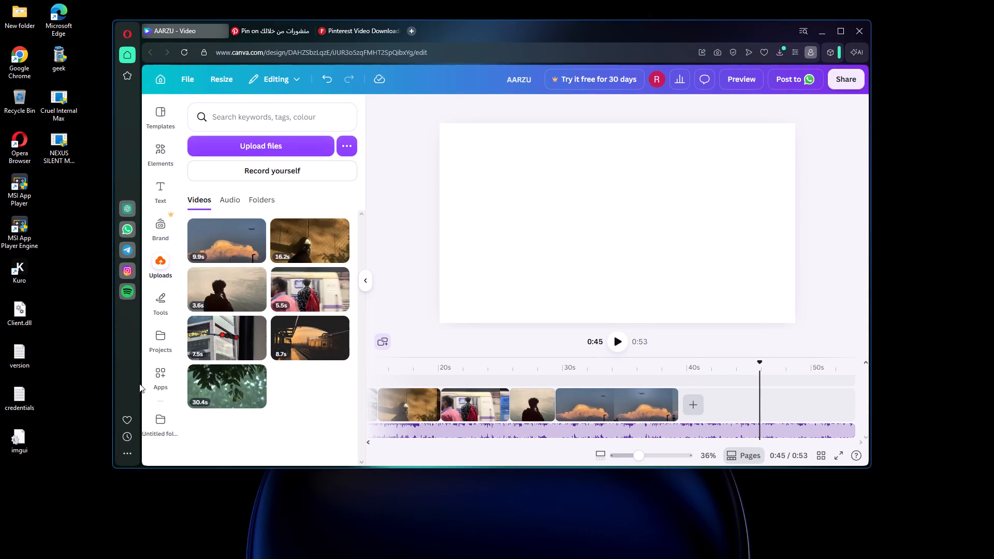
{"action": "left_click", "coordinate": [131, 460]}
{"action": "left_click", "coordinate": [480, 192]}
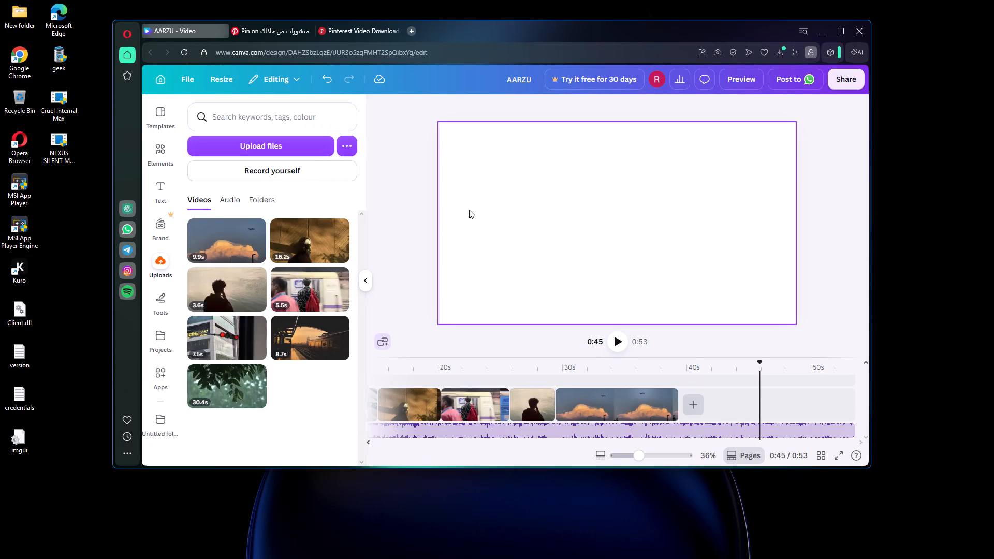
Scrub back and forth through the AARZU timeline to examine the opening titles, clip order and transitions between clips.
{"action": "left_click_drag", "start_coordinate": [651, 374], "coordinate": [295, 413]}
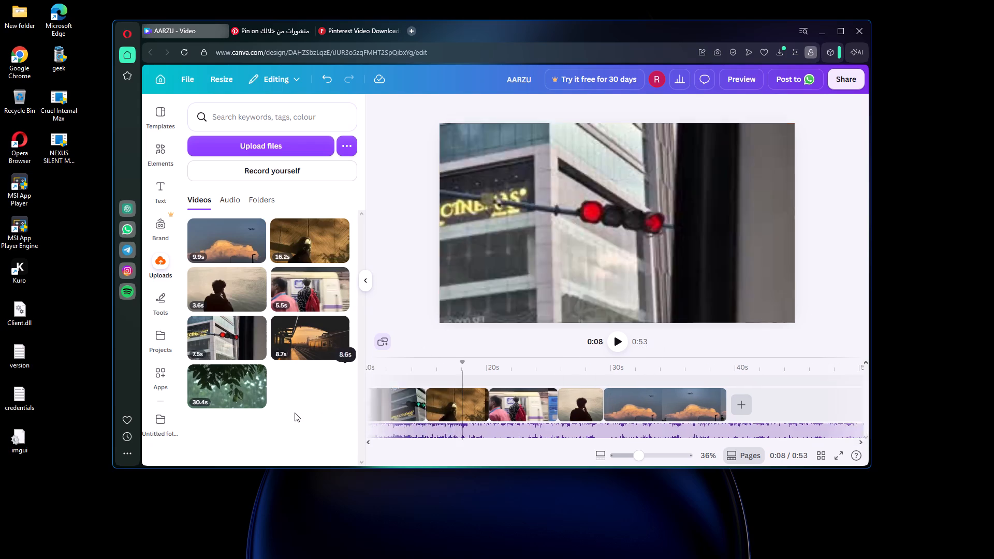
{"action": "left_click_drag", "start_coordinate": [295, 413], "coordinate": [182, 405]}
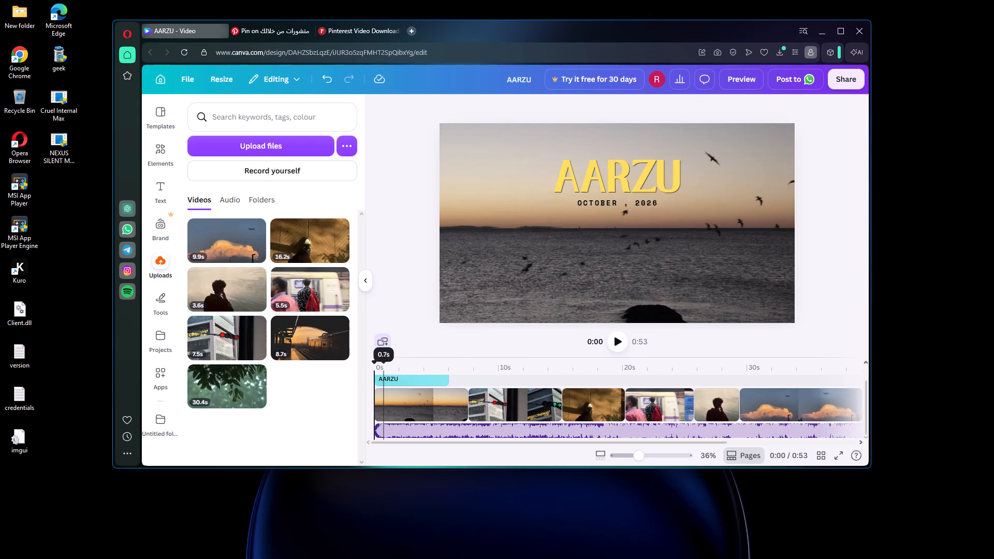
{"action": "left_click_drag", "start_coordinate": [384, 374], "coordinate": [517, 361]}
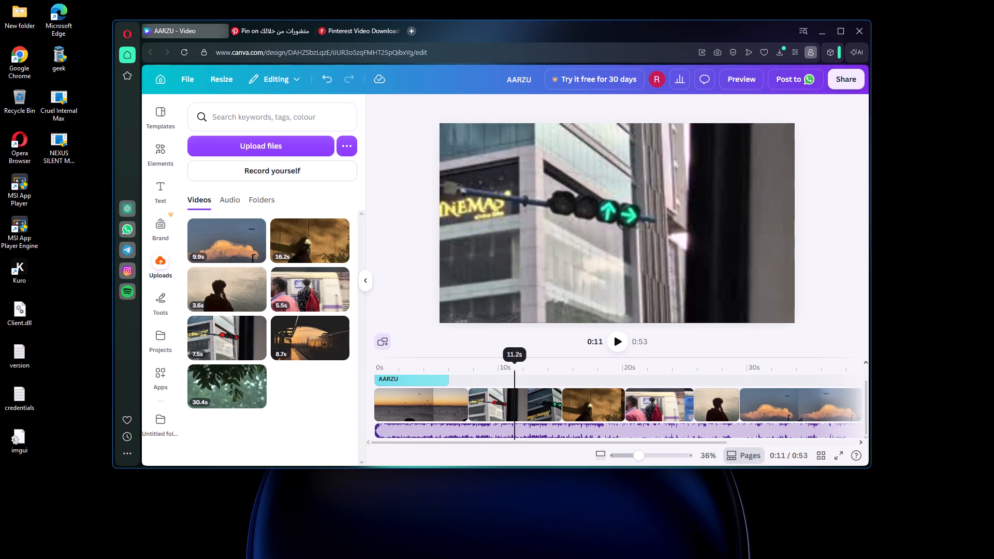
{"action": "left_click_drag", "start_coordinate": [517, 361], "coordinate": [436, 390]}
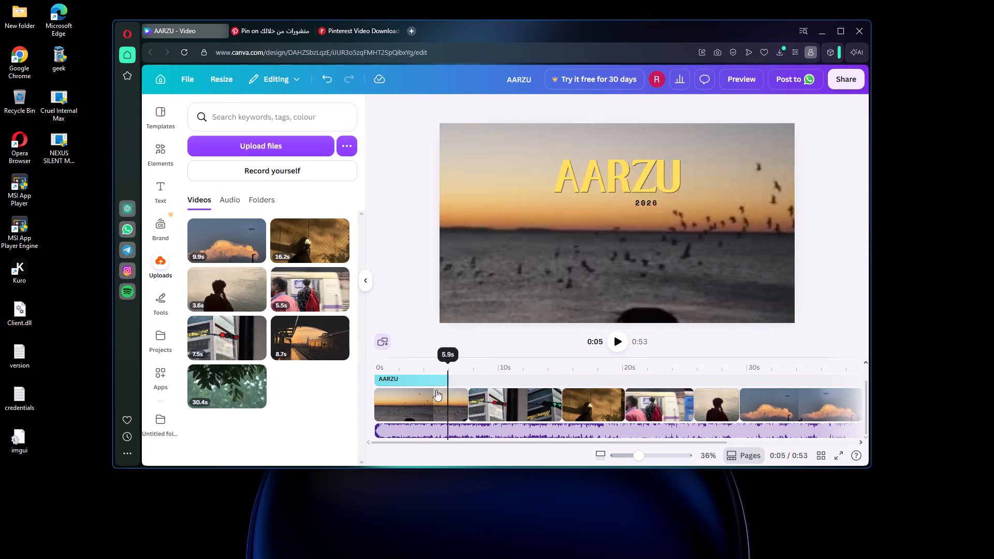
{"action": "left_click_drag", "start_coordinate": [436, 390], "coordinate": [690, 386]}
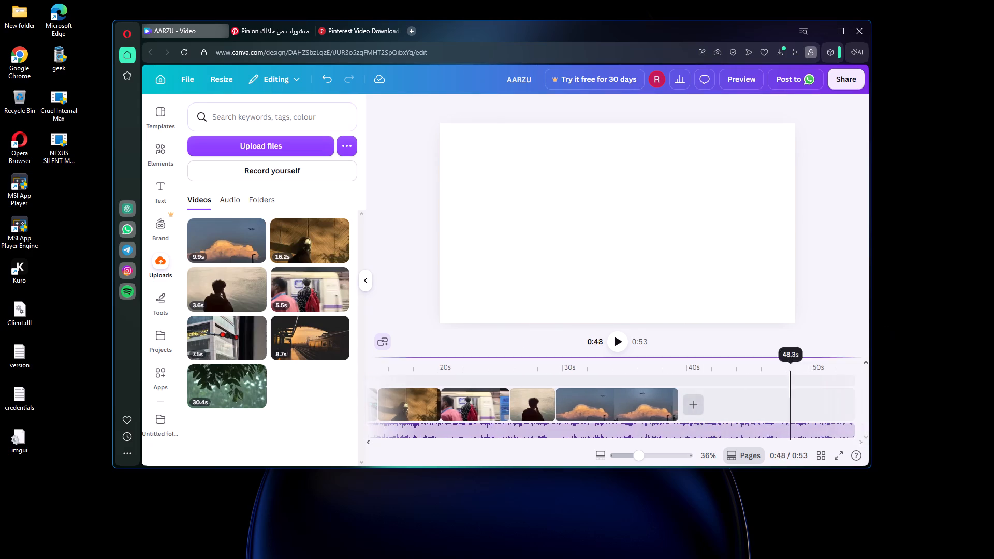
{"action": "left_click_drag", "start_coordinate": [690, 386], "coordinate": [533, 374]}
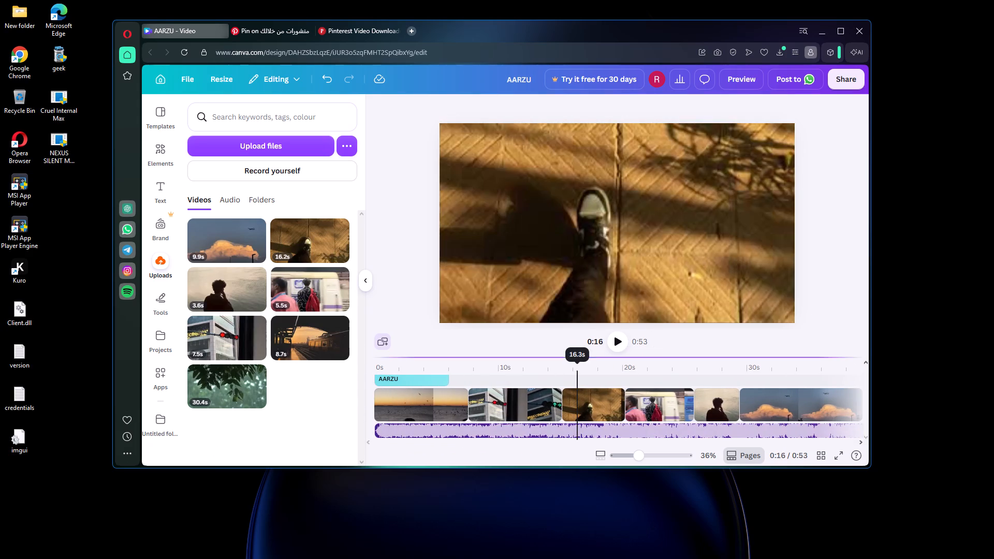
{"action": "left_click_drag", "start_coordinate": [533, 374], "coordinate": [600, 338]}
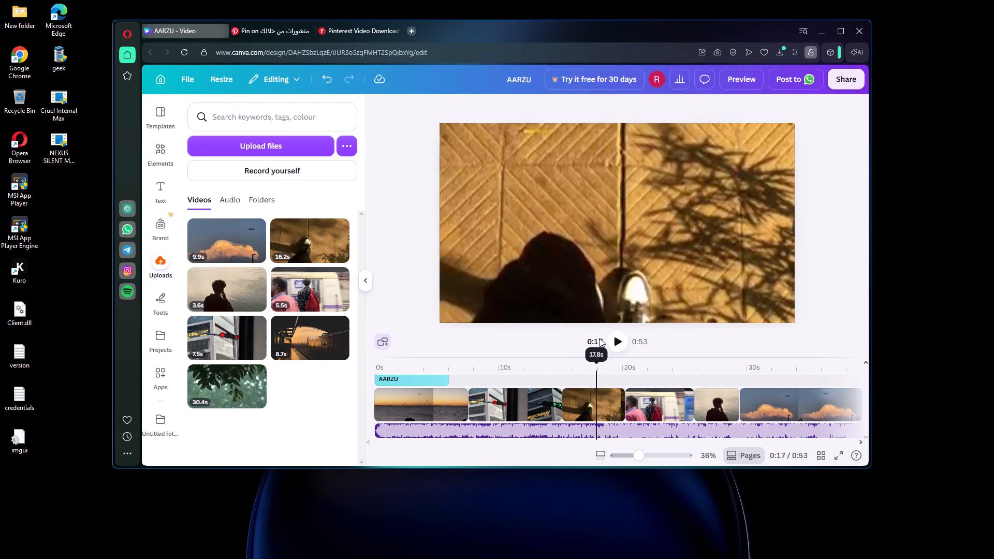
{"action": "left_click_drag", "start_coordinate": [600, 338], "coordinate": [489, 426]}
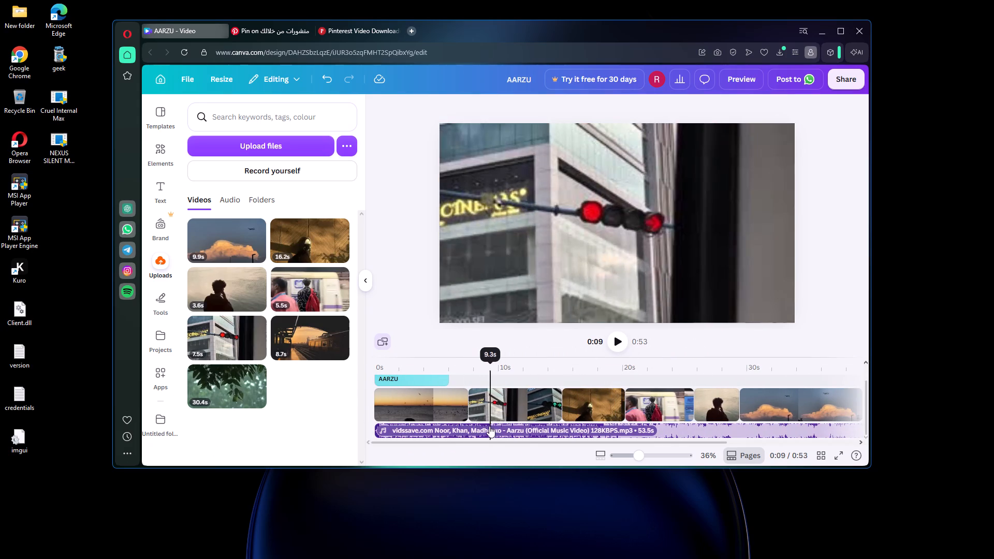
{"action": "left_click_drag", "start_coordinate": [489, 426], "coordinate": [445, 435]}
{"action": "scroll", "coordinate": [501, 409], "scroll_direction": "up", "scroll_amount": 4}
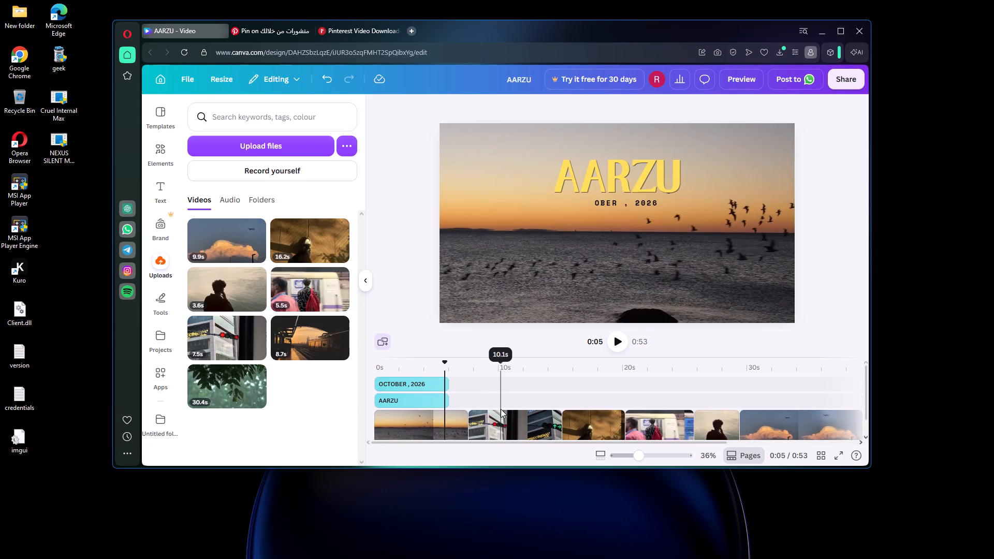
{"action": "left_click_drag", "start_coordinate": [530, 366], "coordinate": [580, 350]}
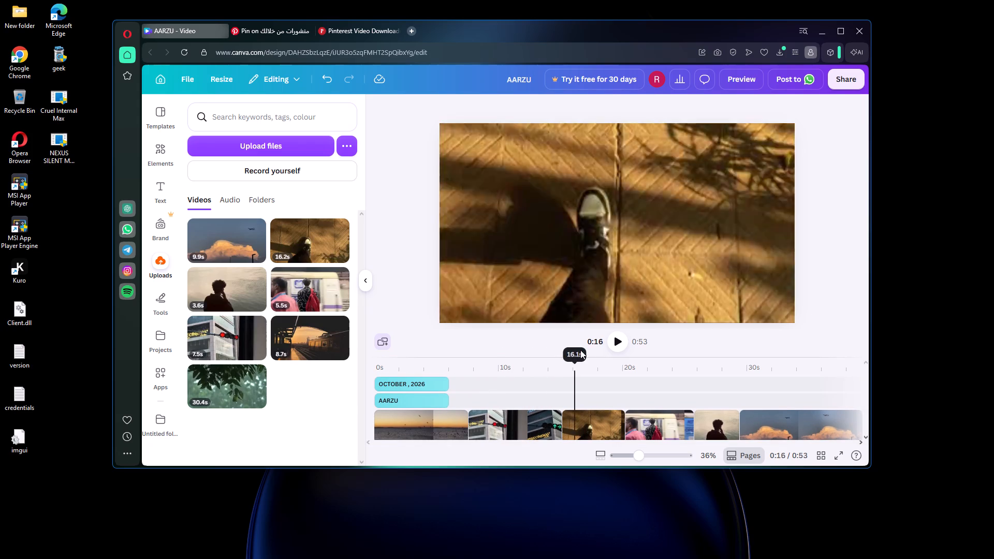
{"action": "left_click_drag", "start_coordinate": [580, 350], "coordinate": [525, 383]}
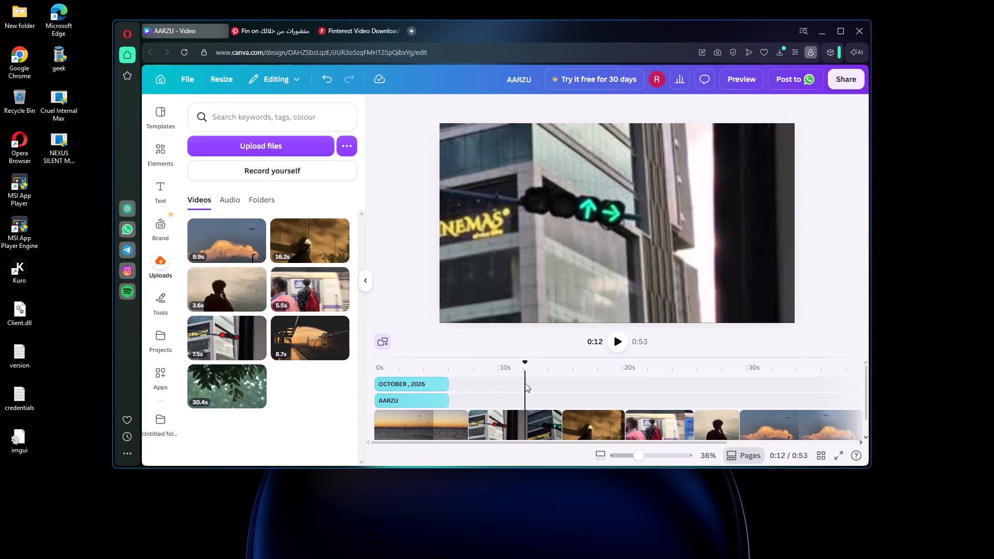
{"action": "left_click_drag", "start_coordinate": [533, 365], "coordinate": [807, 314]}
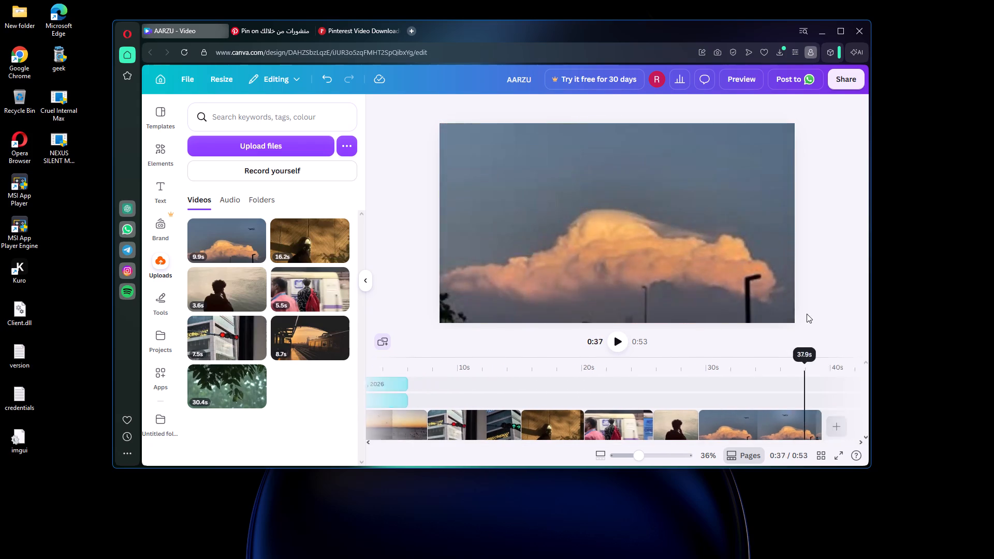
{"action": "left_click_drag", "start_coordinate": [807, 314], "coordinate": [485, 400]}
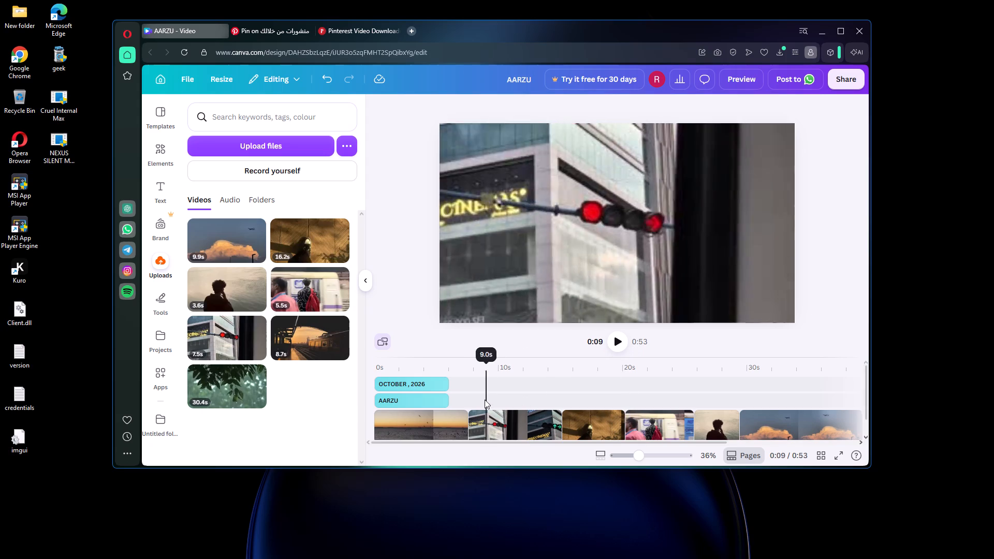
{"action": "left_click_drag", "start_coordinate": [485, 400], "coordinate": [346, 337]}
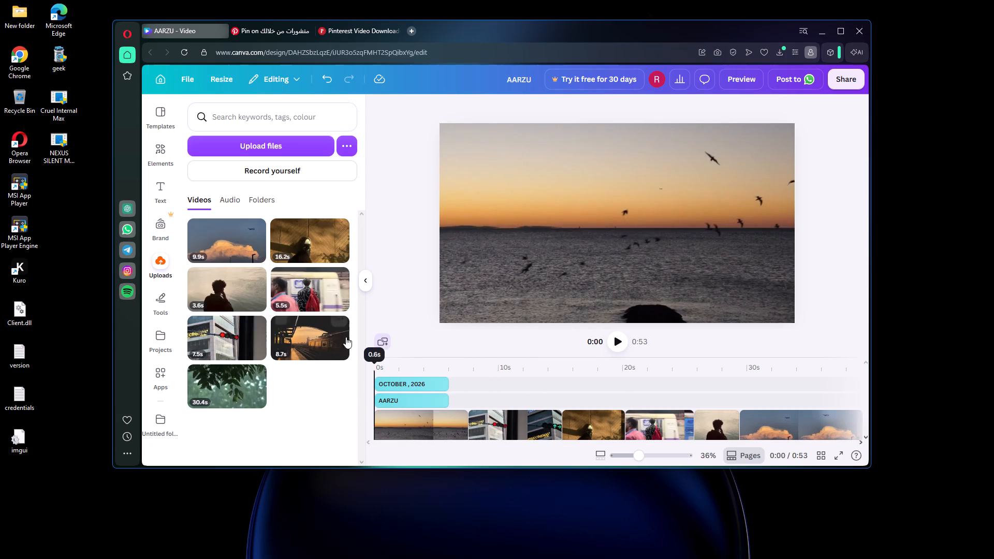
{"action": "left_click_drag", "start_coordinate": [346, 337], "coordinate": [627, 372]}
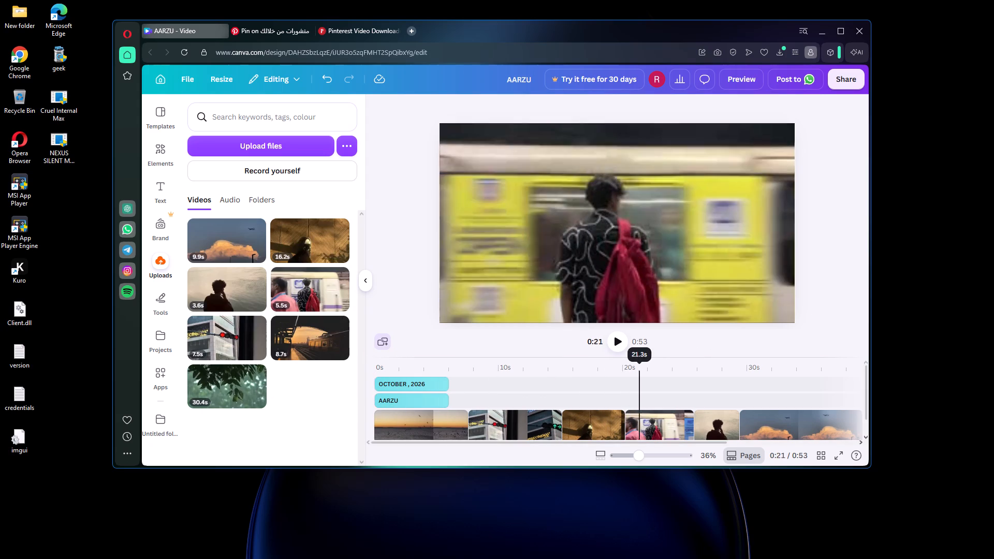
{"action": "left_click_drag", "start_coordinate": [627, 372], "coordinate": [535, 411]}
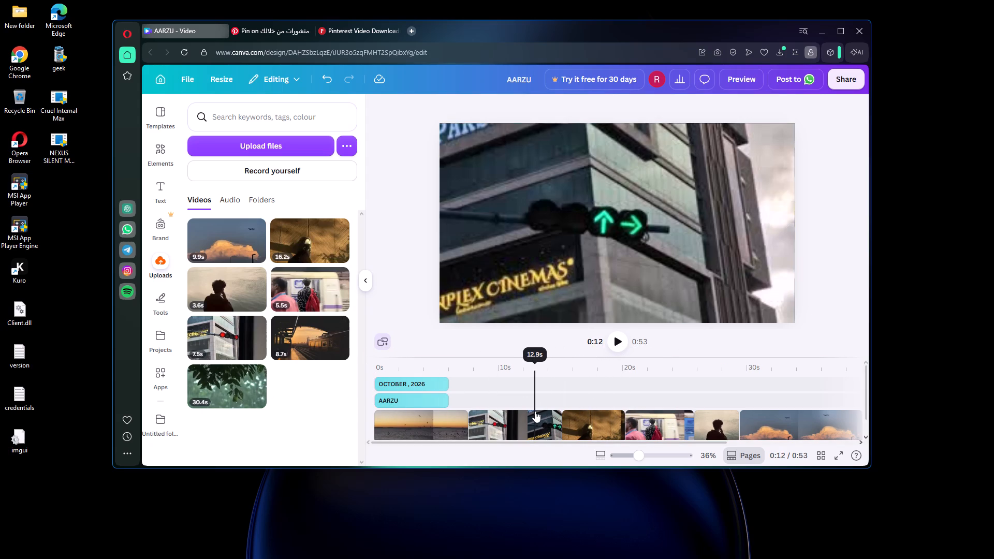
{"action": "left_click_drag", "start_coordinate": [535, 411], "coordinate": [594, 385]}
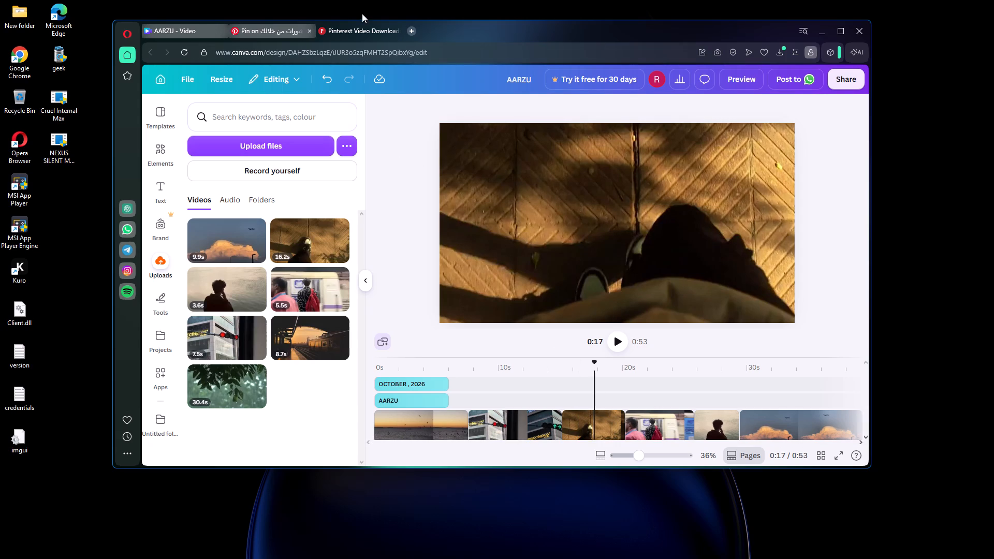
Close the Pinterest video downloader and Pinterest pin pages, keeping only the AARZU design open.
{"action": "left_click", "coordinate": [400, 30]}
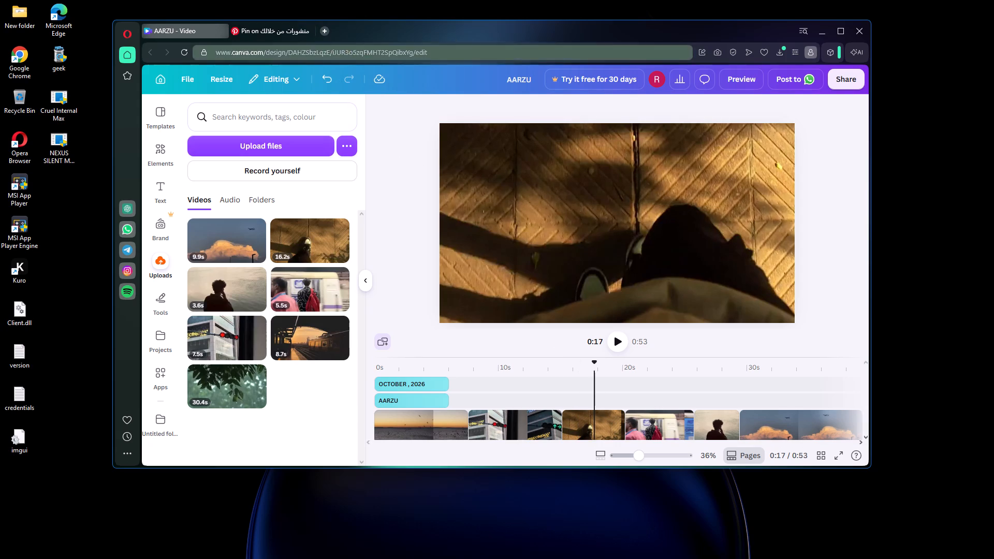
{"action": "left_click", "coordinate": [310, 28]}
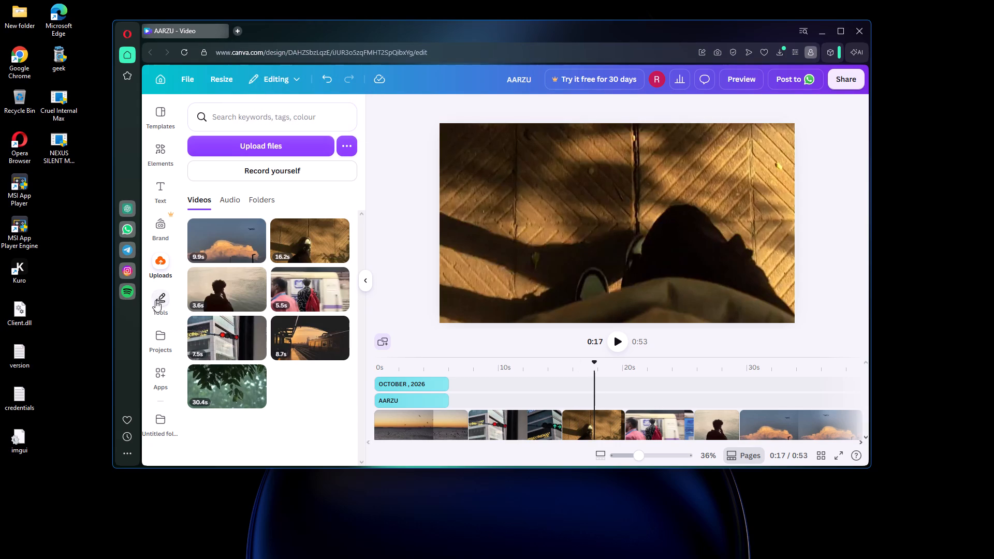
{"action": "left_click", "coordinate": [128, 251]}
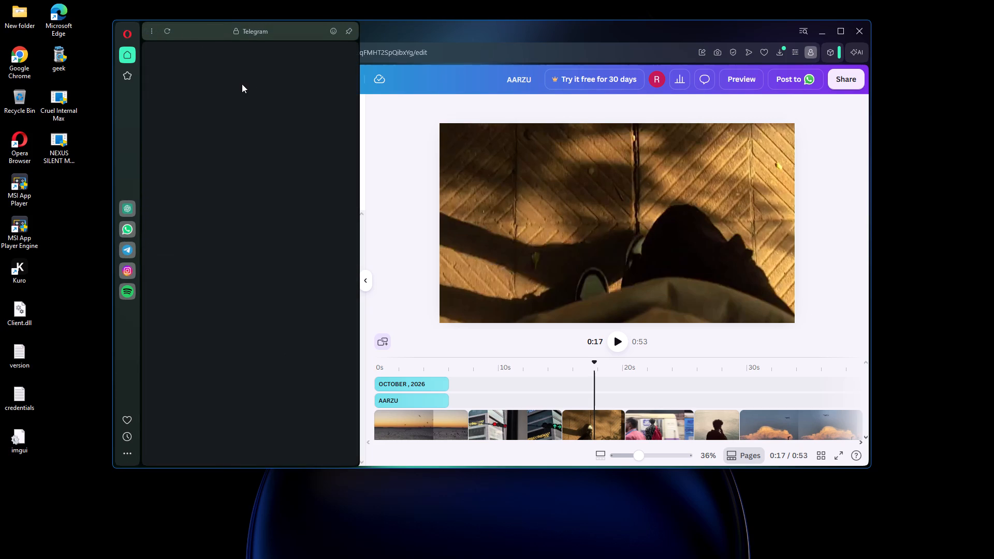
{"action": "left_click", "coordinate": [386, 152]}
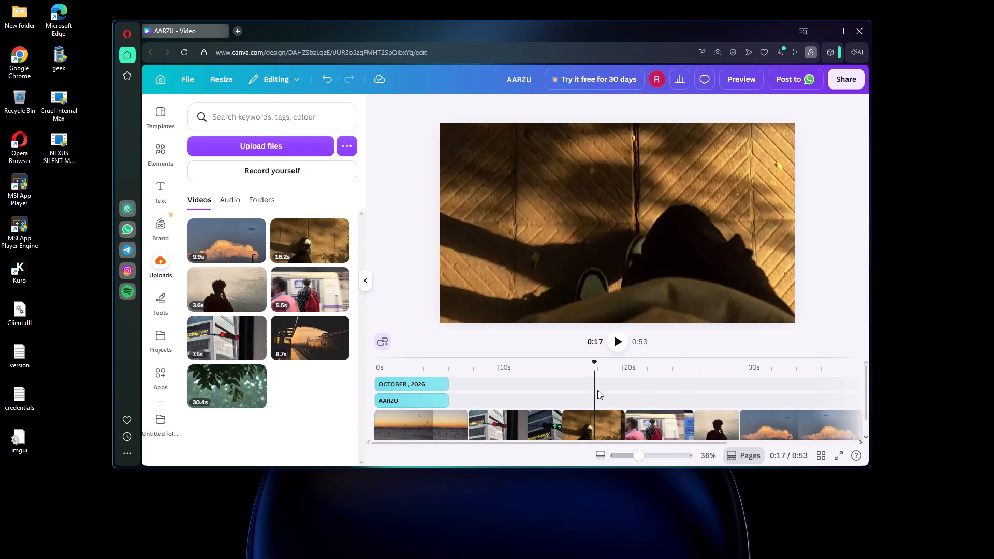
Scrub through the AARZU timeline to its end and return the playhead to the start at 0:00.
{"action": "left_click_drag", "start_coordinate": [597, 390], "coordinate": [584, 392]}
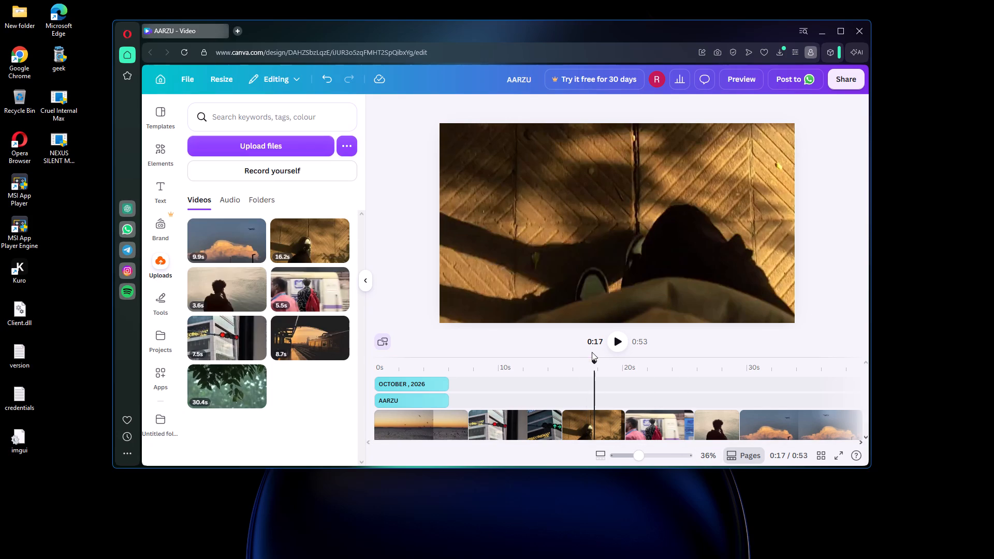
{"action": "left_click_drag", "start_coordinate": [595, 362], "coordinate": [542, 381]}
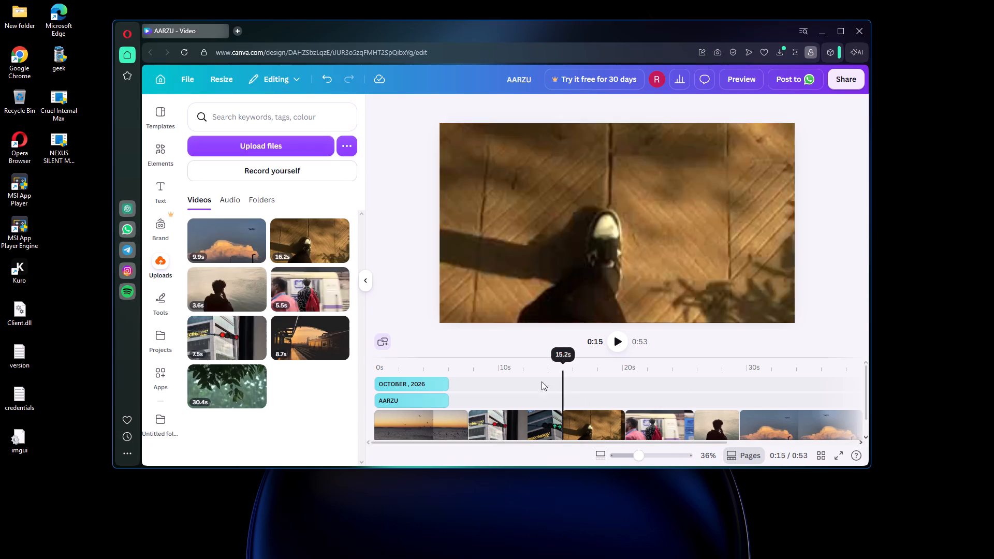
{"action": "left_click_drag", "start_coordinate": [542, 381], "coordinate": [927, 372]}
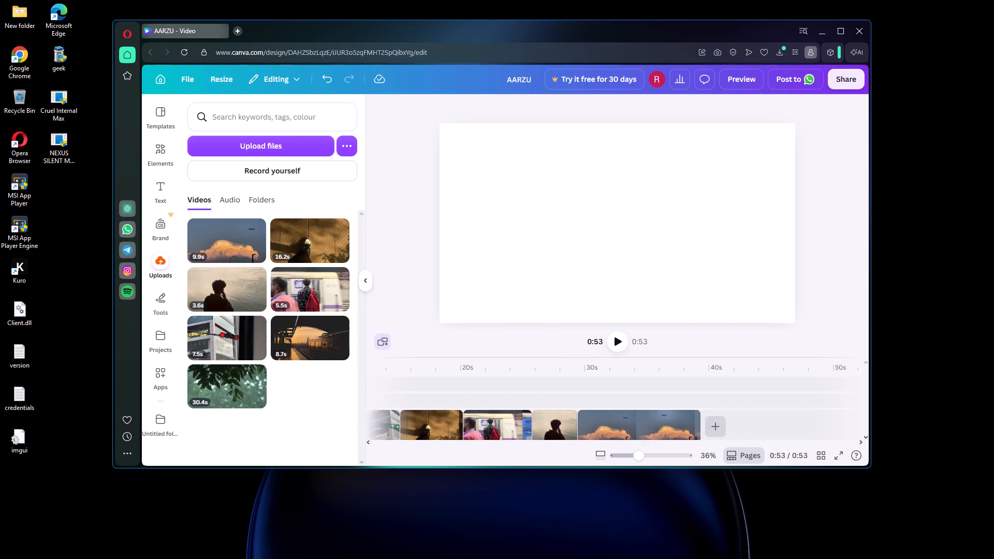
{"action": "left_click_drag", "start_coordinate": [927, 372], "coordinate": [2, 447]}
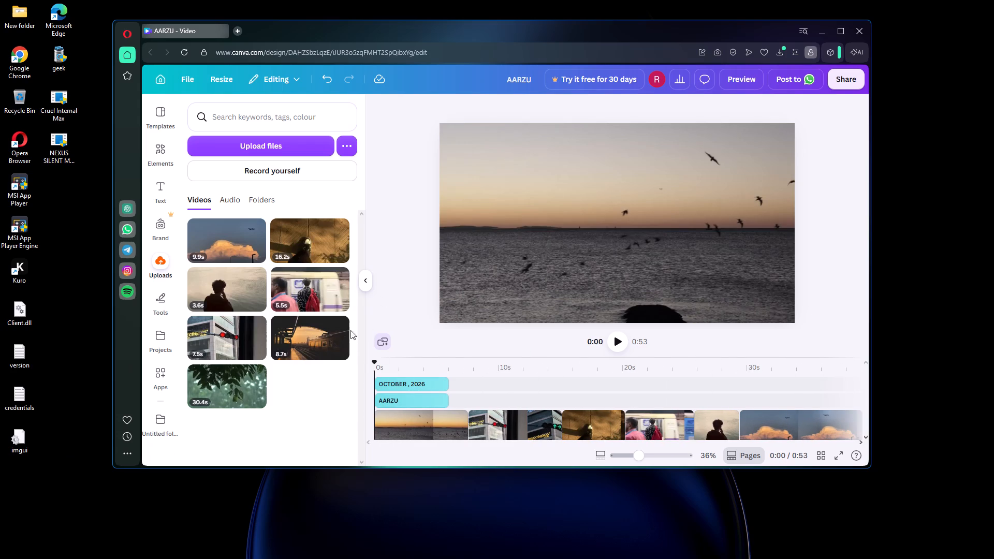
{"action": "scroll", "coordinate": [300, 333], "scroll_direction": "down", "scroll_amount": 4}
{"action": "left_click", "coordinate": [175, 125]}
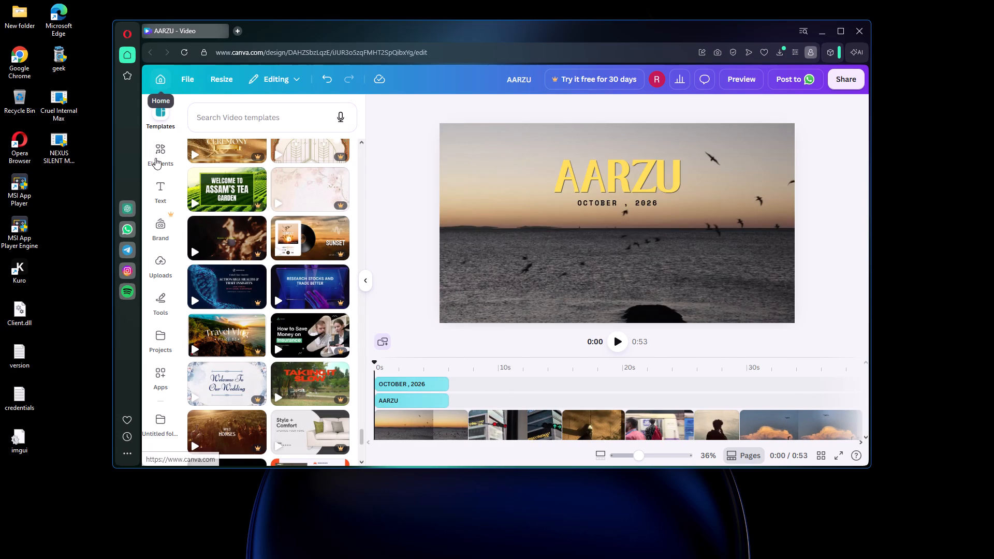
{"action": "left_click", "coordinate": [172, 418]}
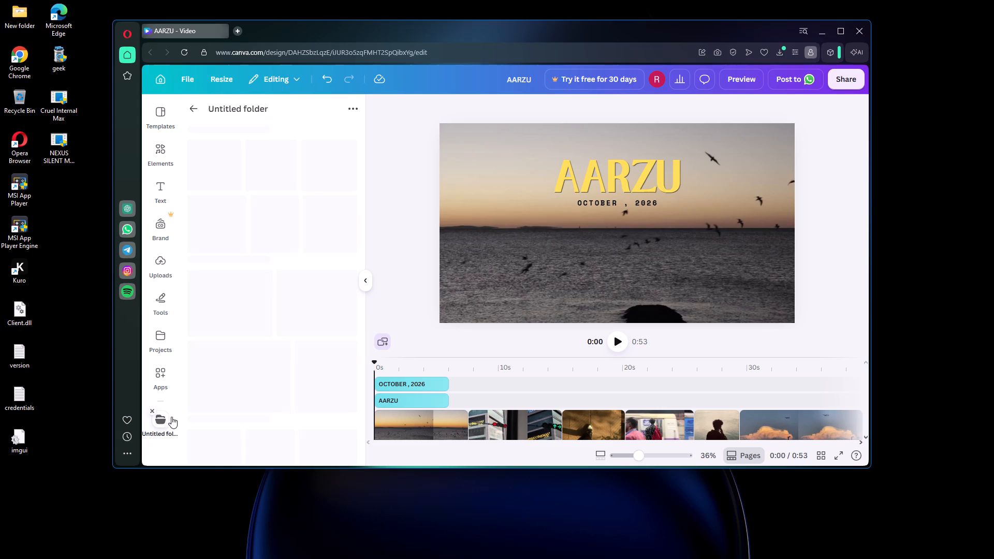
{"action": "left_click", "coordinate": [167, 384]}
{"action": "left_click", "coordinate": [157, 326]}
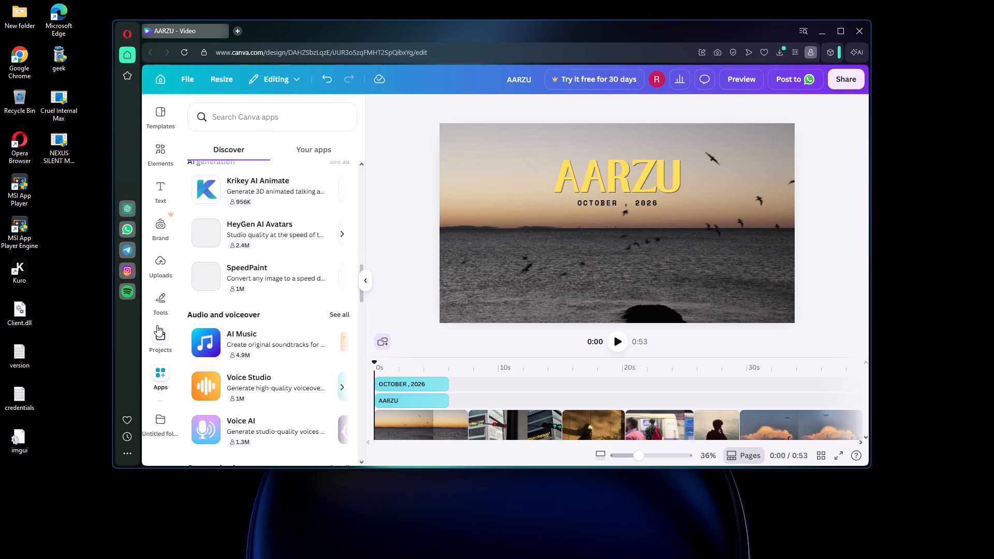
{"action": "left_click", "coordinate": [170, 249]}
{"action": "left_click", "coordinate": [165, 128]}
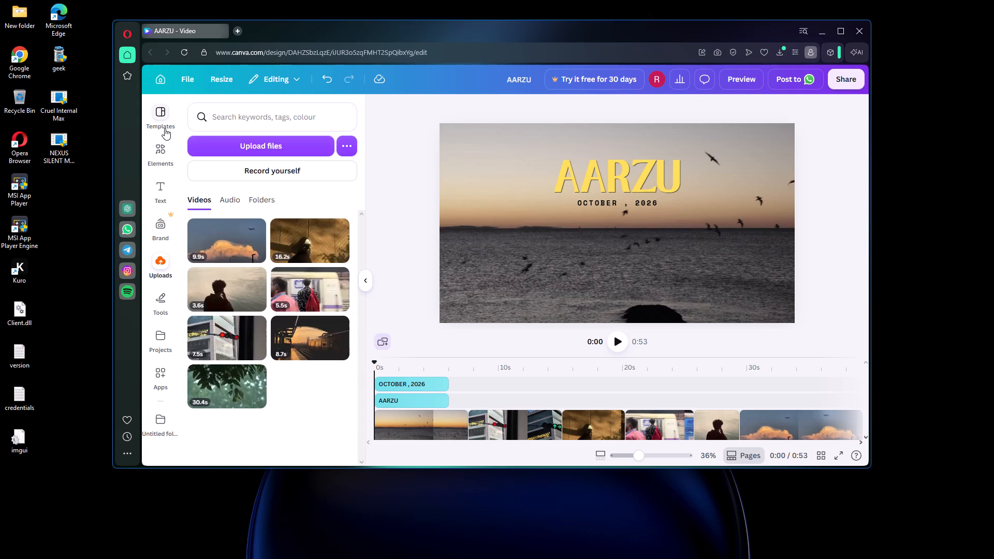
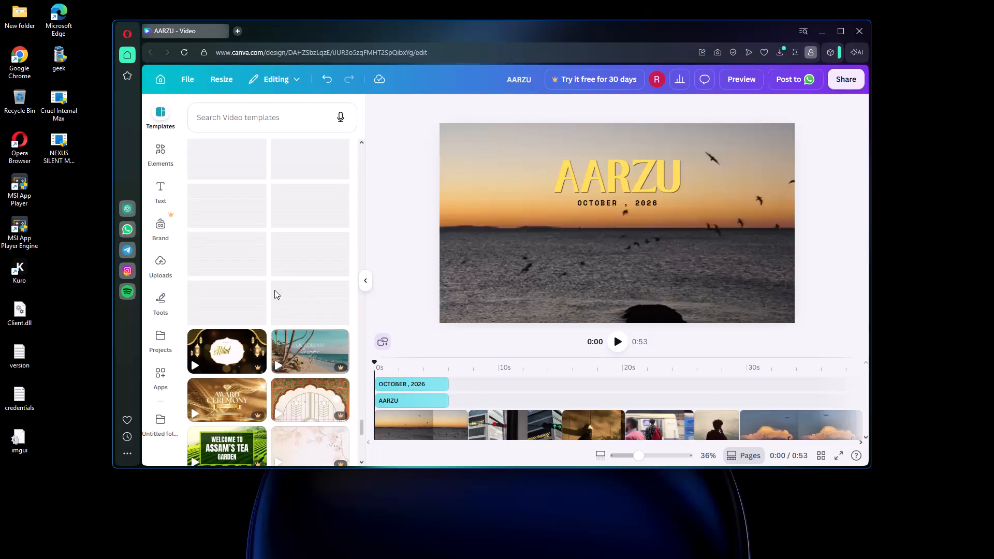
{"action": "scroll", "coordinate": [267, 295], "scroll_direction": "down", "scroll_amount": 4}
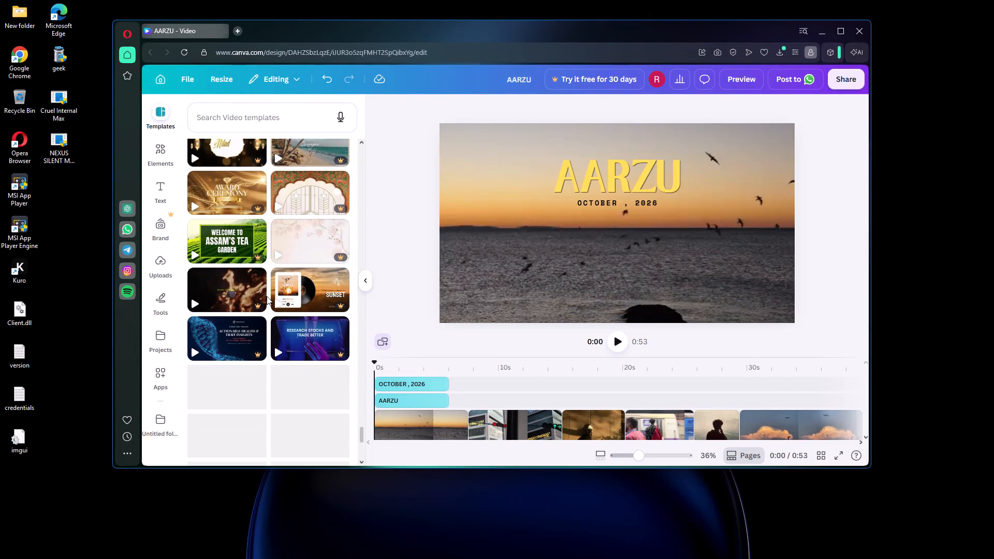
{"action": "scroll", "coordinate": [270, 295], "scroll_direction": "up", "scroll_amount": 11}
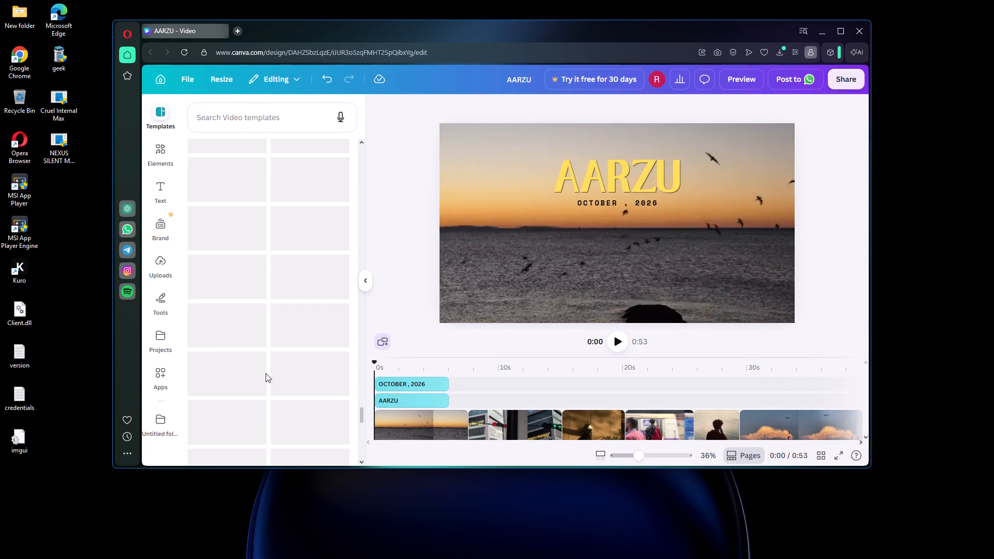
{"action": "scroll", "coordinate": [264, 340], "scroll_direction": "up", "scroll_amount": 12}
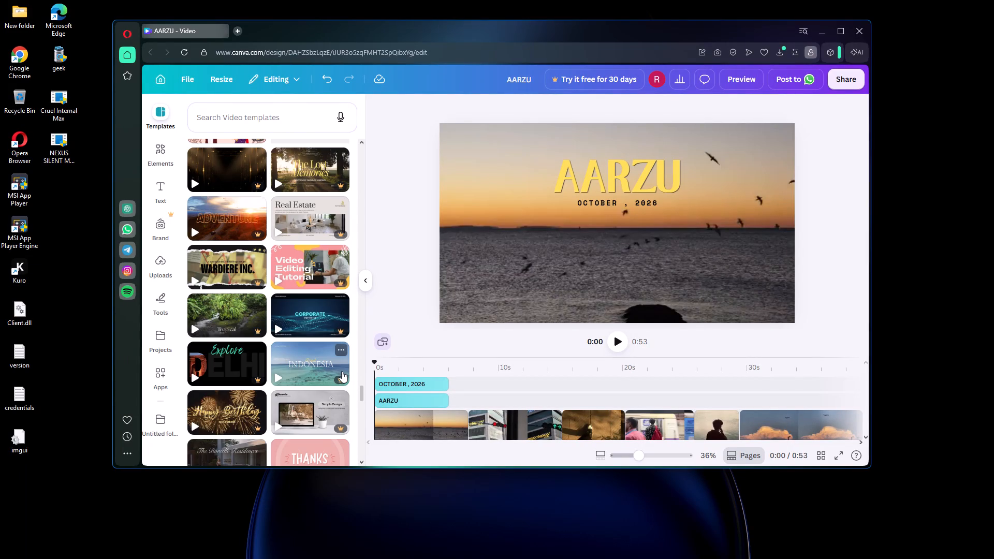
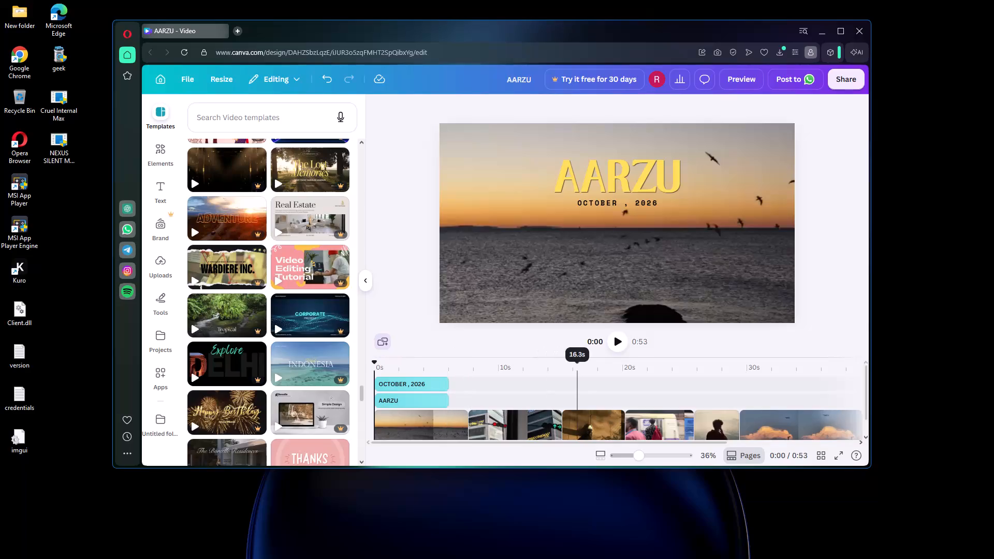
Play the AARZU video from the beginning to review the edit.
{"action": "left_click", "coordinate": [613, 343]}
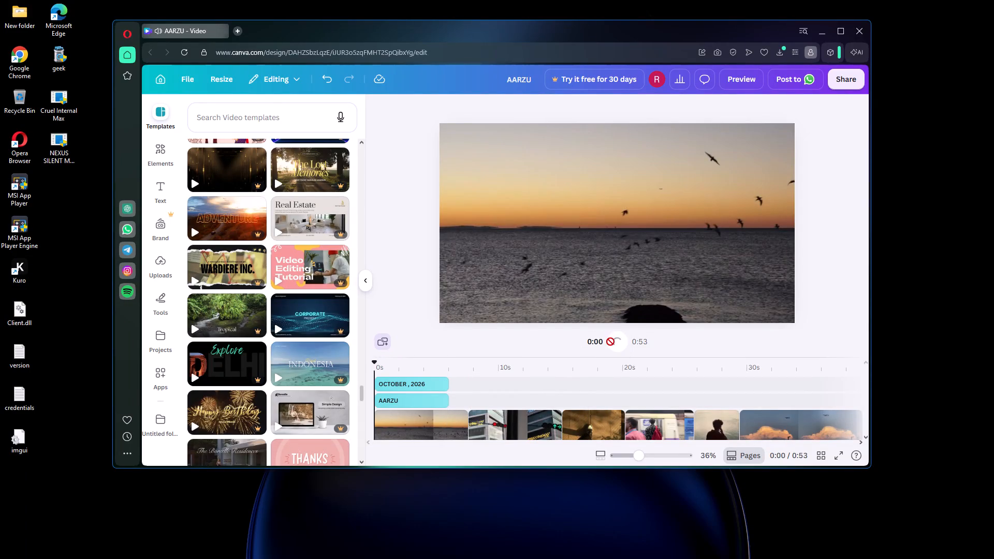
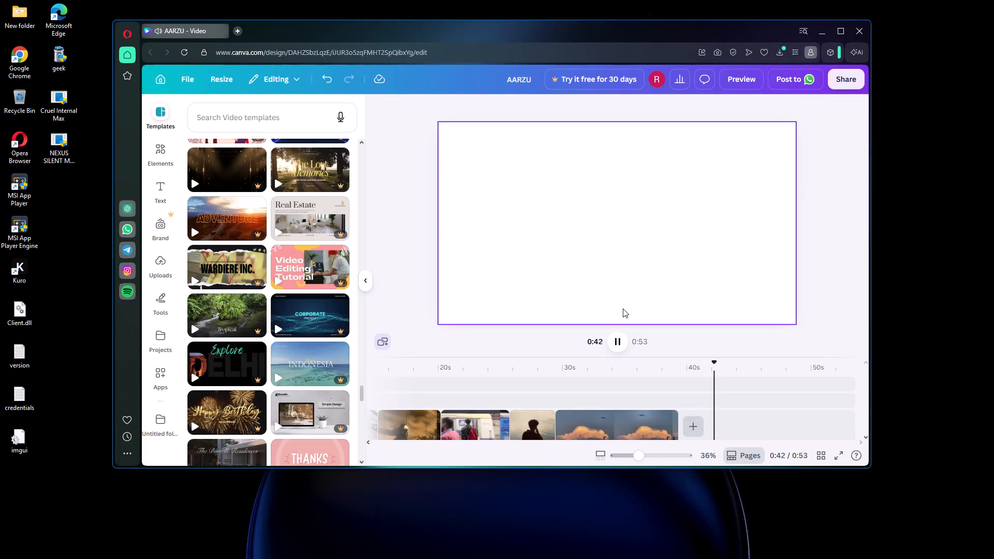
Pause the video playback at 0:43, past the last clip.
{"action": "left_click", "coordinate": [621, 339]}
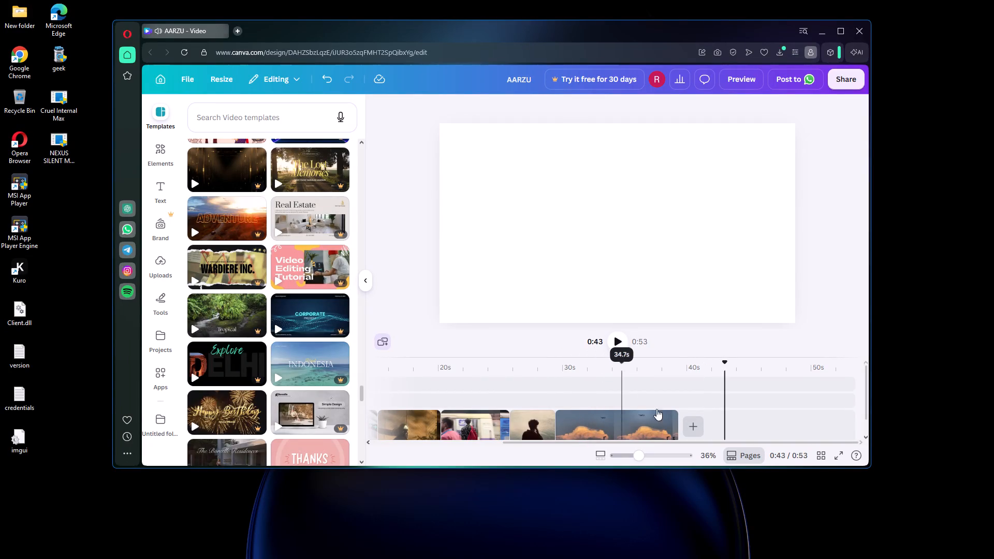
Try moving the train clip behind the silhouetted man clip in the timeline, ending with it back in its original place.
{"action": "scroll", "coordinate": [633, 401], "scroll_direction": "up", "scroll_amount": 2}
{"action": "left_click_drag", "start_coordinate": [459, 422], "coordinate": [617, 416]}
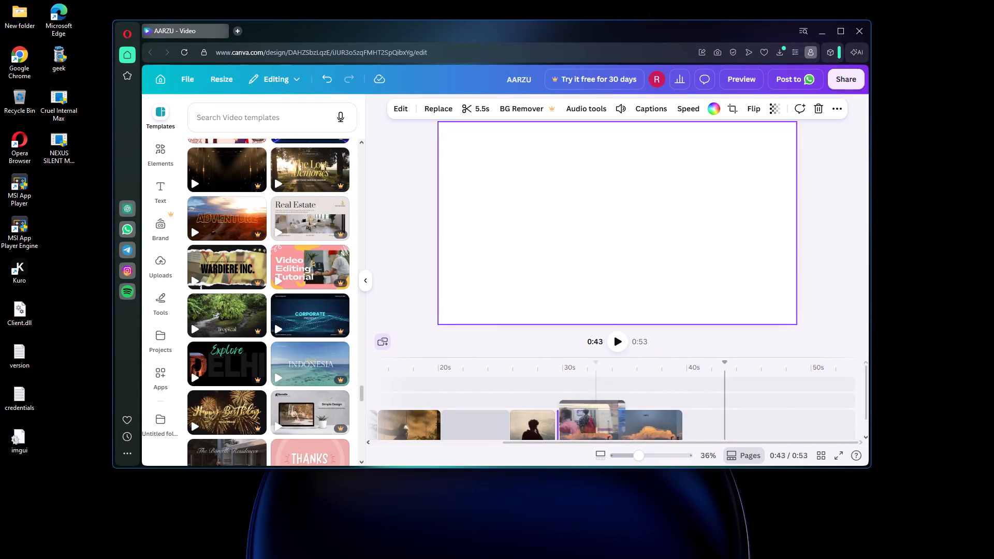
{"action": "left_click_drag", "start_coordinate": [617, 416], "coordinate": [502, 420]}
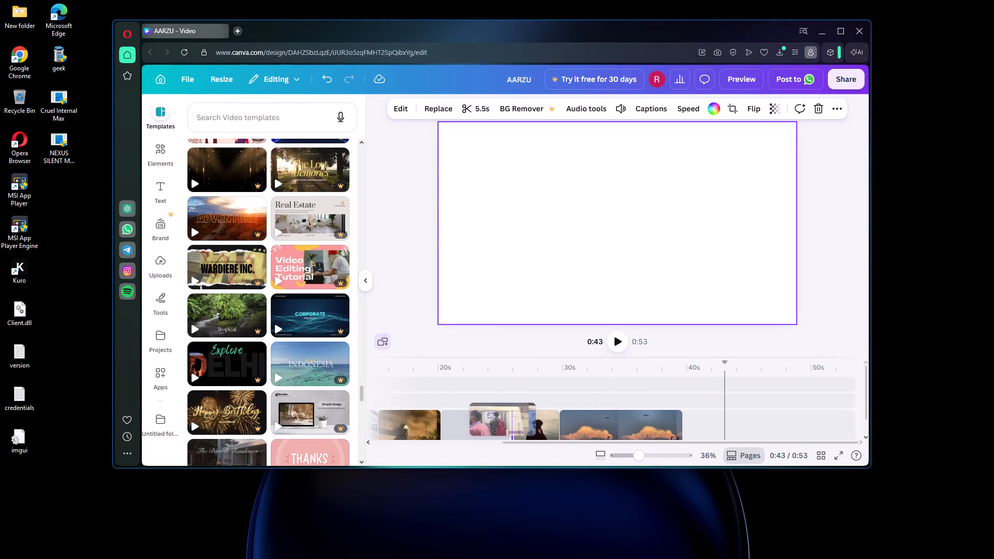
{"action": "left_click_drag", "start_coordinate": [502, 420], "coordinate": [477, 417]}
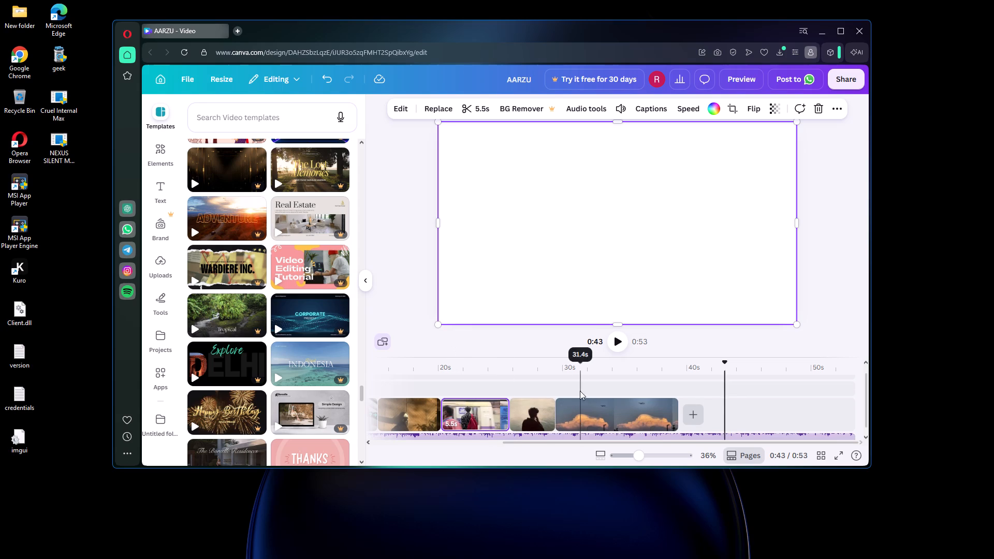
Return the playhead to the start of the video at 0:00.
{"action": "scroll", "coordinate": [516, 379], "scroll_direction": "up", "scroll_amount": 4}
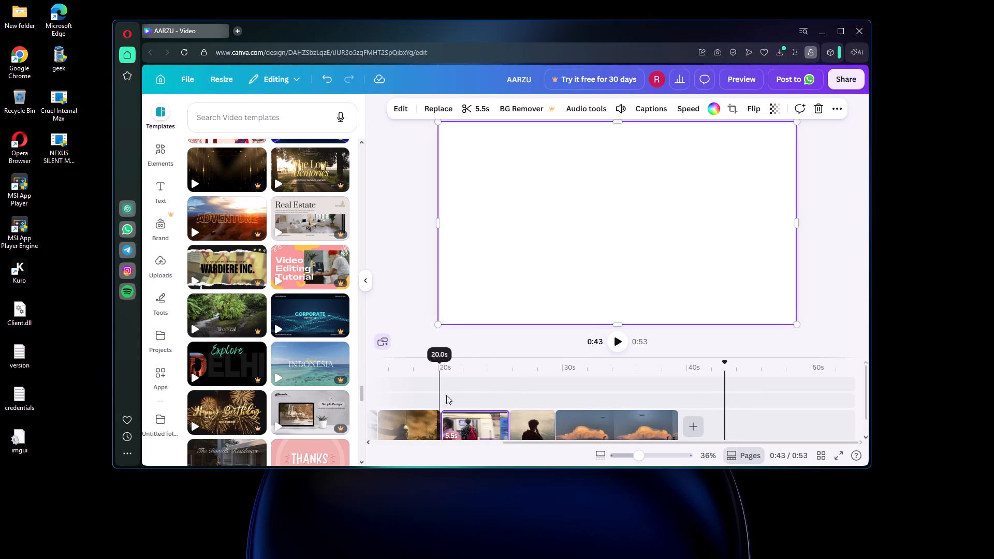
{"action": "left_click_drag", "start_coordinate": [726, 369], "coordinate": [725, 370]}
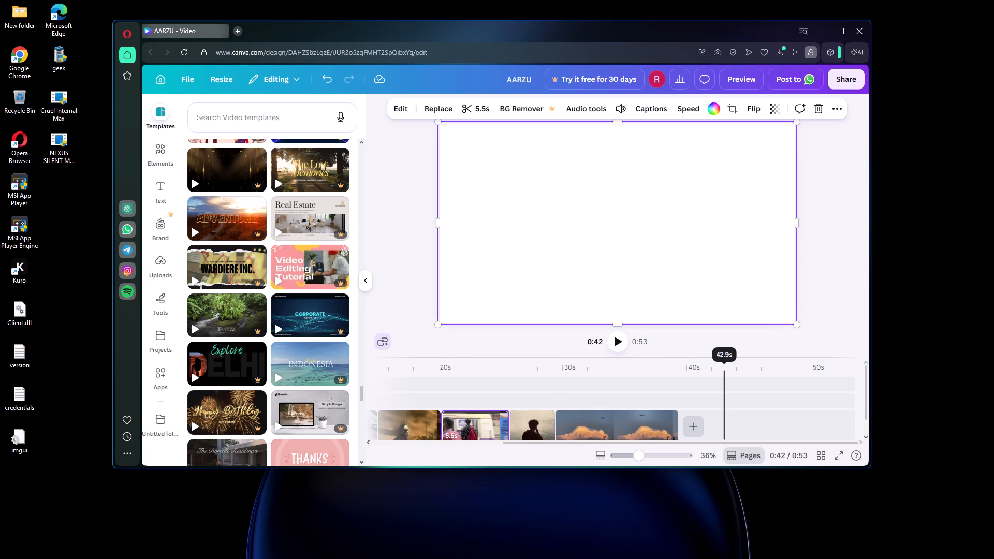
{"action": "left_click_drag", "start_coordinate": [725, 370], "coordinate": [372, 381]}
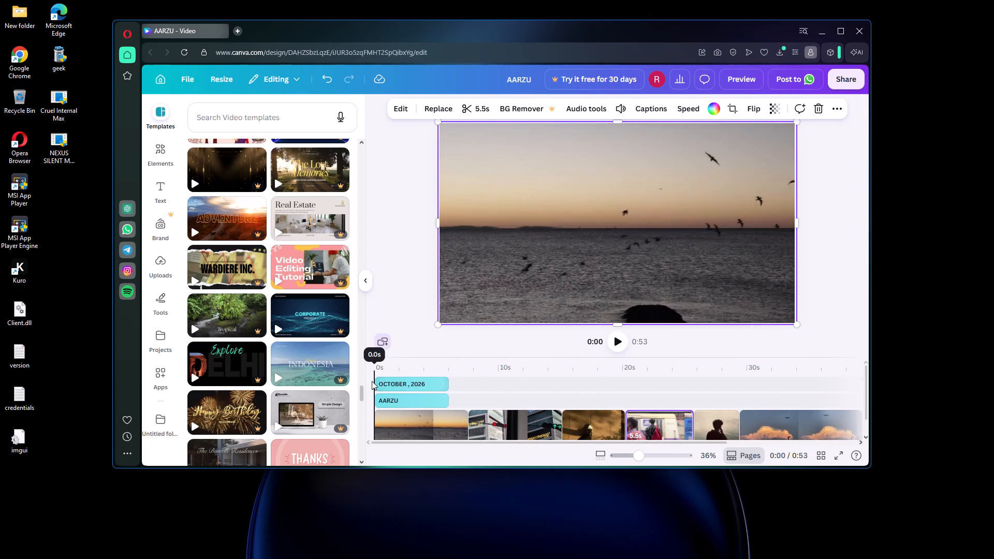
{"action": "left_click_drag", "start_coordinate": [372, 381], "coordinate": [371, 381]}
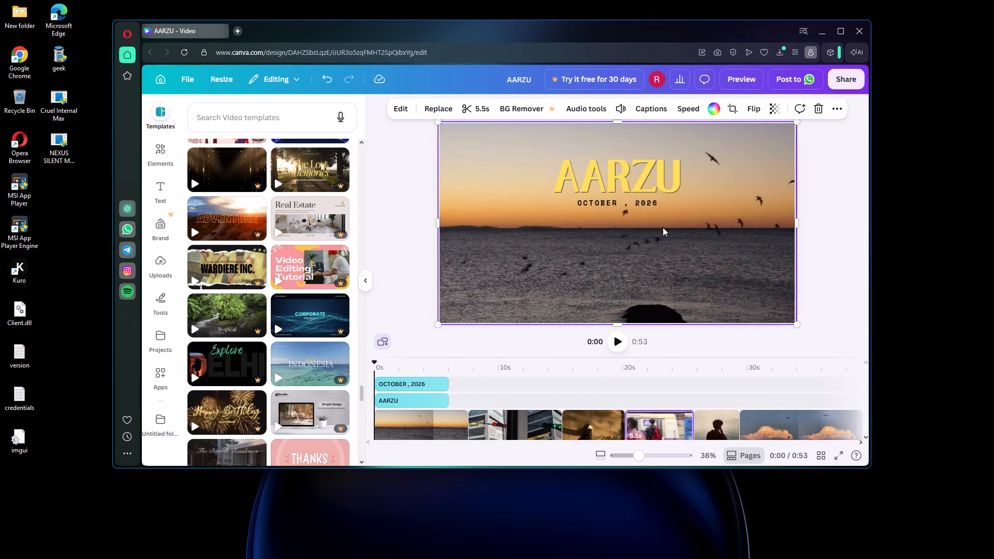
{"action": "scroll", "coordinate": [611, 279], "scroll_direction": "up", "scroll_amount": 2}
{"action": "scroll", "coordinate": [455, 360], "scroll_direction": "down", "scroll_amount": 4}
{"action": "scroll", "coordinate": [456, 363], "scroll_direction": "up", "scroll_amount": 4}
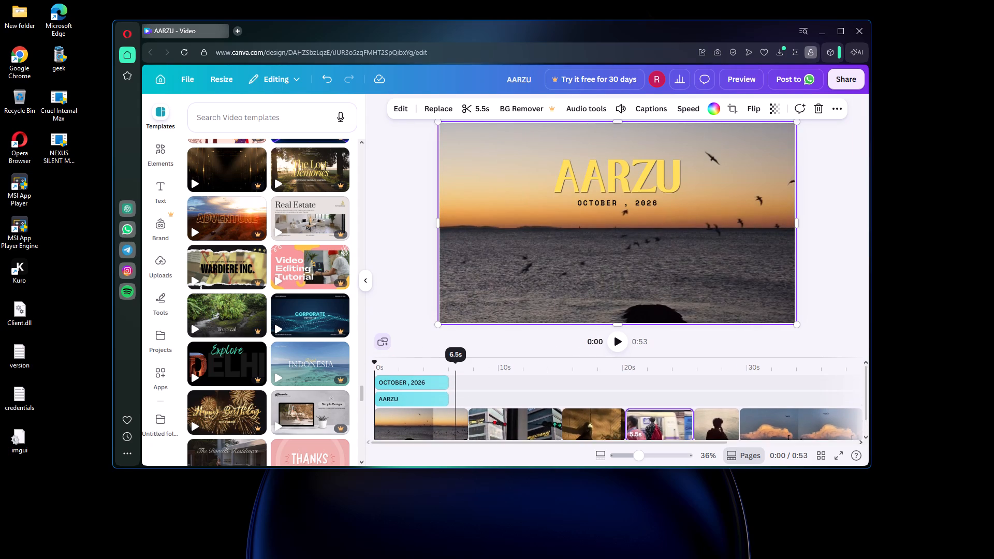
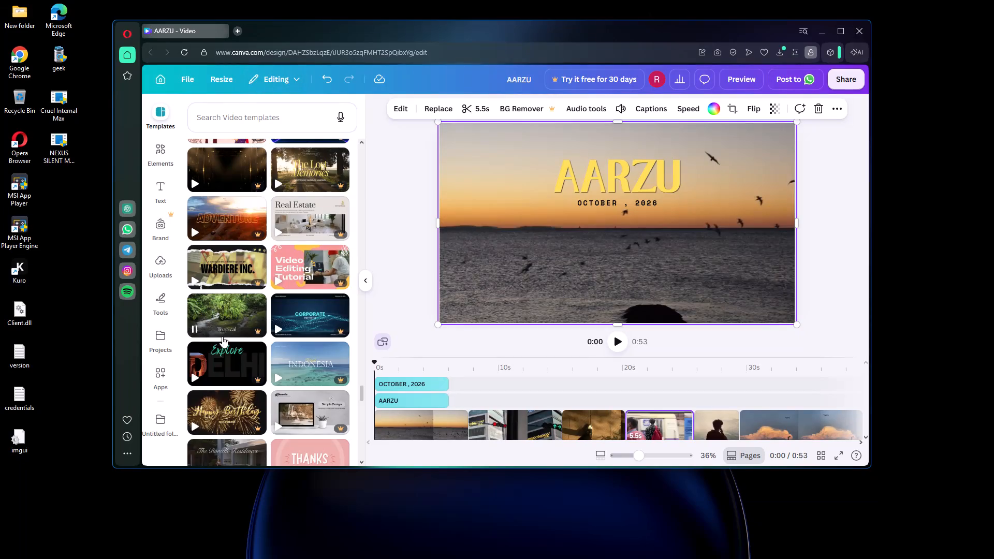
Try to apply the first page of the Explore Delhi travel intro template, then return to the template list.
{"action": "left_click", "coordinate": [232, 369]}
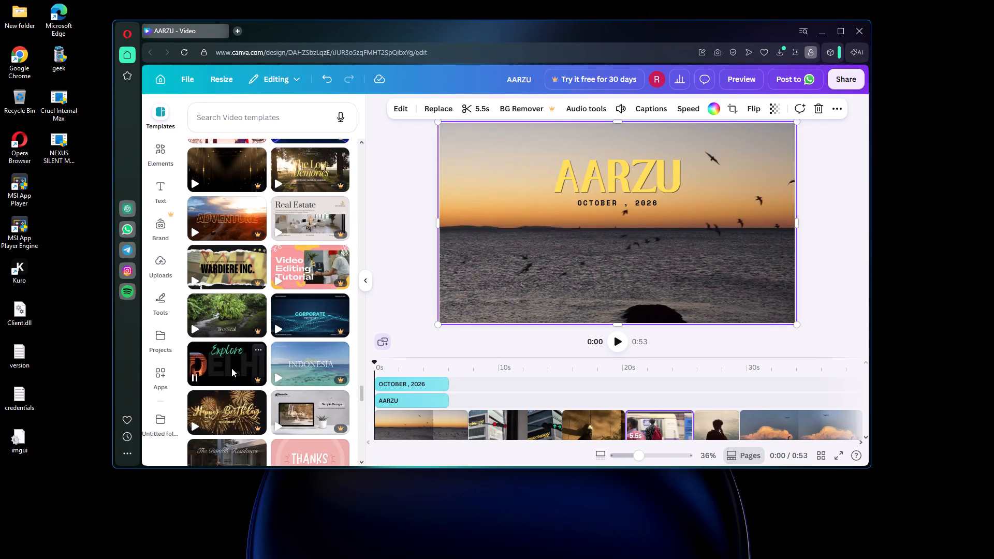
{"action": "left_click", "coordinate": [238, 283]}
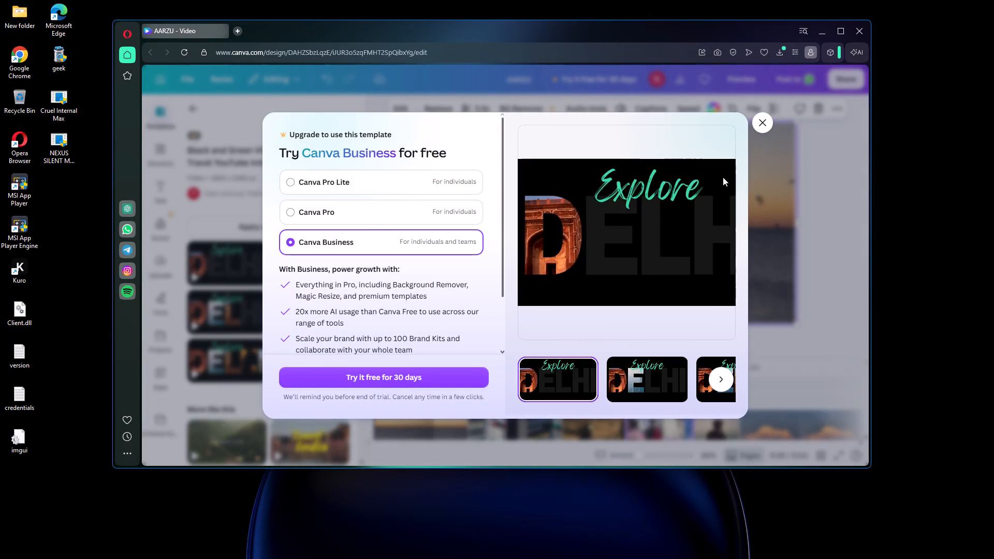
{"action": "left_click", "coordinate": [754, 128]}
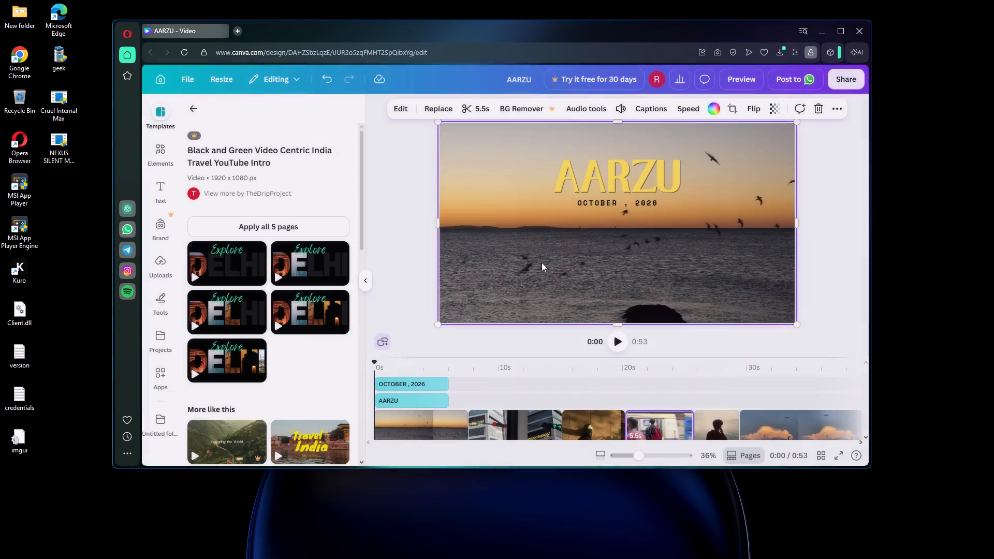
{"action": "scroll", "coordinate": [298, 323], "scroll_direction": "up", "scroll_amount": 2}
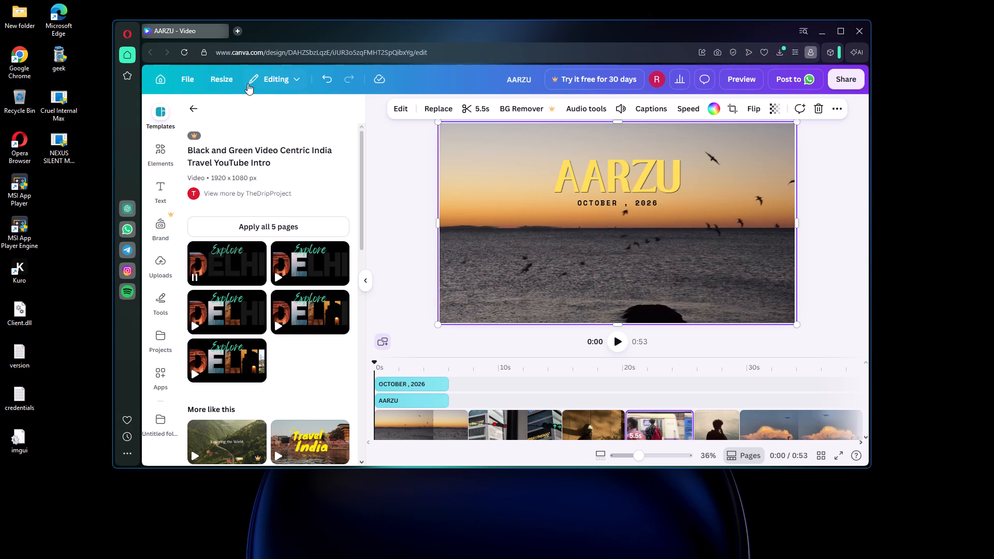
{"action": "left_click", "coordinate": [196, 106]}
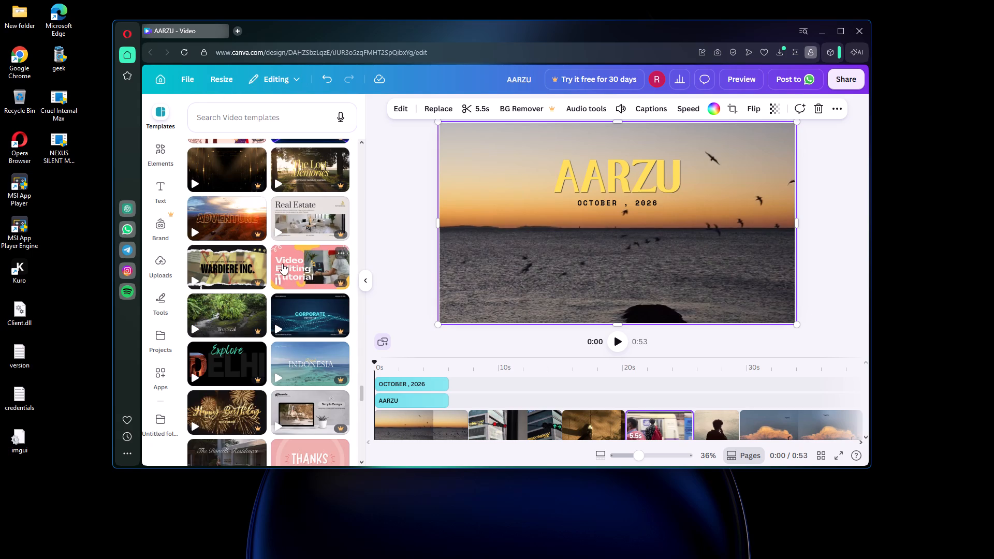
Browse further down the video templates to look for a design that suits the music video.
{"action": "scroll", "coordinate": [282, 263], "scroll_direction": "down", "scroll_amount": 2}
{"action": "scroll", "coordinate": [273, 335], "scroll_direction": "down", "scroll_amount": 3}
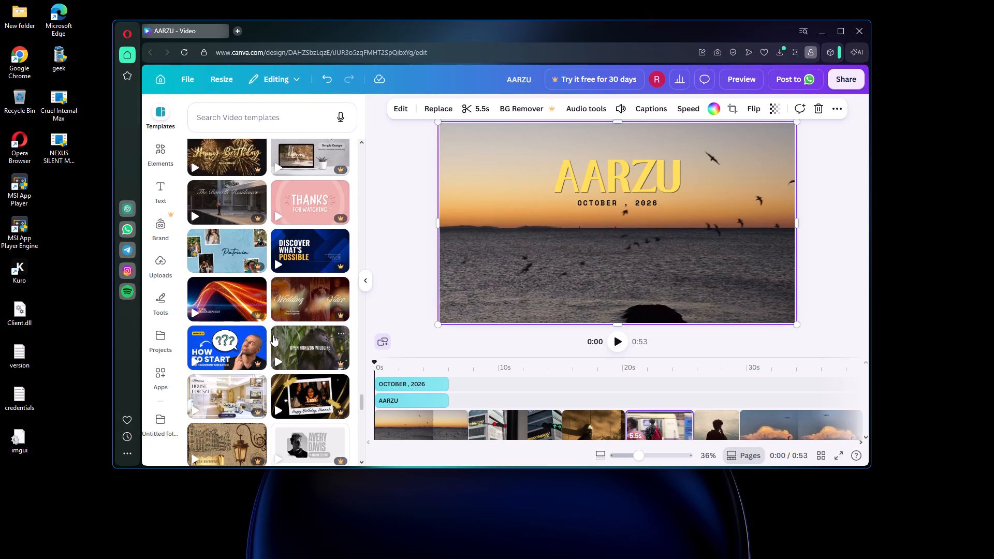
{"action": "scroll", "coordinate": [273, 335], "scroll_direction": "down", "scroll_amount": 5}
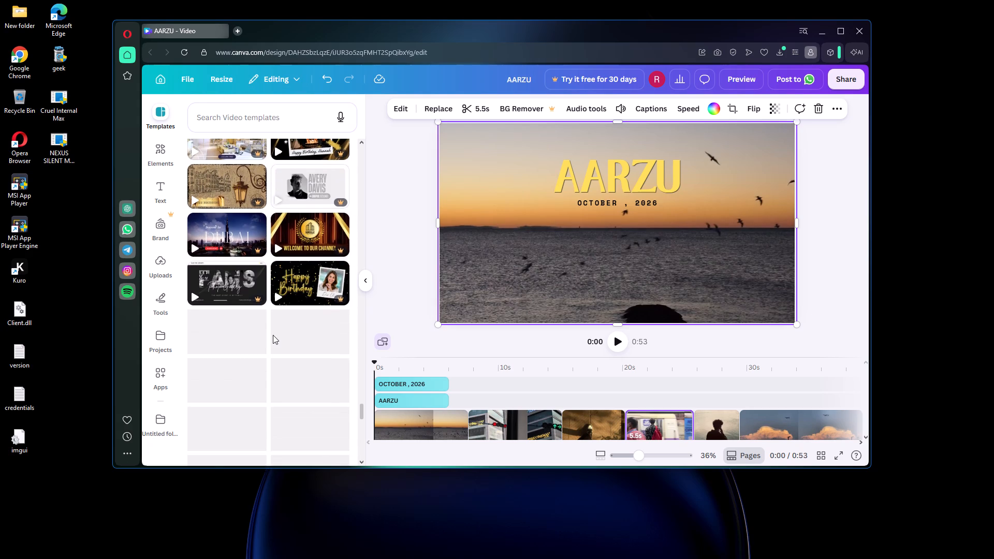
{"action": "scroll", "coordinate": [273, 335], "scroll_direction": "down", "scroll_amount": 2}
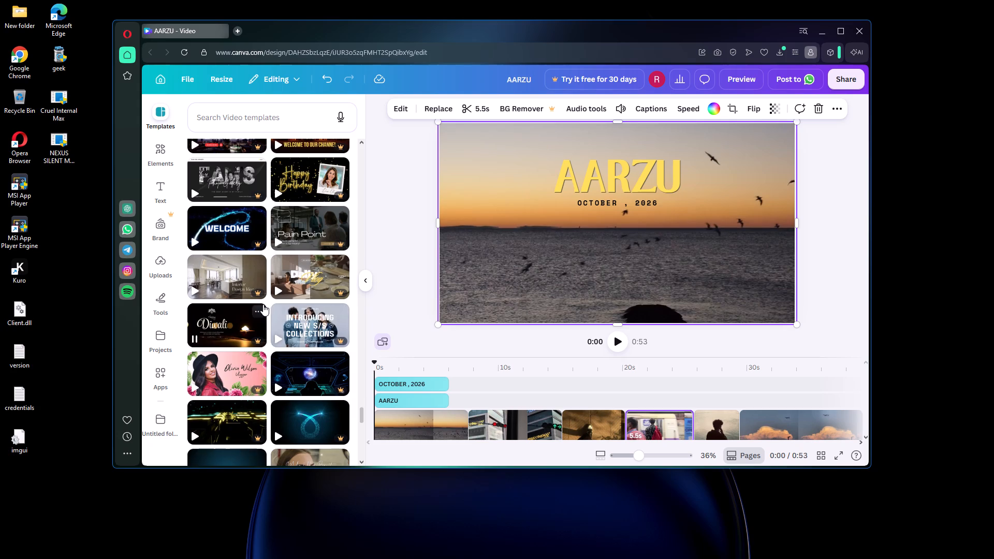
{"action": "scroll", "coordinate": [244, 349], "scroll_direction": "down", "scroll_amount": 7}
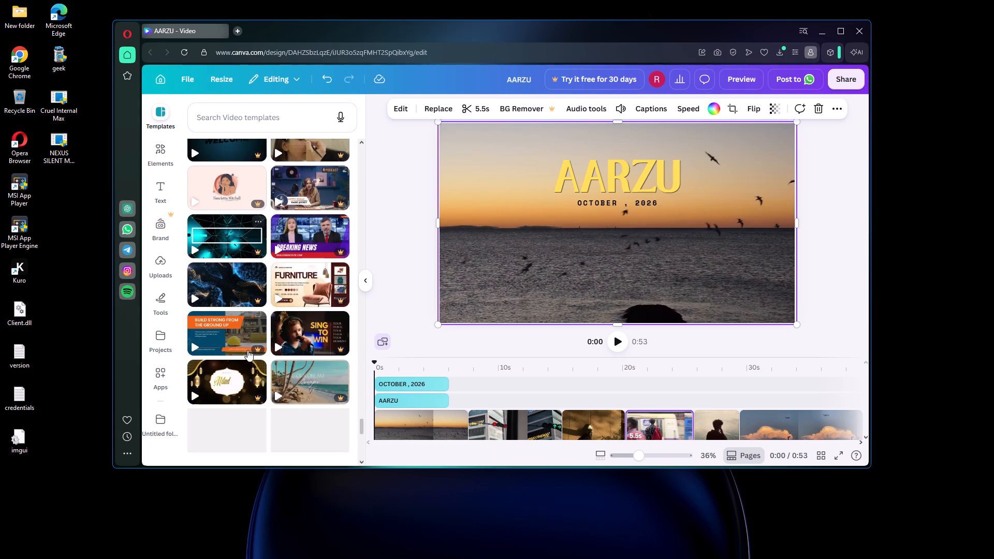
{"action": "scroll", "coordinate": [255, 347], "scroll_direction": "down", "scroll_amount": 6}
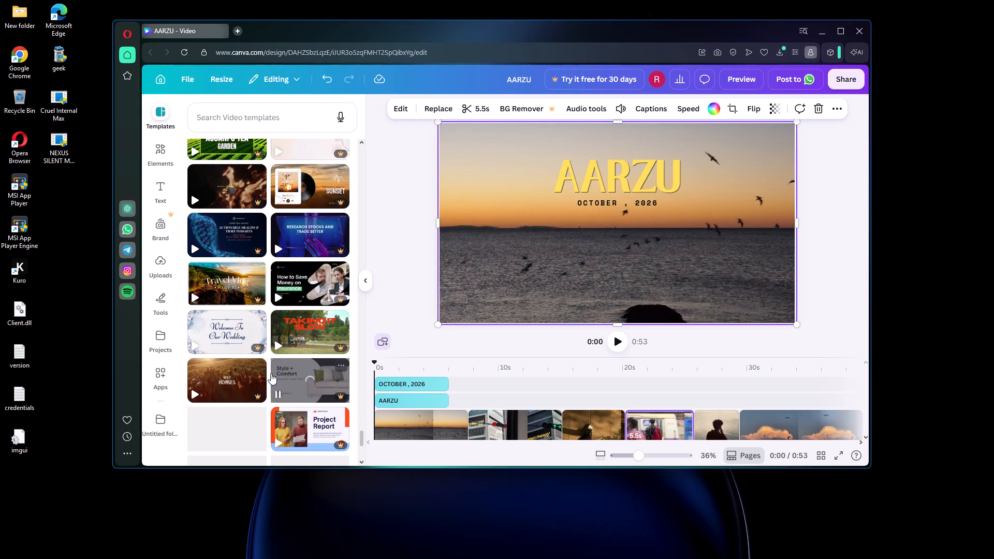
{"action": "scroll", "coordinate": [270, 372], "scroll_direction": "down", "scroll_amount": 4}
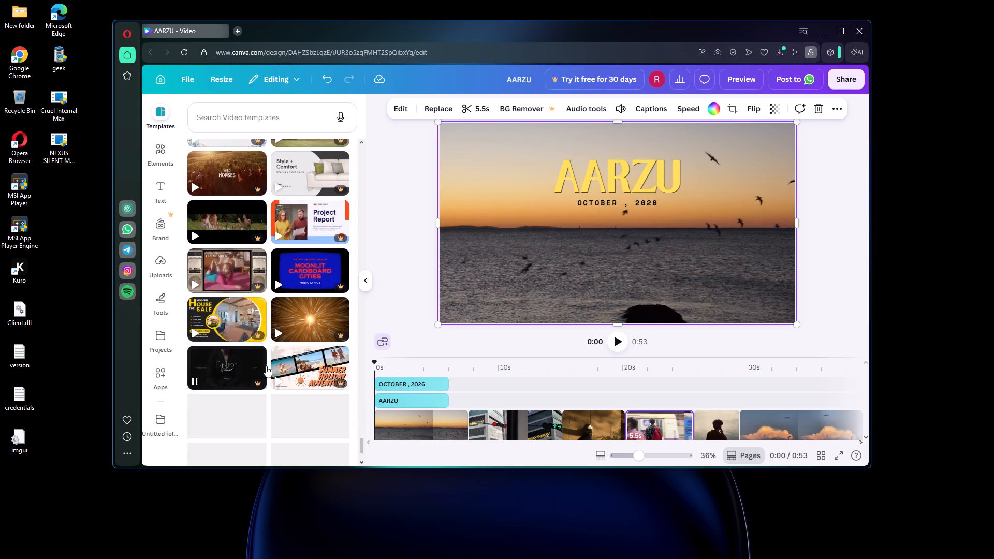
{"action": "scroll", "coordinate": [266, 366], "scroll_direction": "down", "scroll_amount": 5}
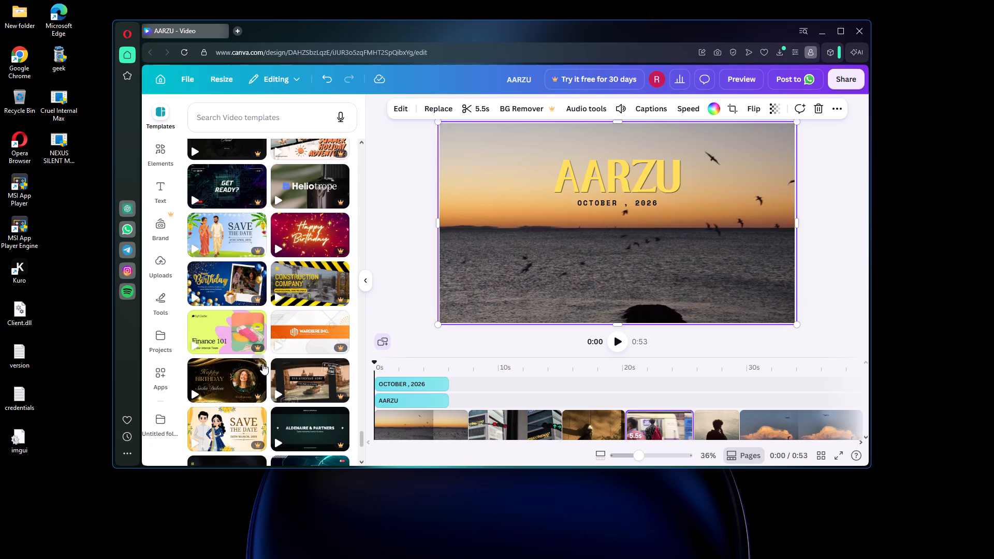
{"action": "scroll", "coordinate": [294, 330], "scroll_direction": "down", "scroll_amount": 3}
{"action": "scroll", "coordinate": [296, 390], "scroll_direction": "down", "scroll_amount": 2}
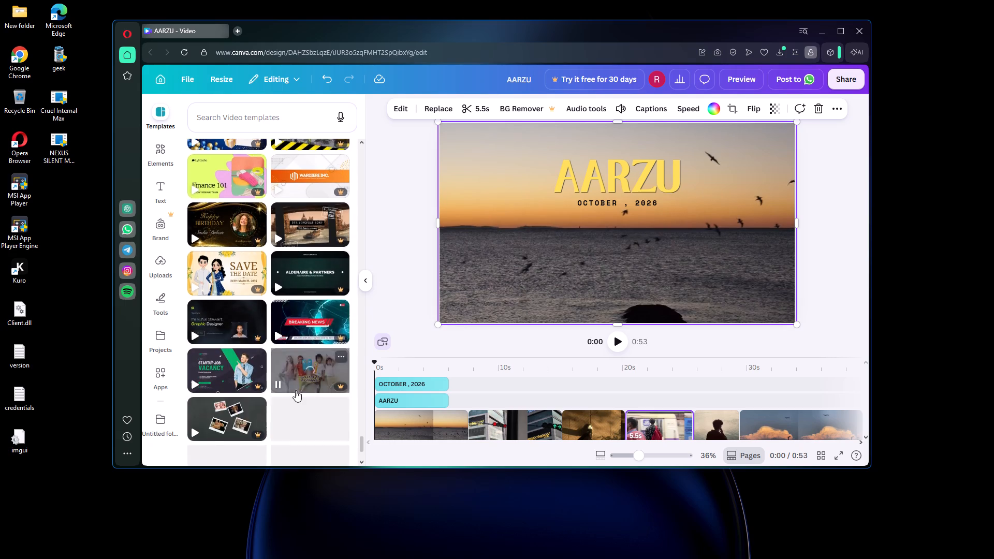
{"action": "scroll", "coordinate": [296, 390], "scroll_direction": "down", "scroll_amount": 4}
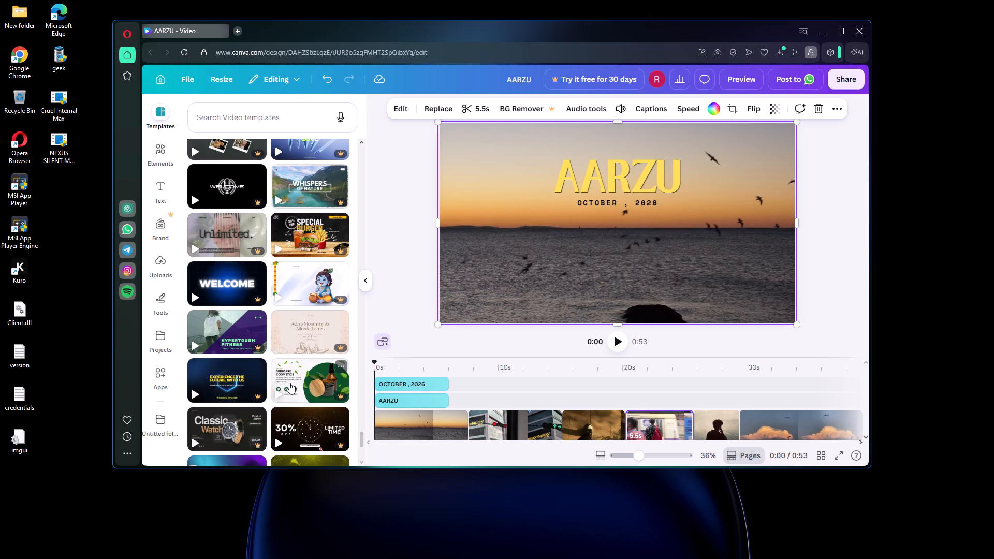
{"action": "scroll", "coordinate": [289, 381], "scroll_direction": "down", "scroll_amount": 6}
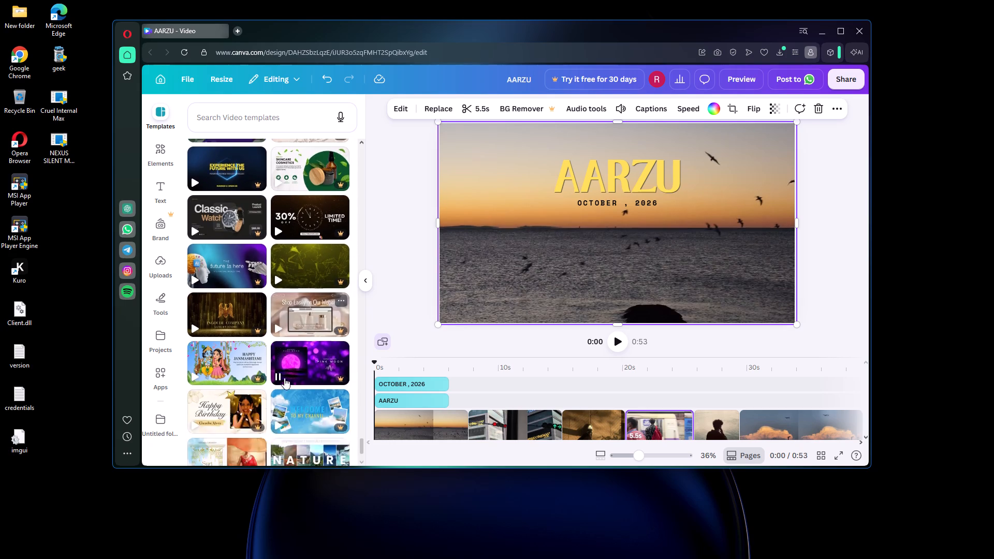
{"action": "scroll", "coordinate": [284, 378], "scroll_direction": "down", "scroll_amount": 3}
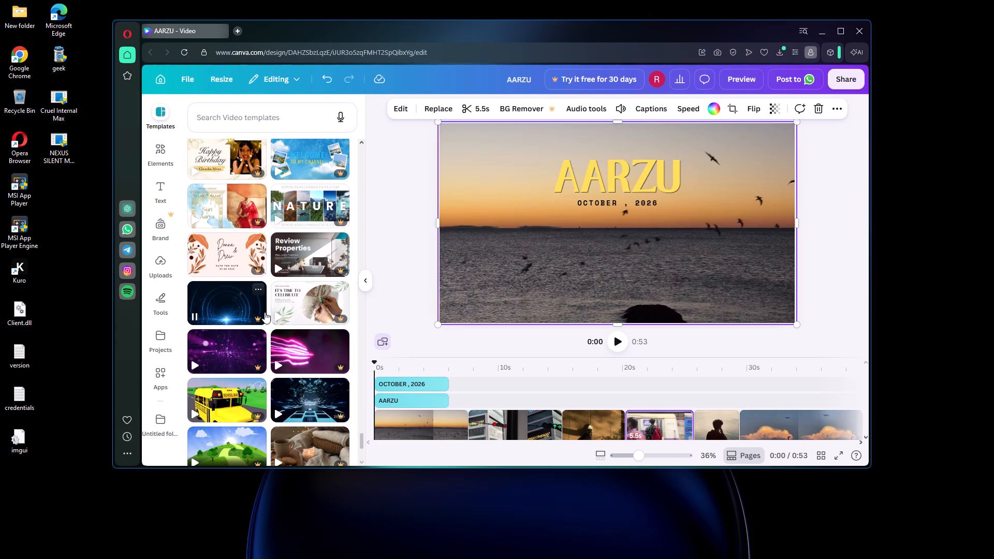
{"action": "scroll", "coordinate": [265, 312], "scroll_direction": "down", "scroll_amount": 6}
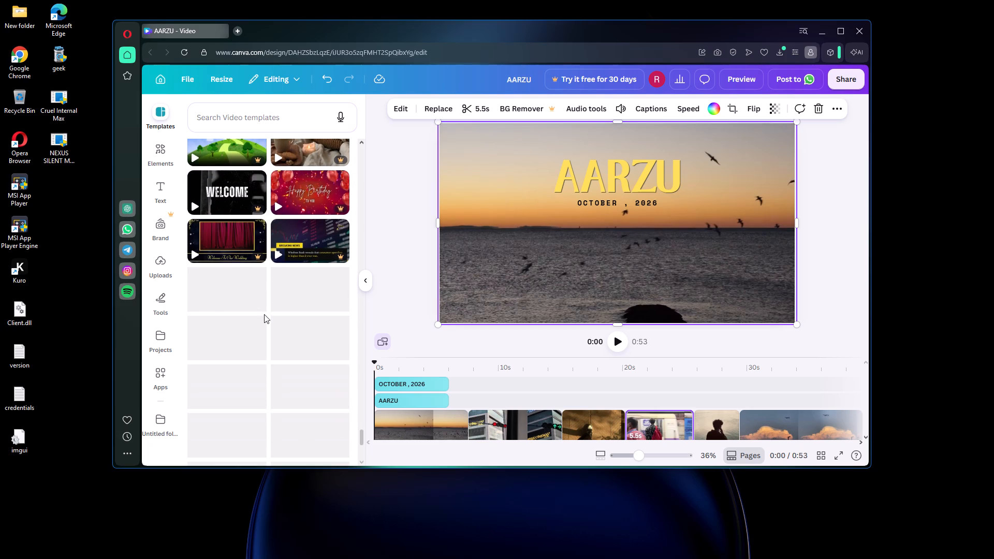
{"action": "scroll", "coordinate": [264, 314], "scroll_direction": "down", "scroll_amount": 3}
{"action": "scroll", "coordinate": [327, 358], "scroll_direction": "down", "scroll_amount": 3}
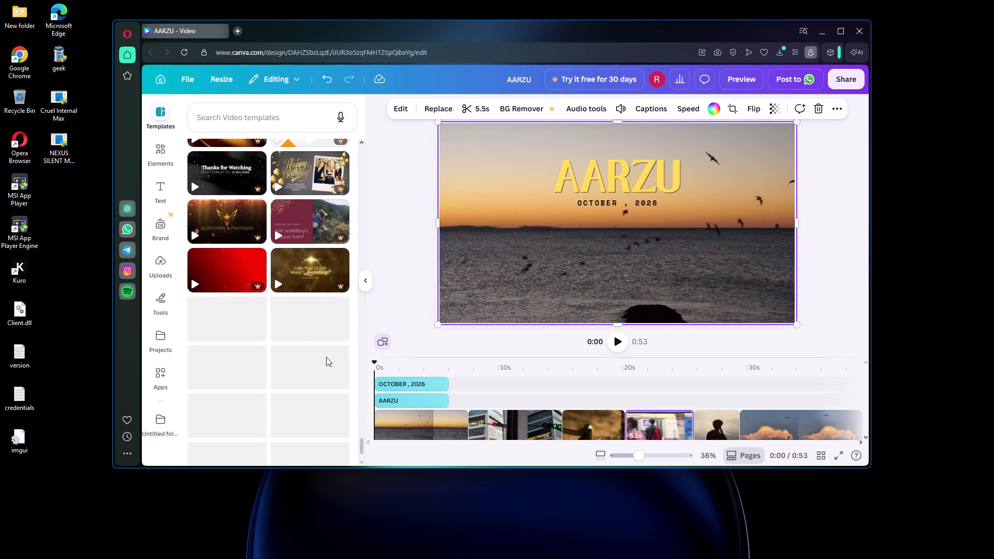
{"action": "scroll", "coordinate": [305, 376], "scroll_direction": "down", "scroll_amount": 7}
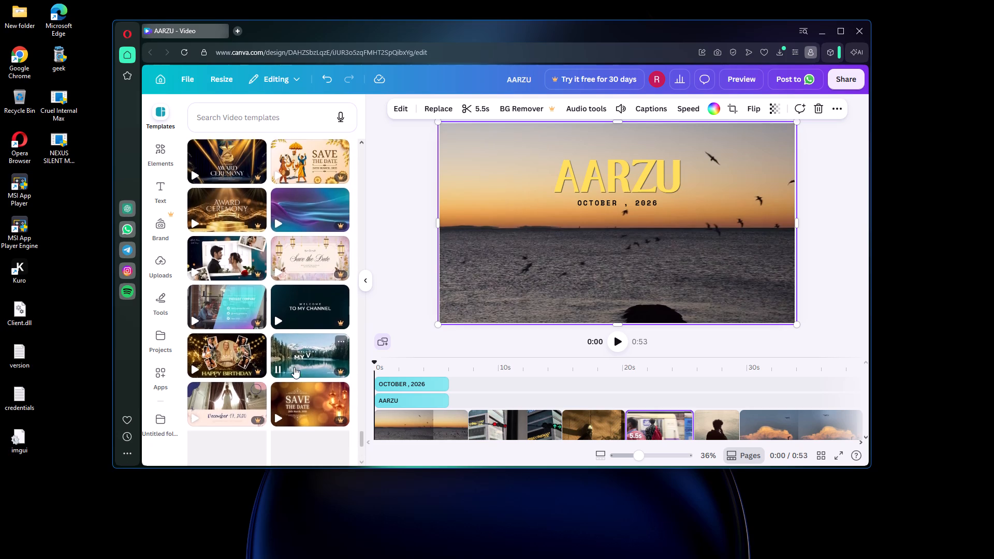
{"action": "scroll", "coordinate": [292, 363], "scroll_direction": "down", "scroll_amount": 4}
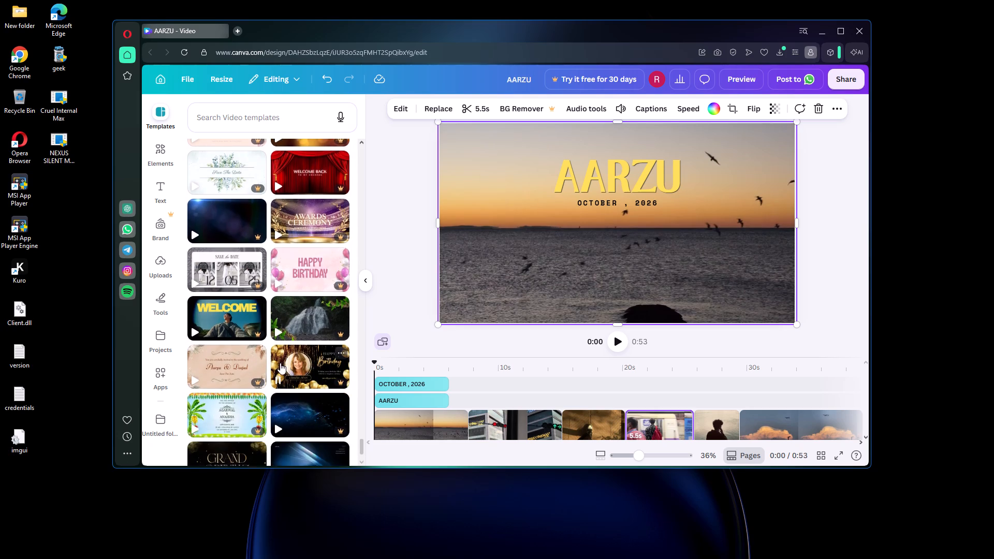
{"action": "scroll", "coordinate": [280, 363], "scroll_direction": "down", "scroll_amount": 4}
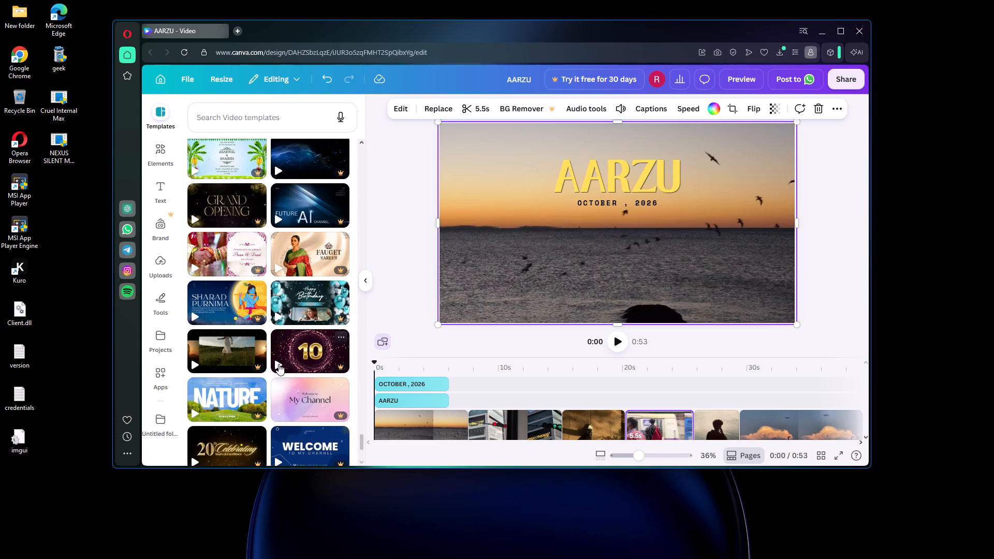
{"action": "scroll", "coordinate": [279, 364], "scroll_direction": "down", "scroll_amount": 5}
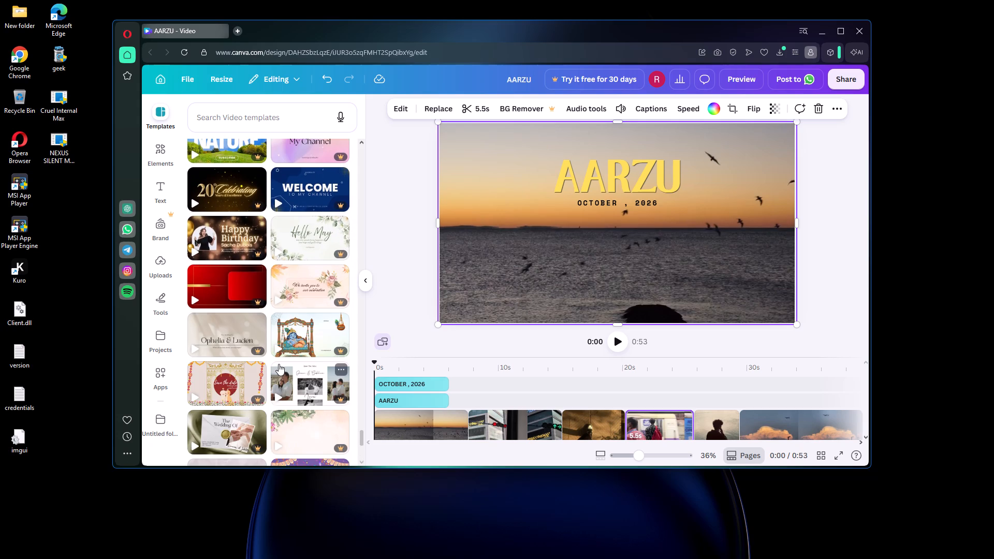
Go back up through the video templates towards the beginning of the list, checking the earlier designs.
{"action": "scroll", "coordinate": [279, 364], "scroll_direction": "up", "scroll_amount": 10}
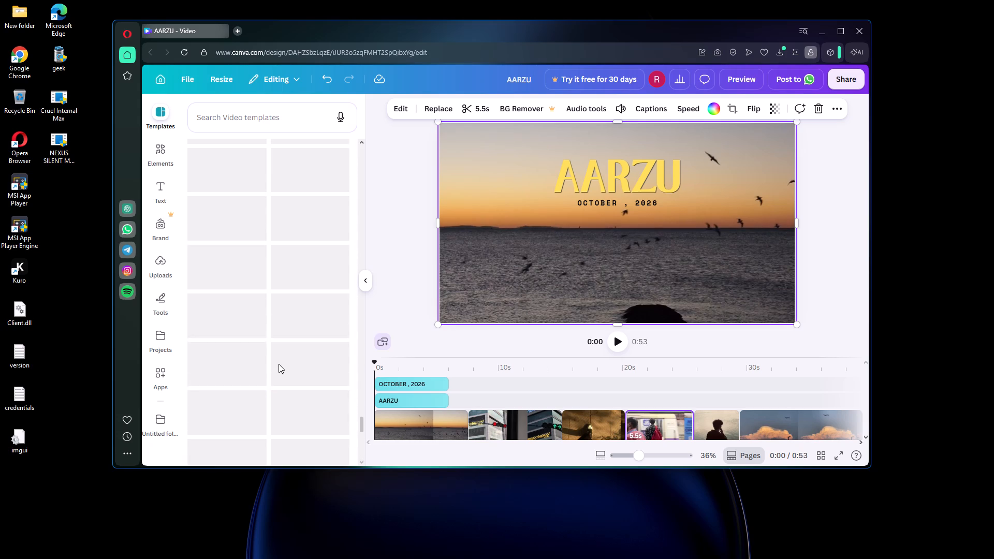
{"action": "scroll", "coordinate": [279, 364], "scroll_direction": "up", "scroll_amount": 19}
{"action": "scroll", "coordinate": [270, 360], "scroll_direction": "up", "scroll_amount": 7}
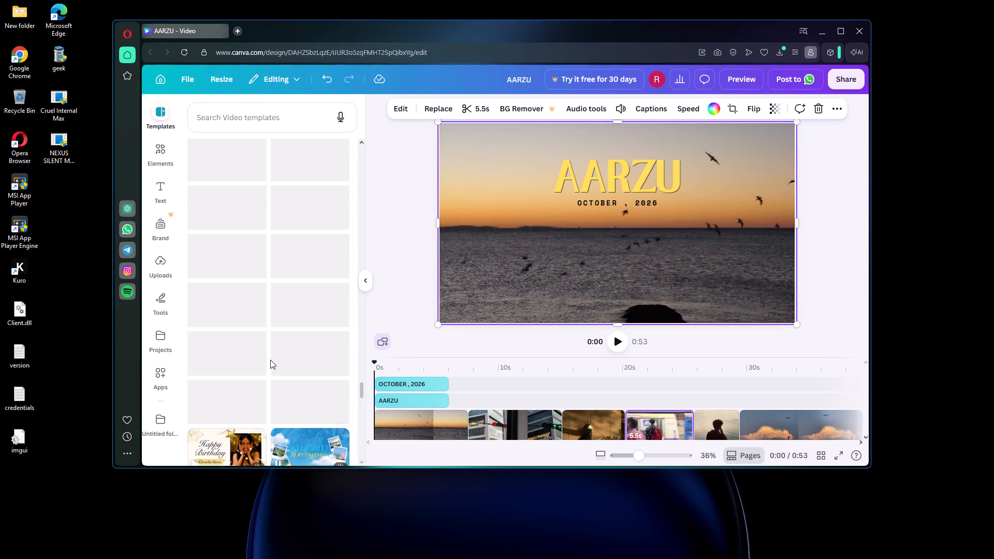
{"action": "scroll", "coordinate": [270, 360], "scroll_direction": "up", "scroll_amount": 15}
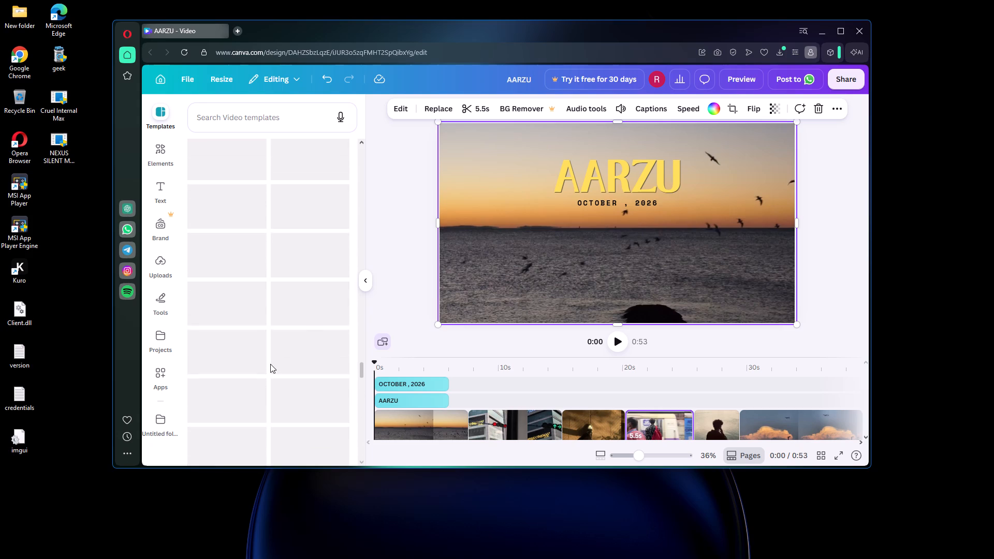
{"action": "scroll", "coordinate": [270, 364], "scroll_direction": "up", "scroll_amount": 17}
{"action": "scroll", "coordinate": [270, 364], "scroll_direction": "up", "scroll_amount": 20}
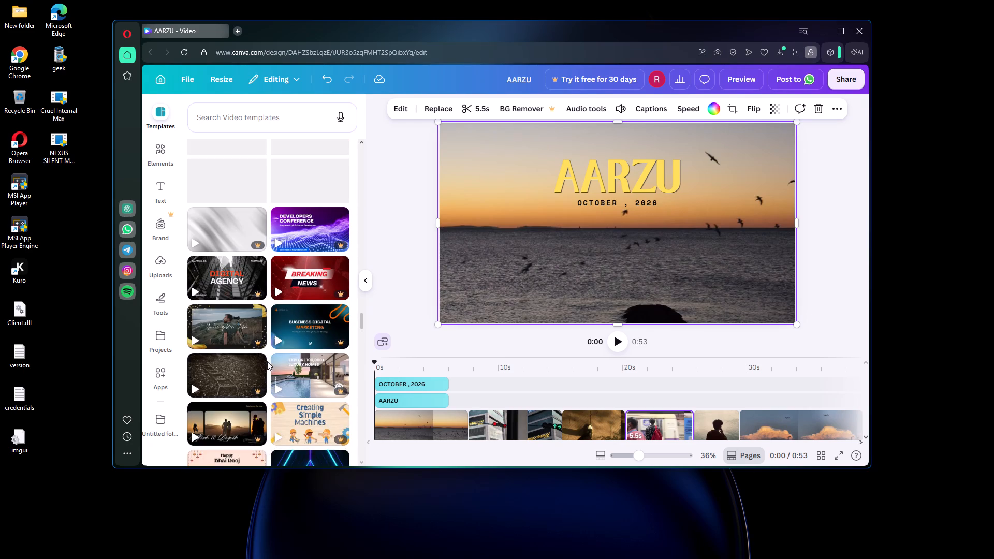
{"action": "scroll", "coordinate": [267, 361], "scroll_direction": "up", "scroll_amount": 10}
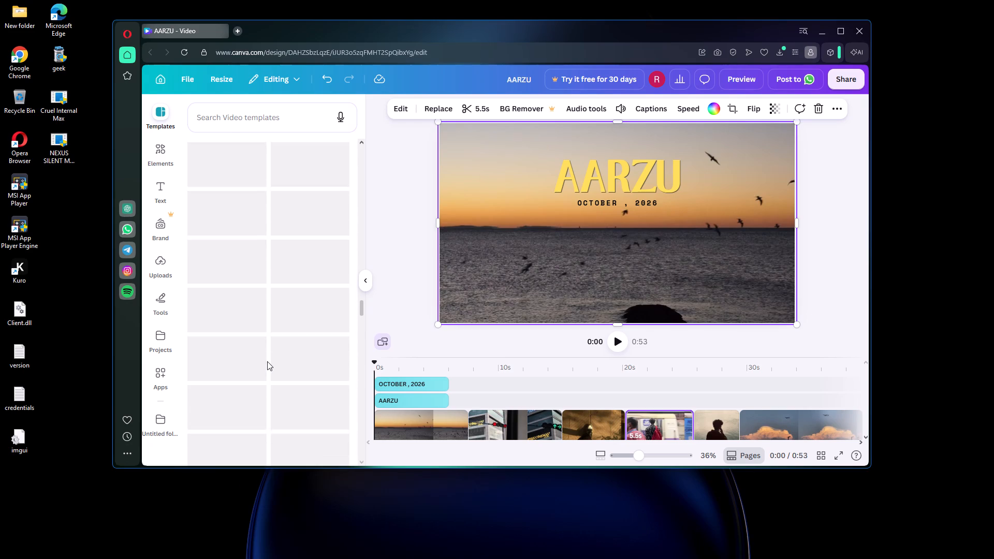
{"action": "scroll", "coordinate": [267, 361], "scroll_direction": "up", "scroll_amount": 18}
{"action": "scroll", "coordinate": [266, 357], "scroll_direction": "up", "scroll_amount": 13}
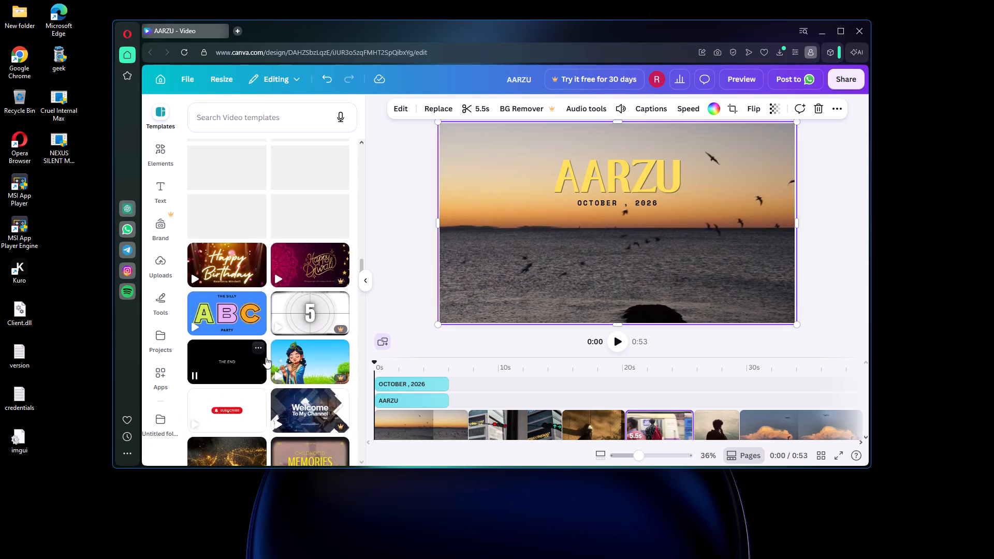
{"action": "scroll", "coordinate": [266, 357], "scroll_direction": "up", "scroll_amount": 4}
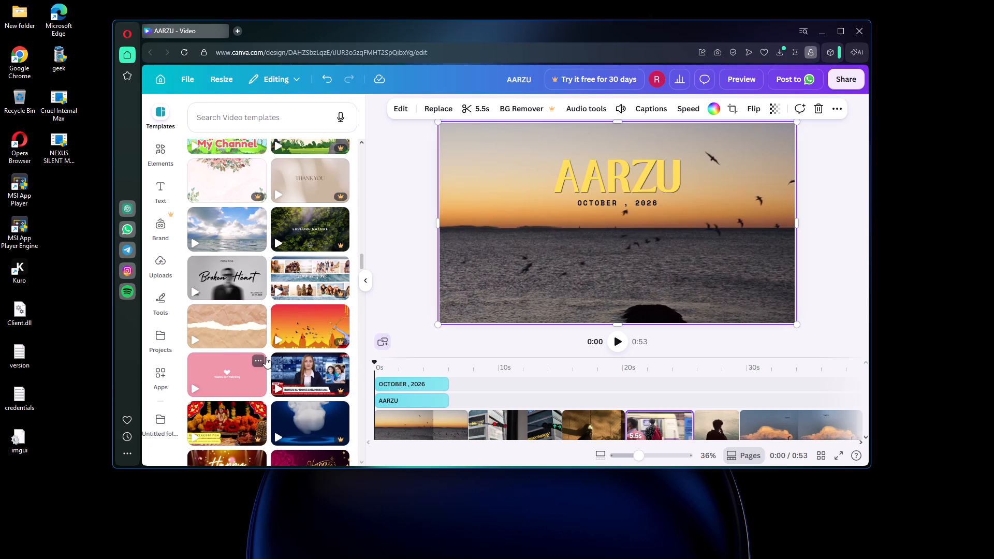
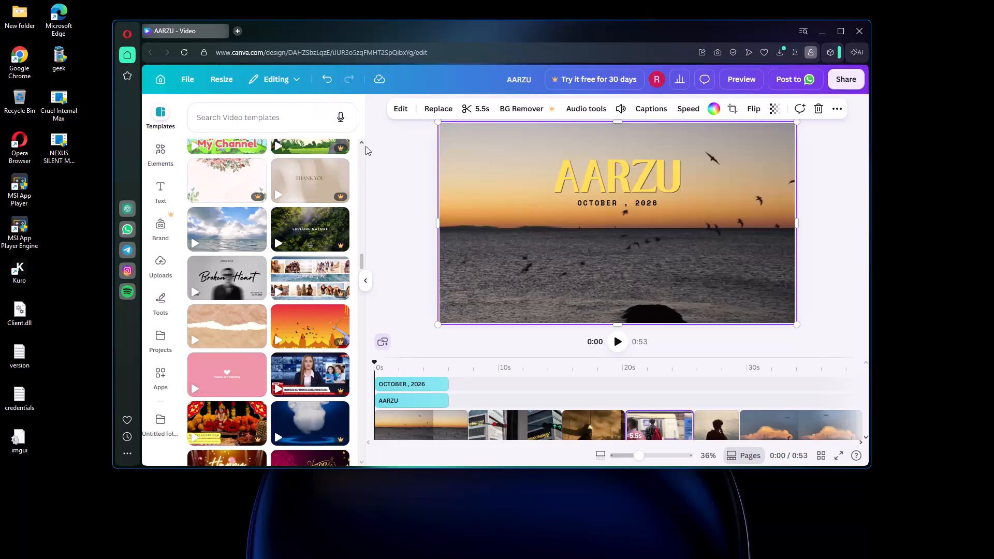
Play the music video from the beginning to about 0:30 to review the clip sequence, then pause it.
{"action": "left_click", "coordinate": [613, 345]}
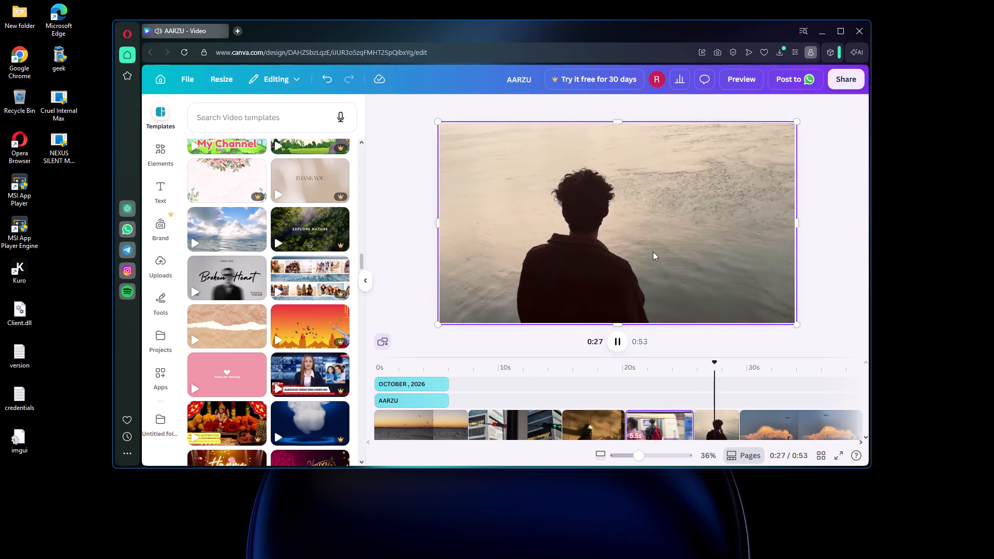
{"action": "left_click_drag", "start_coordinate": [565, 326], "coordinate": [577, 360]}
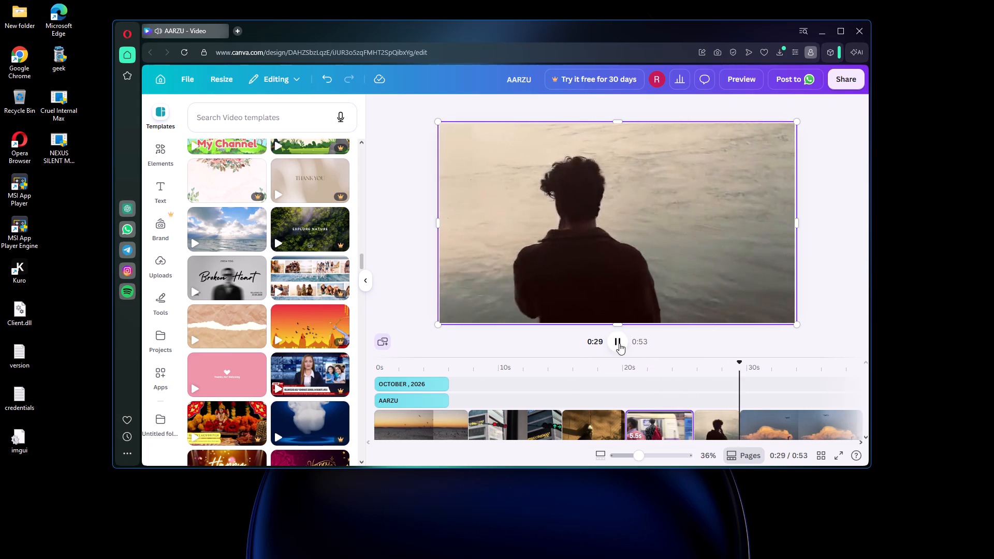
{"action": "left_click", "coordinate": [621, 341]}
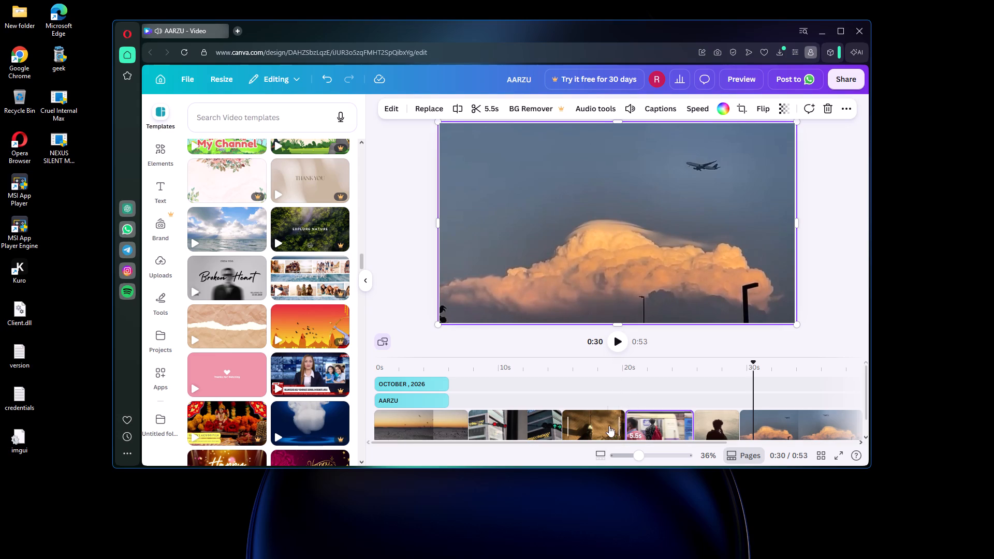
Trim the end of the clip showing a walking shoe and shadow to 4.0 s.
{"action": "left_click", "coordinate": [601, 425]}
{"action": "left_click_drag", "start_coordinate": [618, 426], "coordinate": [610, 429]}
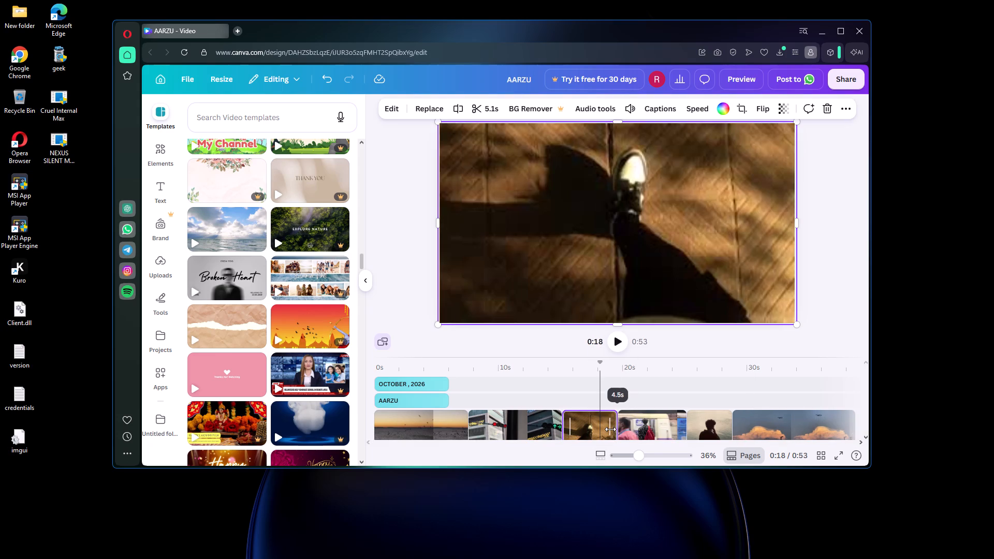
{"action": "left_click_drag", "start_coordinate": [610, 429], "coordinate": [605, 429]}
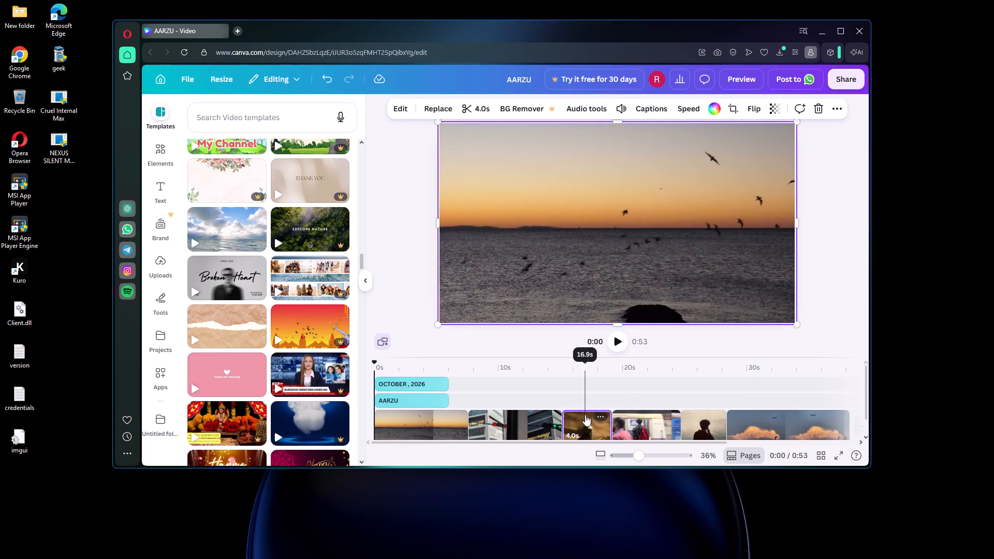
Play the video from about 0:13, in the traffic light clip, to check the transition into the shortened shoe clip.
{"action": "left_click", "coordinate": [586, 415]}
{"action": "left_click", "coordinate": [544, 418]}
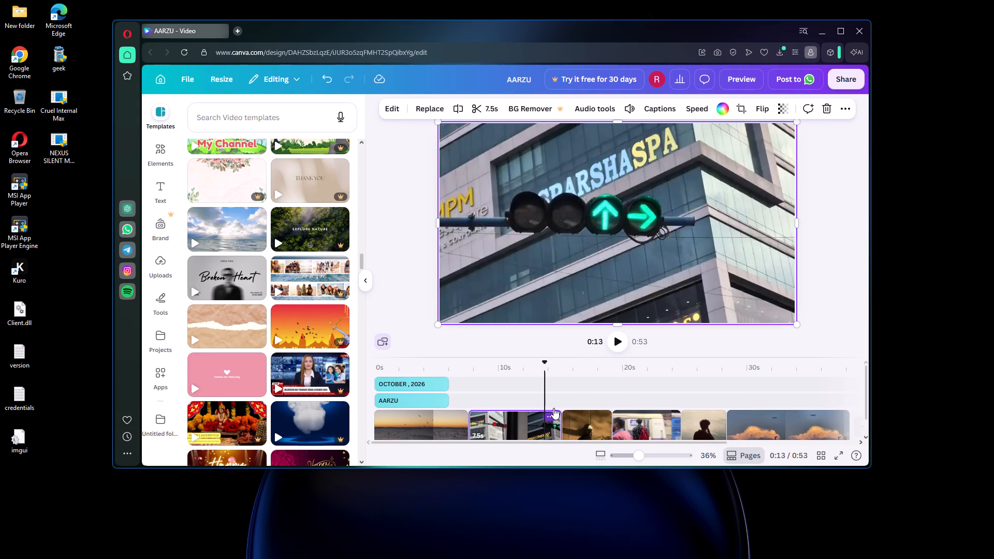
{"action": "left_click", "coordinate": [617, 344]}
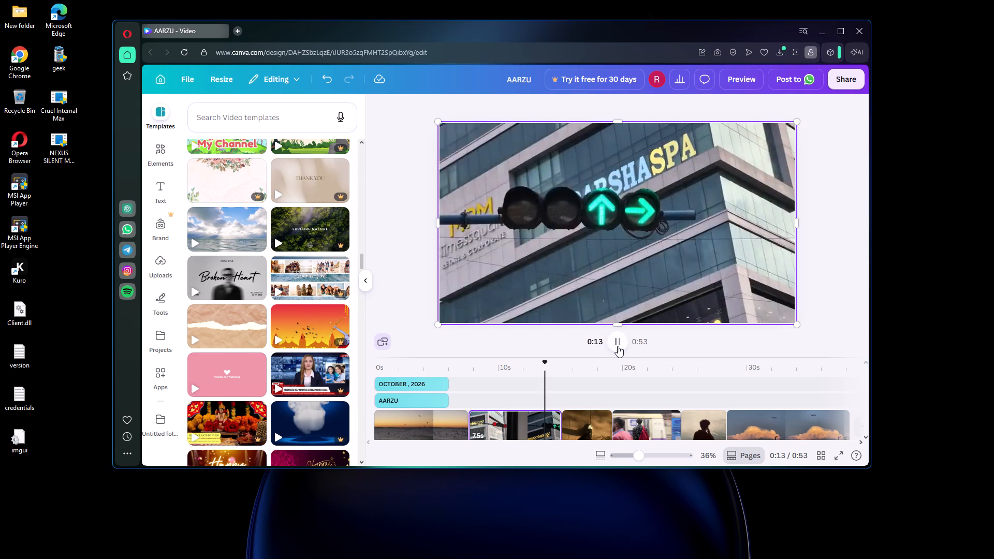
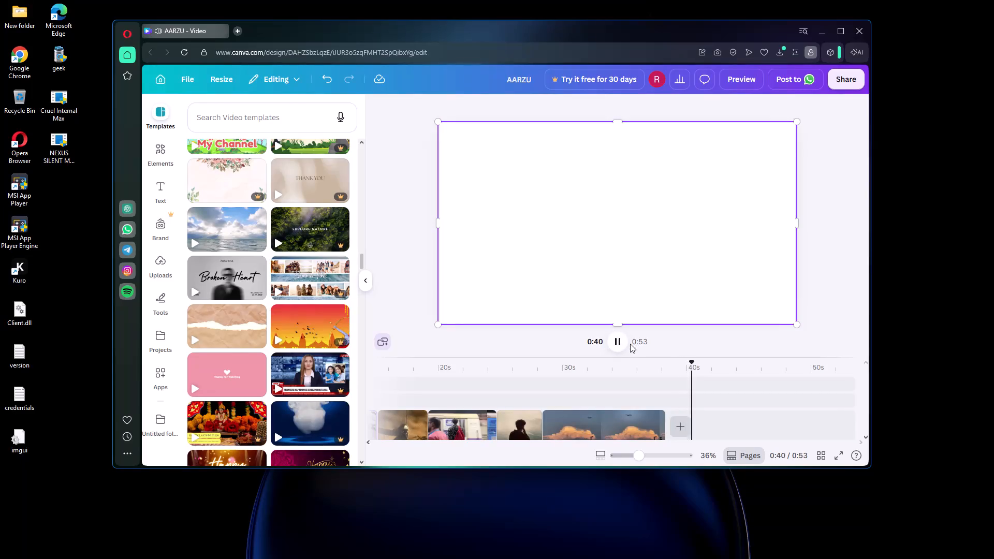
Pause the video playback at about 0:40, just past the end of the orange cloud clip.
{"action": "left_click", "coordinate": [608, 342]}
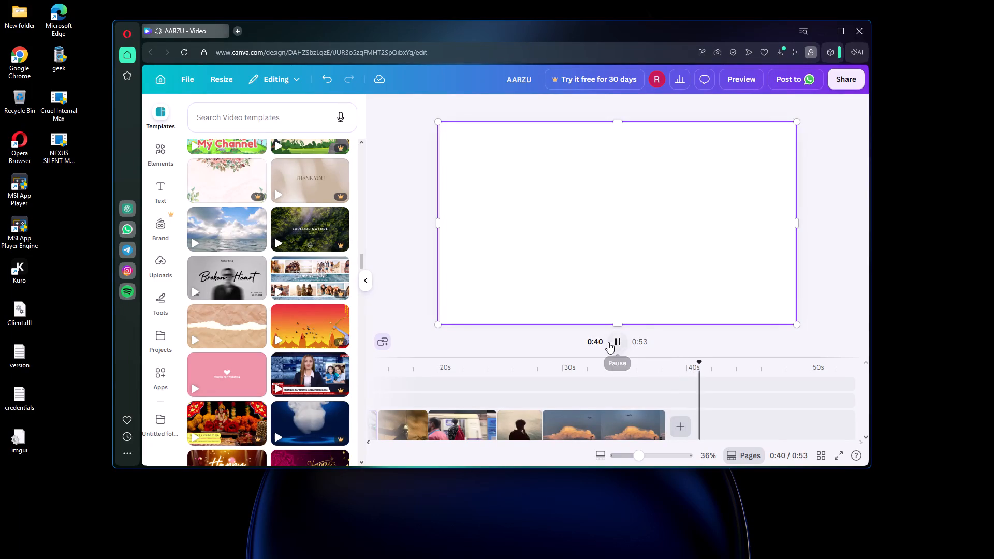
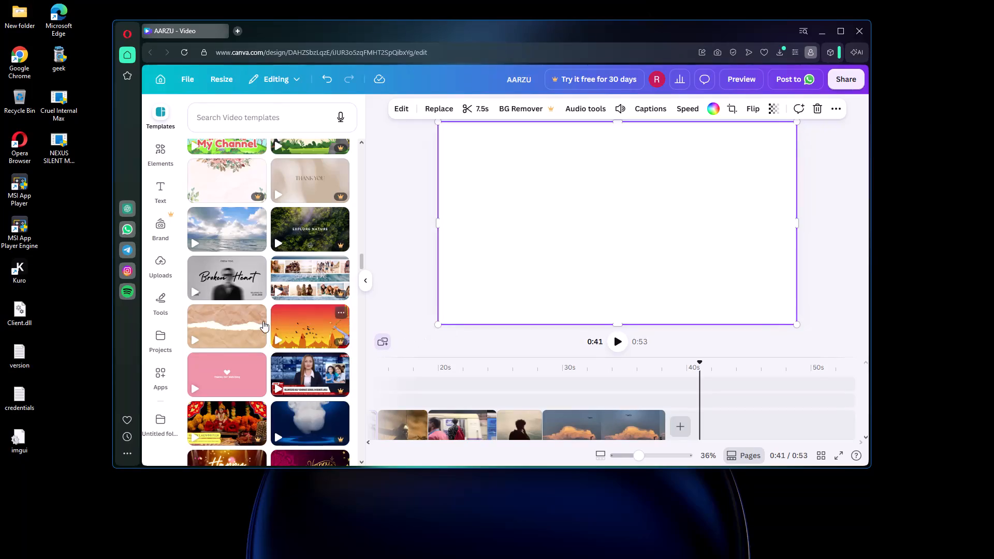
Browse the video templates and add the Green and White Natural Waterfall Video after the orange cloud clip.
{"action": "scroll", "coordinate": [263, 321], "scroll_direction": "down", "scroll_amount": 4}
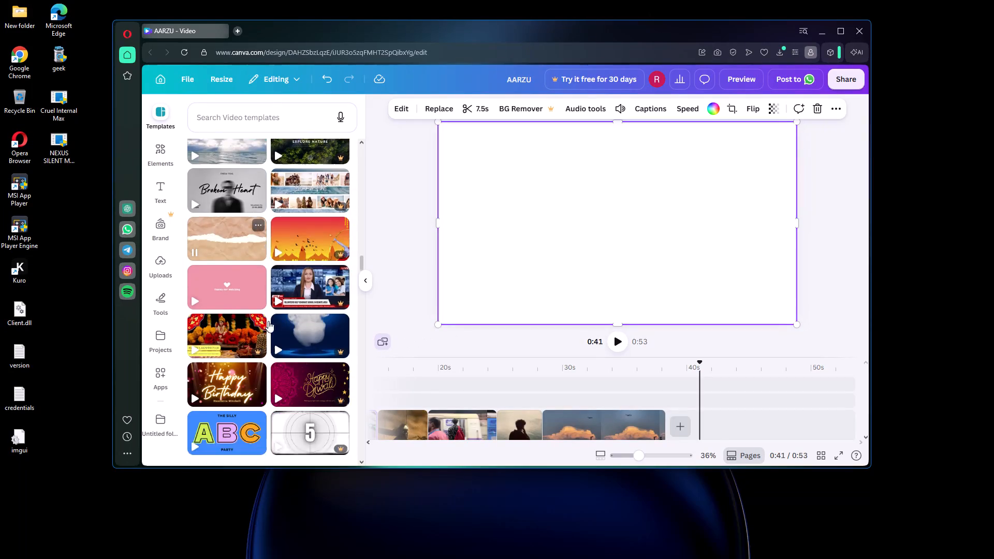
{"action": "scroll", "coordinate": [312, 339], "scroll_direction": "up", "scroll_amount": 20}
{"action": "scroll", "coordinate": [312, 339], "scroll_direction": "up", "scroll_amount": 8}
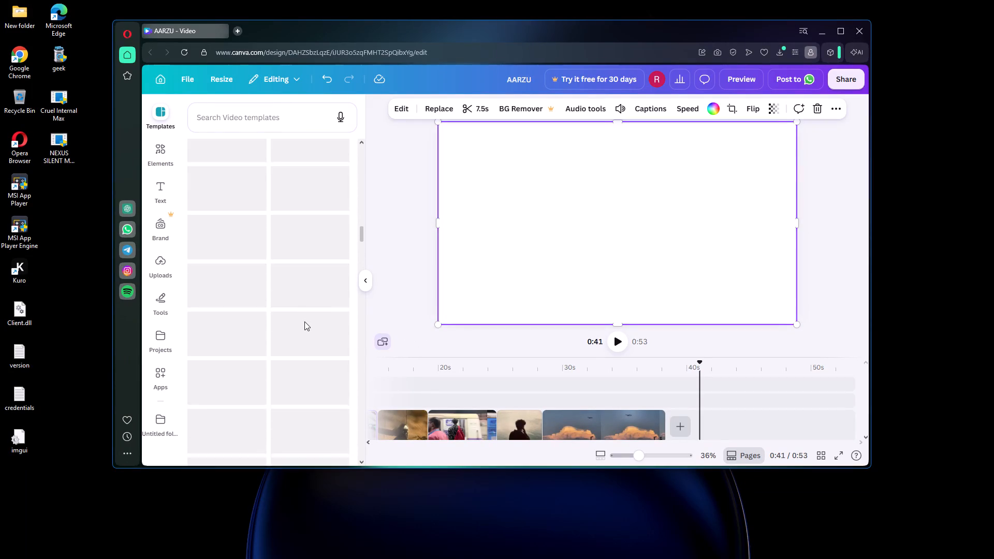
{"action": "scroll", "coordinate": [304, 321], "scroll_direction": "up", "scroll_amount": 20}
{"action": "scroll", "coordinate": [304, 321], "scroll_direction": "up", "scroll_amount": 15}
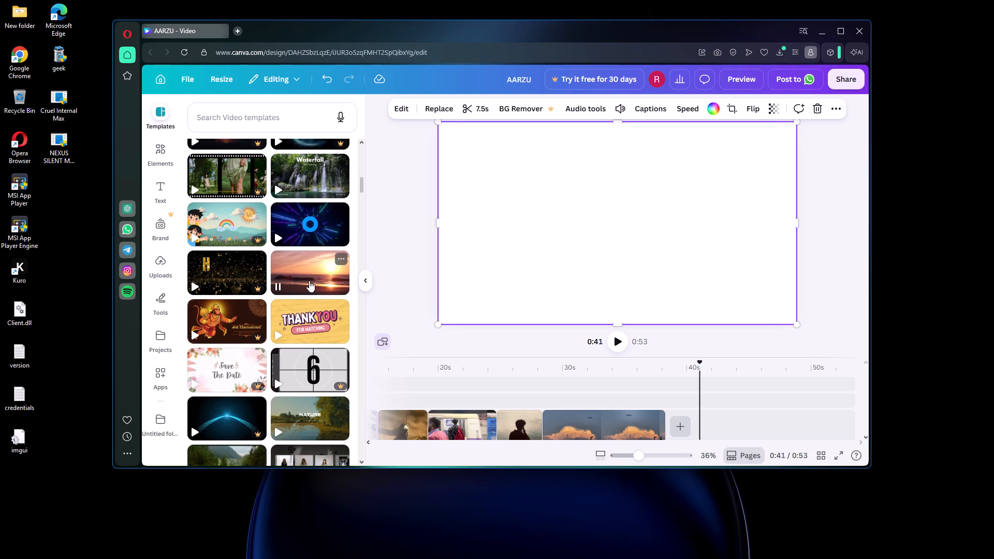
{"action": "scroll", "coordinate": [309, 281], "scroll_direction": "up", "scroll_amount": 1}
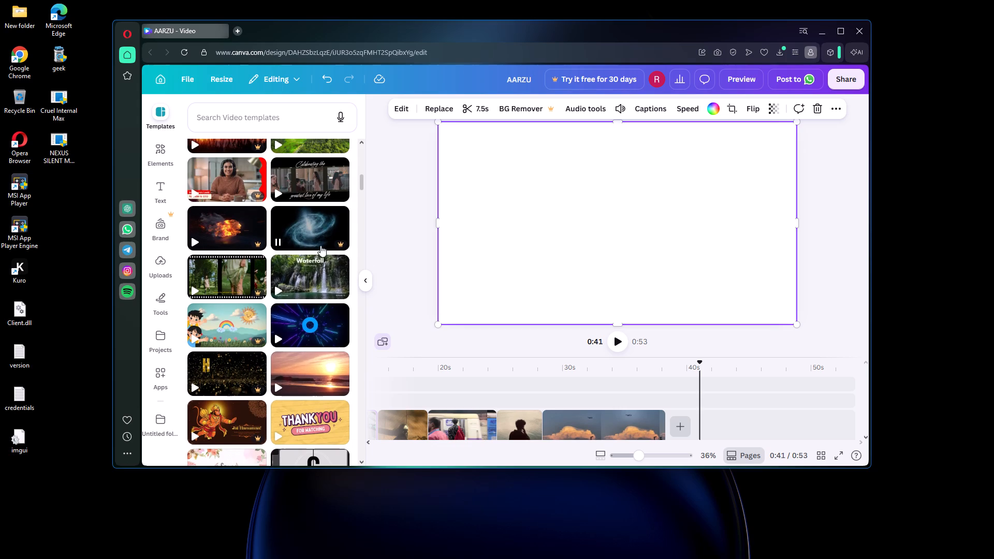
{"action": "left_click", "coordinate": [309, 285]}
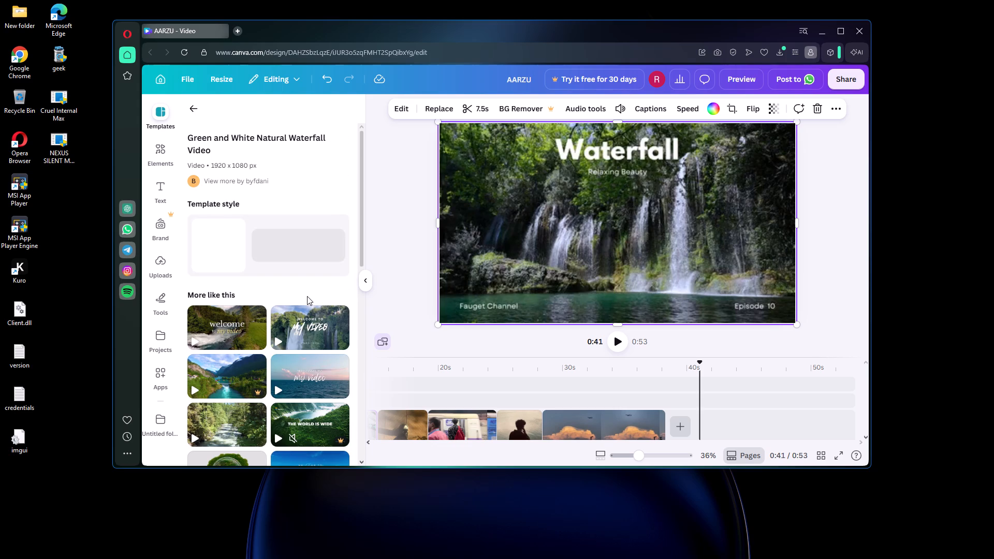
Play back the added waterfall clip from 0:41 and pause just past its end, at about 0:48.
{"action": "left_click", "coordinate": [617, 341]}
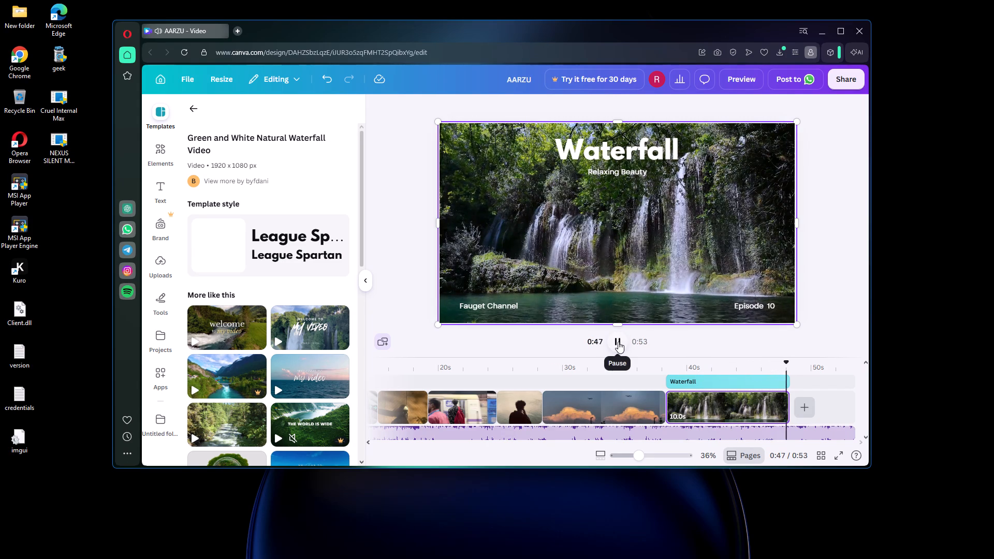
{"action": "left_click", "coordinate": [618, 342]}
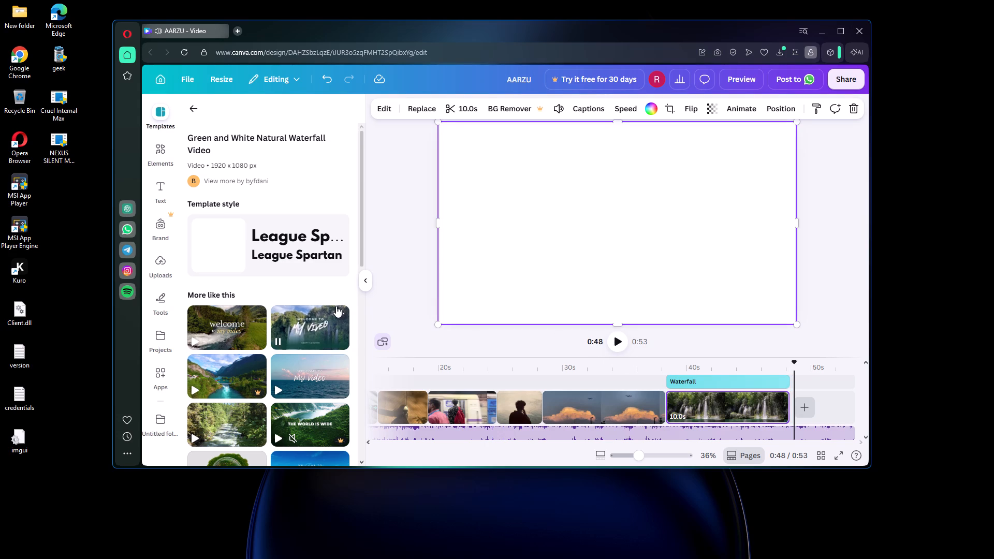
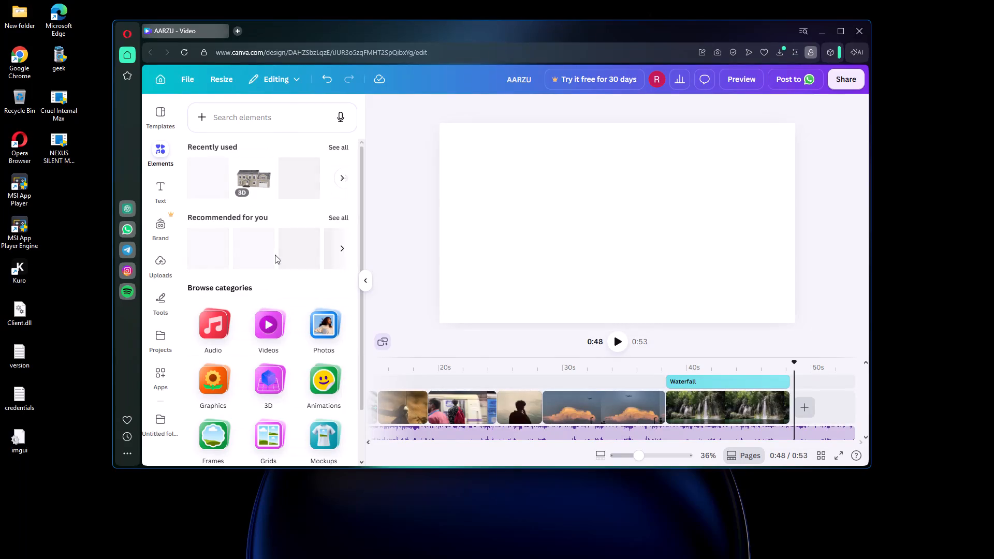
Look through the element categories and the templates similar to the waterfall video for more material.
{"action": "scroll", "coordinate": [254, 223], "scroll_direction": "down", "scroll_amount": 4}
{"action": "scroll", "coordinate": [228, 330], "scroll_direction": "down", "scroll_amount": 5}
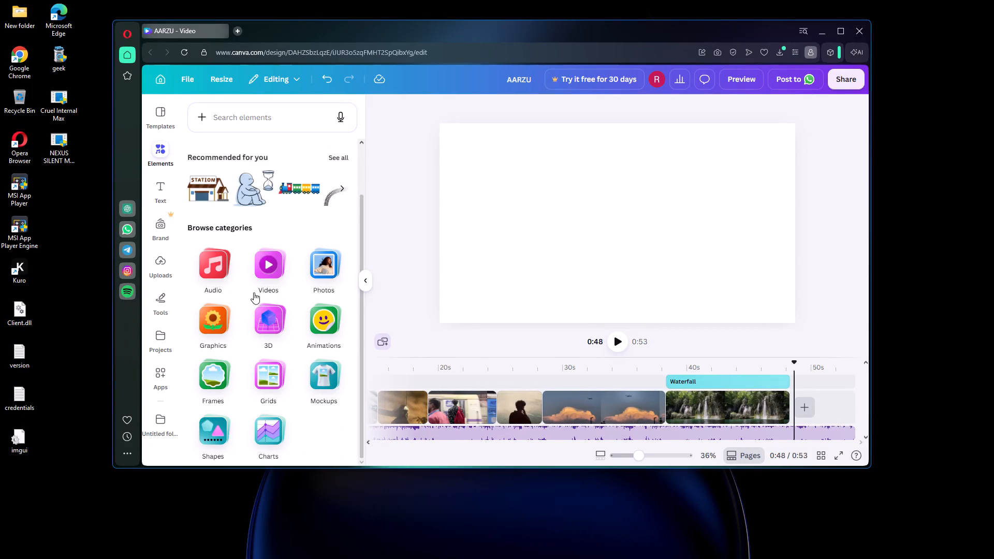
{"action": "scroll", "coordinate": [292, 306], "scroll_direction": "down", "scroll_amount": 6}
{"action": "scroll", "coordinate": [430, 245], "scroll_direction": "up", "scroll_amount": 1}
{"action": "left_click", "coordinate": [167, 193]}
{"action": "left_click", "coordinate": [162, 115]}
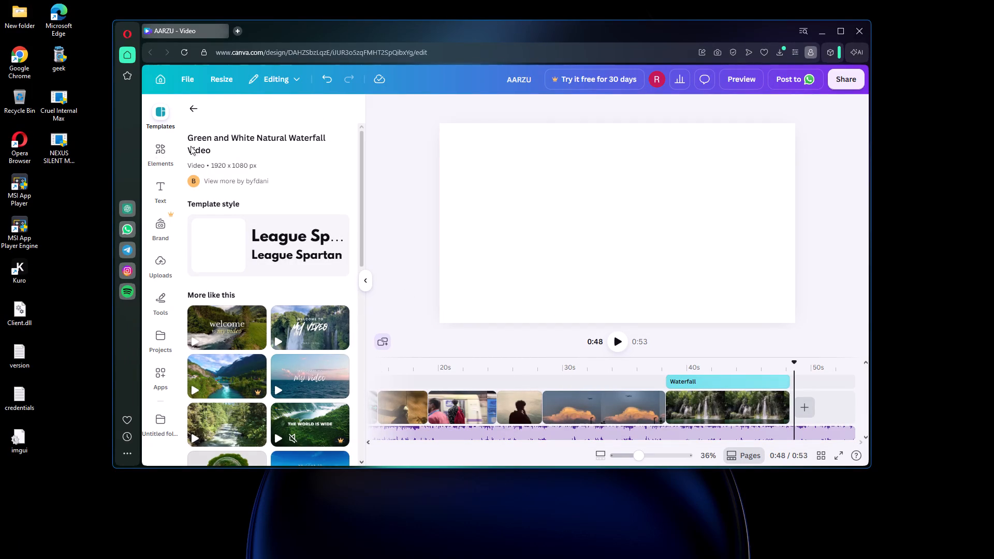
{"action": "left_click", "coordinate": [168, 113]}
Leave the AARZU video editor and go to the Canva home page.
{"action": "double_click", "coordinate": [162, 80]}
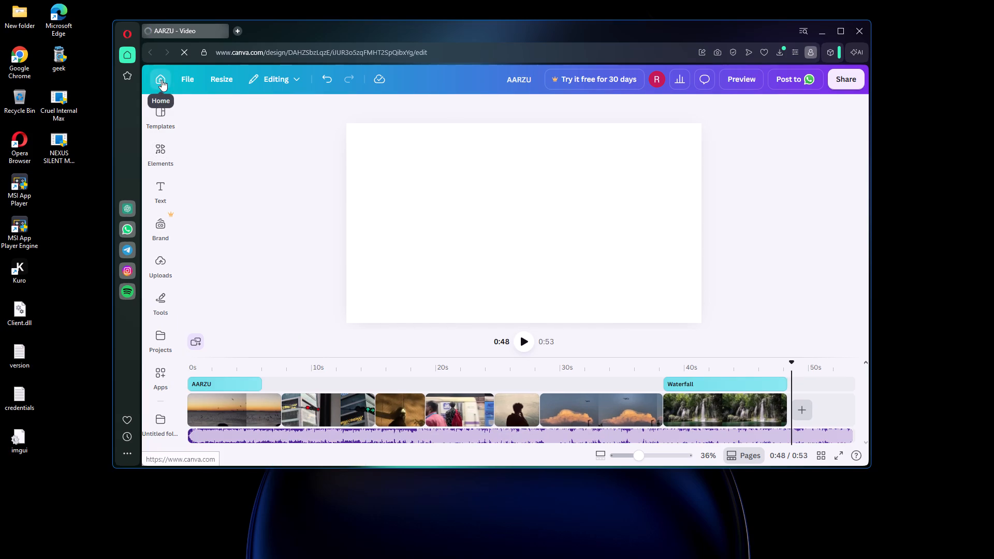